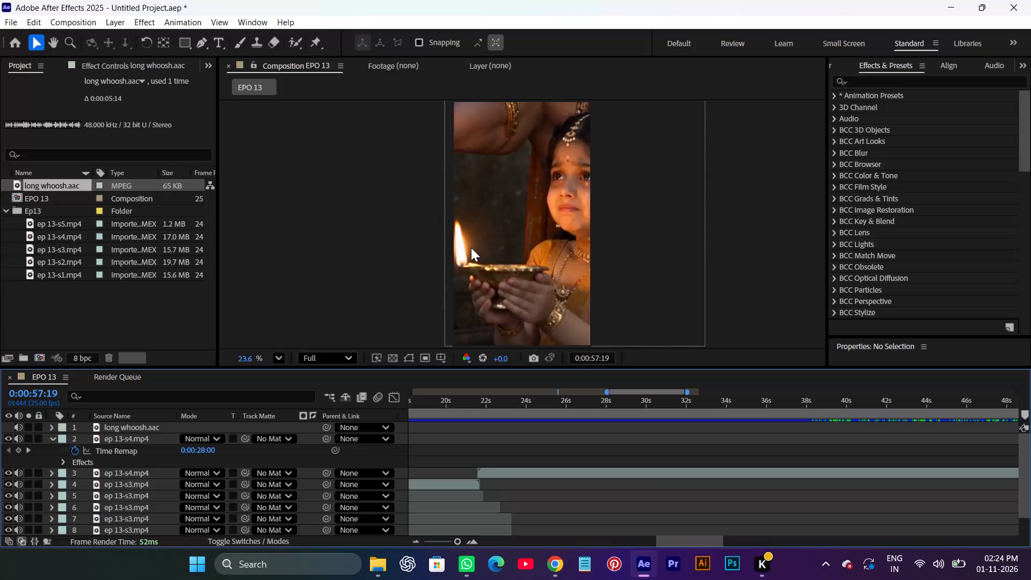
Preview the end of the EPO 13 composition from about 0:01:48, checking the long whoosh audio against the transition between ep 13-s4 clips.
drag(692, 544, 771, 546)
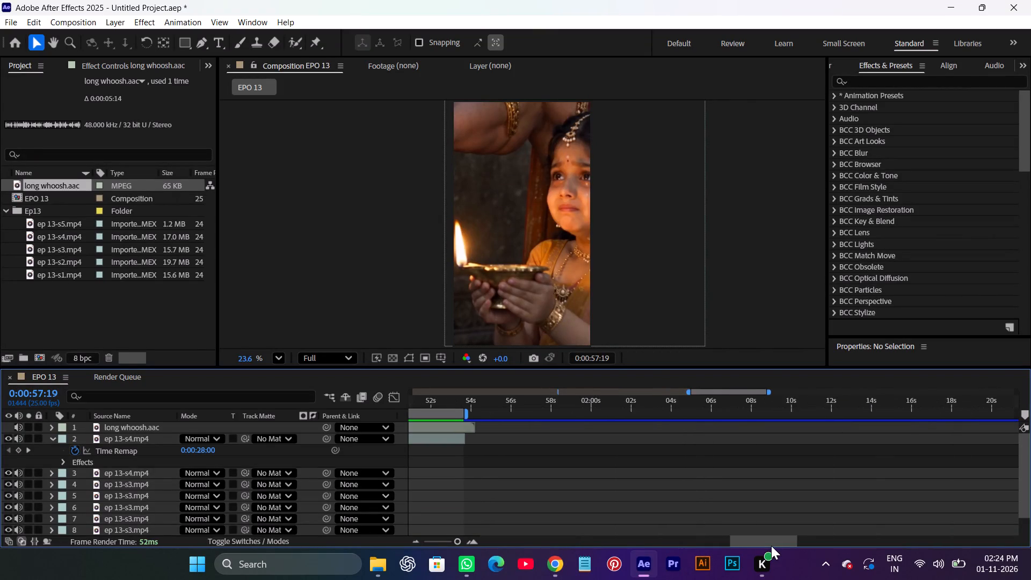
drag(771, 546, 749, 550)
drag(492, 402, 511, 401)
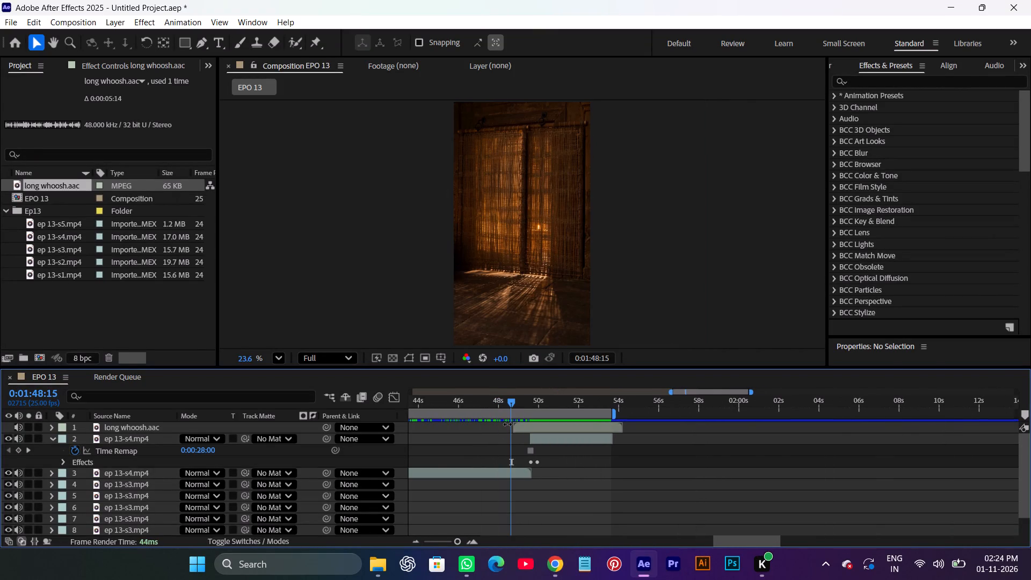
click(507, 424)
key(space)
click(51, 436)
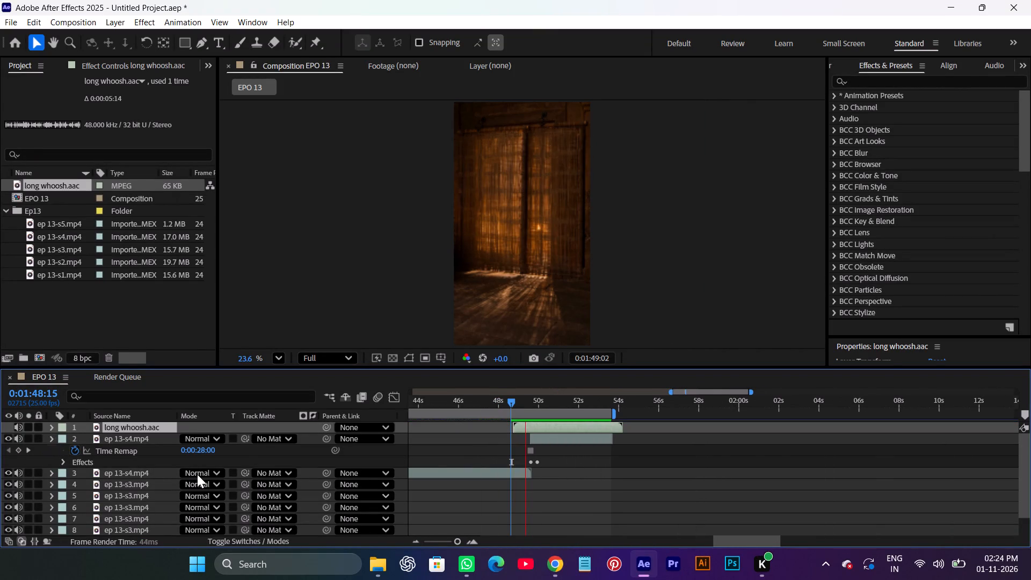
key(space)
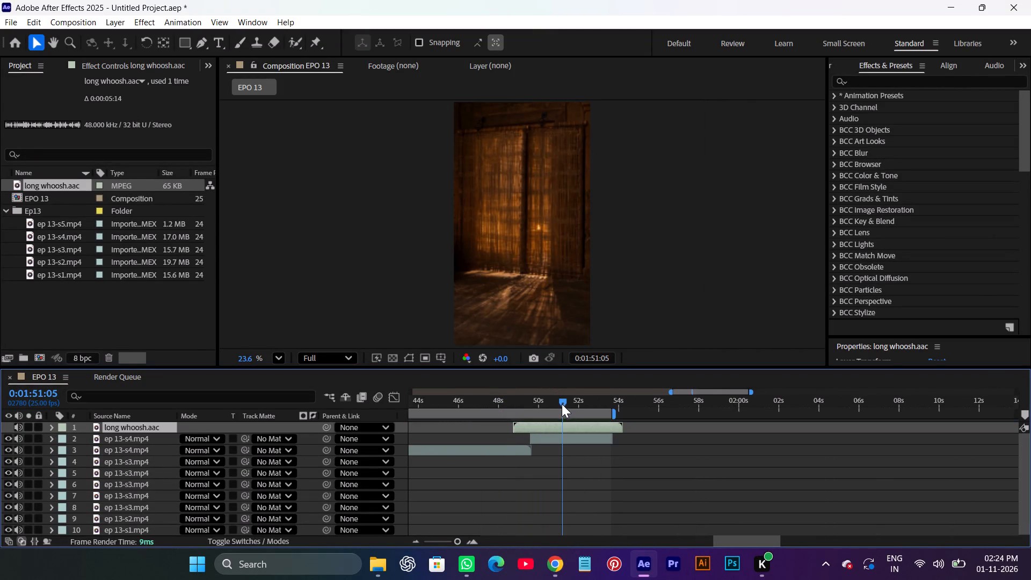
drag(562, 403, 520, 404)
key(space)
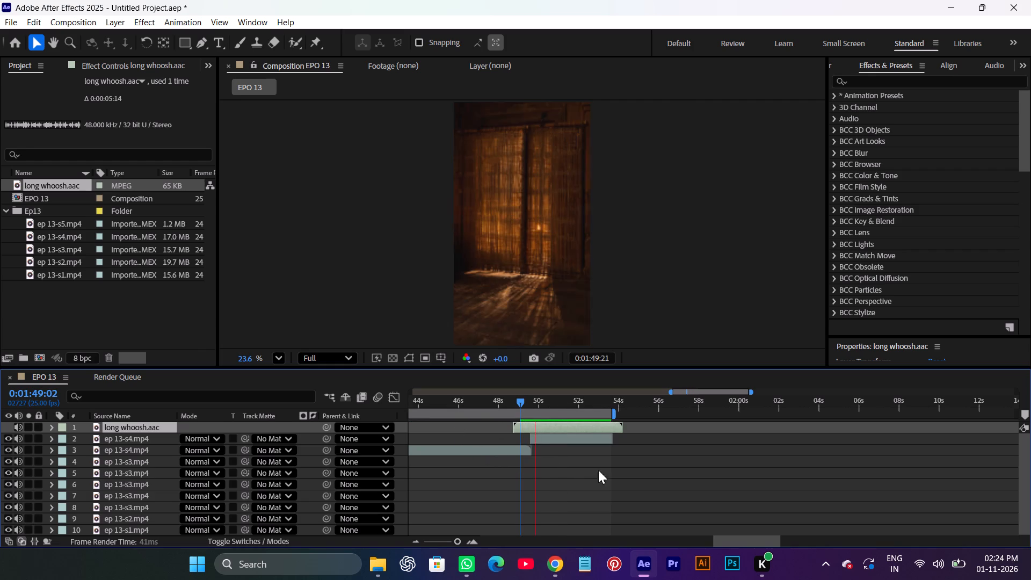
Stop the preview and scrub EPO 13 from about 0:00:21, reviewing the ep 13-s1 and ep 13-s2 clips and the first ep 13-s3 cuts.
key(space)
drag(765, 542, 454, 544)
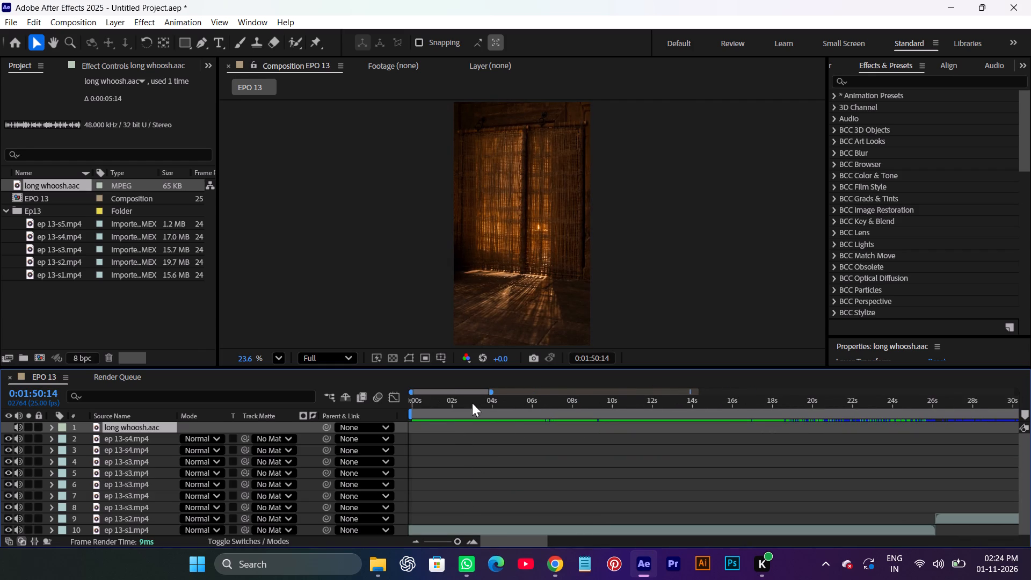
drag(482, 395, 521, 424)
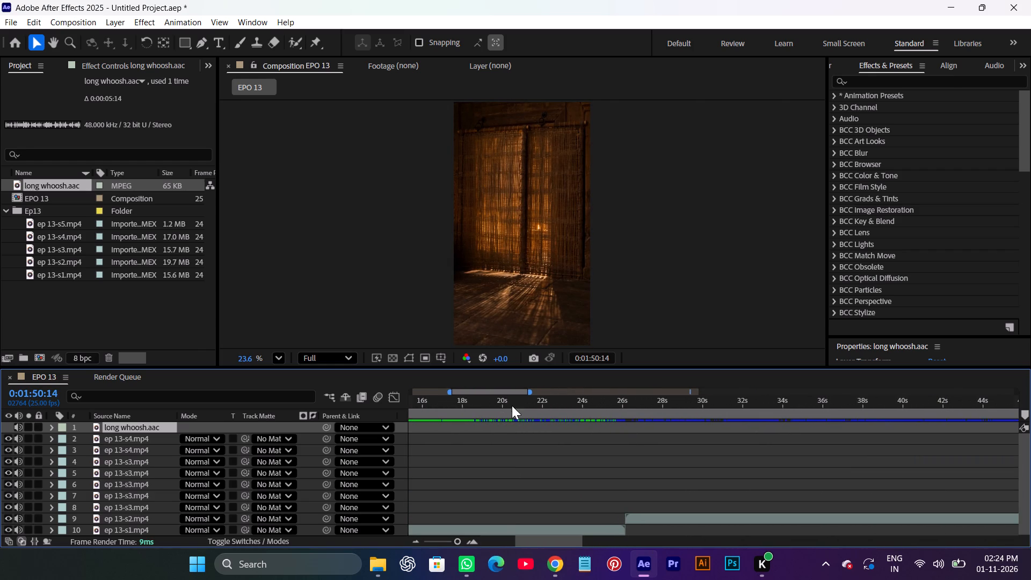
drag(514, 402, 933, 506)
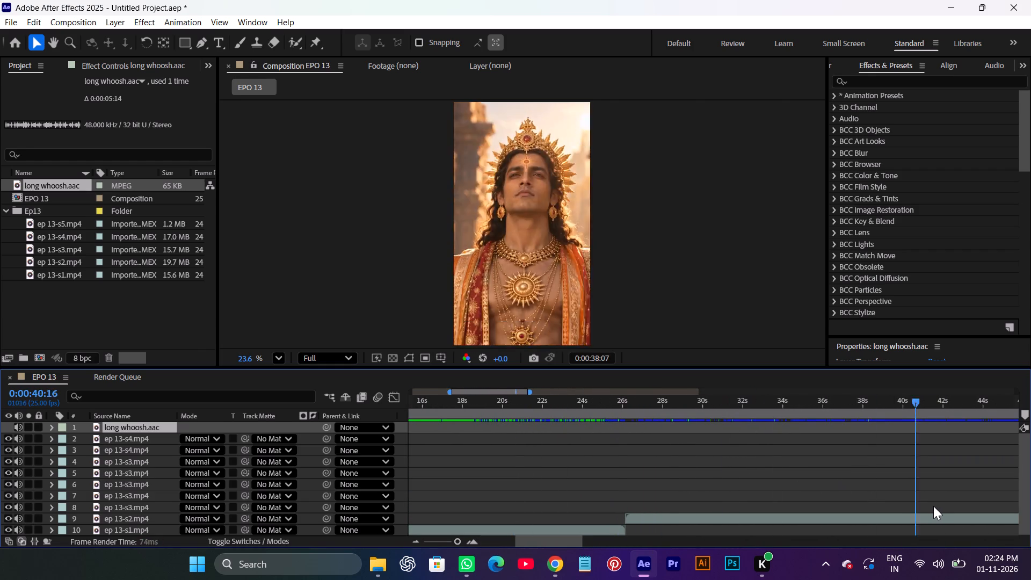
drag(933, 506, 940, 506)
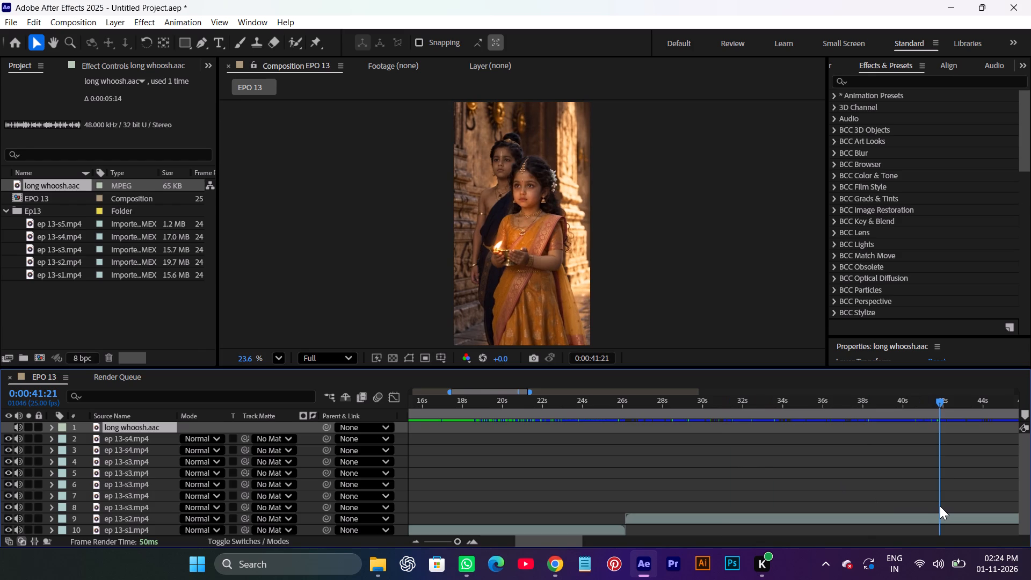
drag(940, 506, 940, 505)
drag(940, 505, 1015, 495)
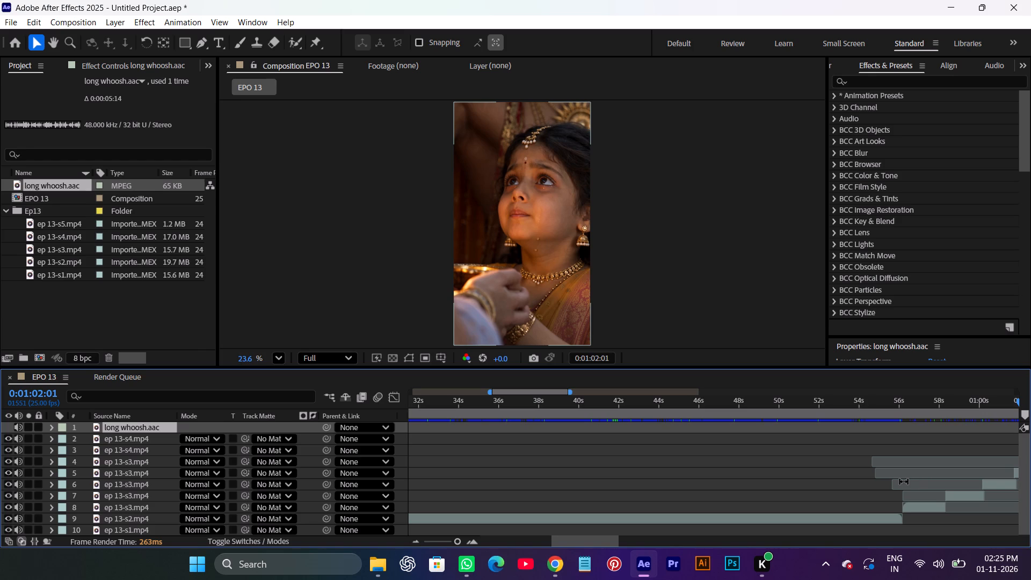
drag(840, 407, 948, 427)
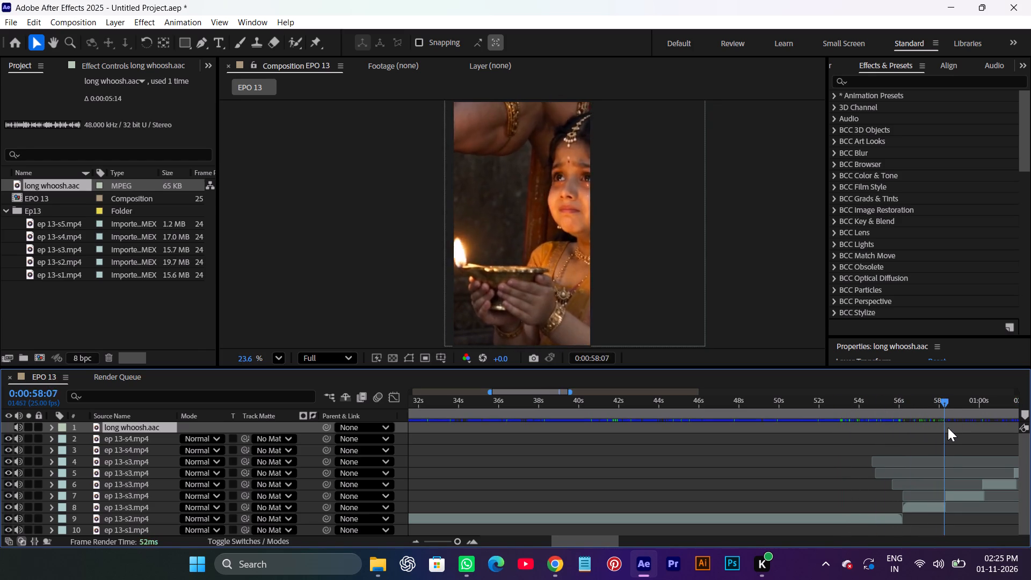
drag(948, 427, 911, 429)
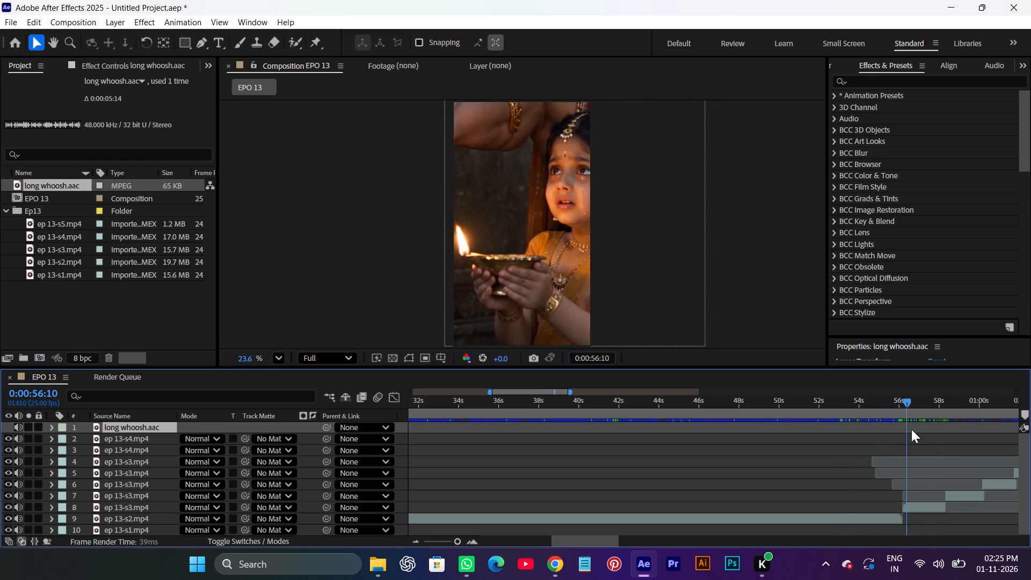
drag(911, 429, 976, 440)
Scrub the rest of EPO 13 from about 0:01:00 through the ep 13-s3 and ep 13-s4 clips to the closing shot near 0:01:51.
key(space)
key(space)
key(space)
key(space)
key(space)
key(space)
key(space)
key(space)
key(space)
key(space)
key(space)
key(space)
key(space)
drag(845, 458, 646, 475)
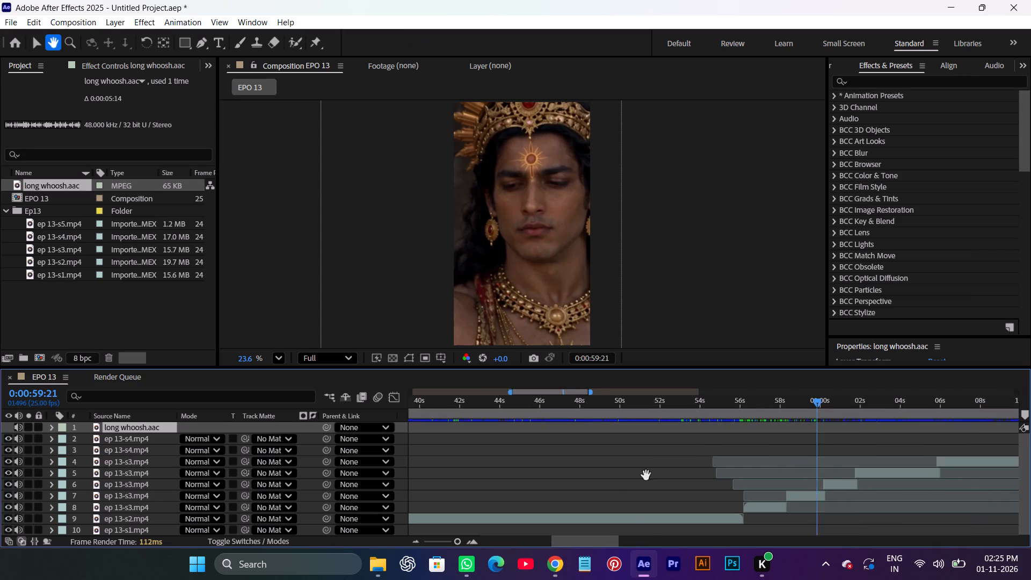
drag(646, 475, 403, 471)
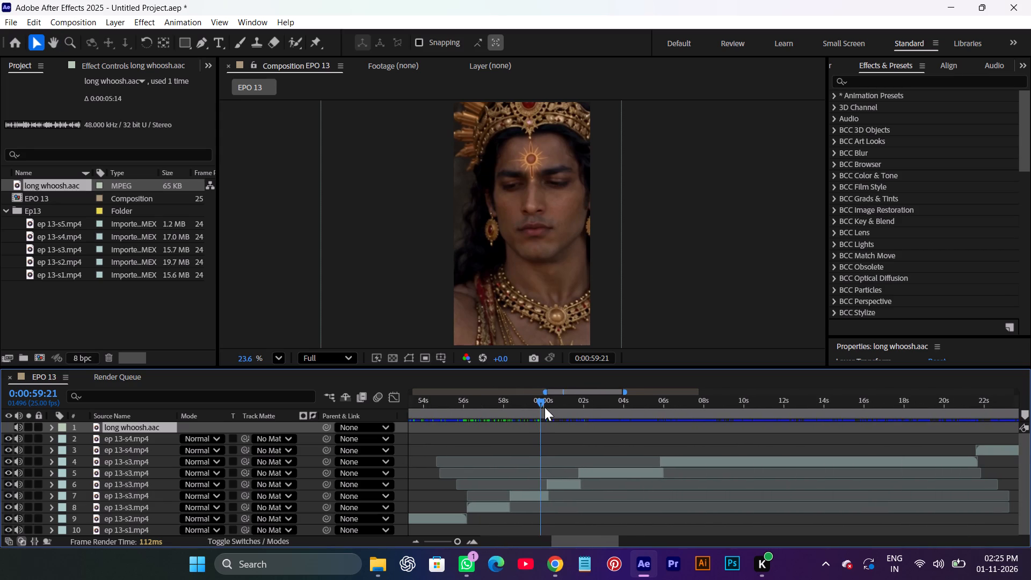
drag(542, 403, 734, 437)
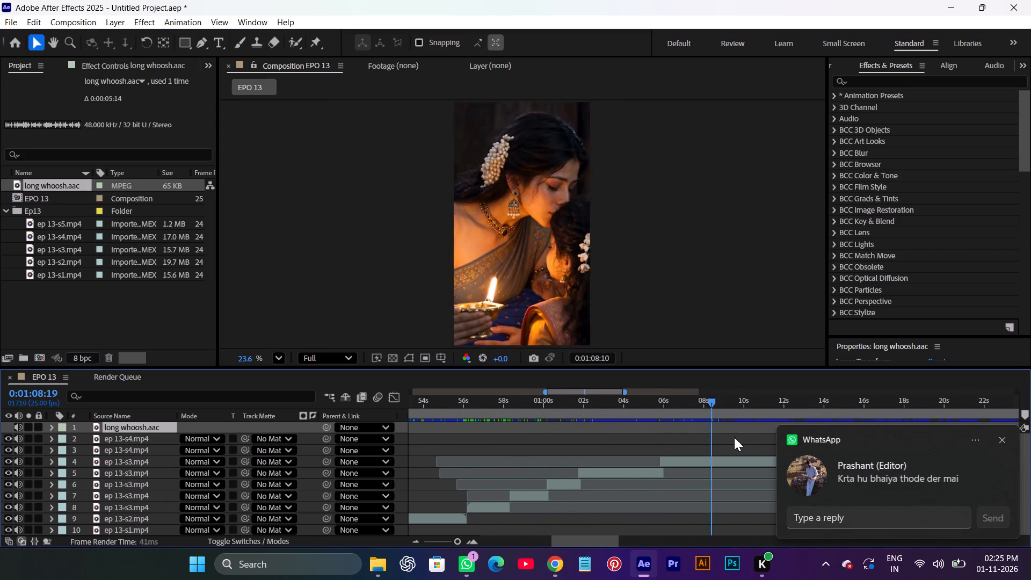
drag(734, 437, 787, 451)
click(1004, 440)
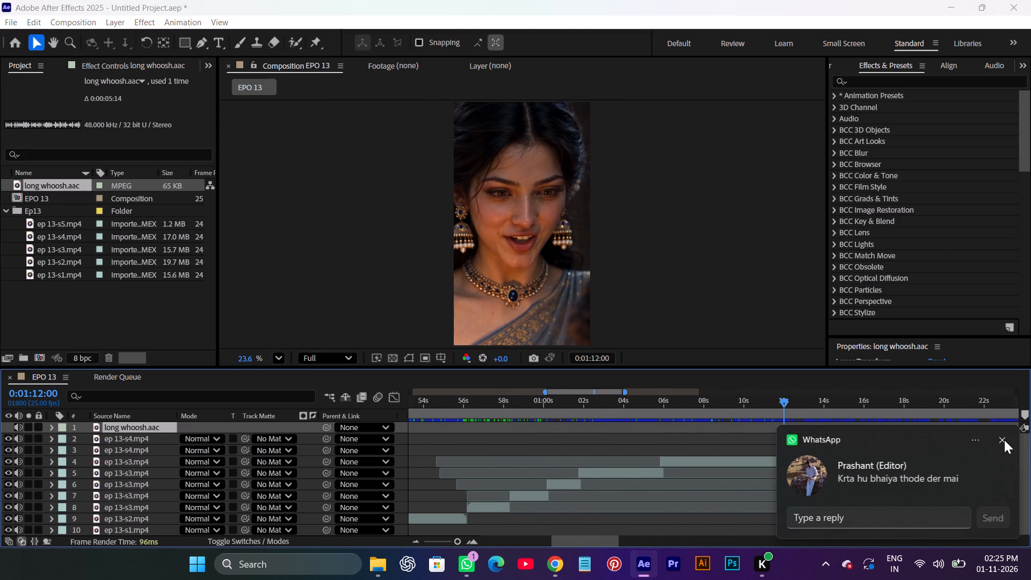
drag(785, 401, 988, 453)
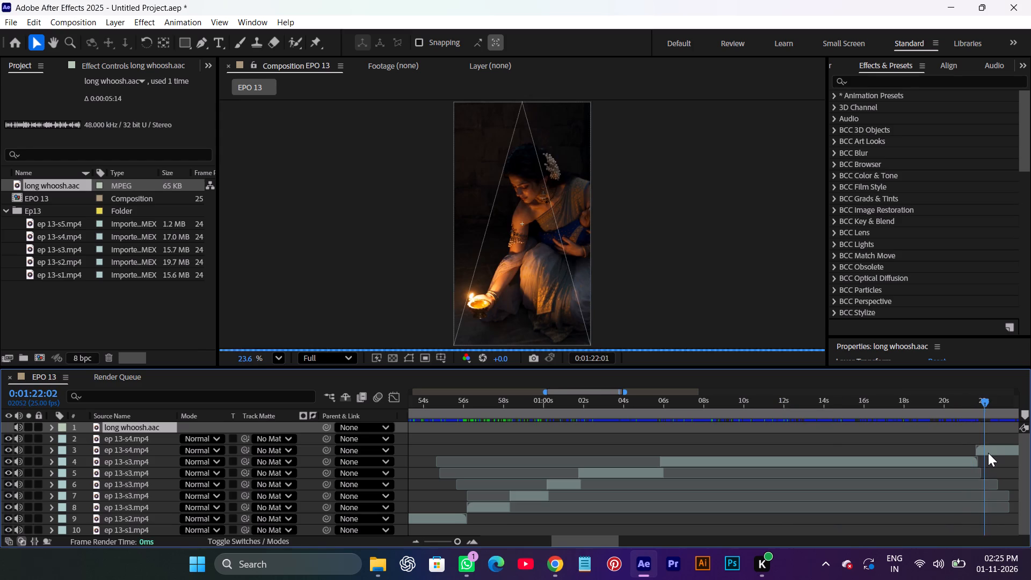
drag(988, 453, 1030, 463)
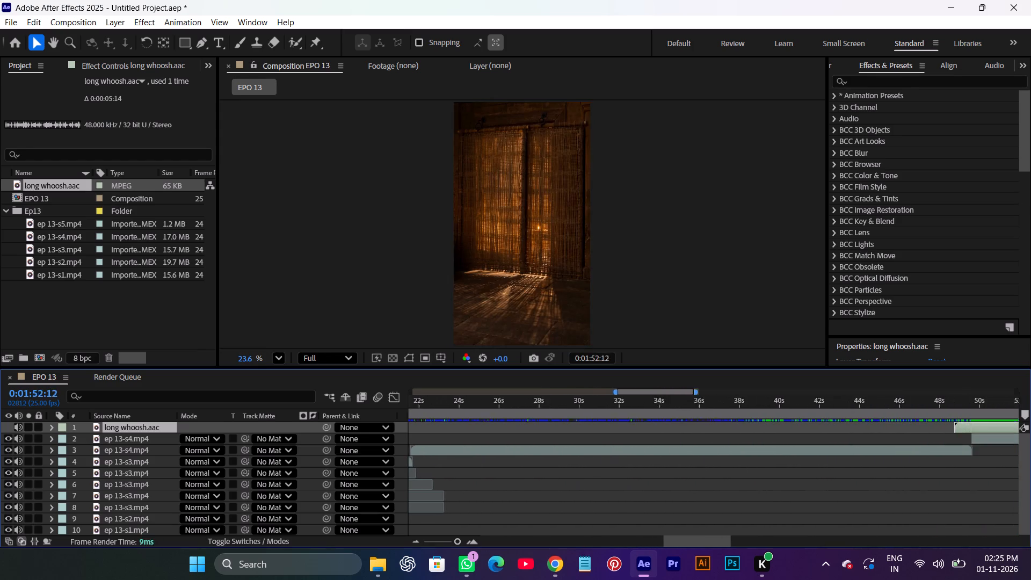
drag(1030, 463, 811, 452)
Save the project as SD EPO 13 in the Adobe After Effects Auto-Save folder.
key(ctrl+s)
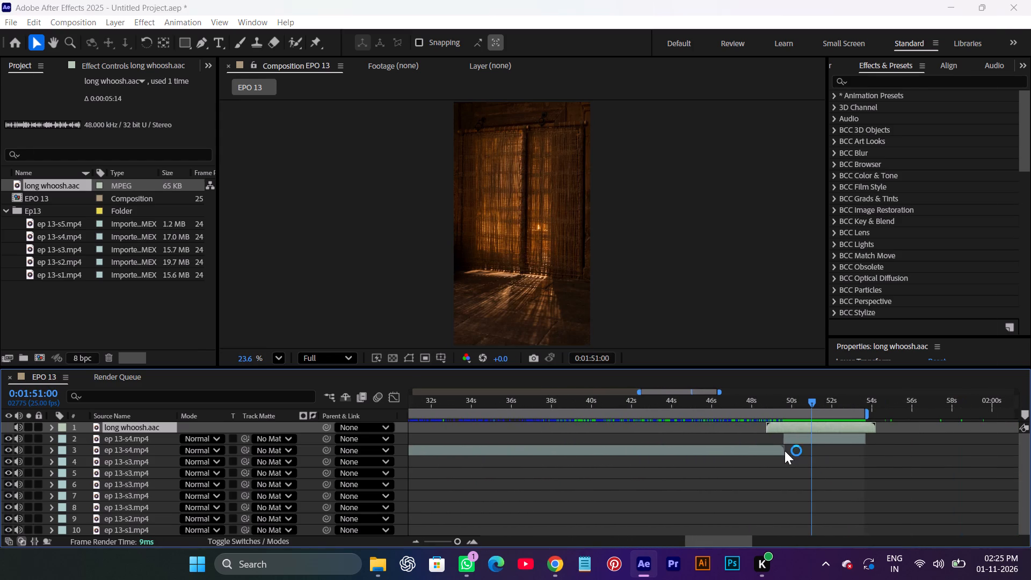
key(BackSpace)
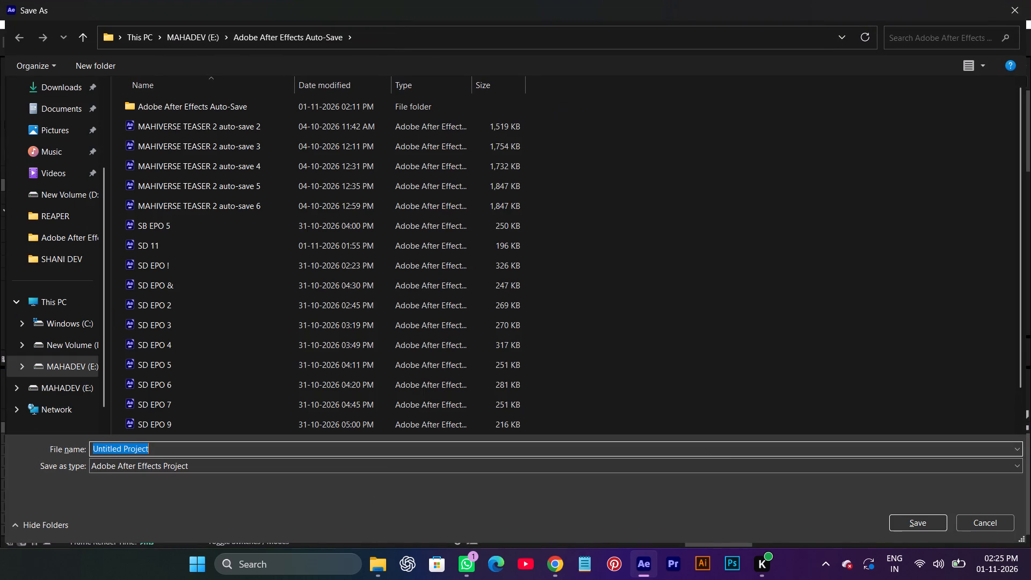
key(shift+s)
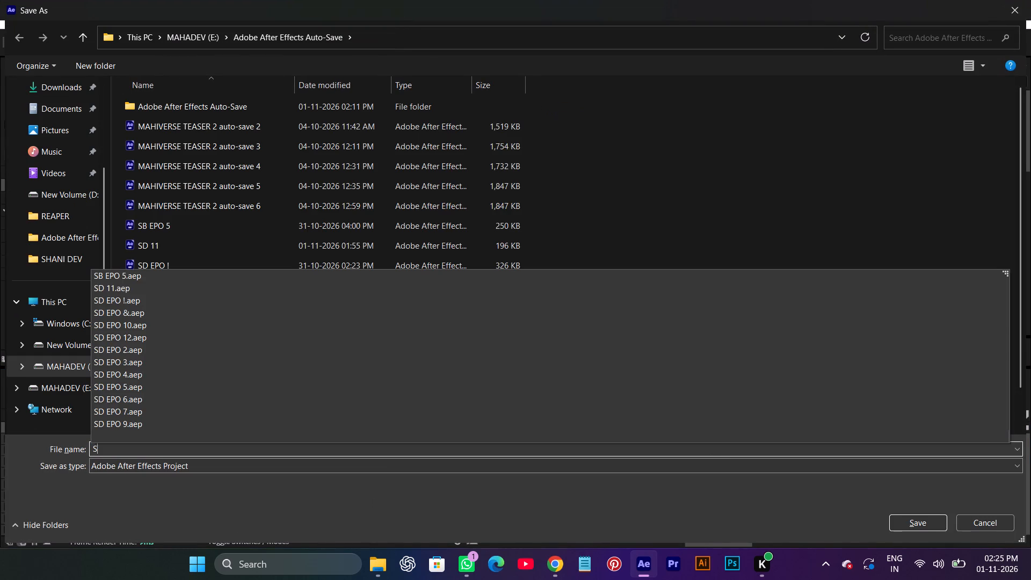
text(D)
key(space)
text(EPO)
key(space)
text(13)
click(917, 523)
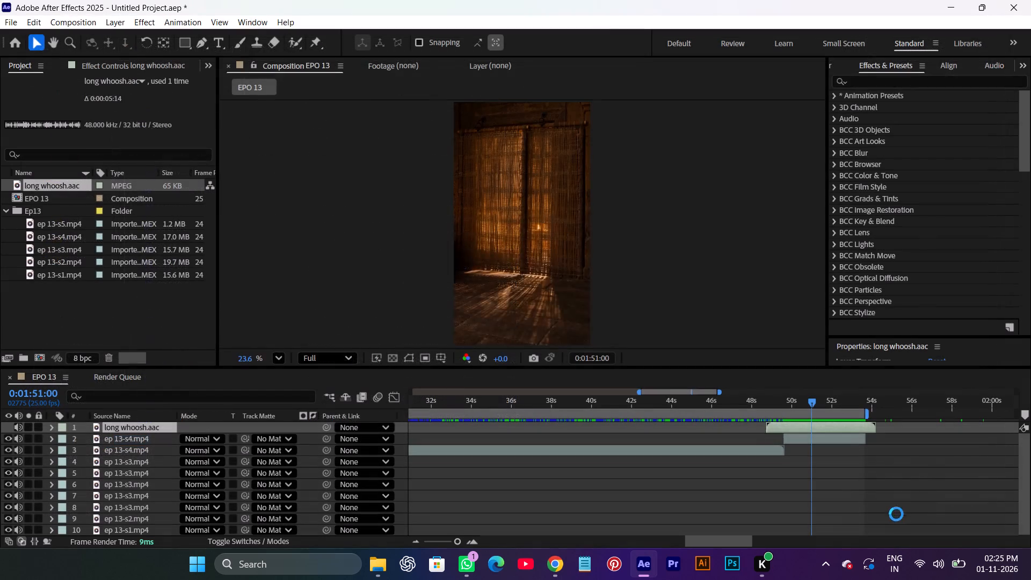
Add the EPO 13 composition to the render queue and start rendering it as EPO 13.mp4 with the existing H.264 output settings.
click(8, 18)
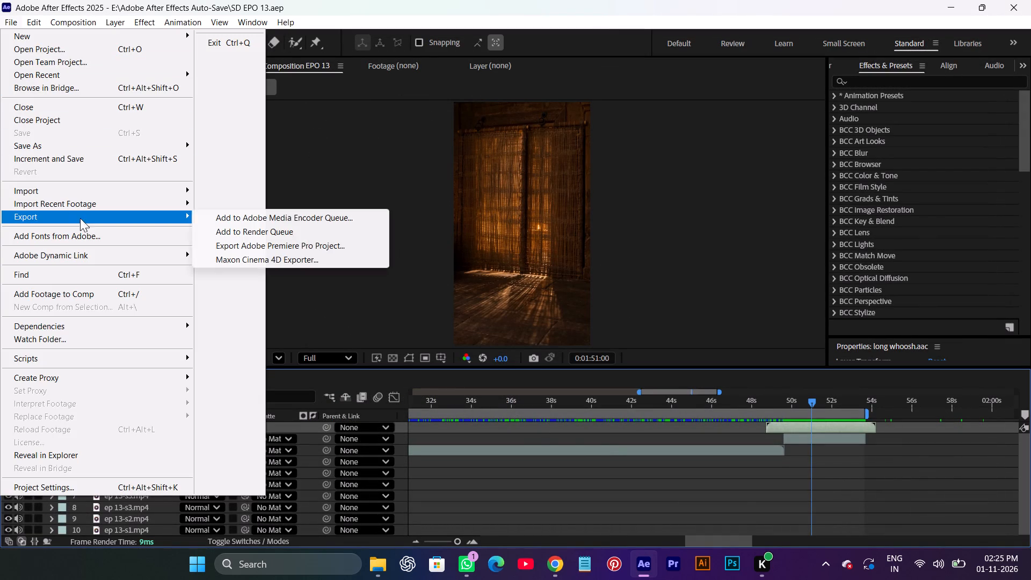
click(292, 235)
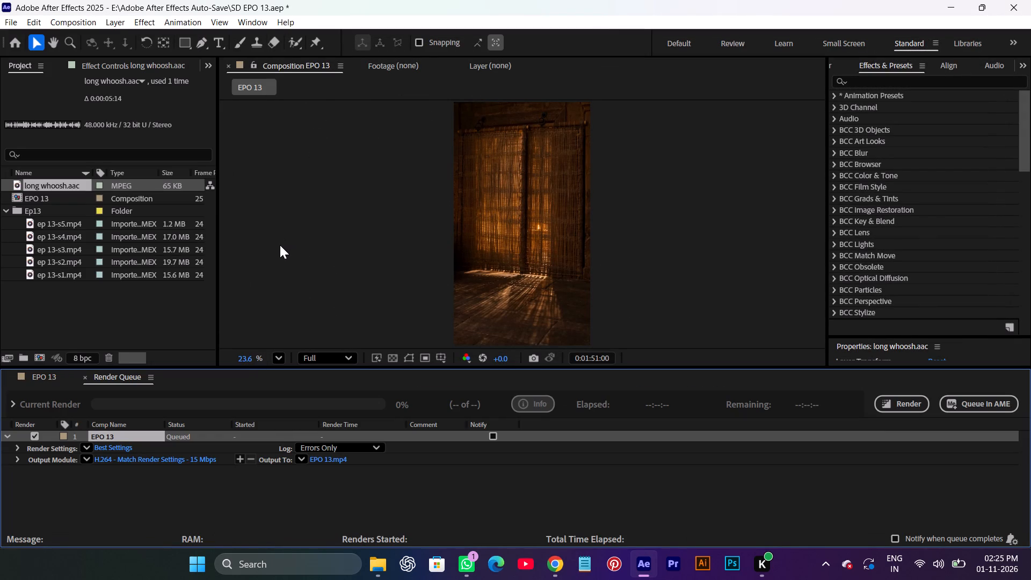
click(899, 405)
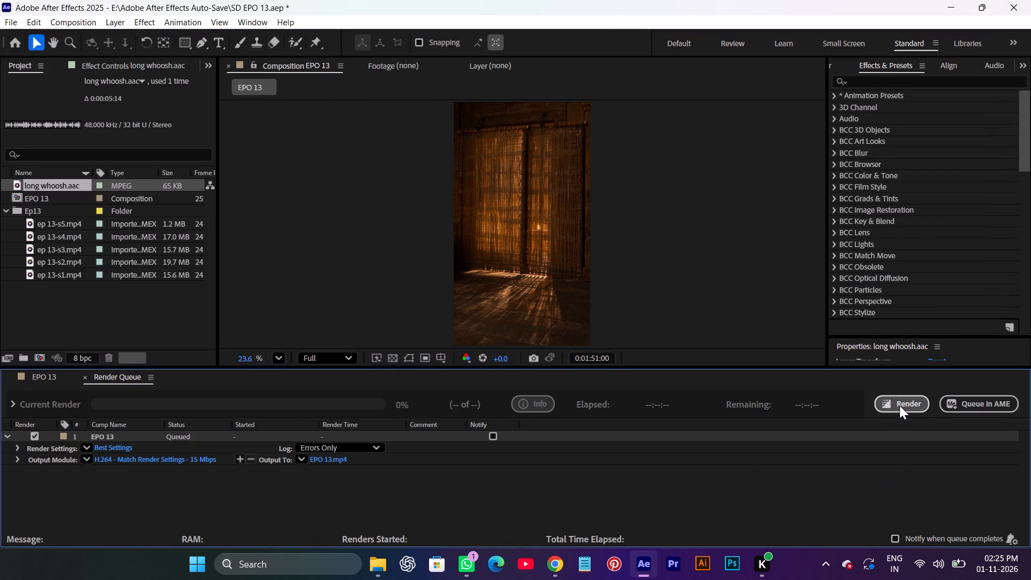
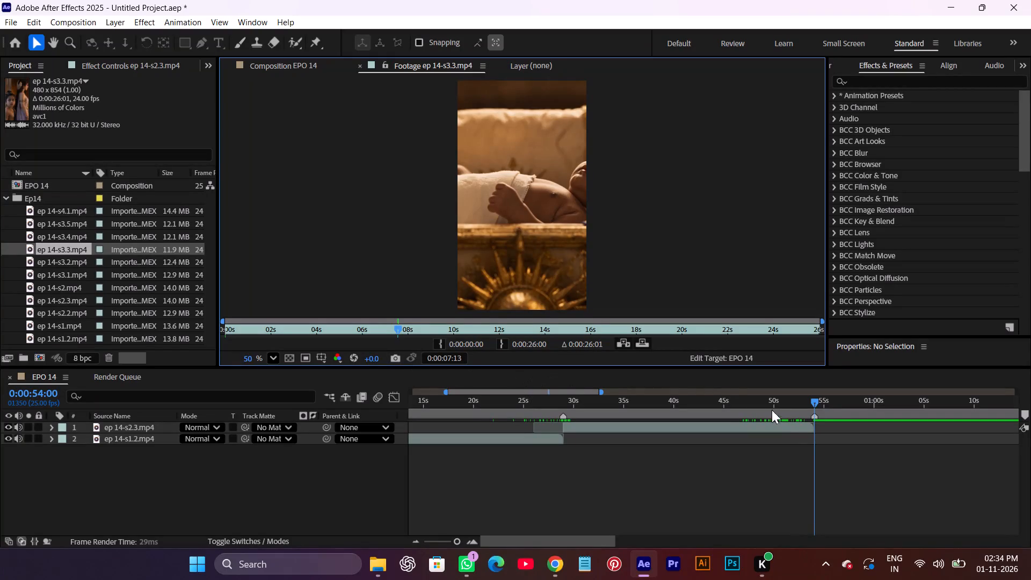
Play back the ep 14-s2.3 section of EPO 14 from about 0:00:39:22, and again from 0:00:28:24 through its end.
drag(817, 403, 687, 433)
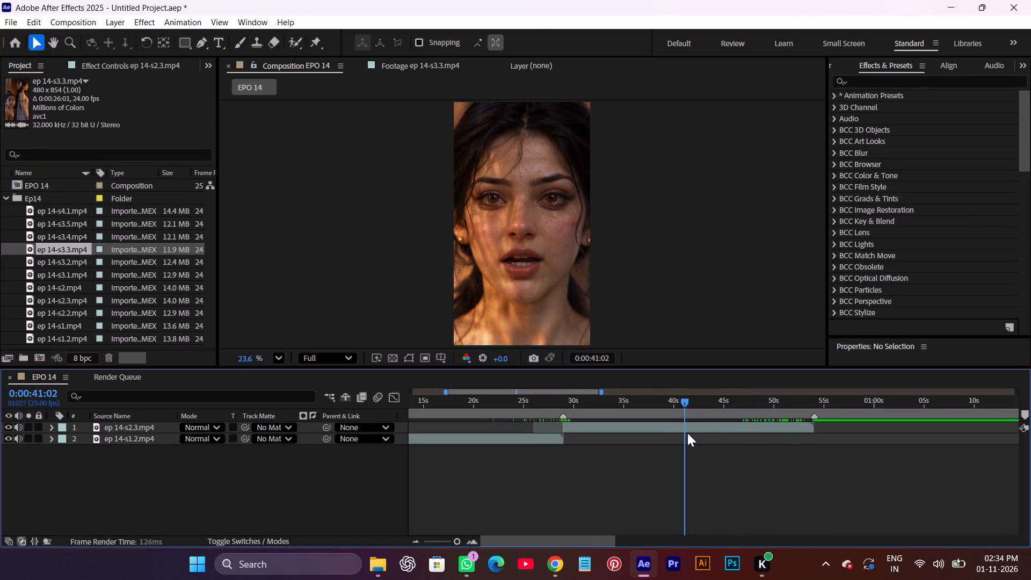
drag(687, 433, 673, 483)
key(space)
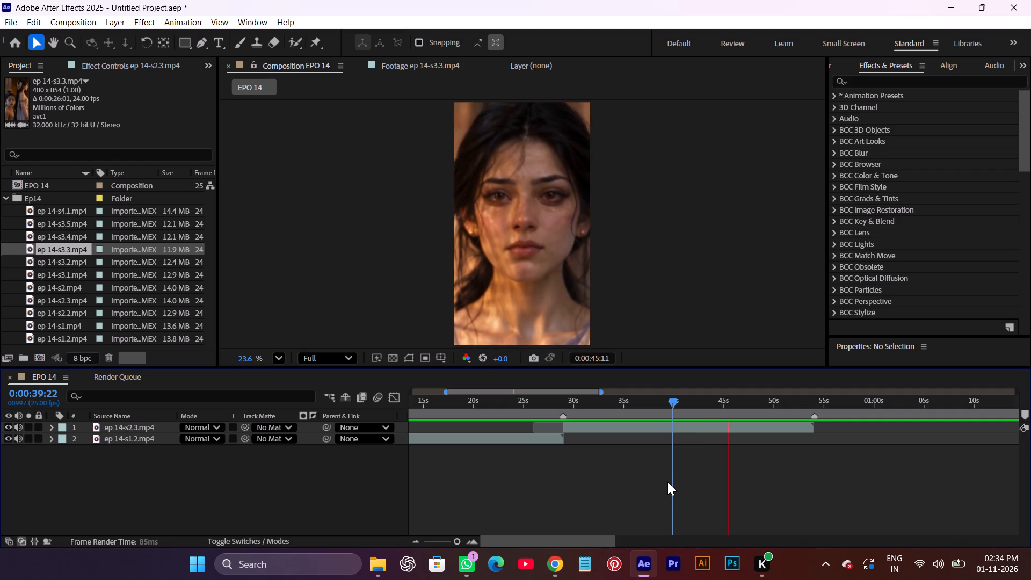
key(space)
drag(745, 405, 742, 405)
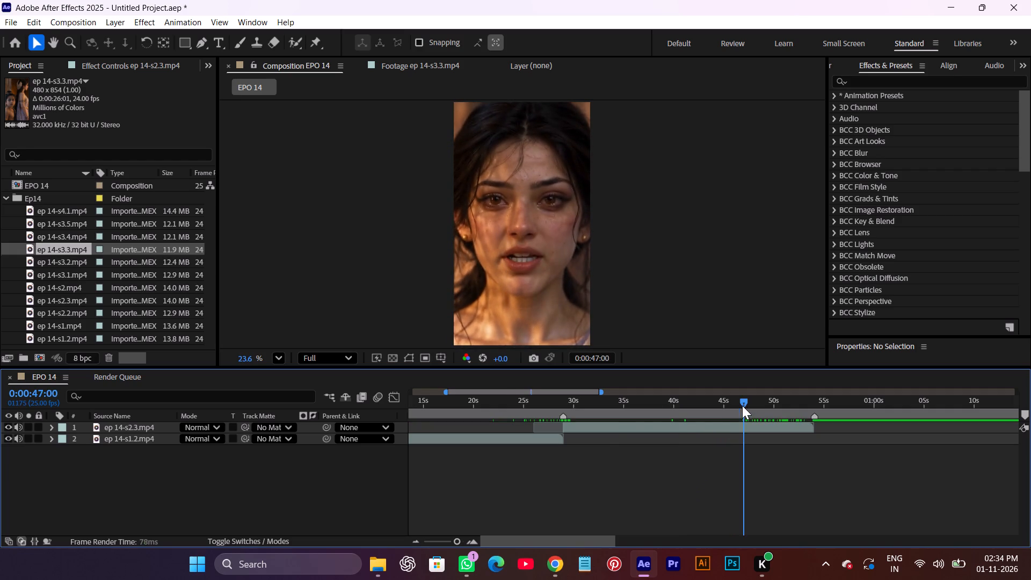
drag(742, 405, 564, 430)
key(space)
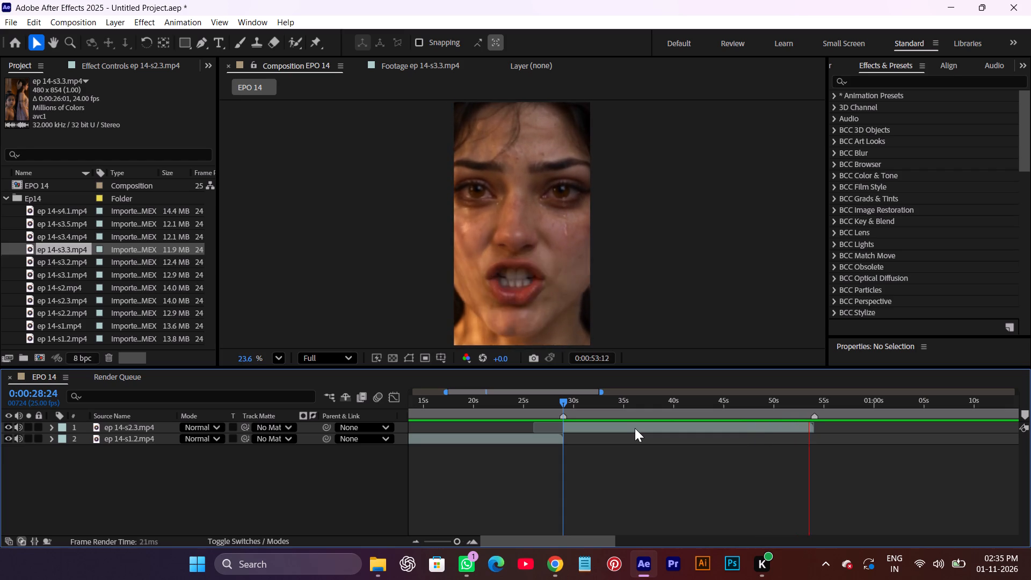
key(space)
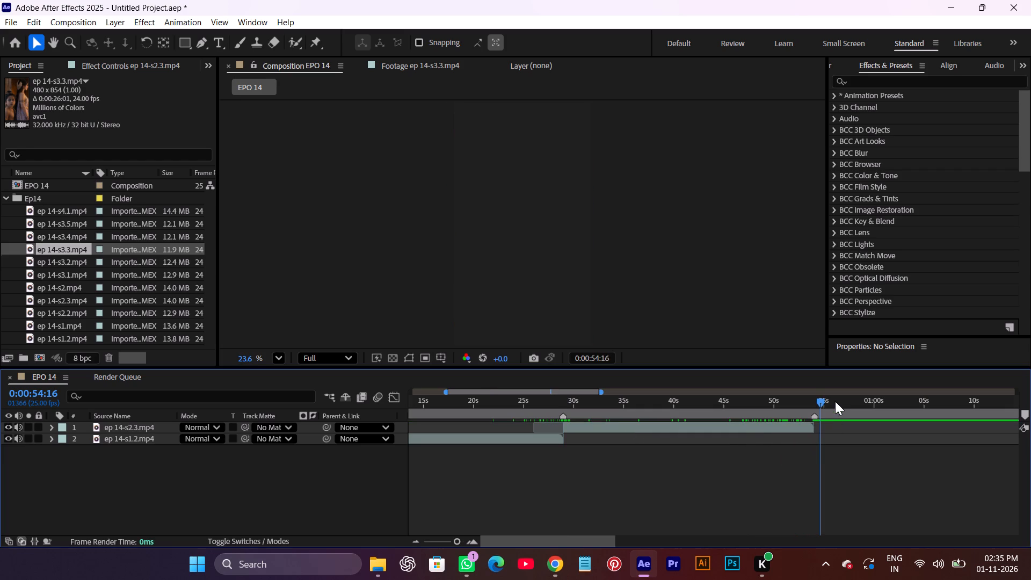
Preview the ep 14-s3.5 clip and add it to EPO 14 starting at 0:00:54:00, fitted to the composition frame.
shift+drag(820, 398, 815, 400)
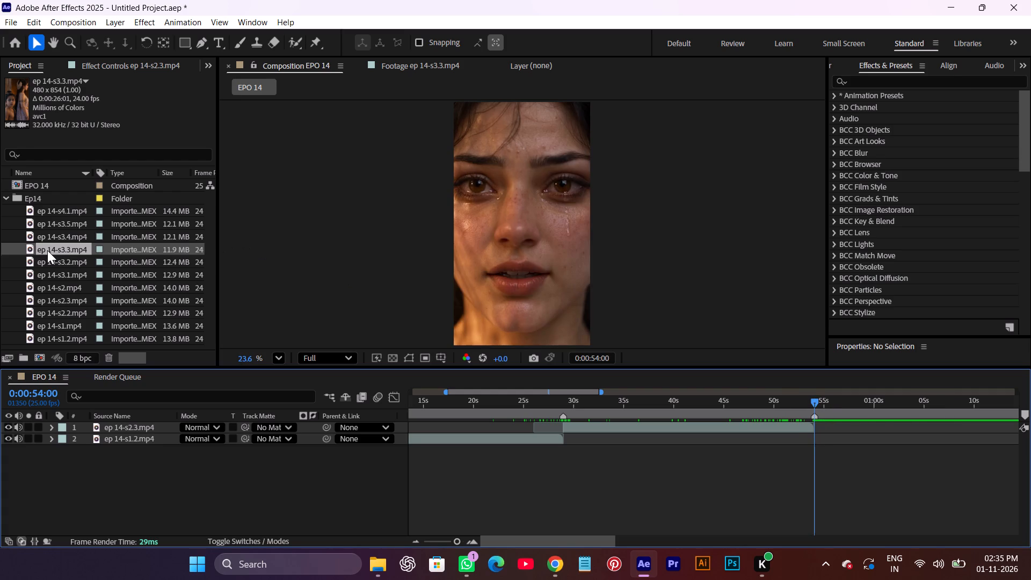
double_click(69, 224)
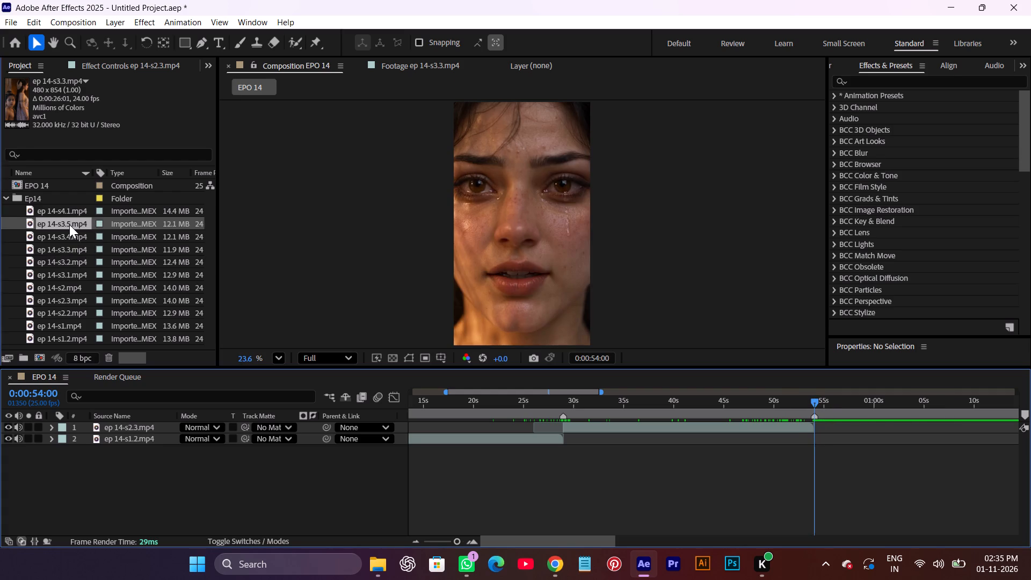
key(space)
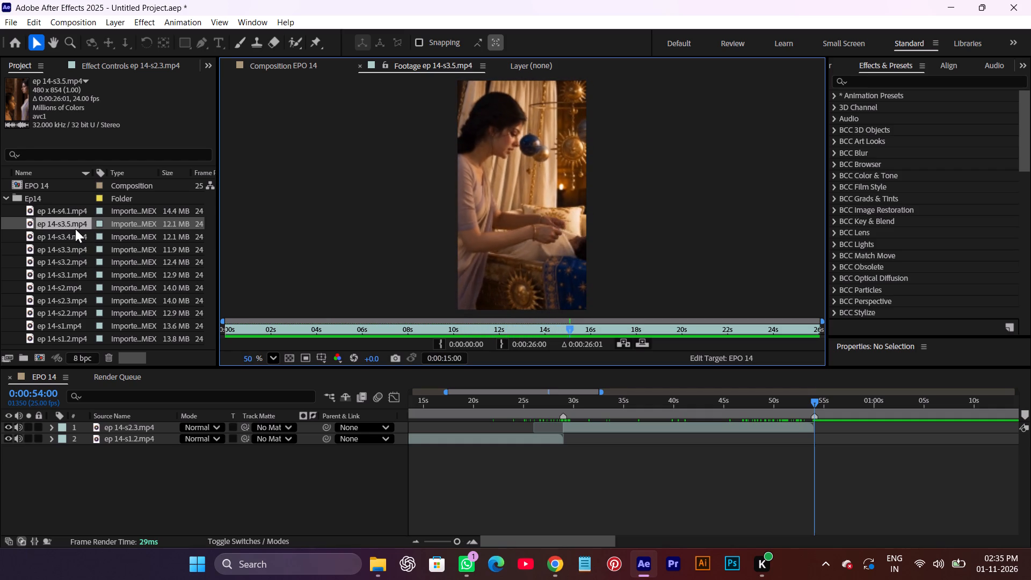
key(space)
drag(75, 227, 812, 412)
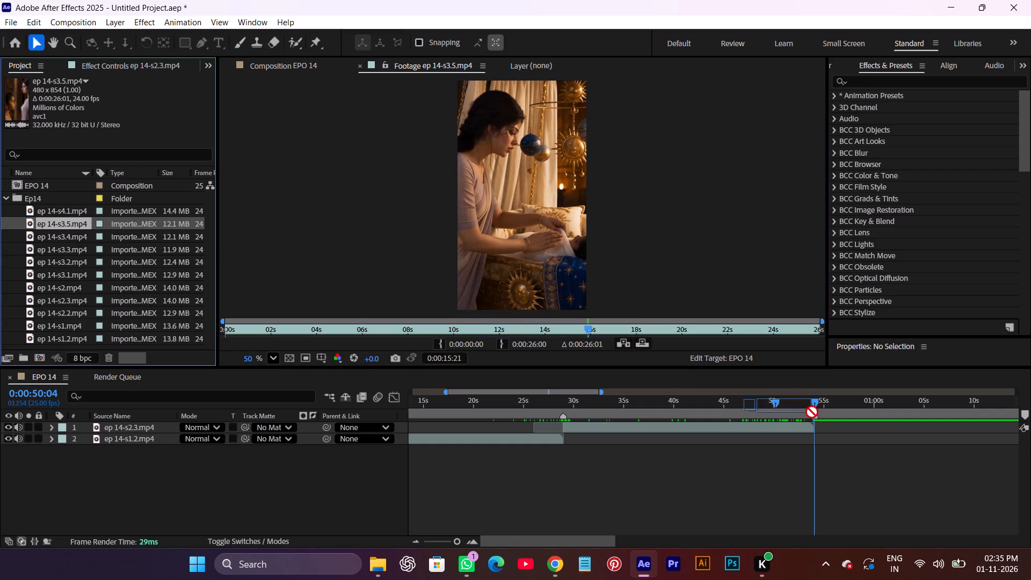
drag(812, 412, 857, 426)
key(space)
key(space)
key(space)
key(space)
key(space)
drag(902, 446, 702, 505)
key(bracketleft)
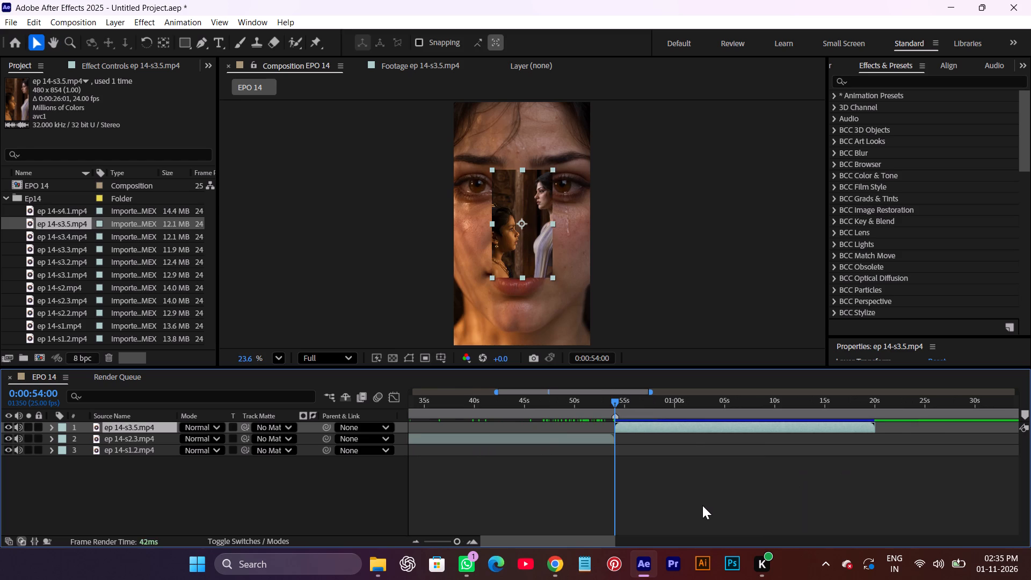
key(ctrl+alt+f)
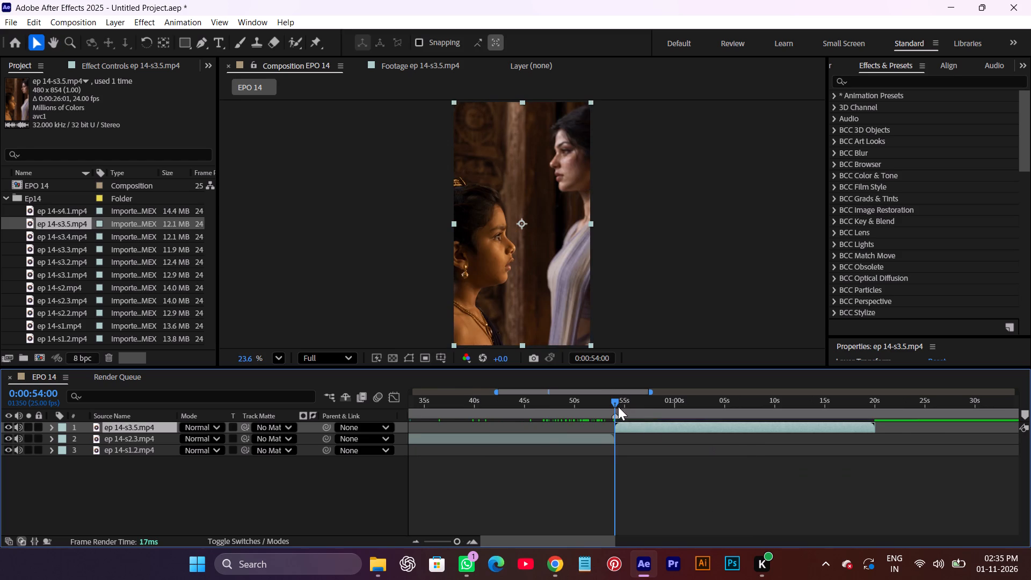
Split the ep 14-s3.5 layer at 0:00:56:13.
drag(618, 407, 643, 419)
key(ctrl+shift+d)
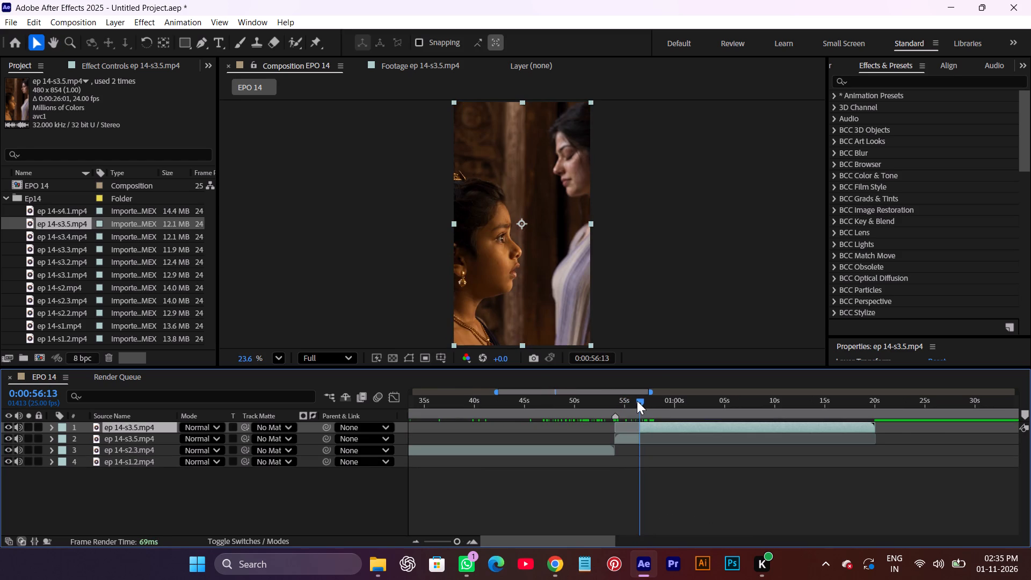
Scale the first ep 14-s3.5 part to about 365% and reposition it to frame the boy's face.
drag(637, 400, 628, 402)
click(626, 440)
key(s)
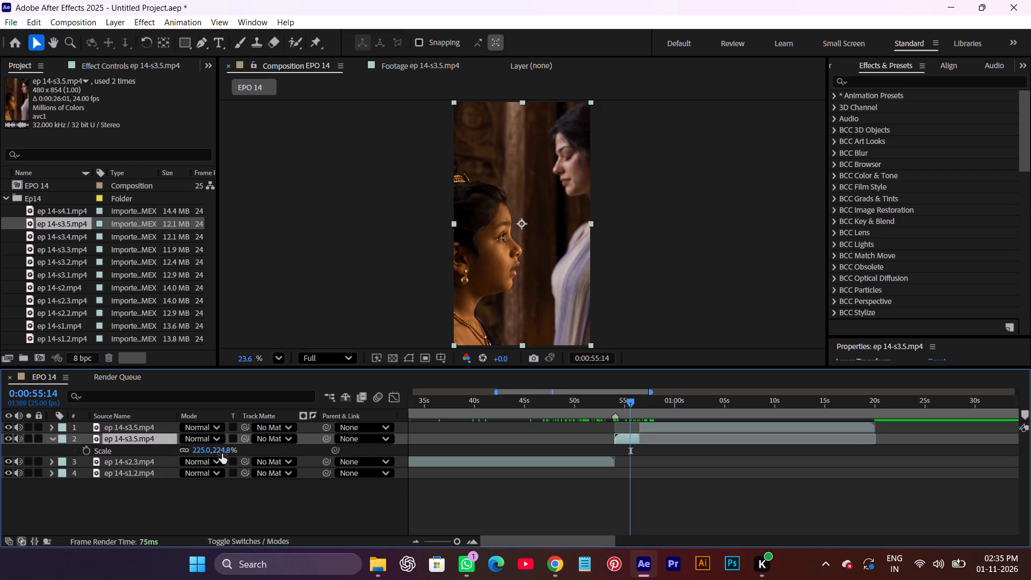
drag(217, 452, 311, 452)
drag(487, 316, 499, 304)
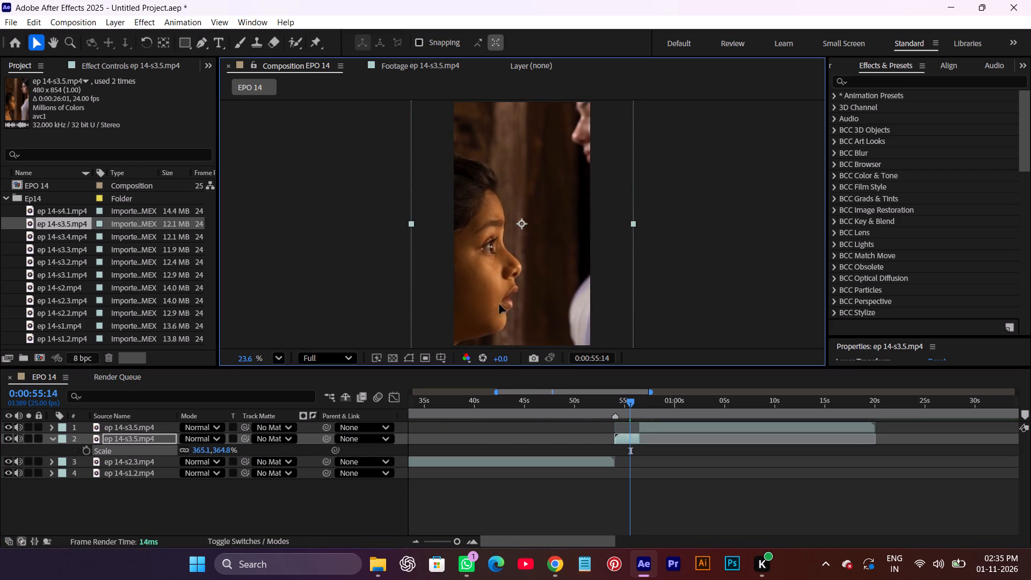
drag(499, 304, 526, 277)
click(659, 483)
Trim the start of the second ep 14-s3.5 part to 0:01:01:10 and move it earlier to about 0:00:56, following the close-up.
drag(630, 407, 629, 407)
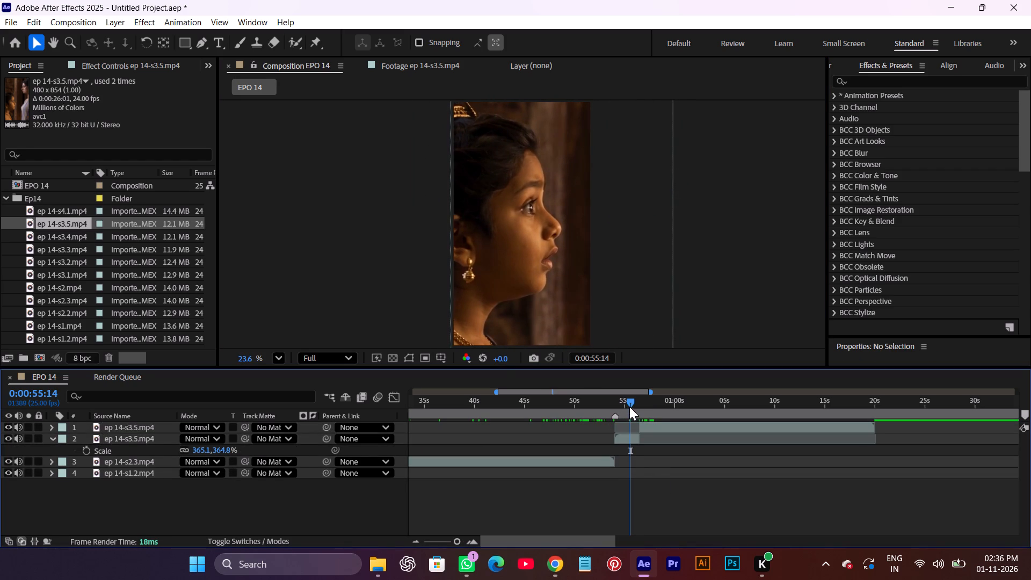
drag(629, 407, 615, 407)
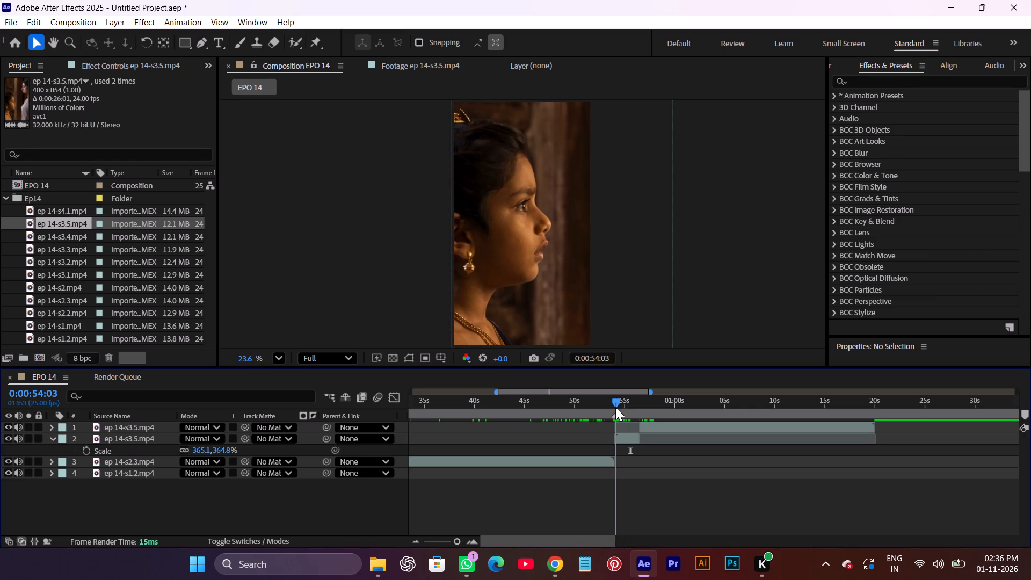
drag(615, 407, 634, 409)
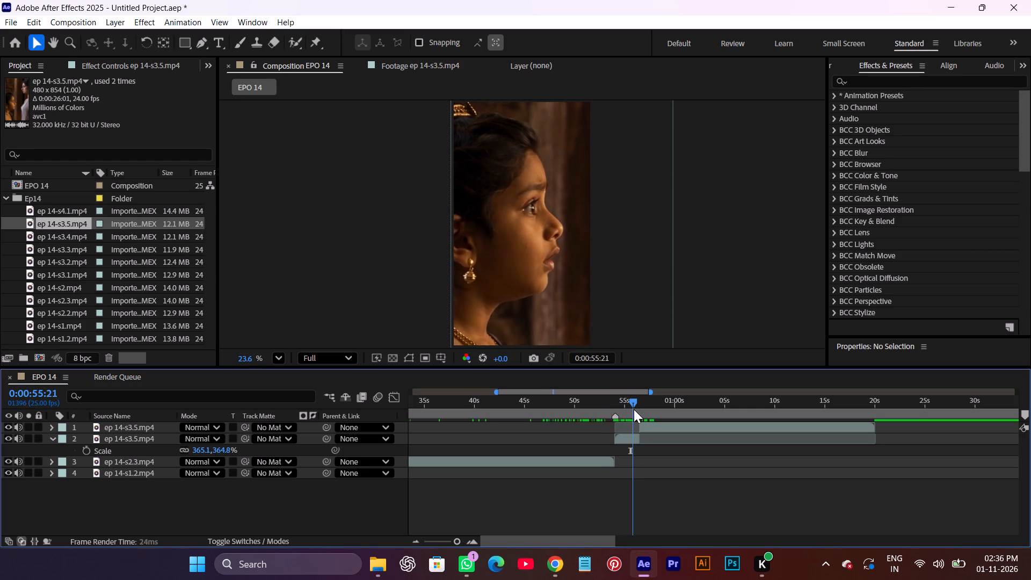
drag(634, 409, 638, 411)
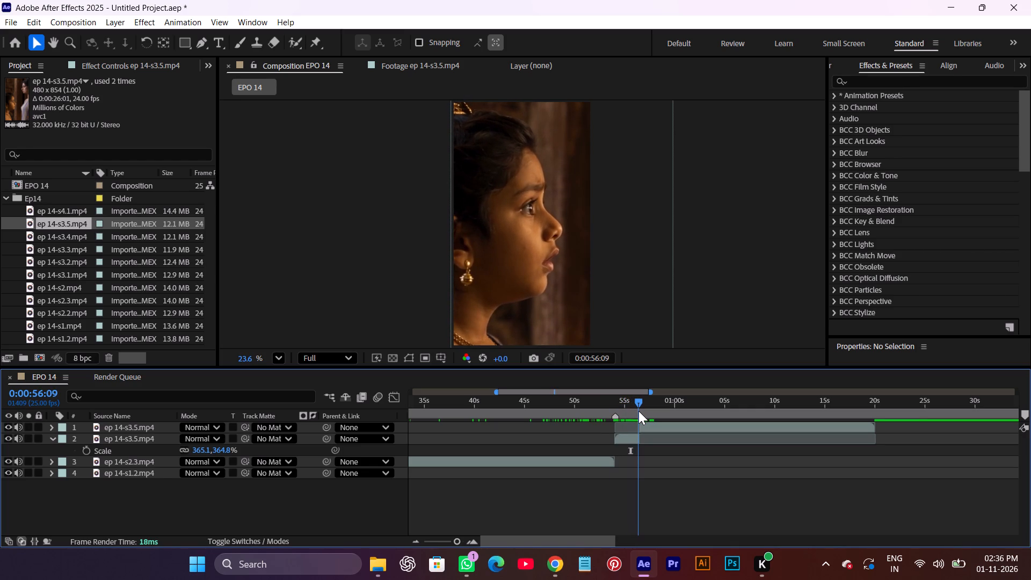
drag(638, 411, 642, 411)
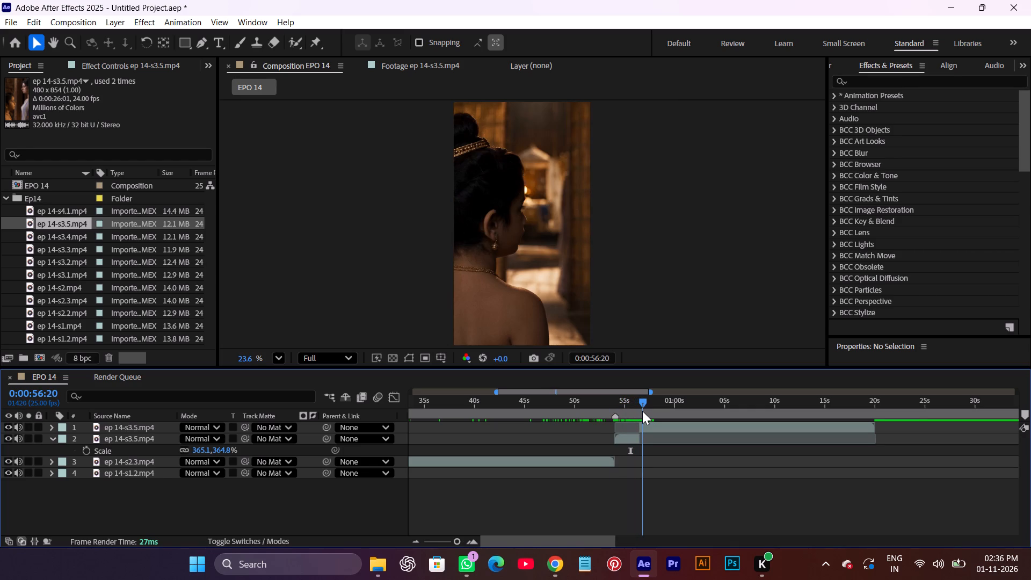
drag(642, 411, 648, 412)
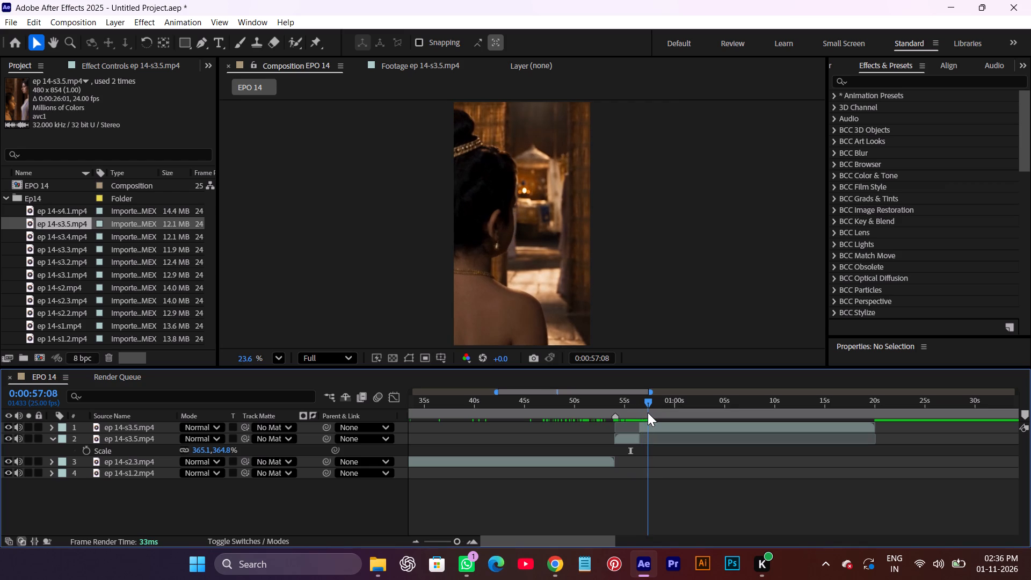
drag(648, 412, 657, 415)
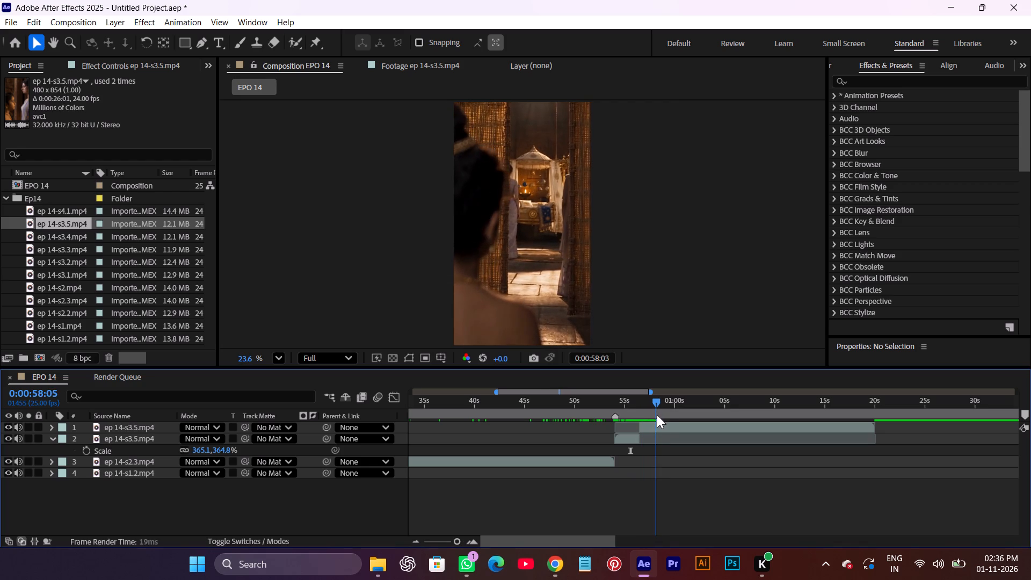
drag(657, 415, 685, 422)
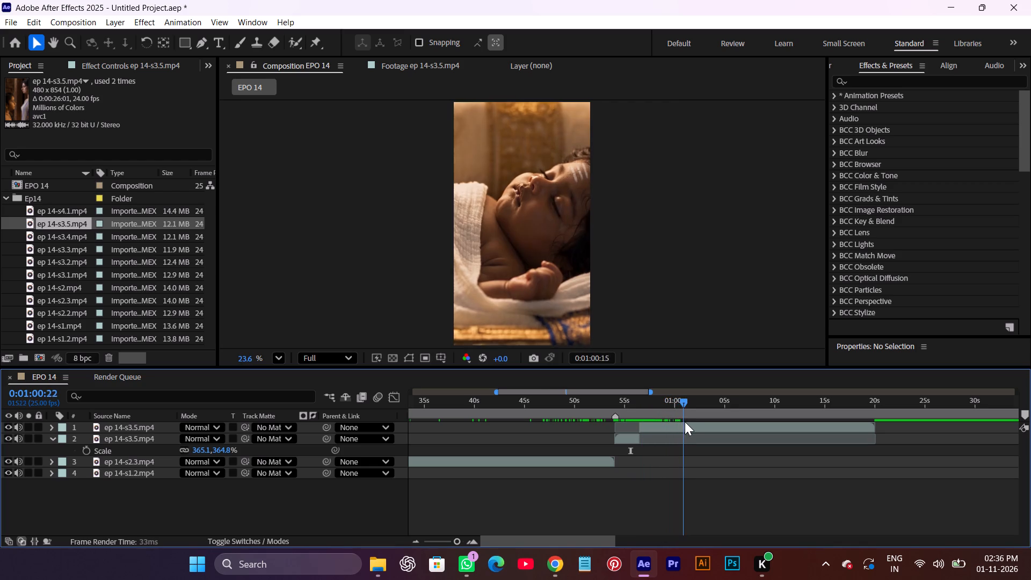
drag(685, 422, 689, 422)
click(688, 427)
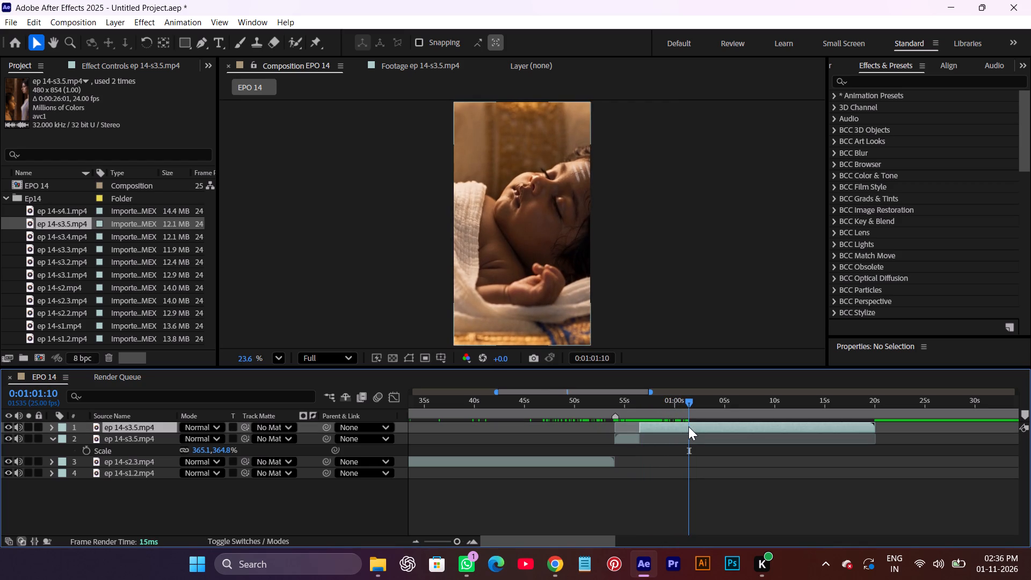
key(alt+bracketleft)
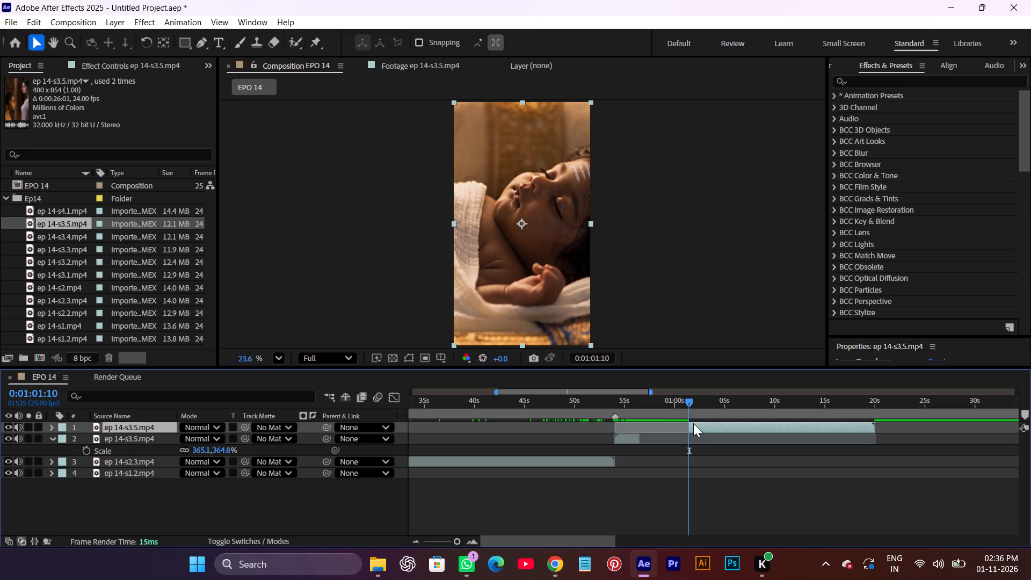
drag(699, 427, 645, 436)
Add a marker at 0:01:14:16, where the second ep 14-s3.5 part ends, and collapse the open Scale property.
click(686, 395)
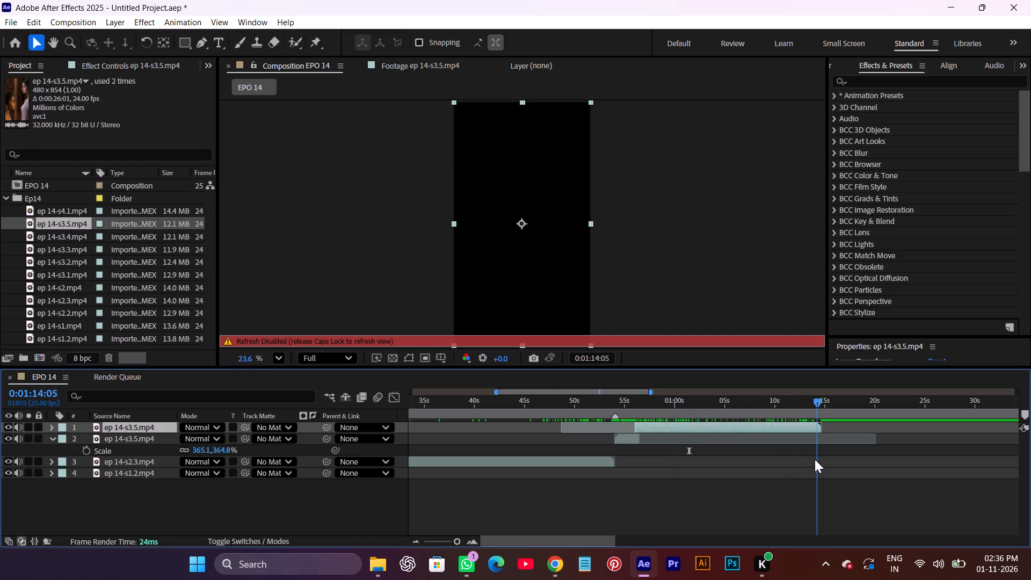
click(823, 483)
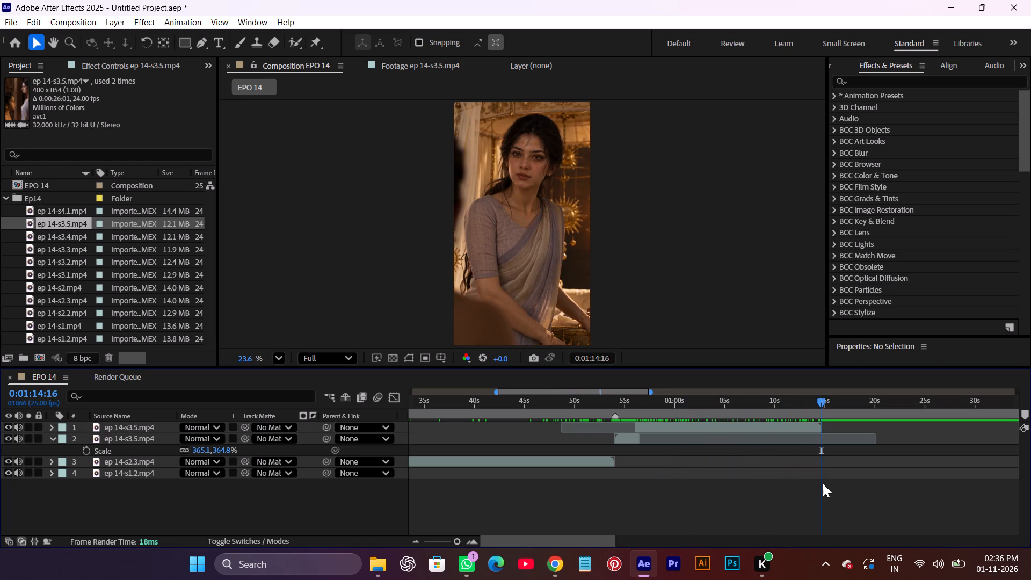
key(c)
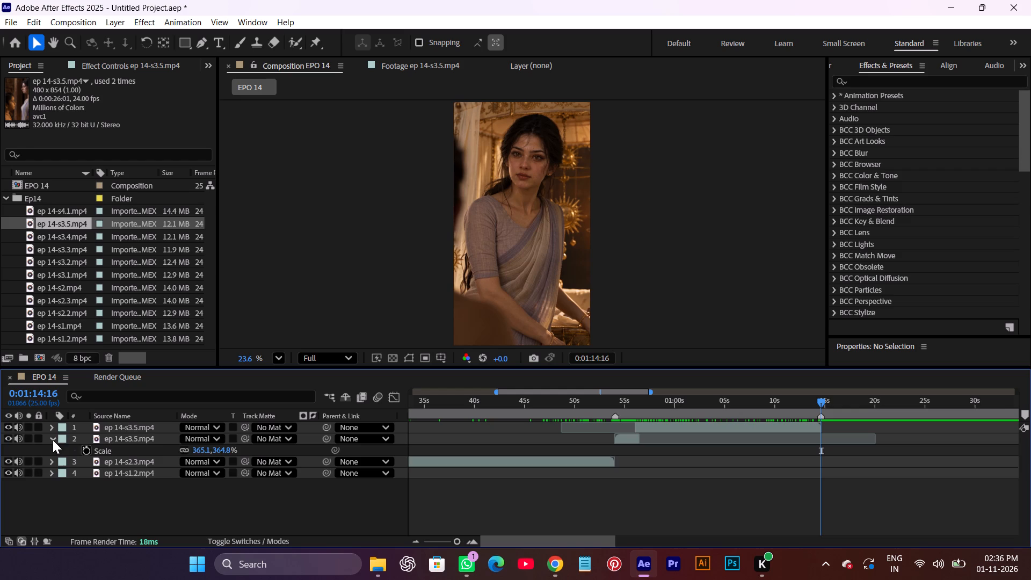
click(53, 440)
Preview the ep 14-s4.1 clip and add it to EPO 14 starting at 0:01:14:16, fitted to the composition frame.
double_click(77, 213)
key(space)
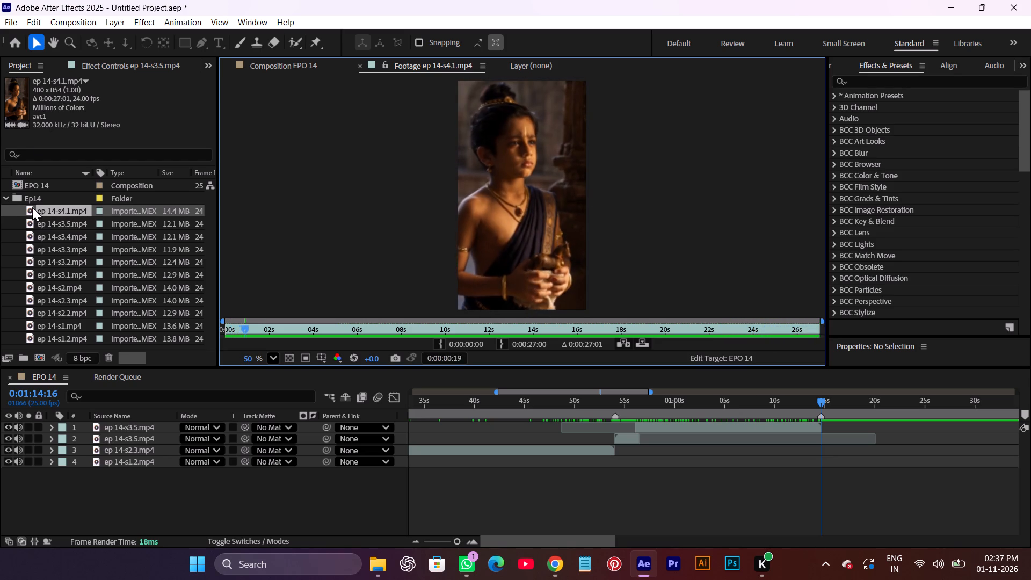
key(space)
drag(66, 211, 803, 400)
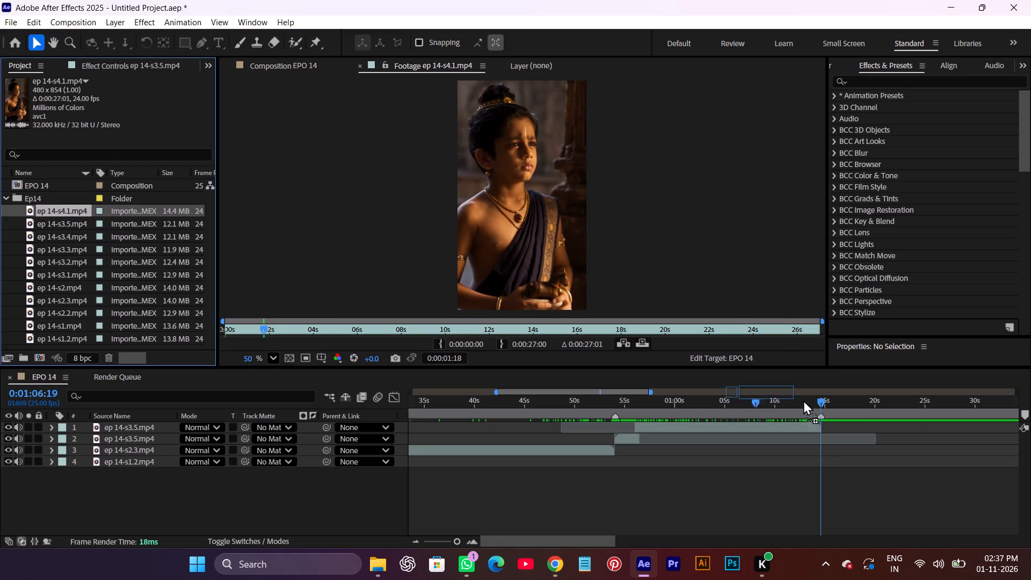
drag(803, 400, 879, 424)
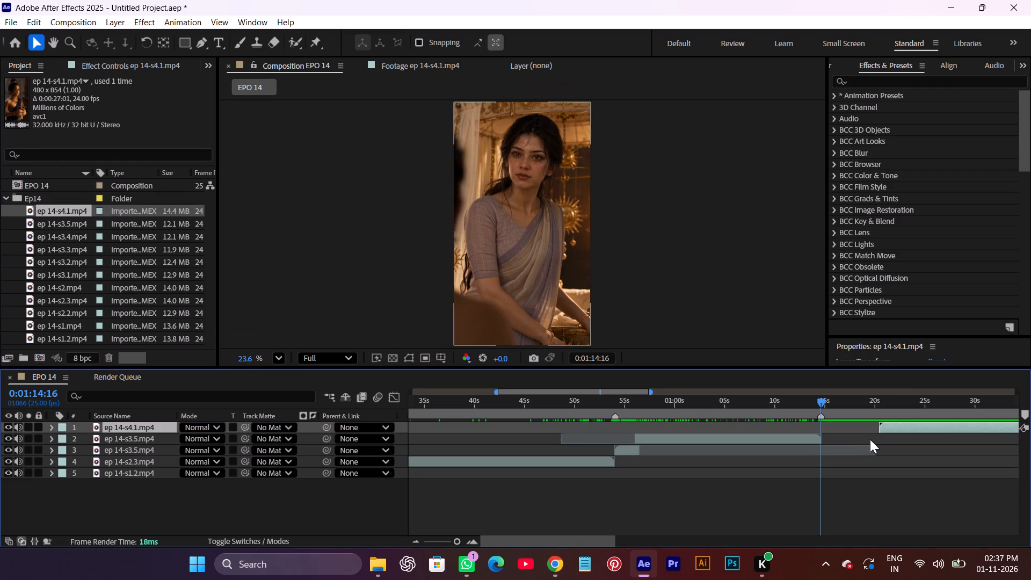
key(bracketleft)
key(ctrl+alt+f)
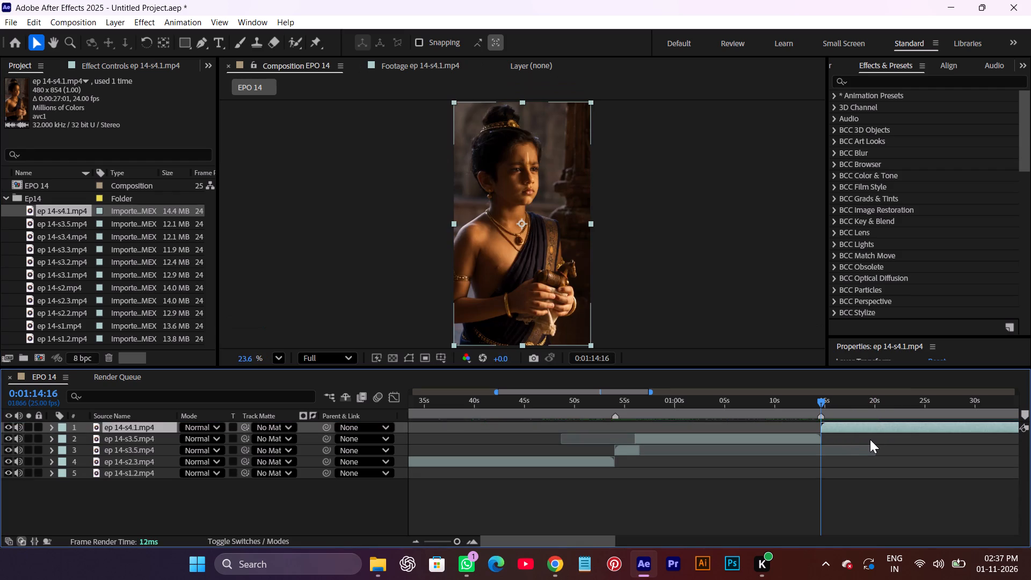
Trim the end of the ep 14-s4.1 clip to 0:01:37:07, on the close-up of the hands tying the bell.
key(space)
key(space)
key(space)
key(space)
key(space)
key(space)
key(space)
key(space)
key(space)
key(space)
key(space)
key(space)
key(space)
key(space)
key(space)
key(space)
key(space)
key(space)
key(space)
key(space)
drag(874, 491, 525, 521)
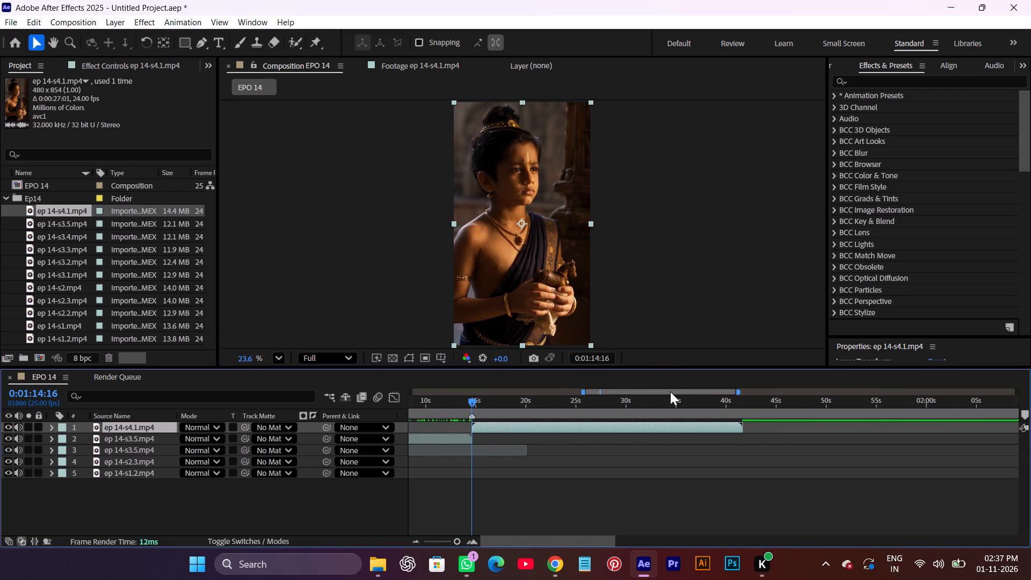
drag(667, 402, 737, 413)
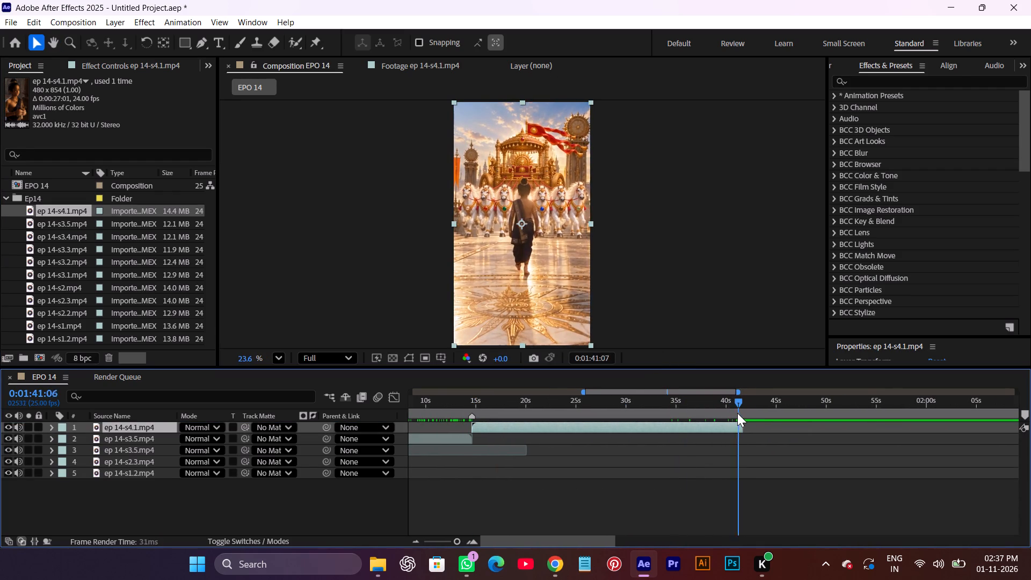
drag(737, 413, 708, 414)
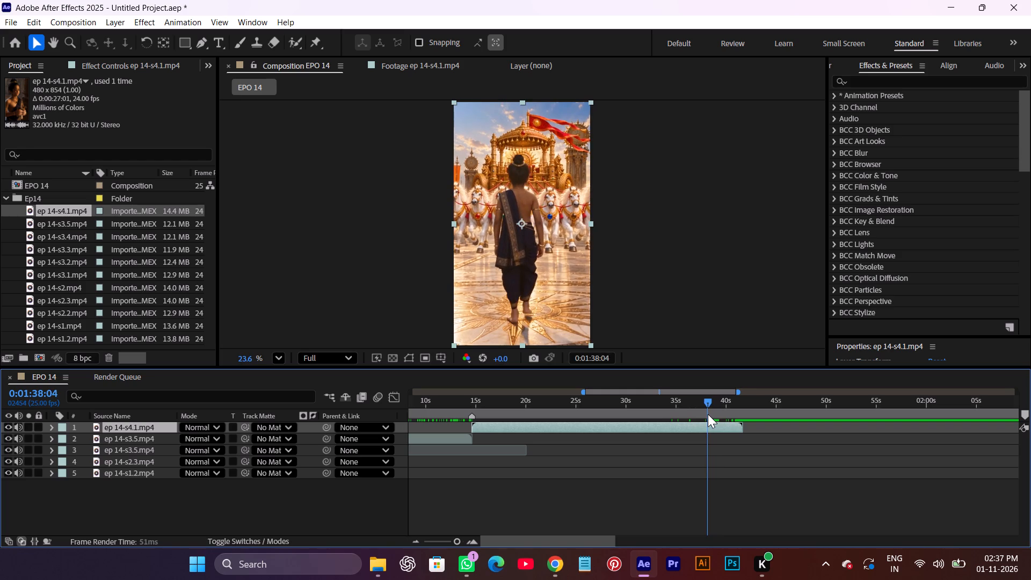
drag(708, 414, 700, 415)
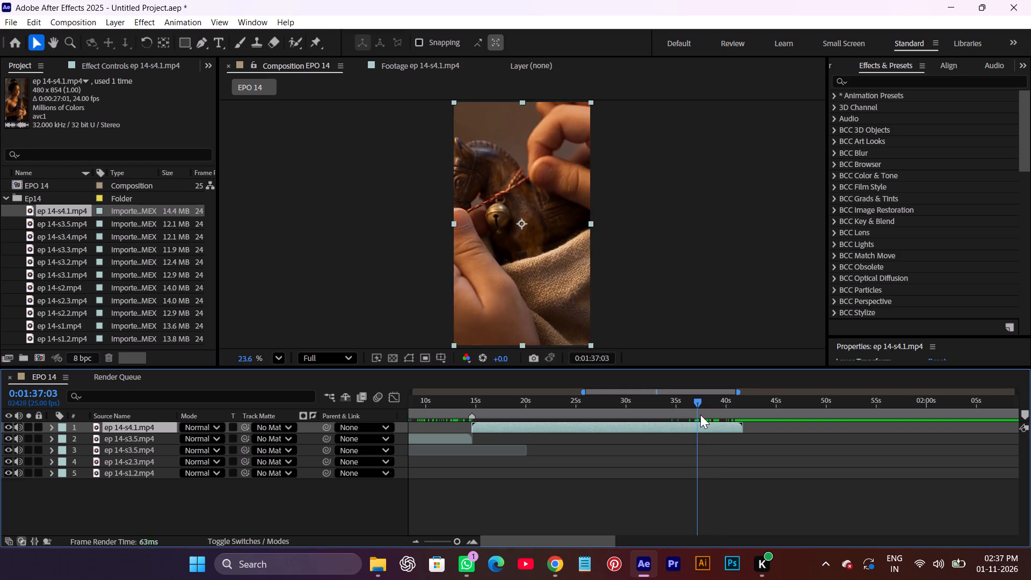
drag(700, 415, 699, 415)
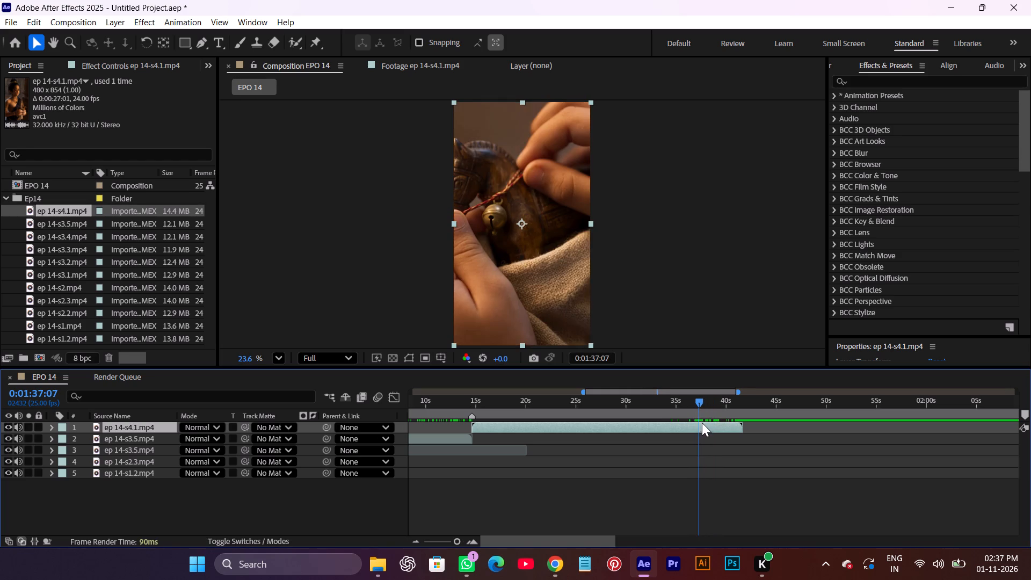
click(702, 423)
key(alt+bracketright)
click(703, 491)
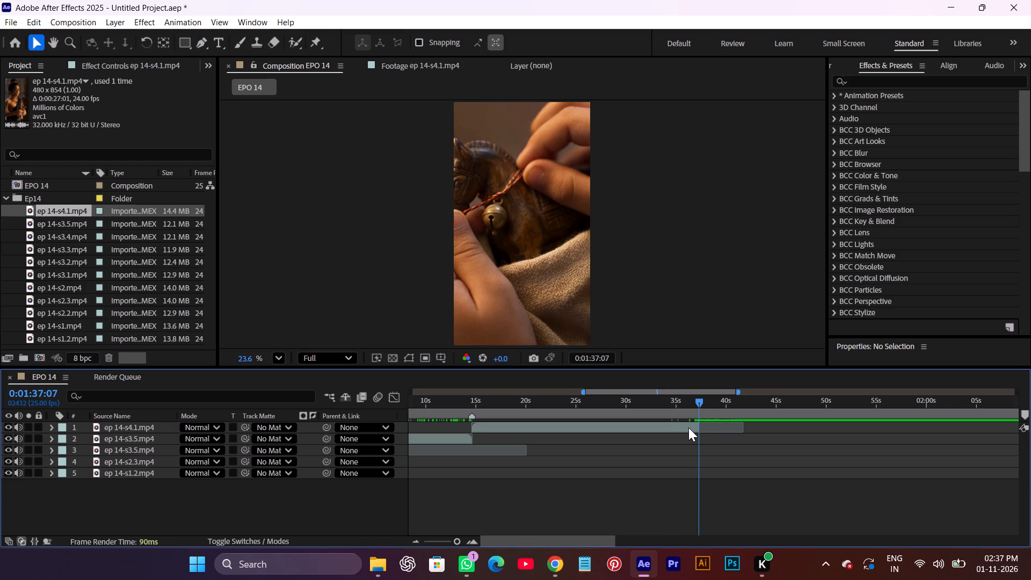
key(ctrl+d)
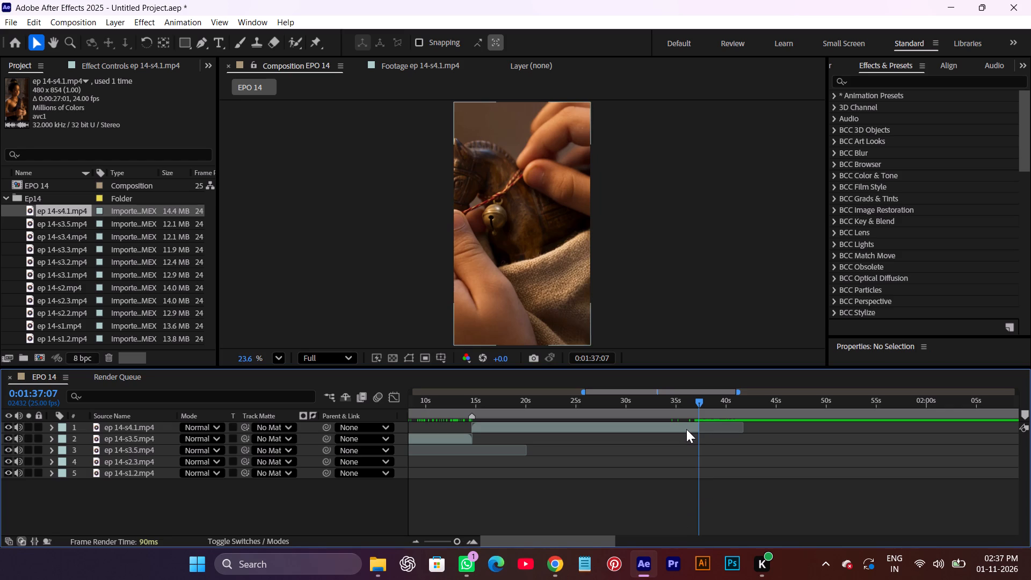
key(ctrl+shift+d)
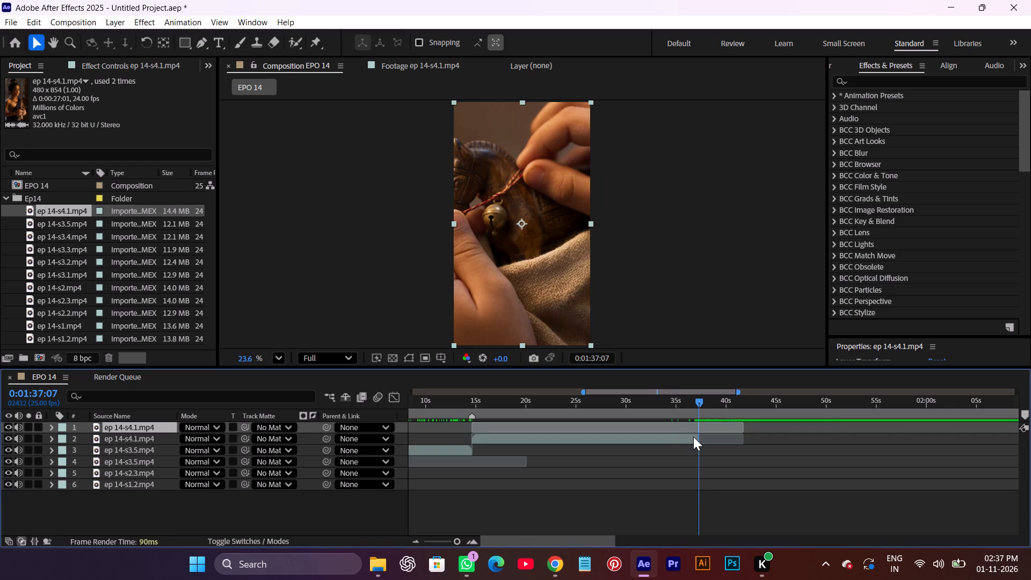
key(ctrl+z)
Duplicate the trimmed ep 14-s4.1 layer and trim the copy's start to 0:01:37:07.
click(692, 425)
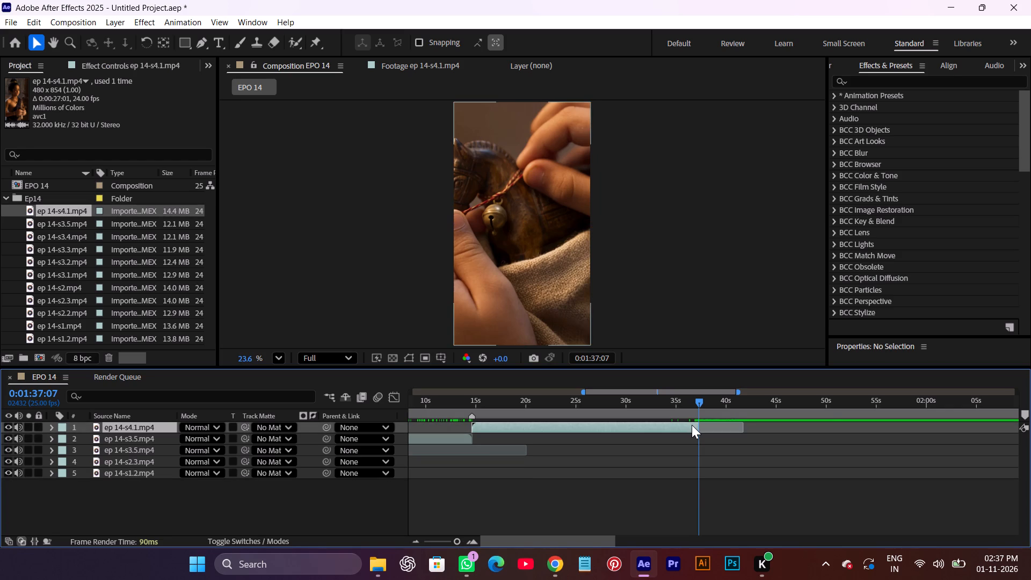
key(ctrl+d)
alt+scroll(695, 430, up, 1)
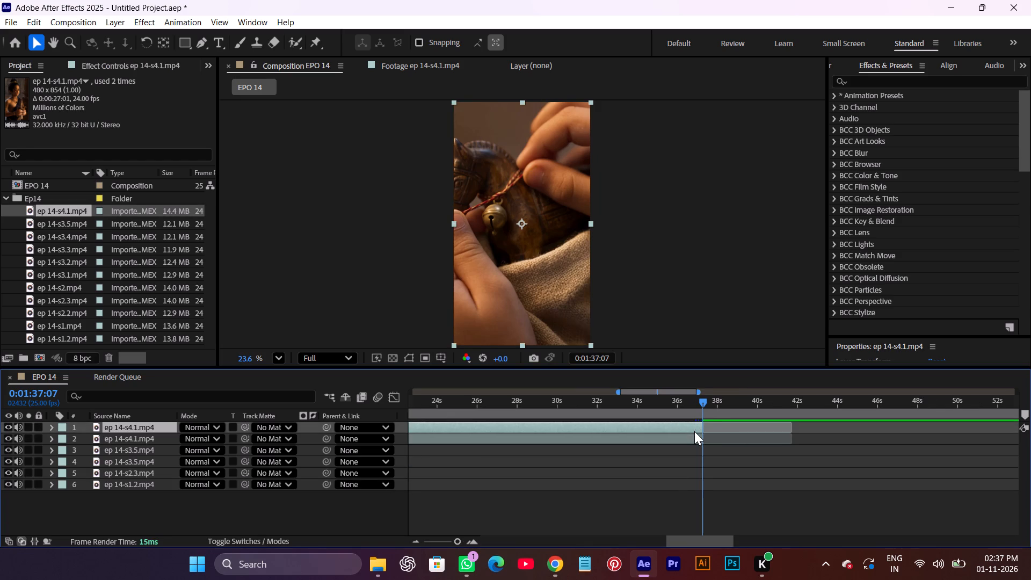
key(alt+bracketleft)
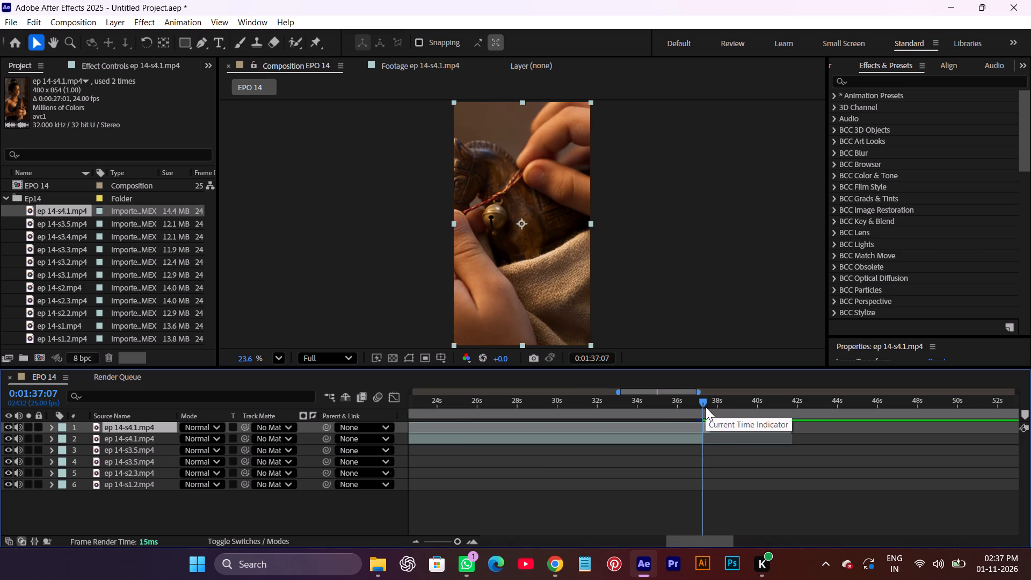
Apply Freeze Frame to the upper ep 14-s4.1 copy at 0:01:37:07.
alt+scroll(723, 427, up, 2)
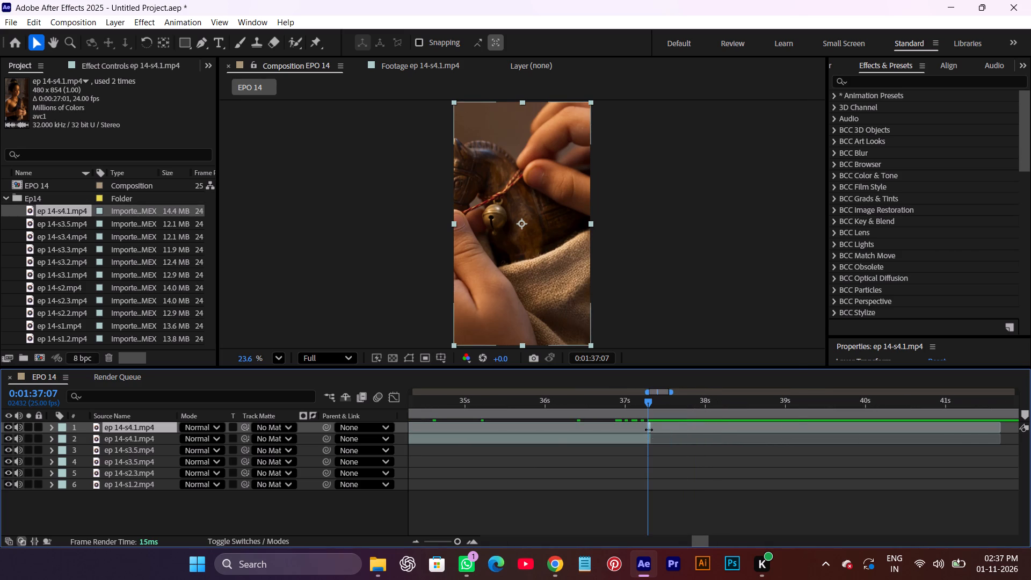
right_click(649, 430)
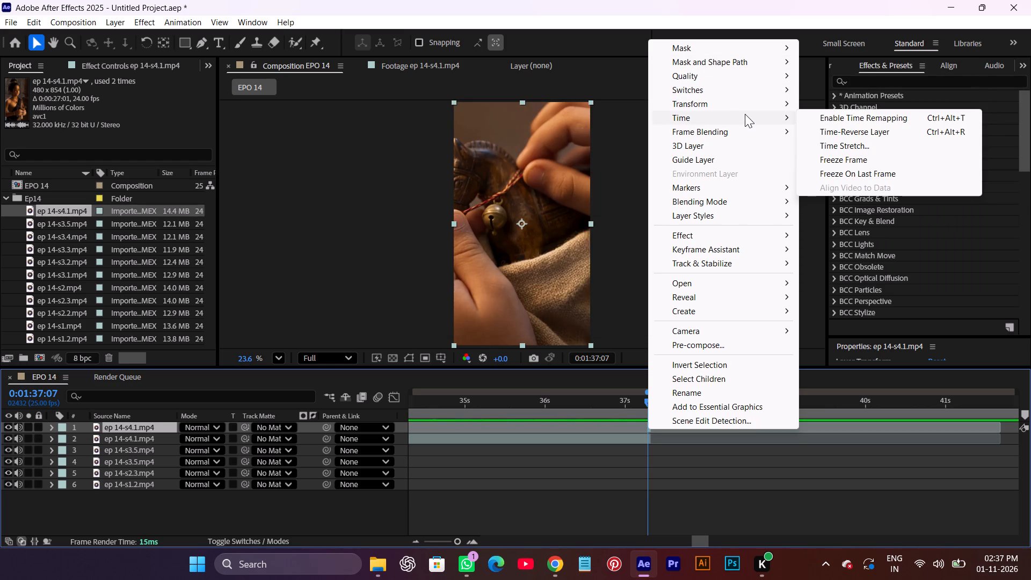
click(833, 161)
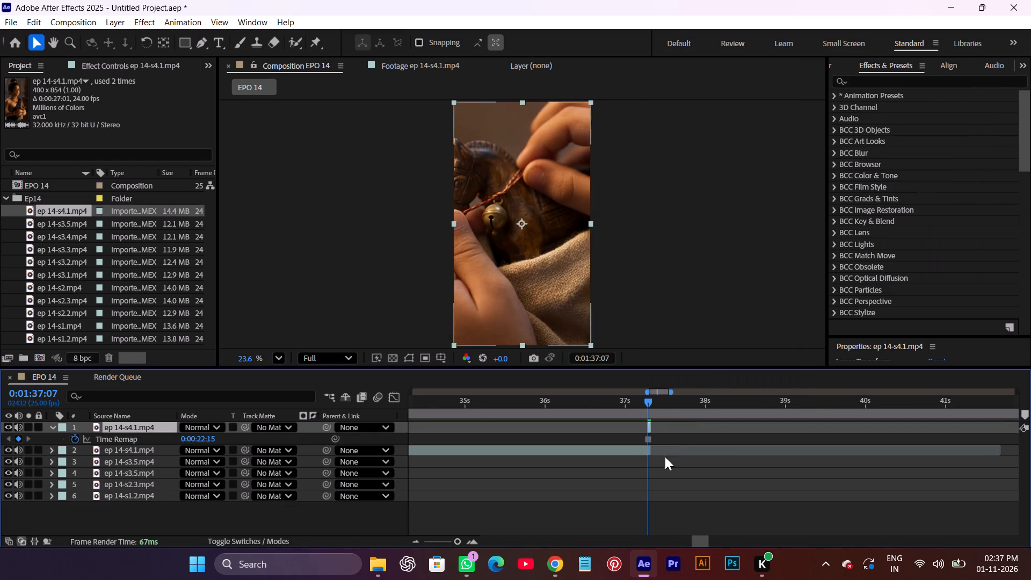
Extend the frozen ep 14-s4.1 copy's end to about 0:01:40:14, checking the hold in playback, and collapse its Time Remap property.
drag(649, 427, 772, 432)
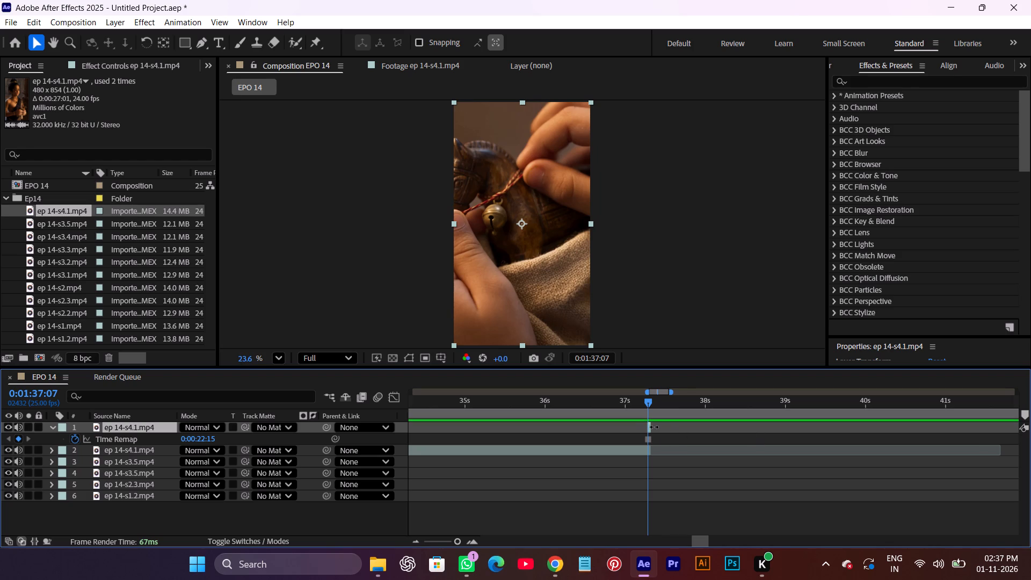
drag(652, 427, 902, 427)
key(space)
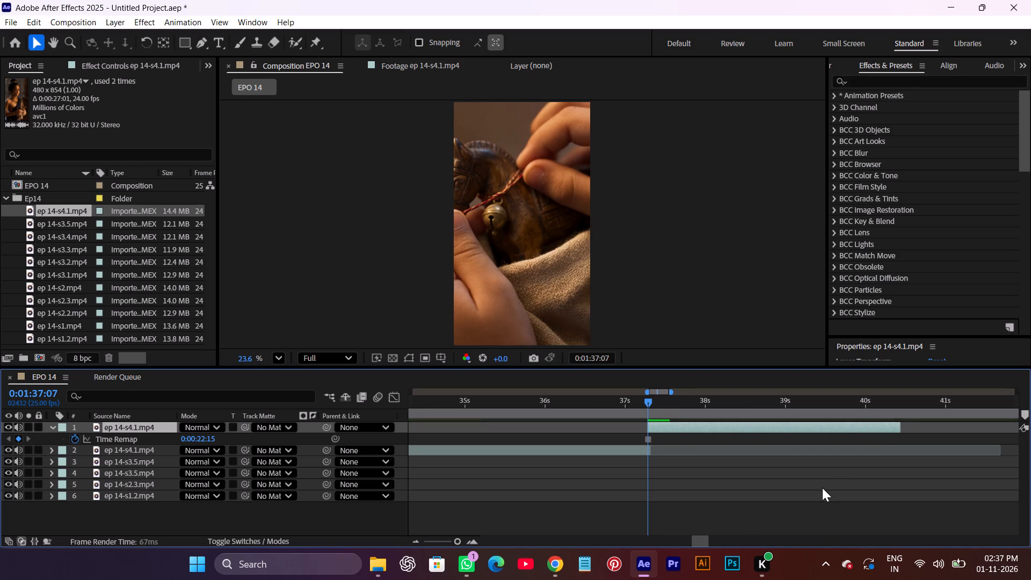
click(685, 443)
key(space)
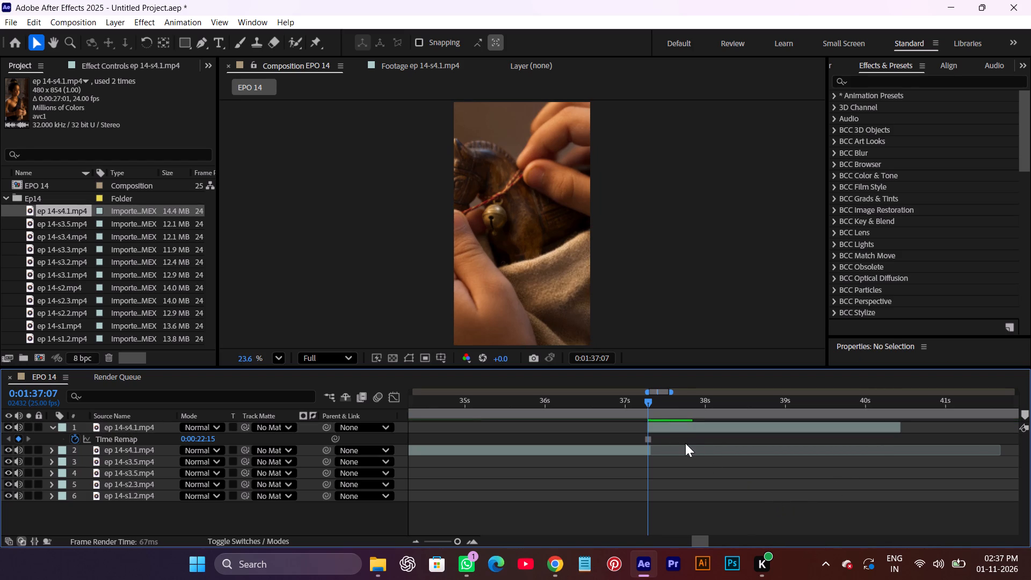
key(space)
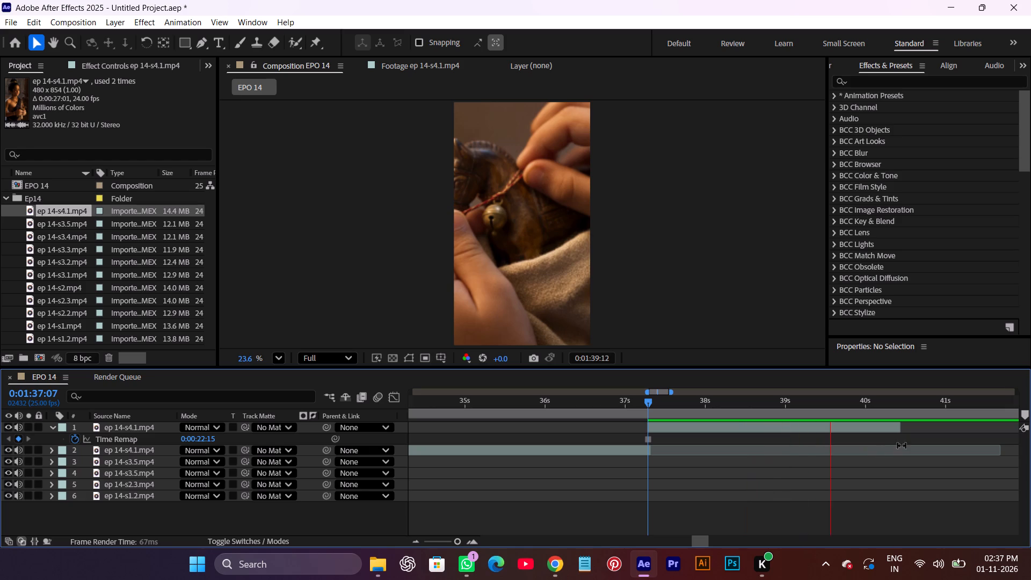
key(space)
drag(900, 430, 912, 431)
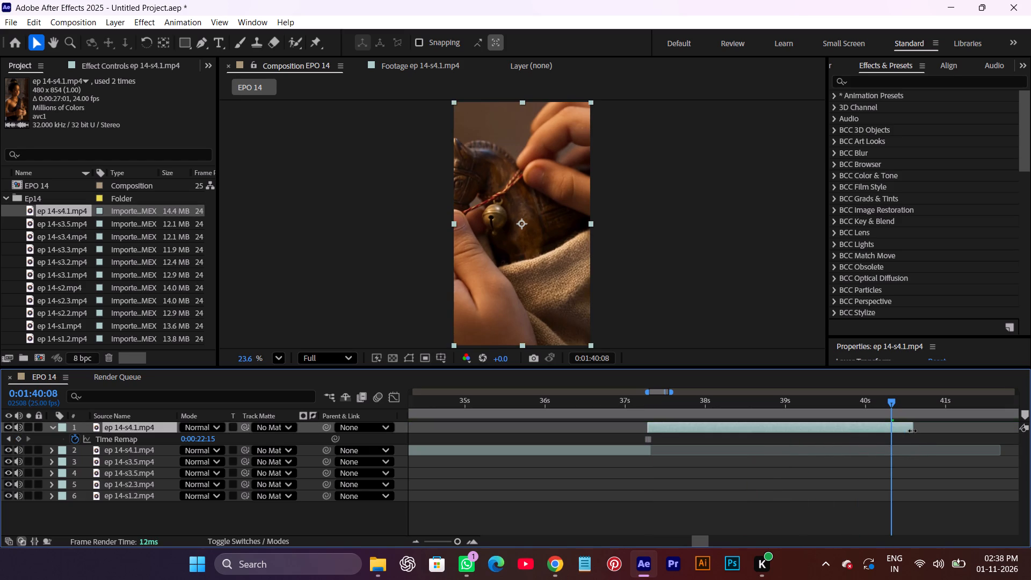
alt+scroll(770, 455, down, 1)
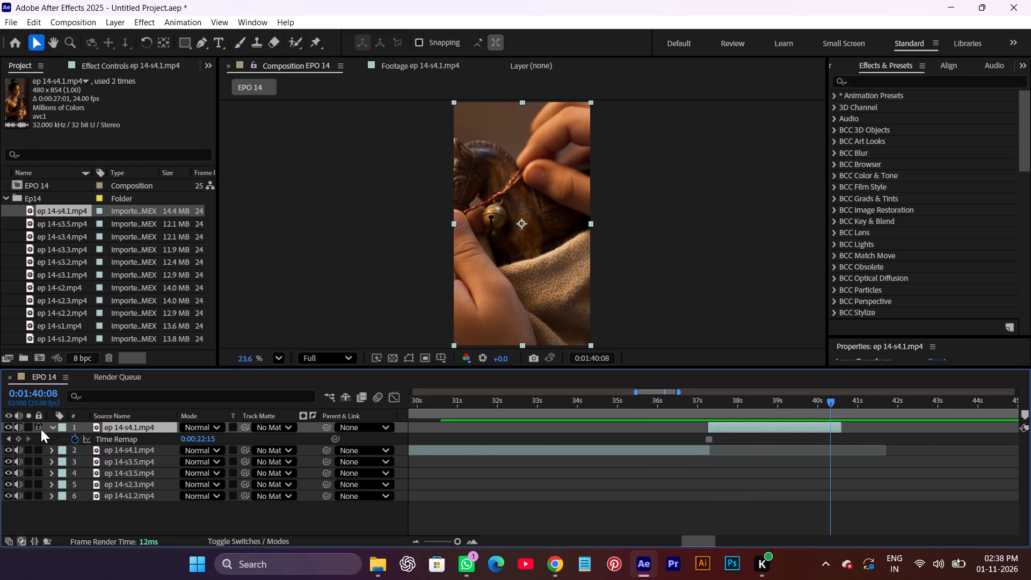
click(52, 427)
Set the end of the EPO 14 work area to 0:01:40:14, where the frozen copy ends.
drag(706, 542, 982, 545)
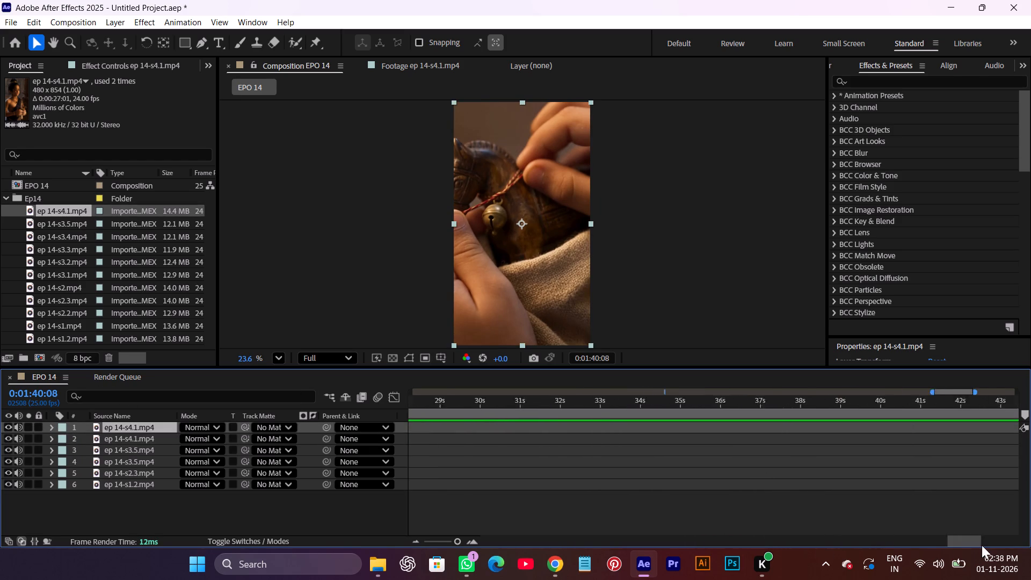
drag(982, 545, 725, 562)
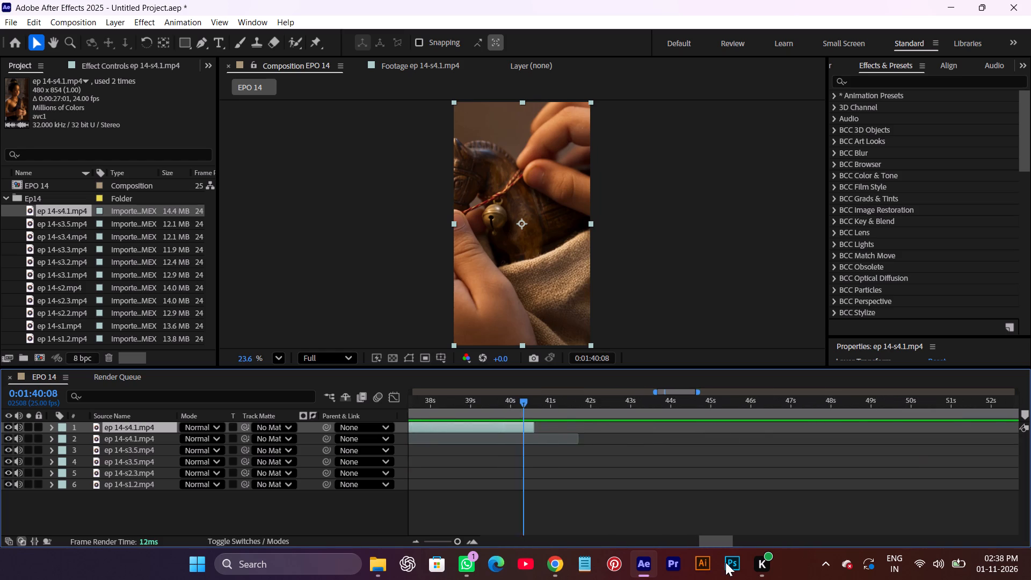
drag(725, 562, 719, 561)
drag(601, 402, 610, 406)
click(640, 501)
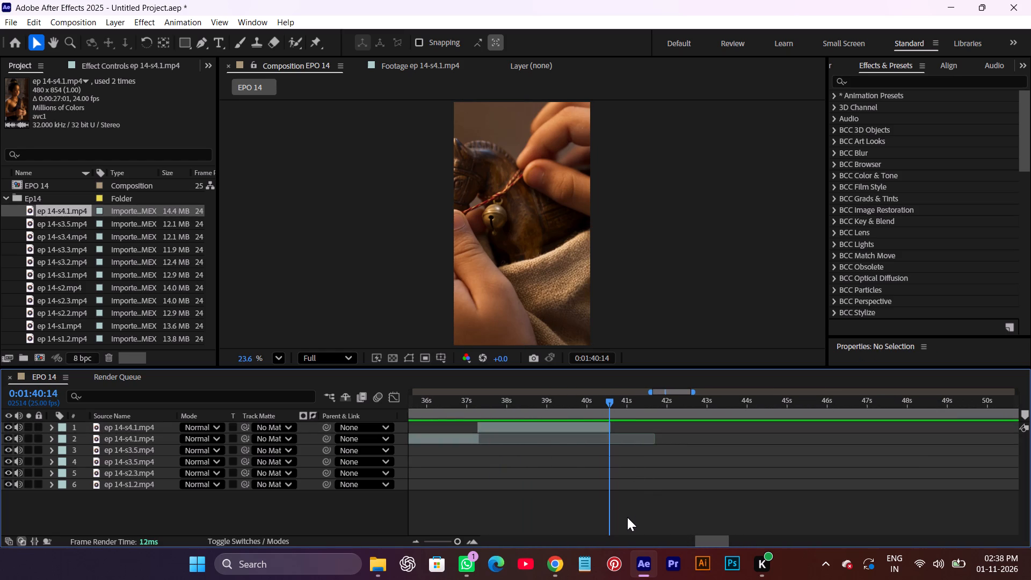
key(n)
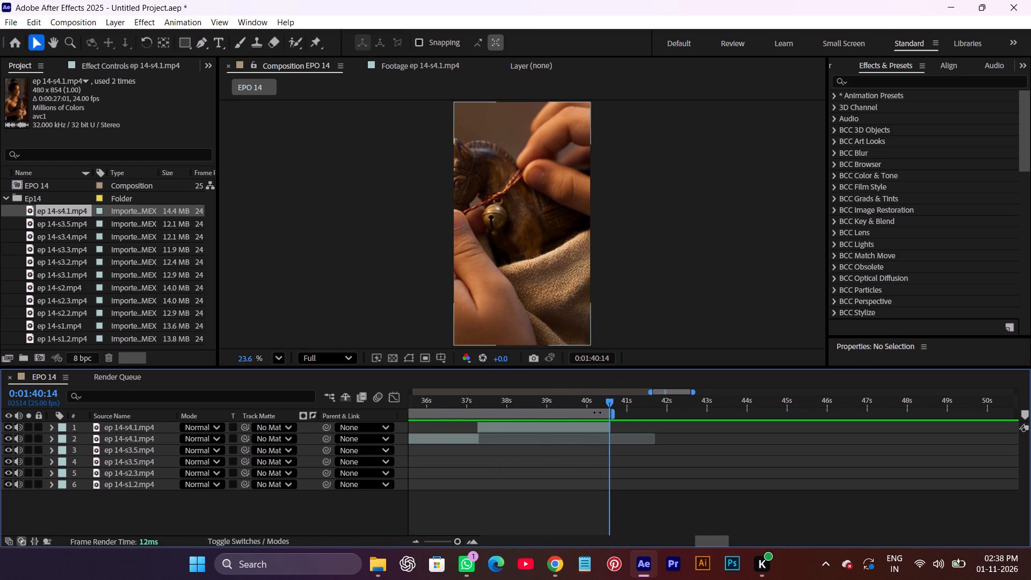
Play the transition into the frozen shot from 0:01:37:03 and scrub through the EPO 14 sequence to review the edit.
drag(611, 404, 473, 415)
key(space)
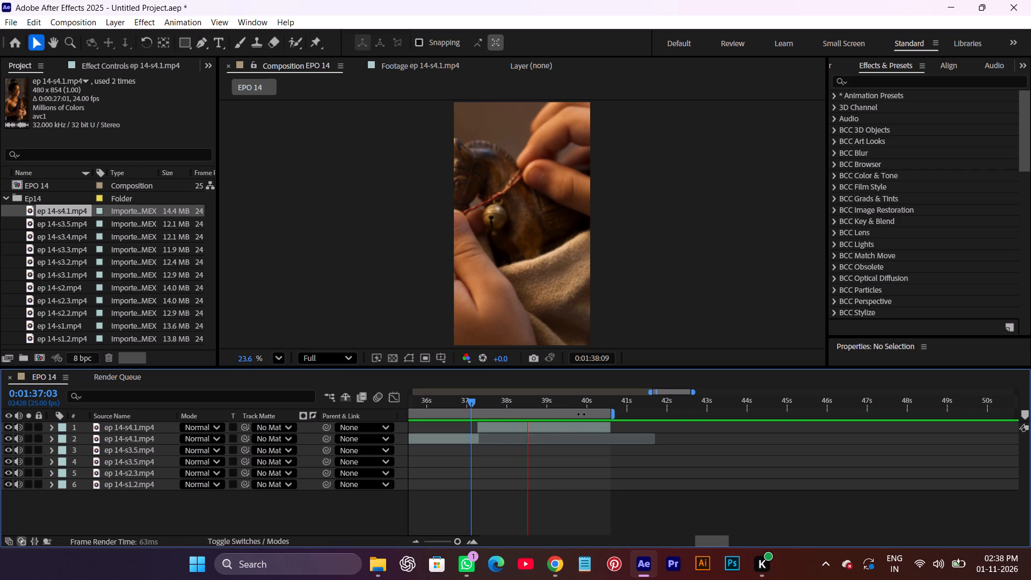
key(space)
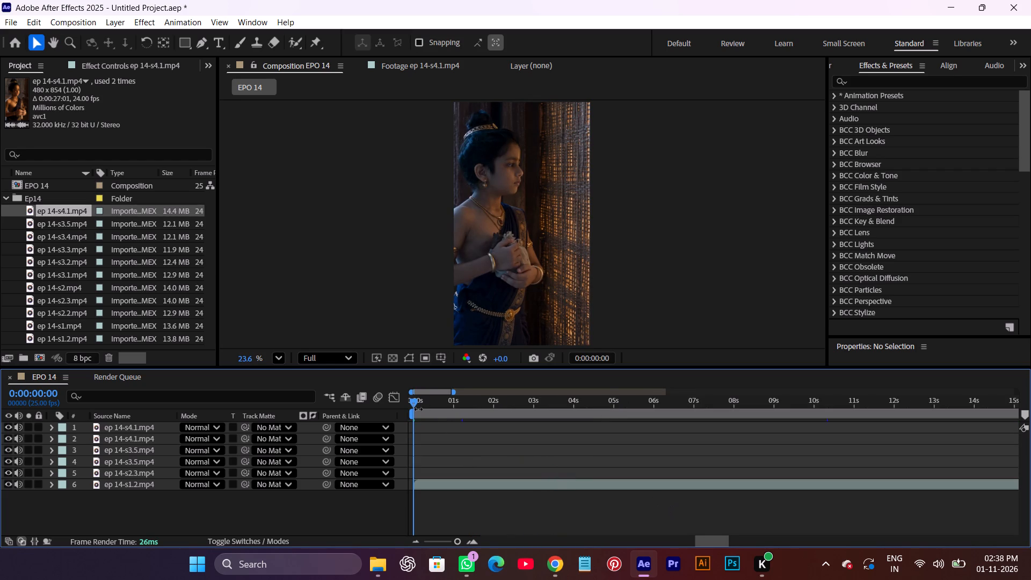
drag(415, 401, 1030, 486)
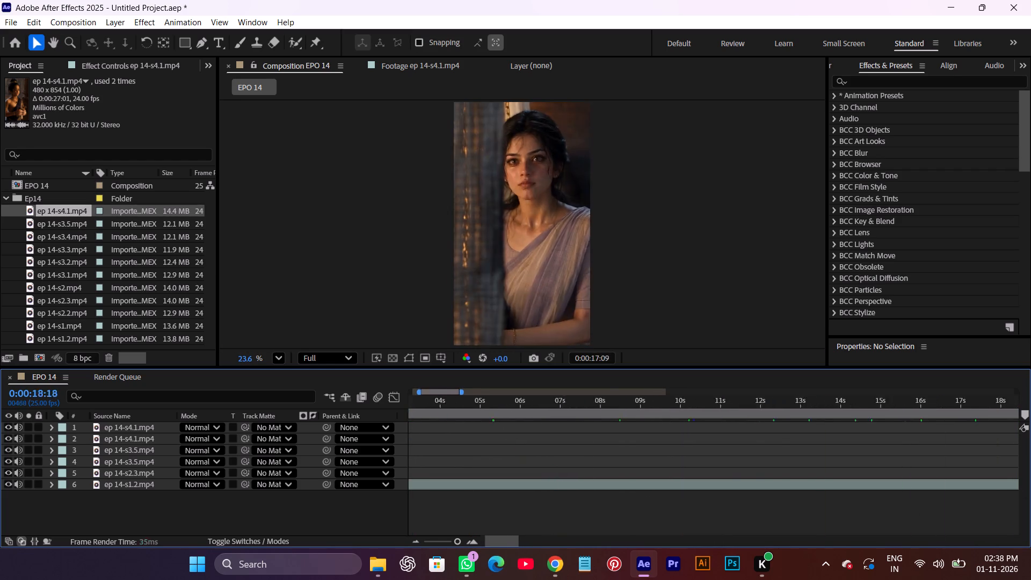
drag(1030, 486, 1030, 480)
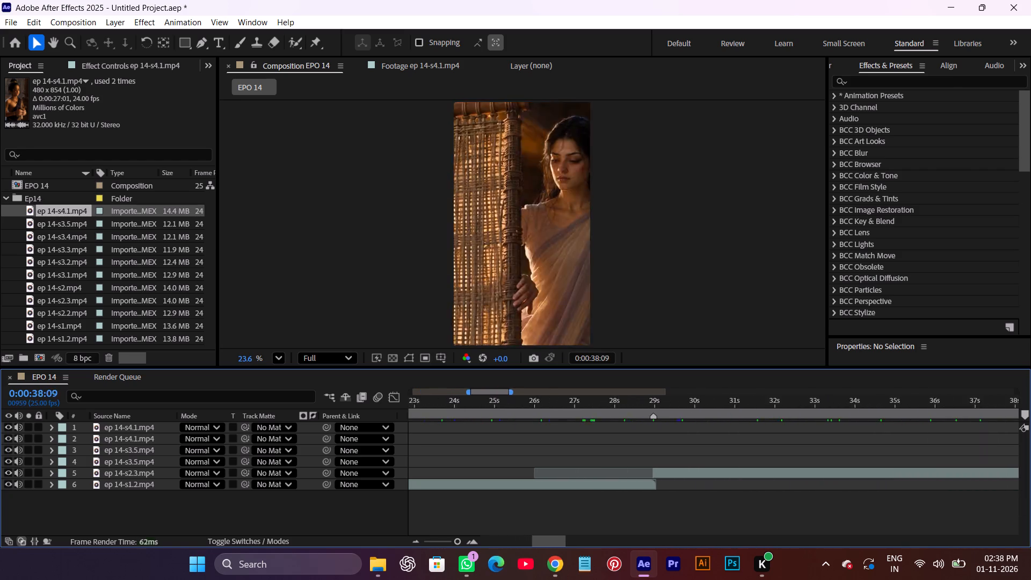
drag(1030, 480, 830, 461)
alt+scroll(811, 462, down, 4)
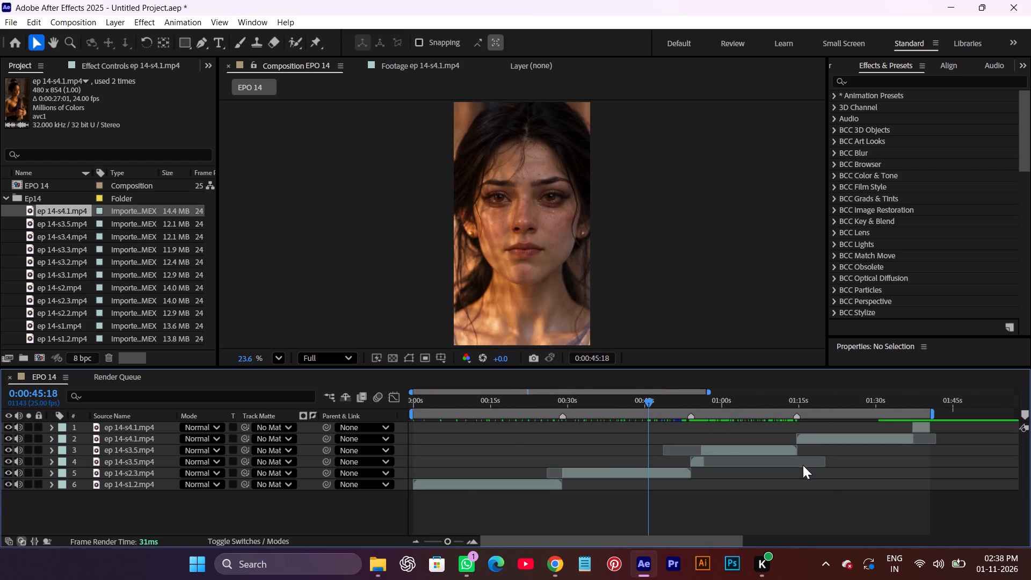
drag(645, 403, 870, 417)
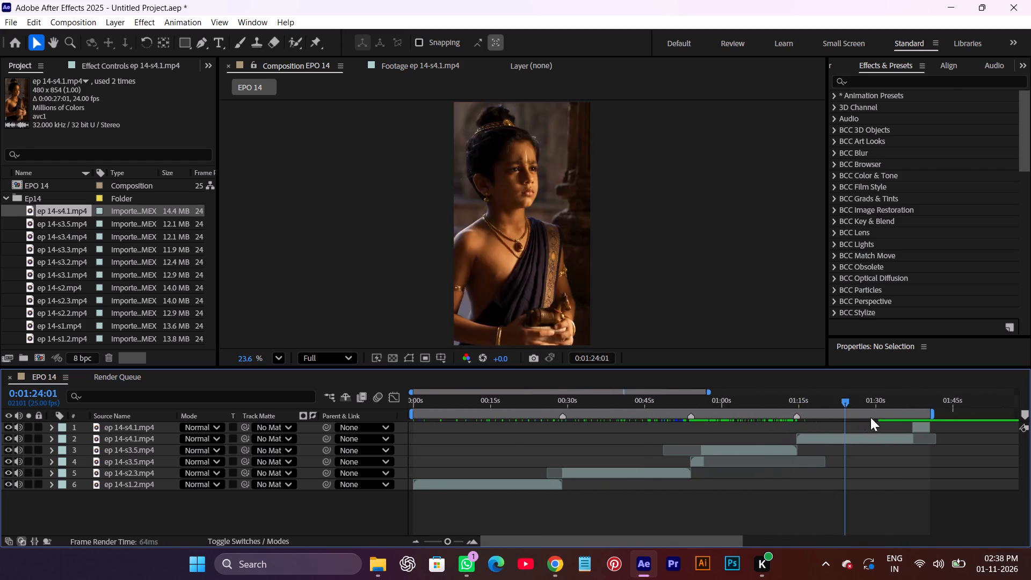
drag(870, 417, 917, 414)
Apply the recent animation preset ewxposed drama to the frozen ep 14-s4.1 copy at 0:01:37:07 and scrub through the flash.
alt+scroll(903, 450, up, 3)
key(space)
key(space)
key(space)
key(space)
key(space)
key(space)
key(space)
key(space)
drag(967, 471, 610, 487)
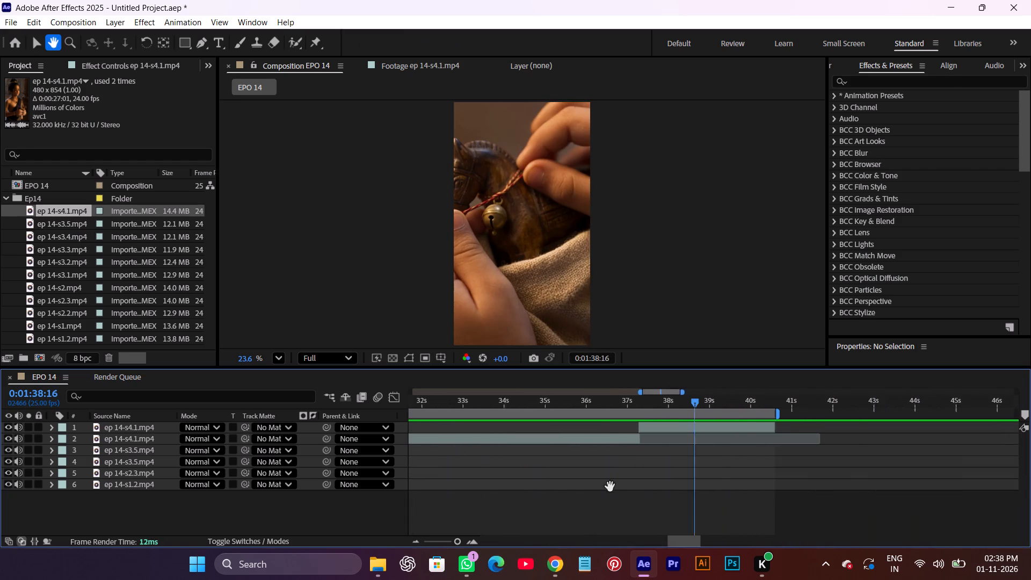
drag(610, 487, 599, 490)
shift+drag(675, 402, 635, 412)
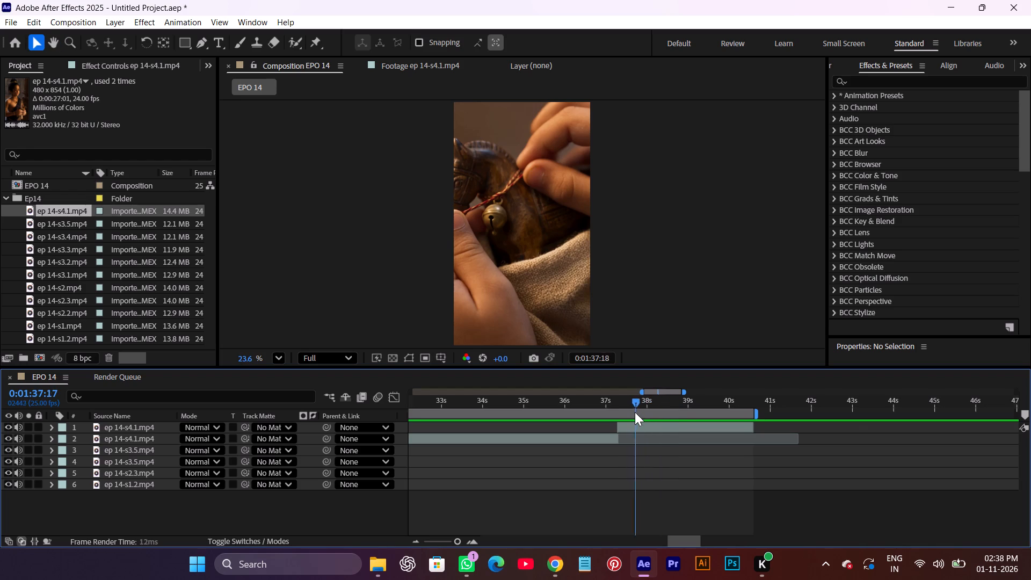
shift+drag(635, 412, 627, 412)
click(639, 426)
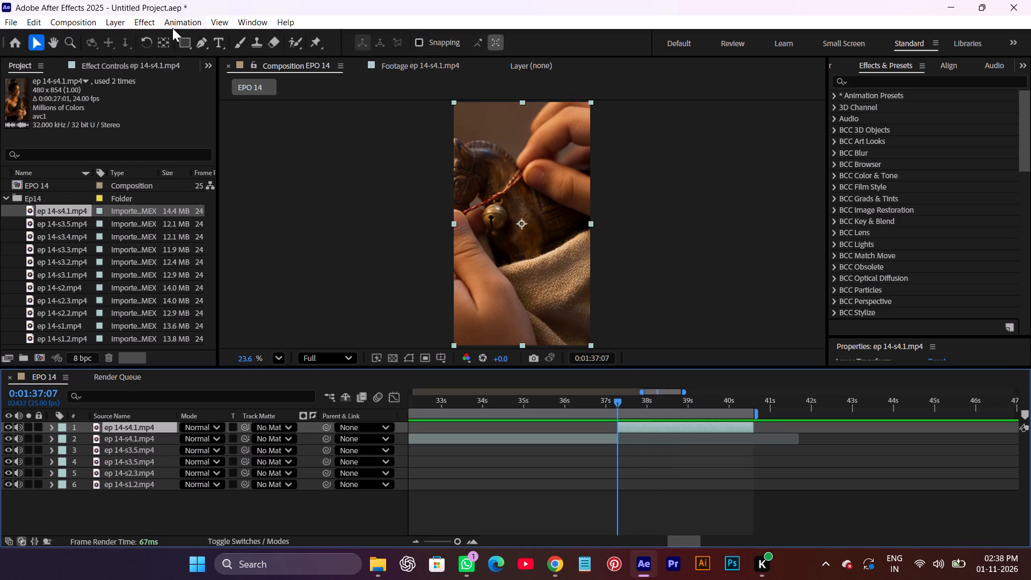
click(178, 20)
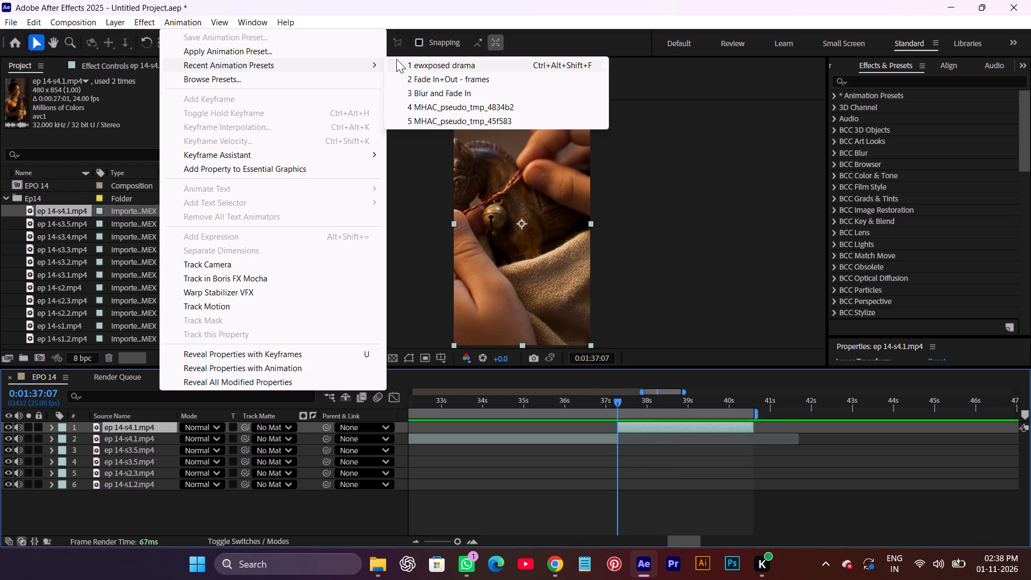
click(426, 69)
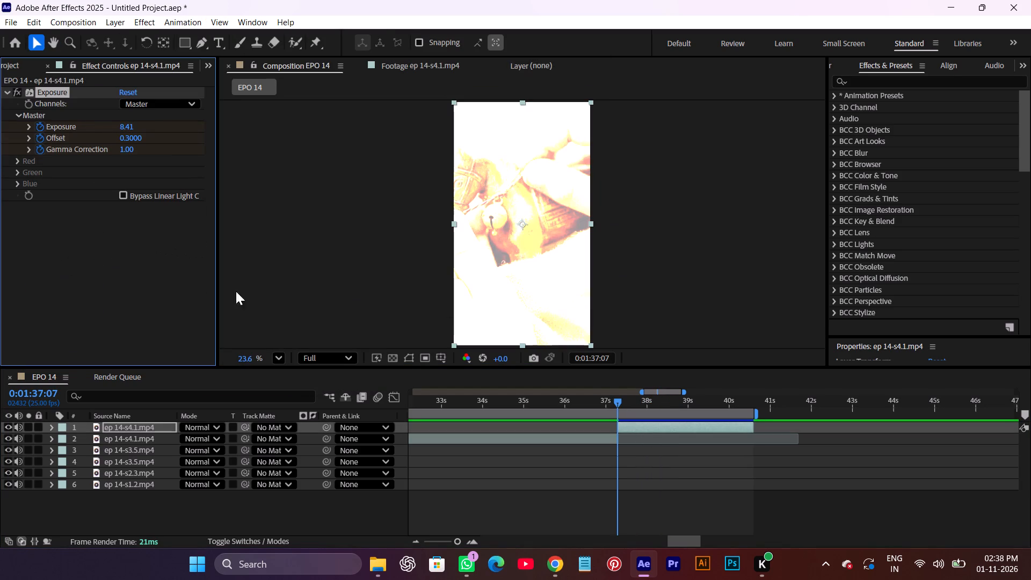
drag(617, 398, 653, 405)
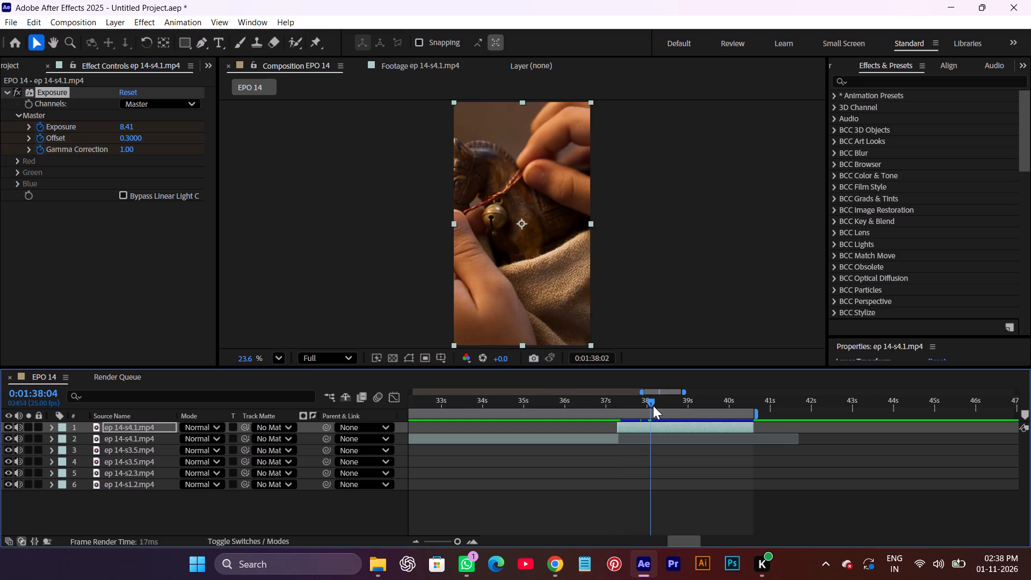
drag(653, 405, 619, 411)
Import the sound effect long whoosh.aac from the MAHADEV (E:) drive into the project.
click(6, 69)
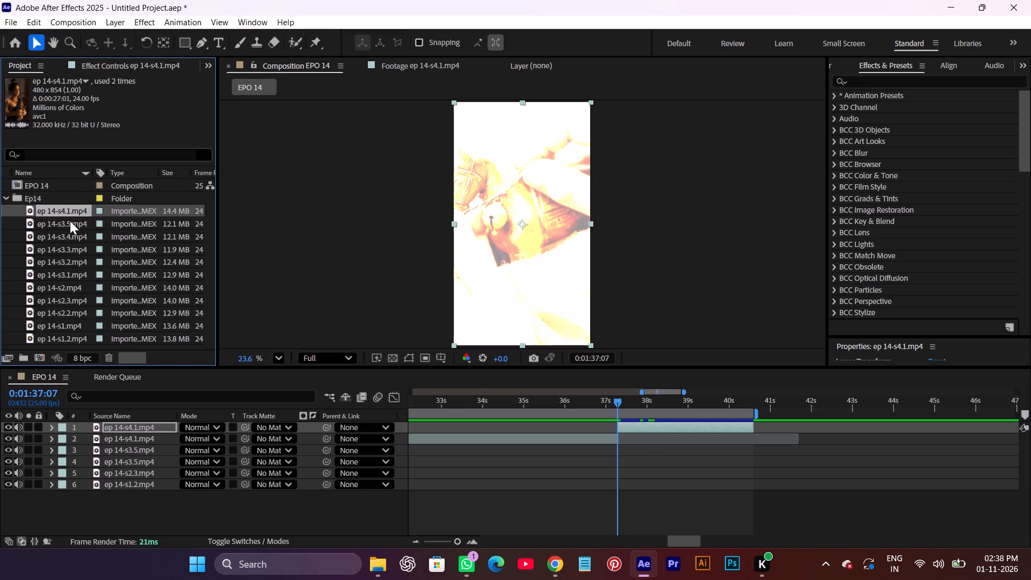
right_click(17, 284)
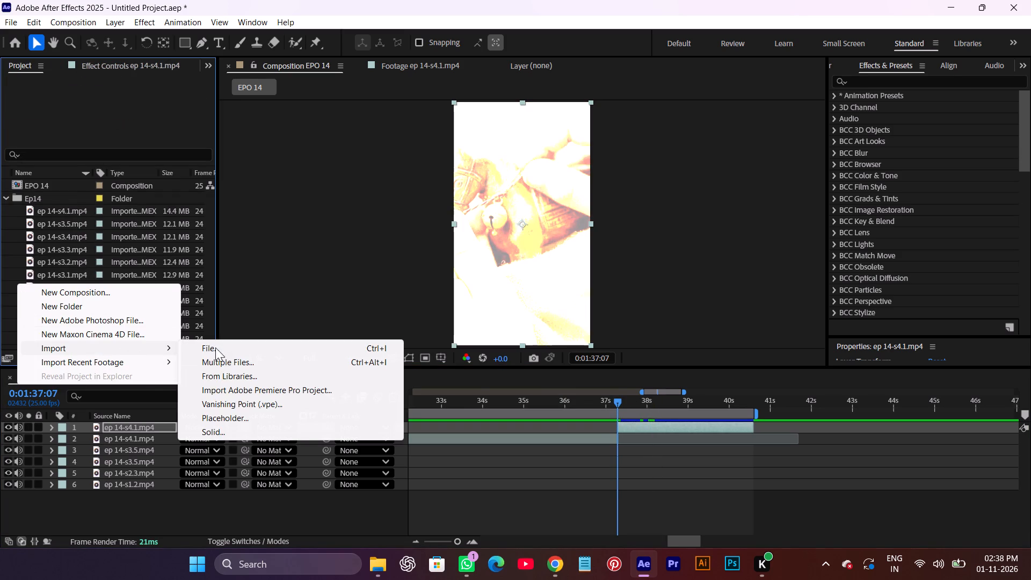
click(221, 346)
scroll(55, 306, down, 2)
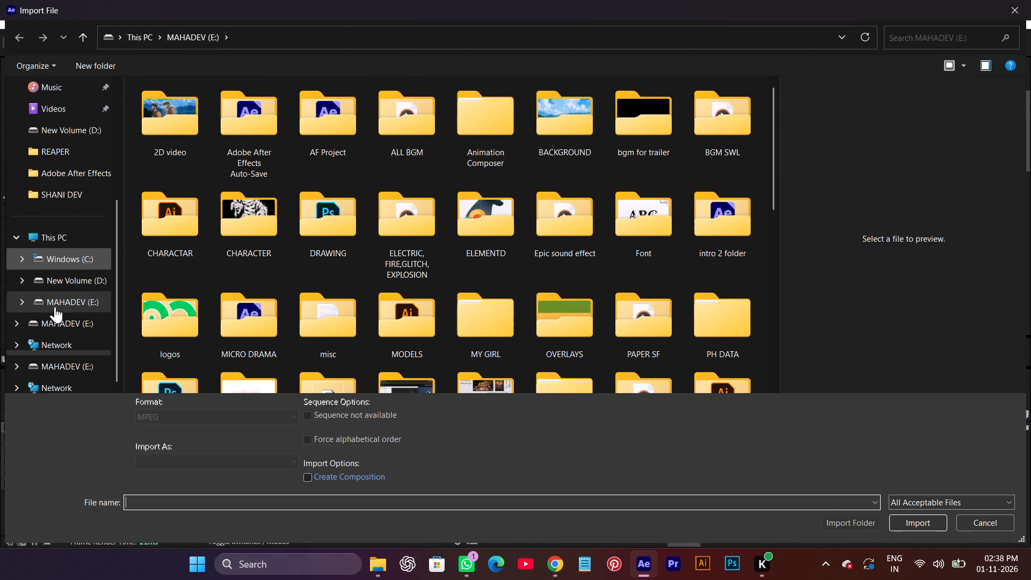
scroll(55, 307, down, 1)
click(68, 298)
scroll(304, 286, down, 3)
scroll(235, 234, up, 1)
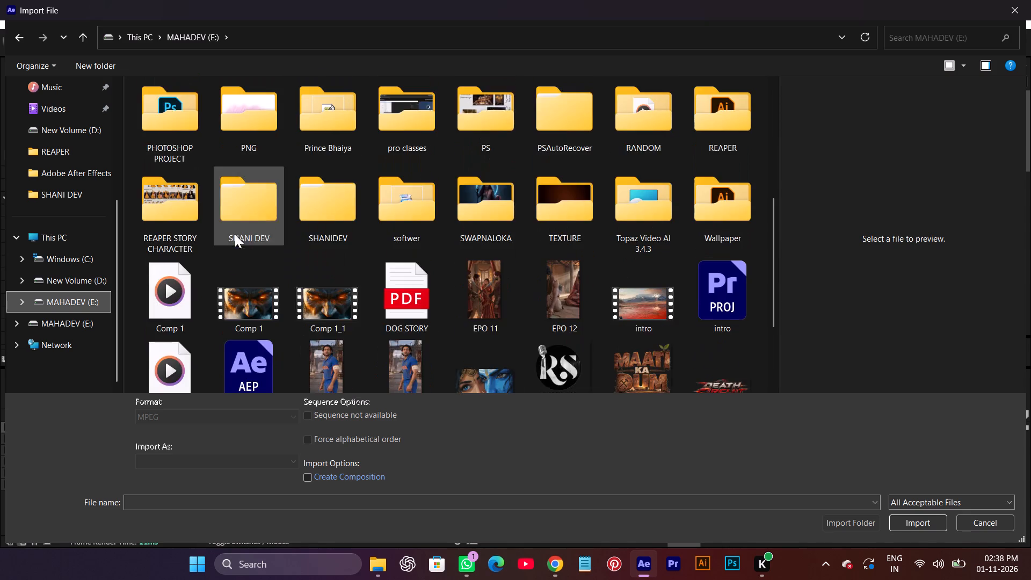
scroll(191, 322, down, 2)
click(160, 264)
click(923, 527)
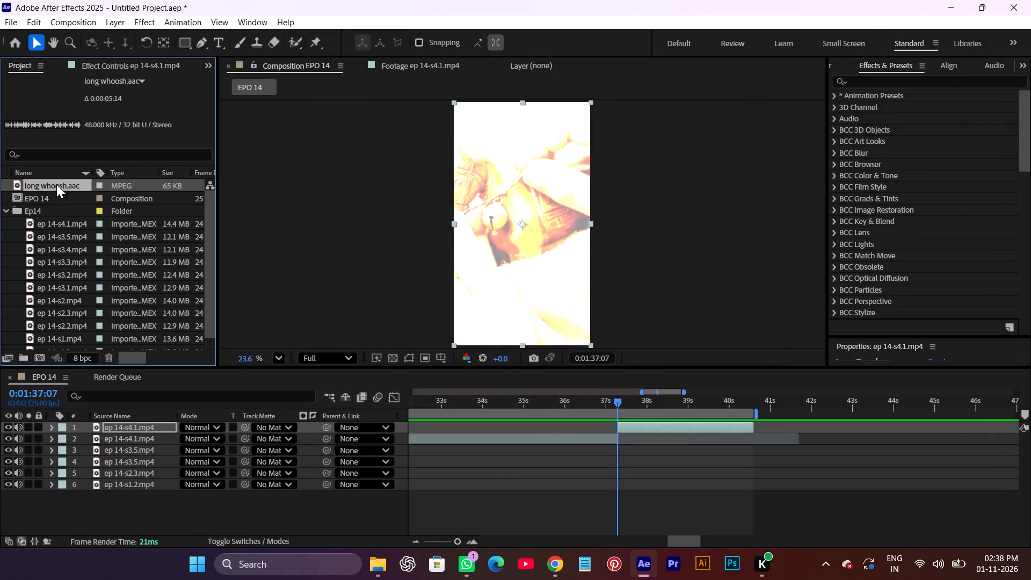
Add long whoosh.aac as the top layer of EPO 14, starting at about 0:01:35:21, and preview it over the flash transition.
drag(56, 184, 594, 423)
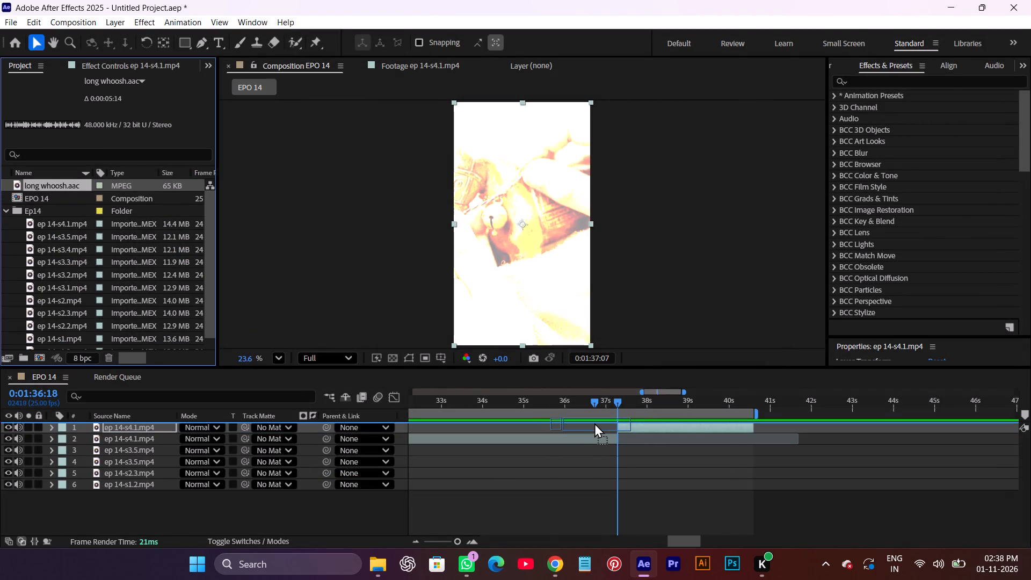
drag(594, 423, 591, 424)
click(618, 433)
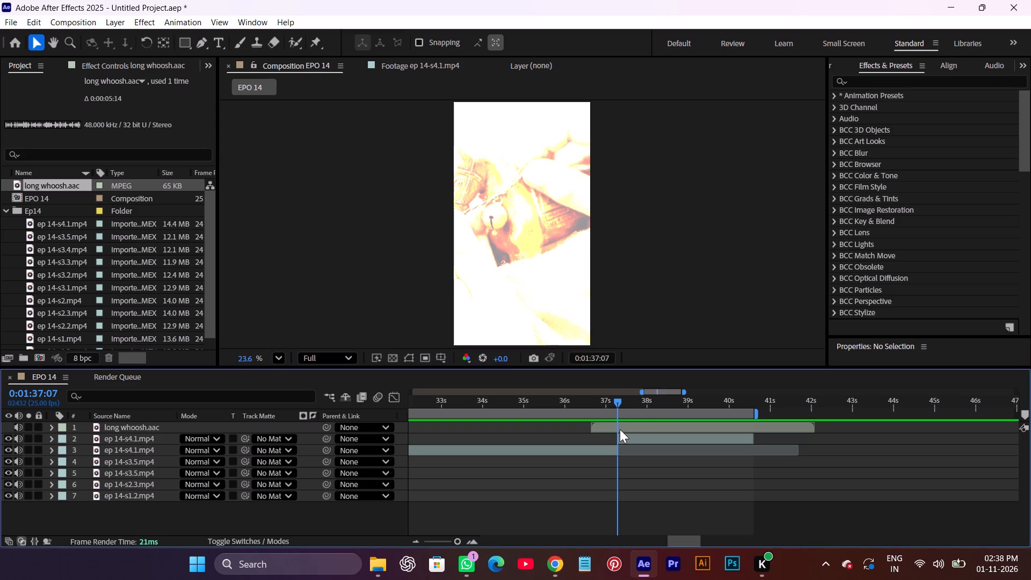
drag(624, 426, 591, 429)
drag(615, 400, 552, 421)
click(522, 430)
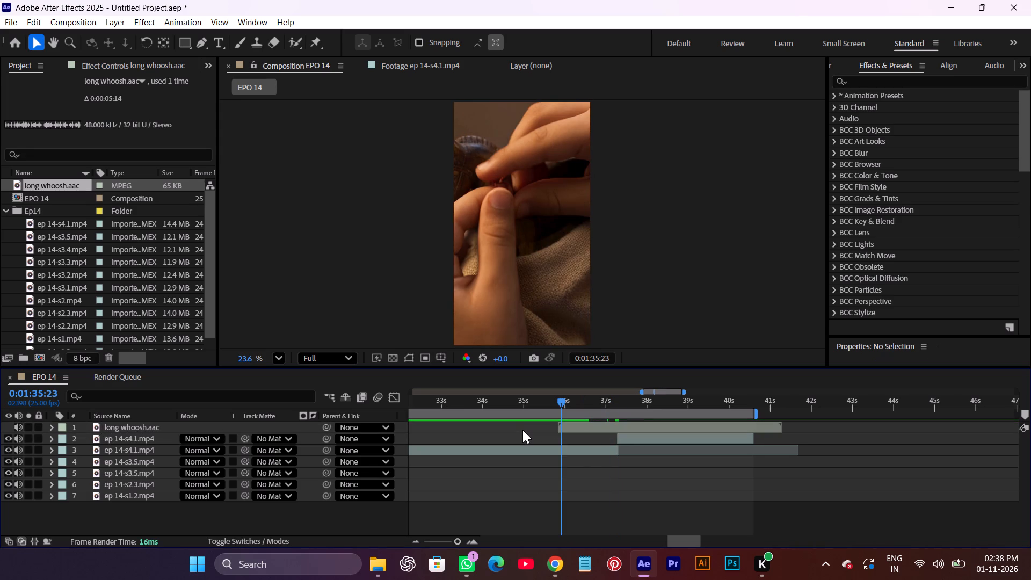
key(space)
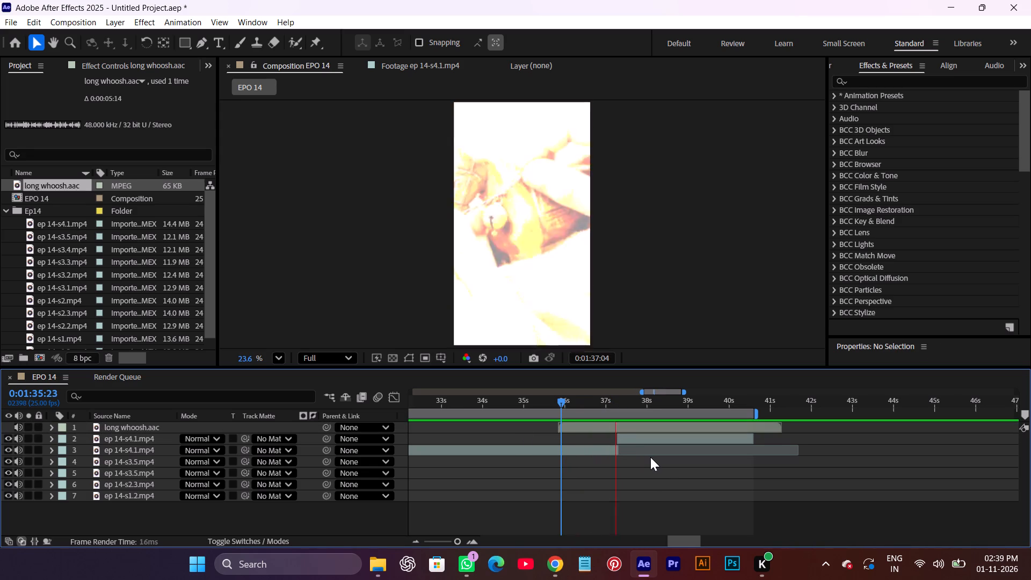
key(space)
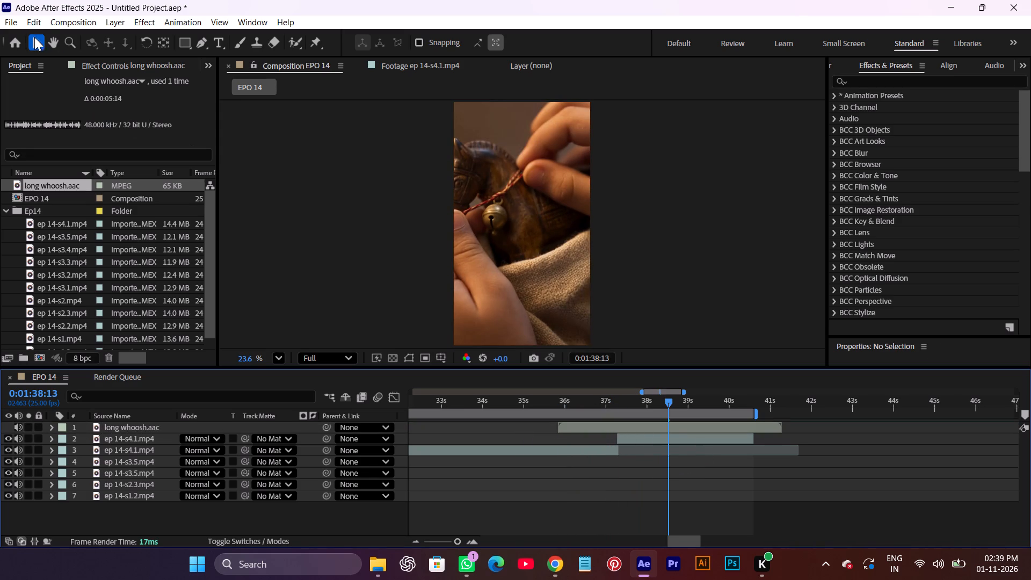
drag(669, 402, 438, 397)
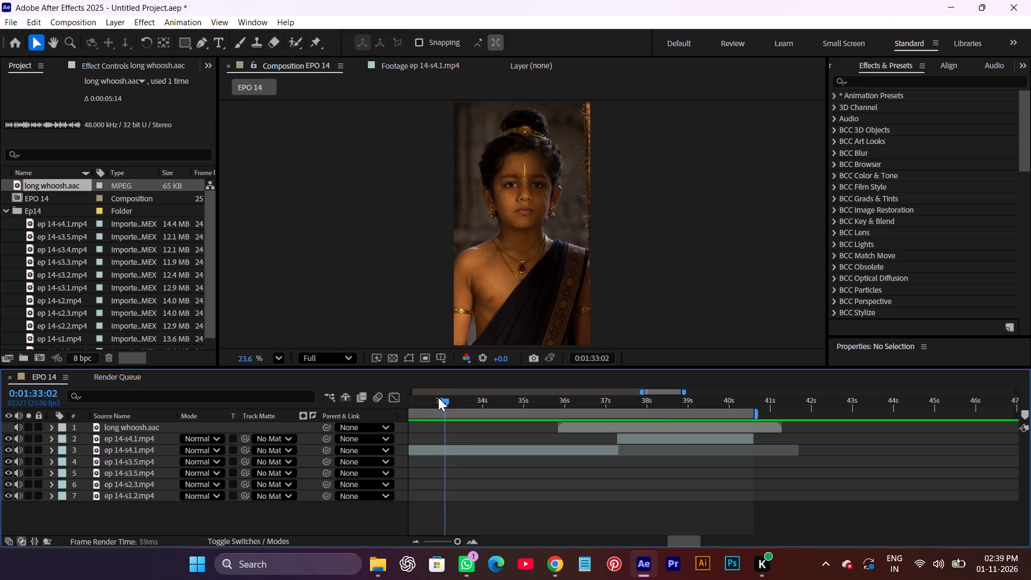
drag(438, 397, 400, 407)
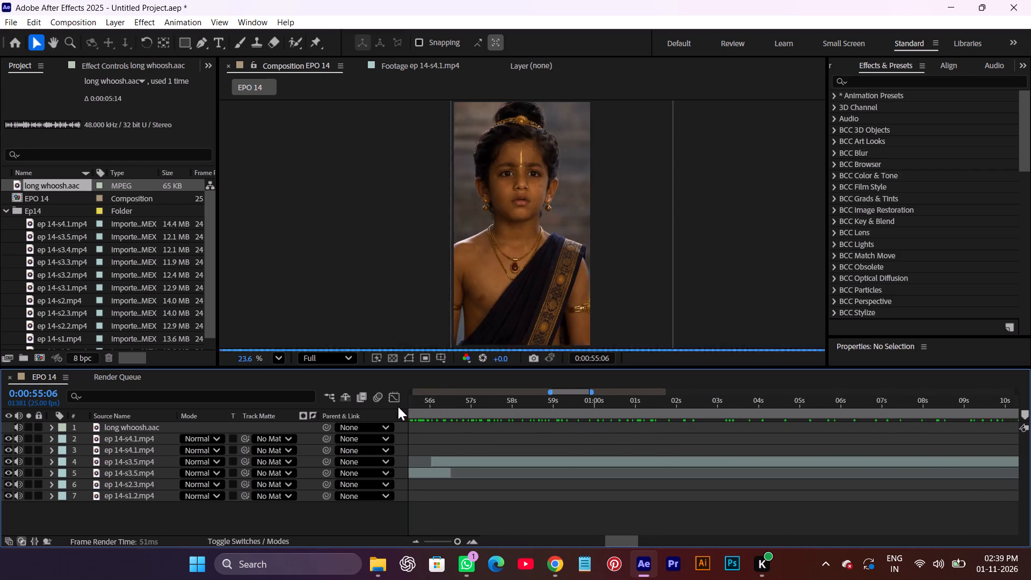
Save the project as SD EPO 14 in the Adobe After Effects Auto-Save folder.
key(ctrl+s)
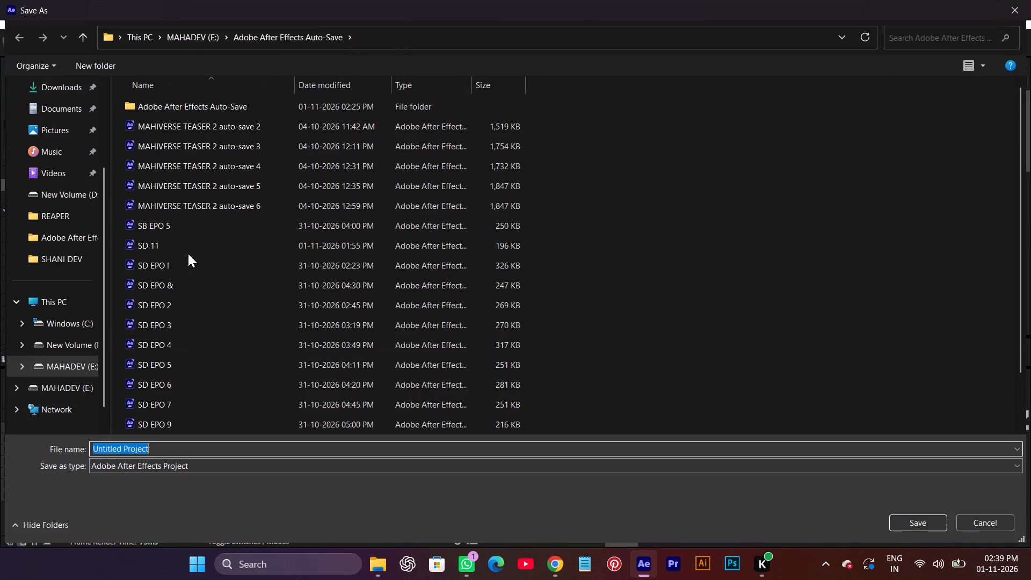
key(BackSpace)
text(SD)
key(space)
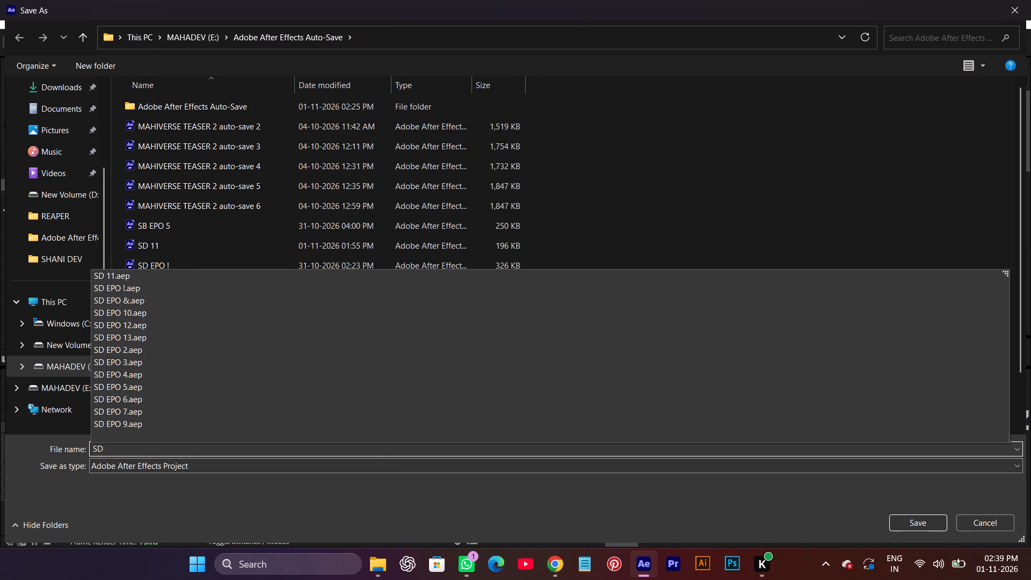
text(EPO)
key(space)
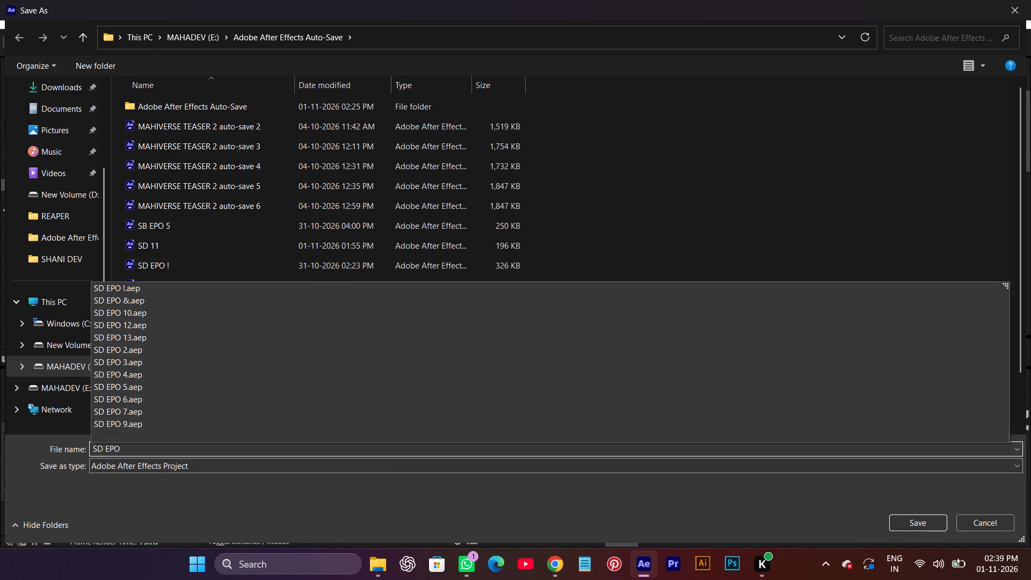
text(14)
click(926, 523)
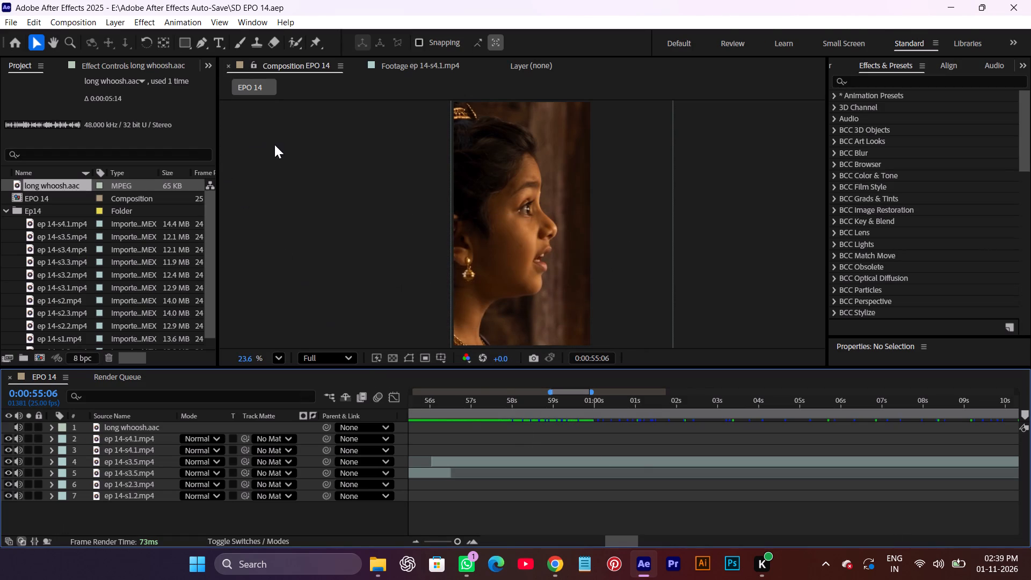
Add the EPO 14 composition to the render queue and start rendering it to EPO 14.mp4.
click(5, 18)
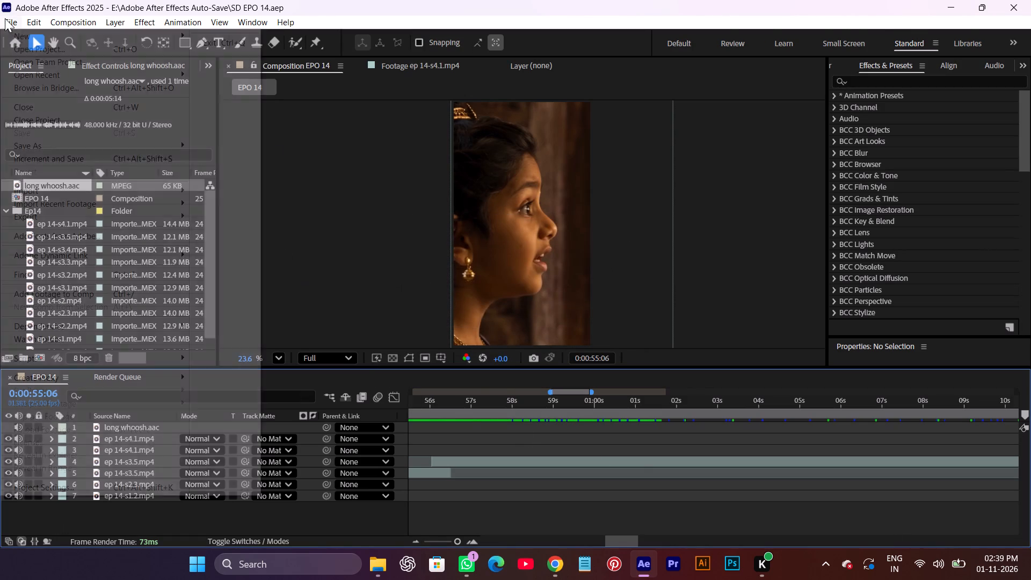
click(248, 234)
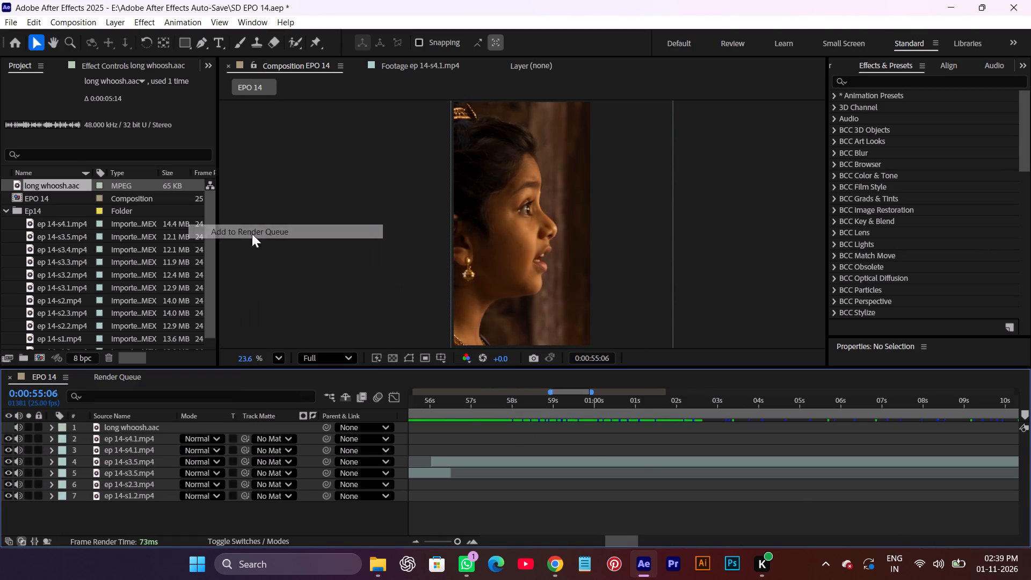
click(903, 405)
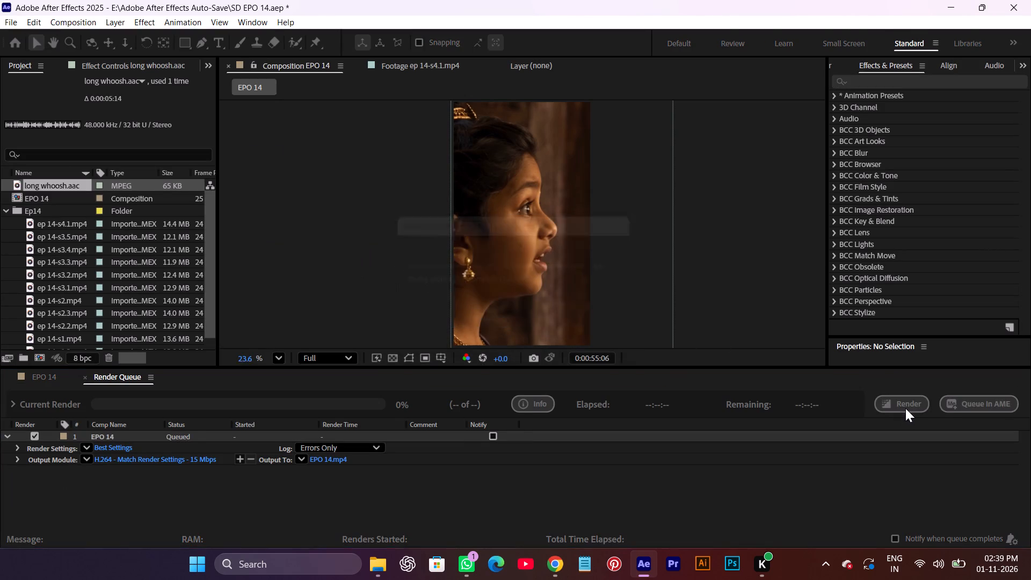
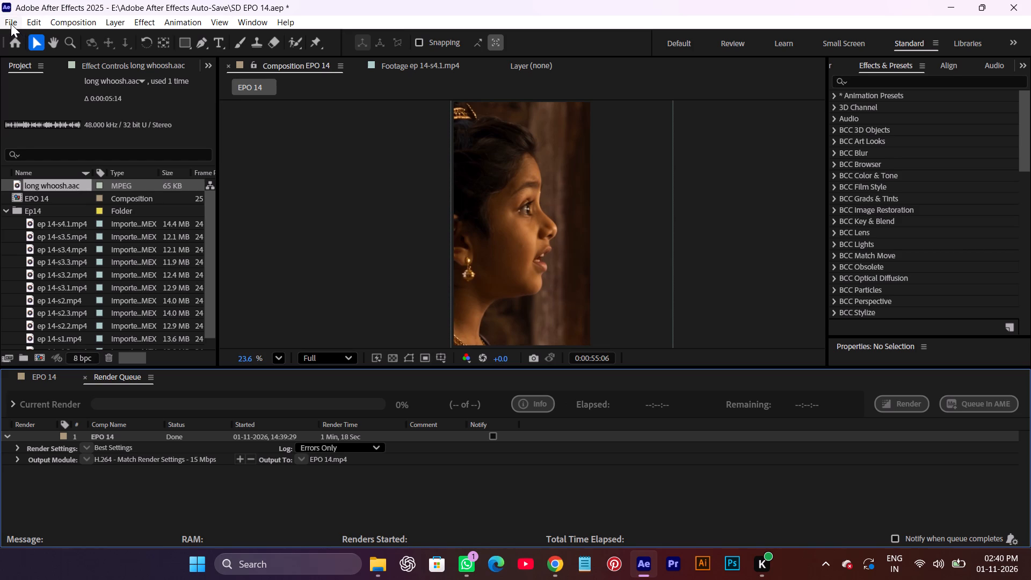
Start a new project, saving the changes to SD EPO 14.aep.
key(ctrl+alt+n)
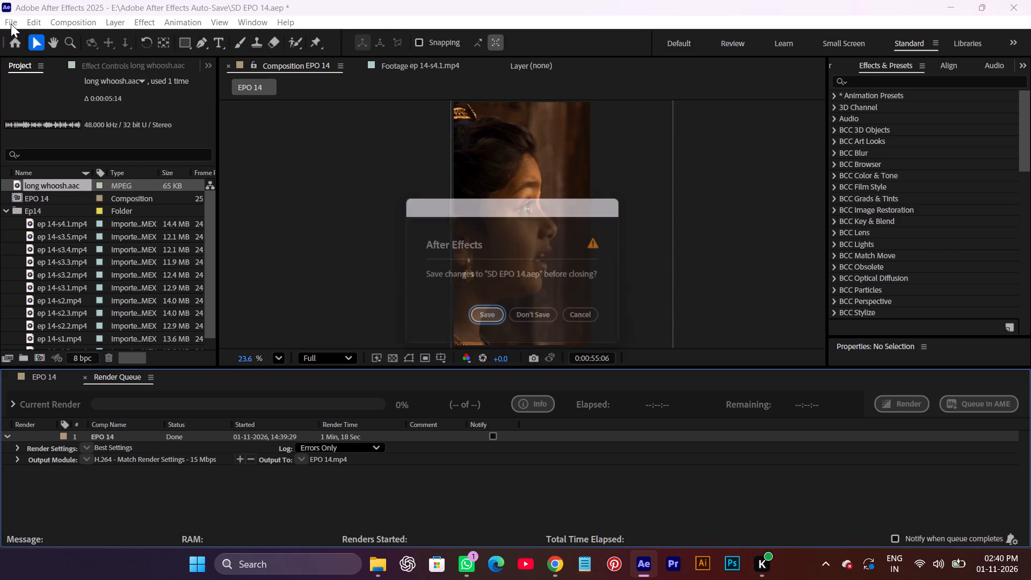
click(491, 317)
Create a composition named EPO 15 at 1080 x 1920 px, 25 fps, with a duration of 0:04:00:00.
click(442, 257)
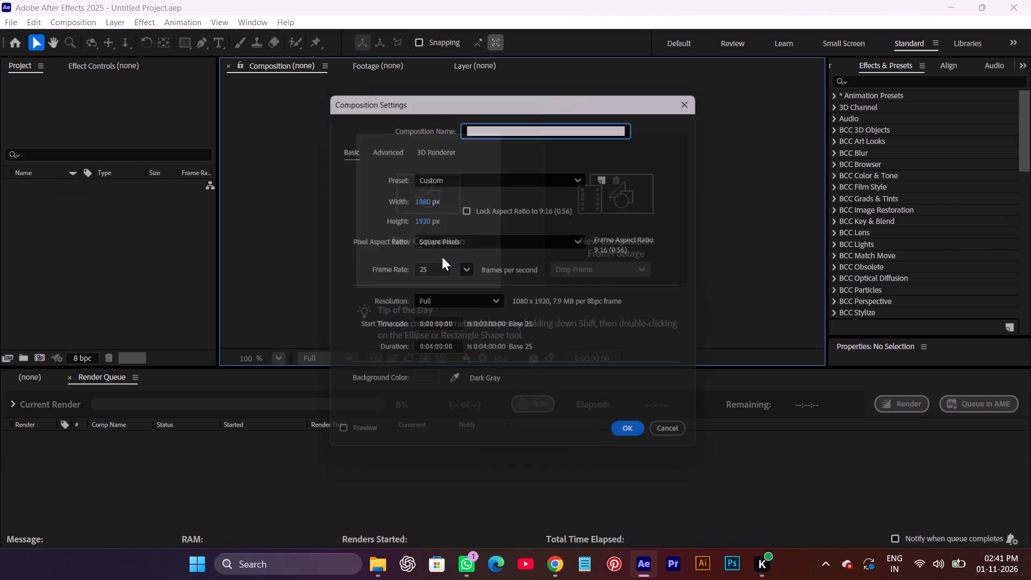
key(BackSpace)
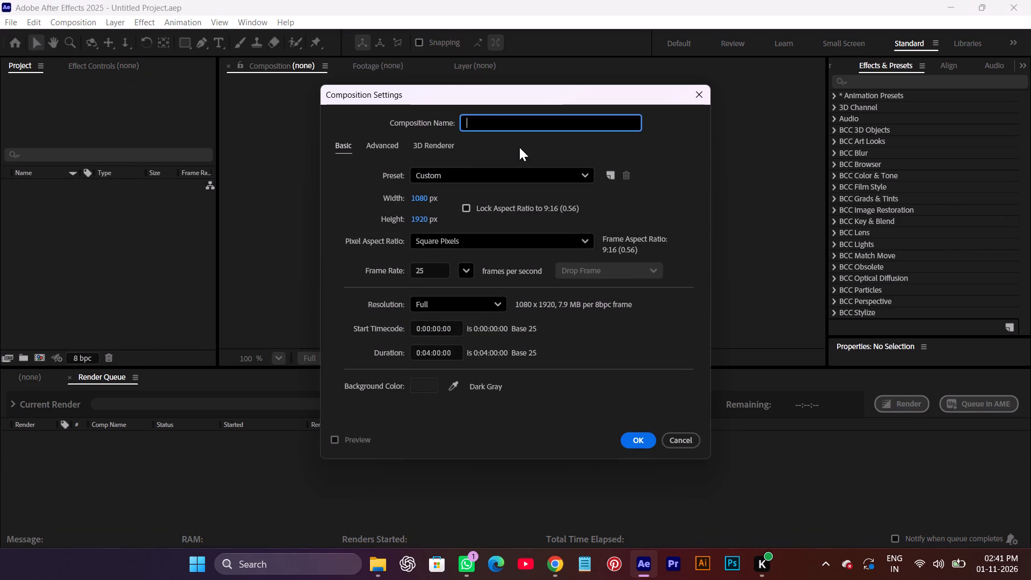
text(EPO)
key(space)
text(15)
click(642, 439)
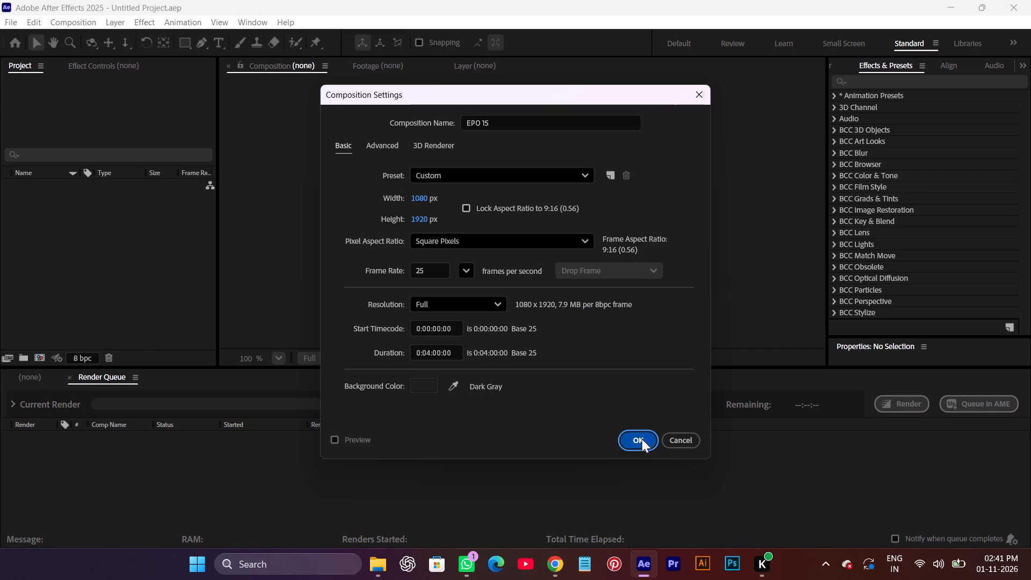
Import the whole Ep15 folder from the SHANI DEV folder on the MAHADEV (E:) drive into the project.
right_click(62, 252)
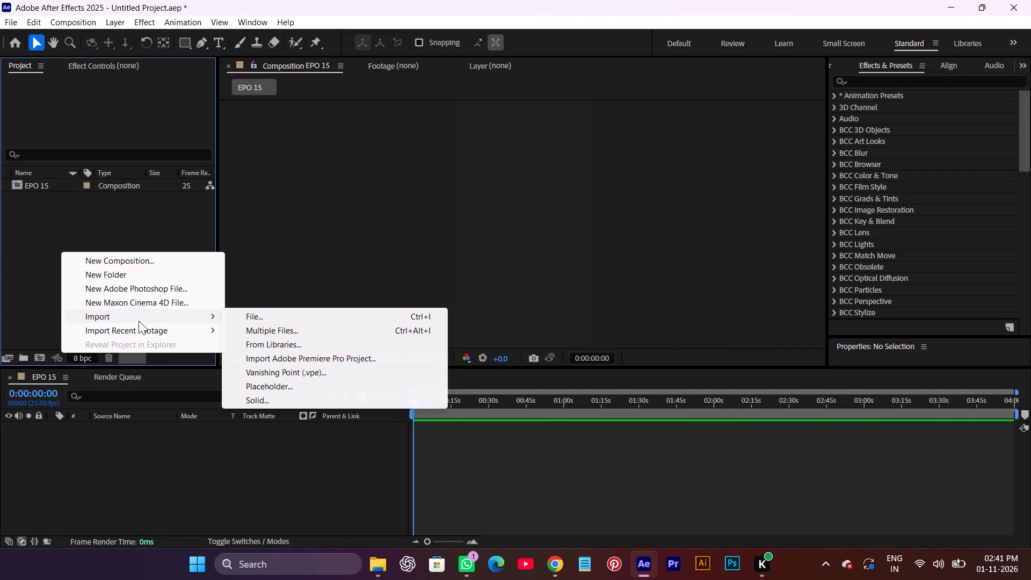
click(262, 316)
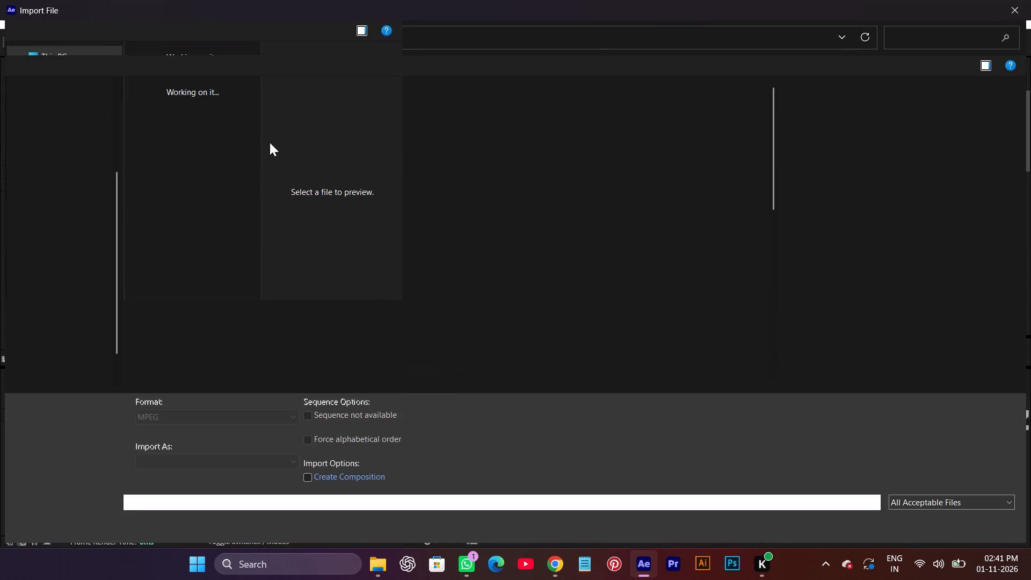
scroll(560, 255, down, 4)
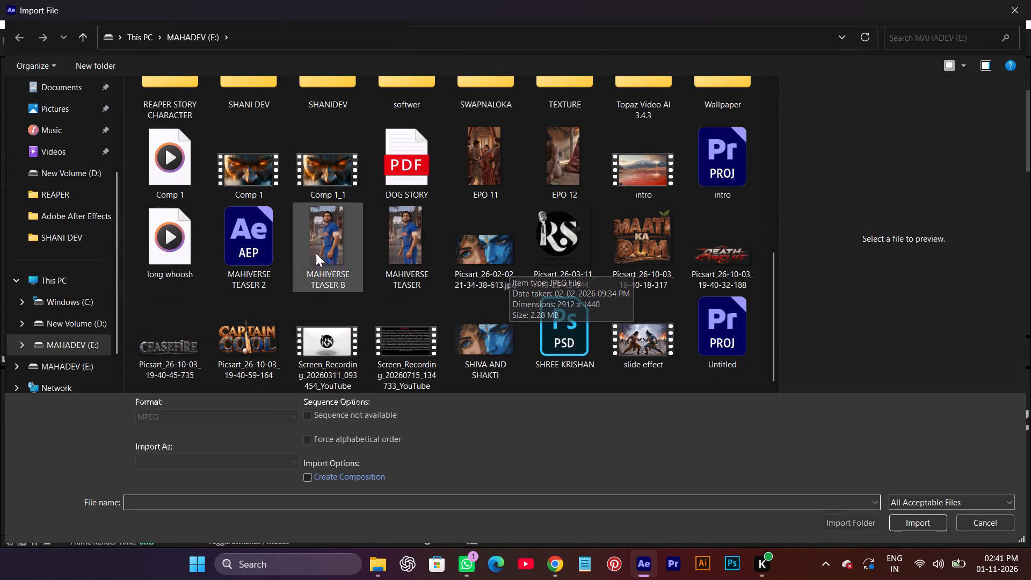
scroll(507, 271, up, 2)
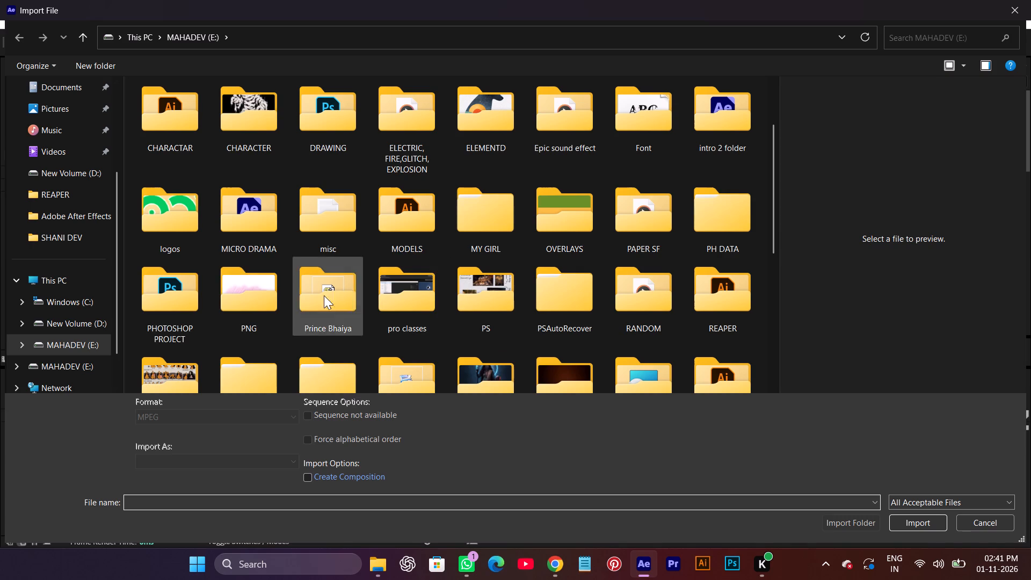
click(86, 316)
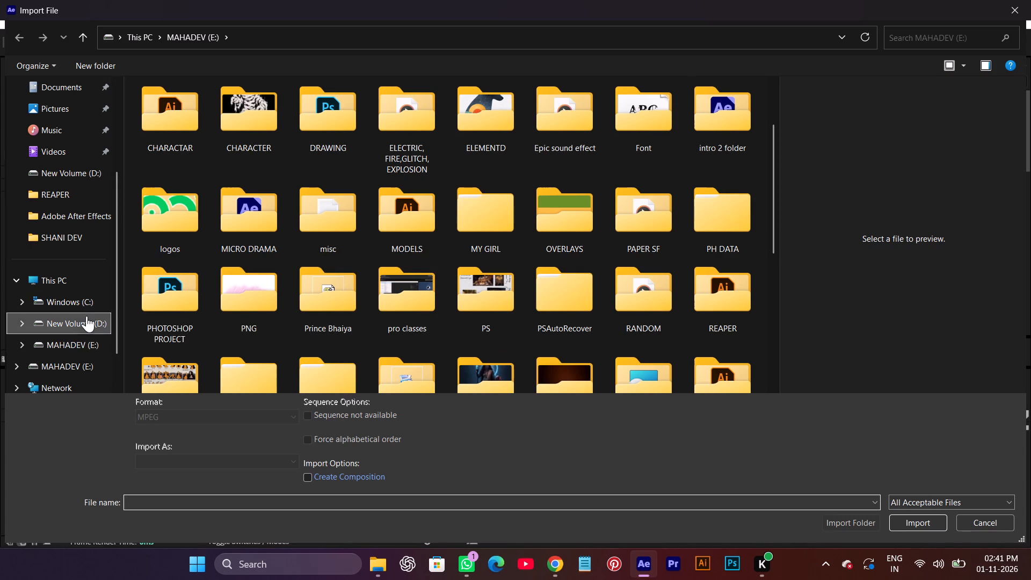
click(84, 340)
scroll(367, 229, down, 1)
scroll(463, 272, down, 1)
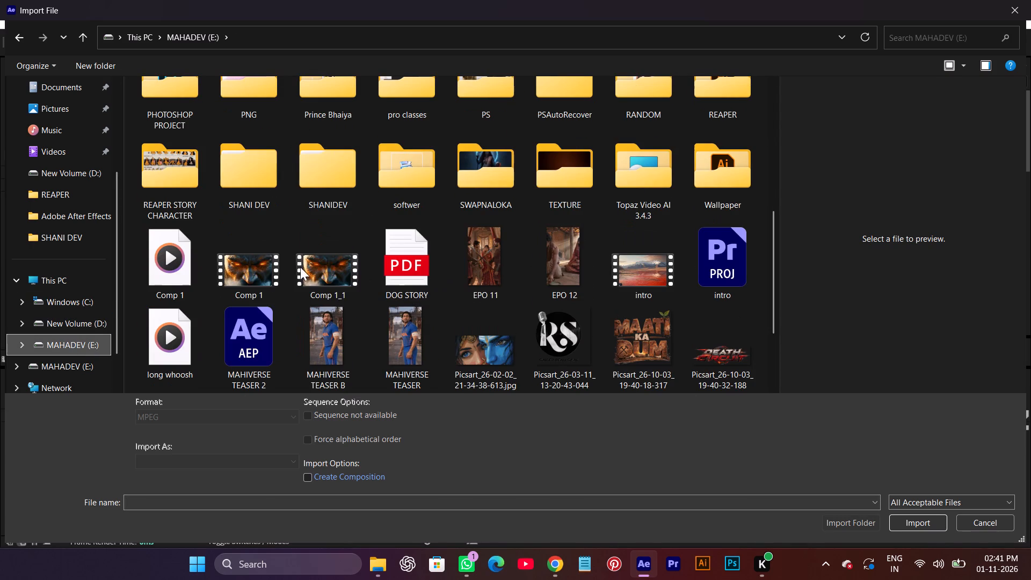
double_click(257, 192)
scroll(287, 227, down, 2)
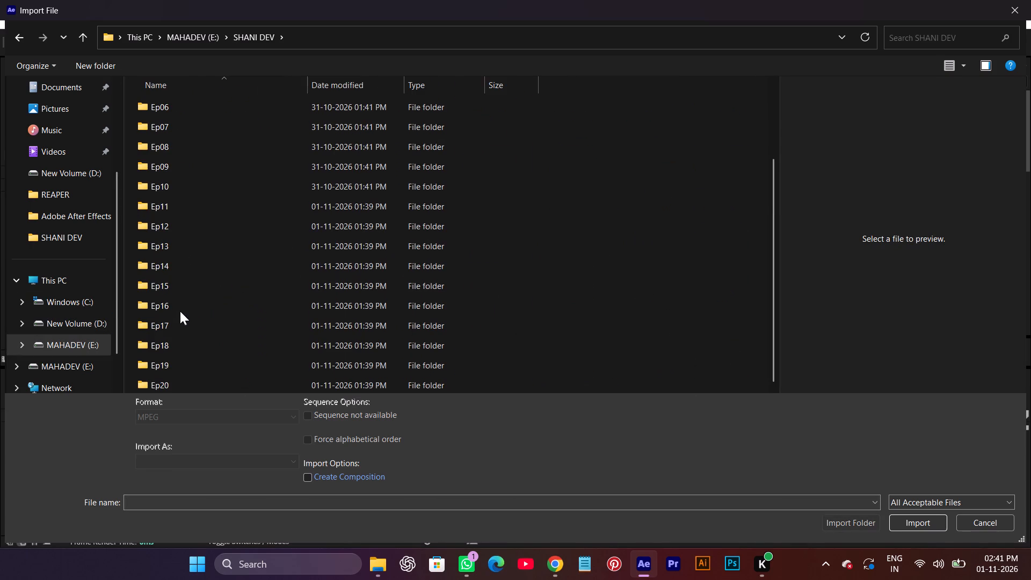
click(175, 293)
click(863, 522)
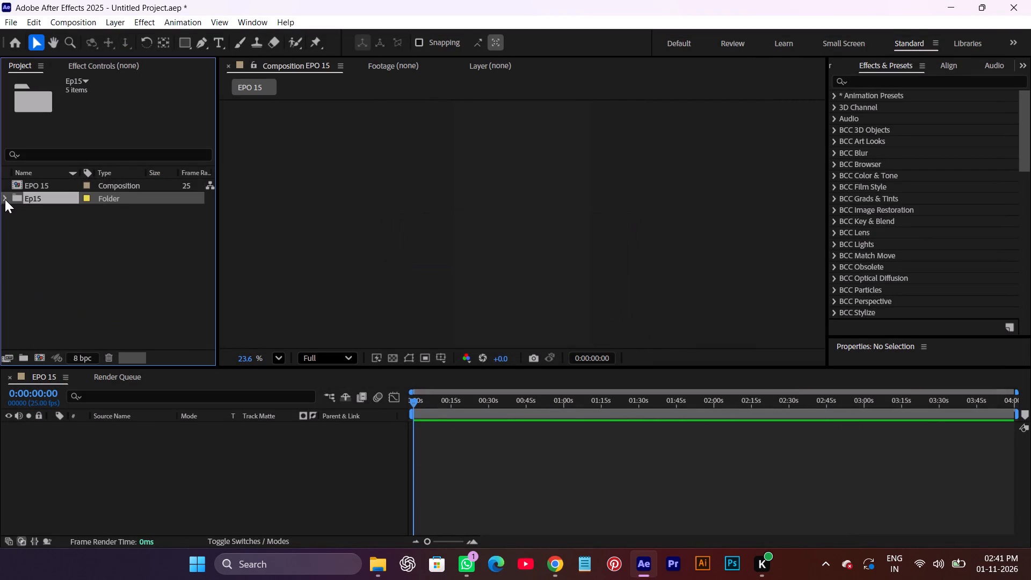
Expand the Ep15 folder and preview the footage of ep 15-s4.1, ep 15-s4, ep 15-s2 and ep 15-s1.1.
click(5, 199)
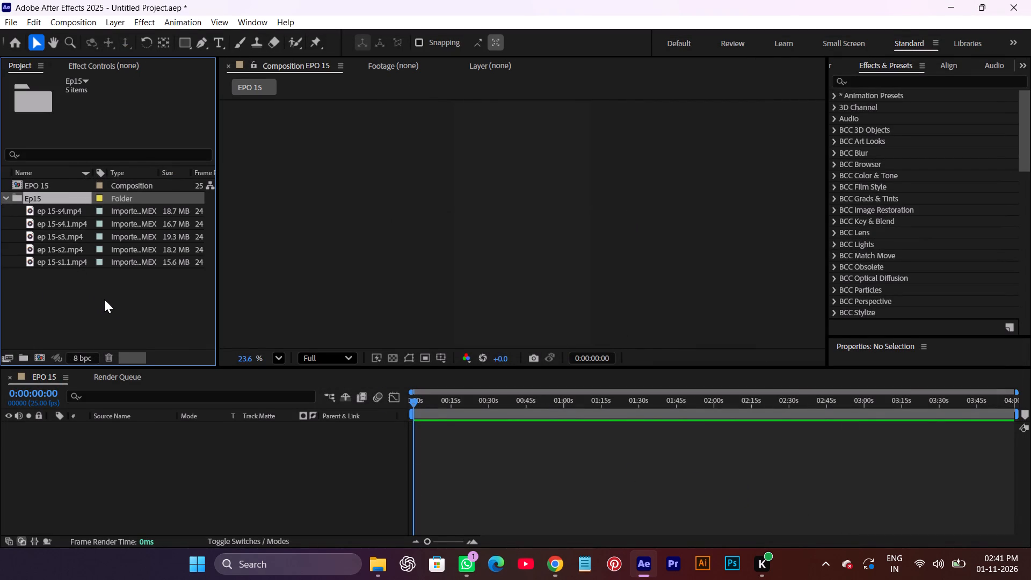
drag(104, 298, 42, 250)
drag(90, 298, 55, 278)
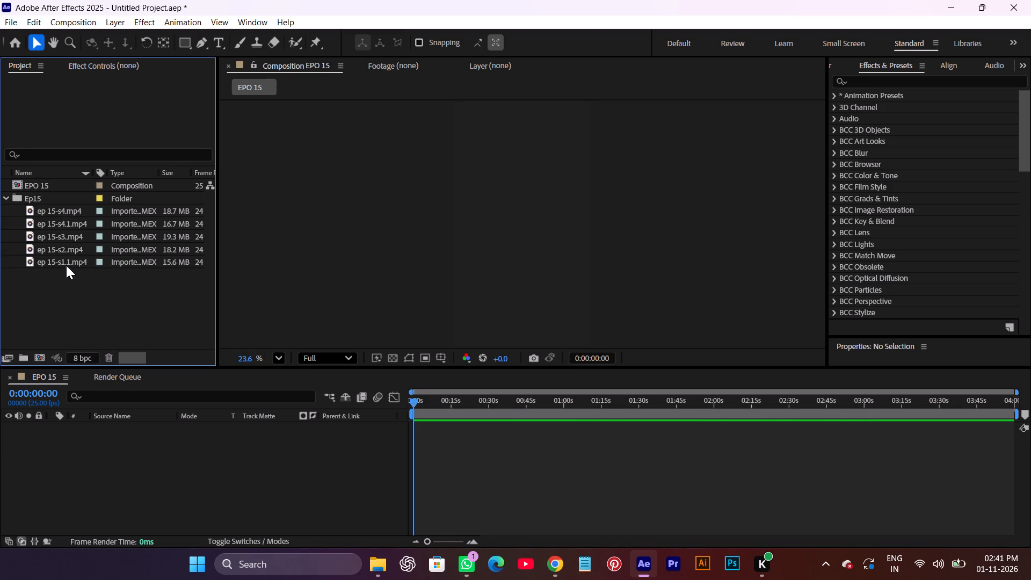
click(74, 217)
double_click(73, 221)
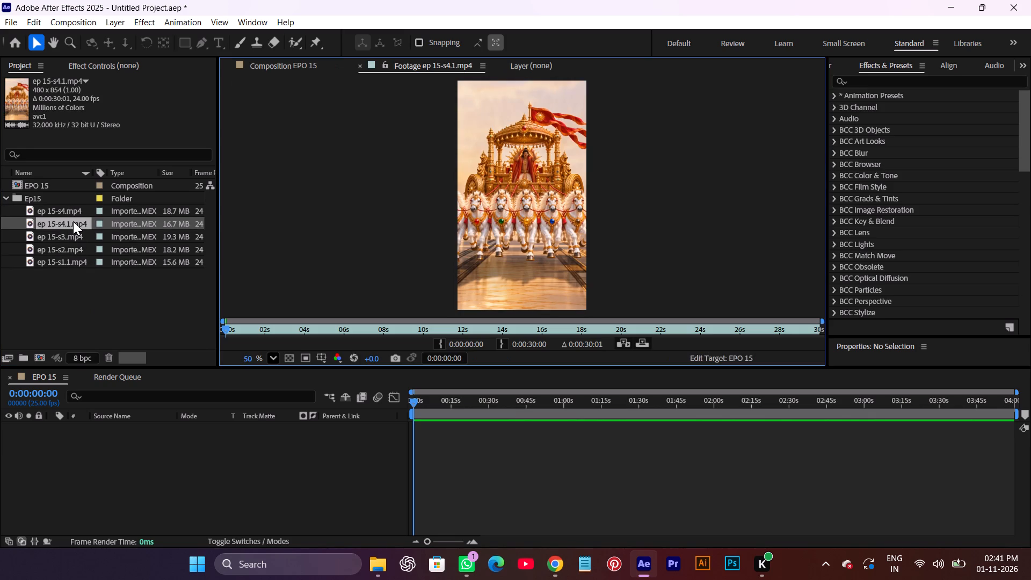
key(space)
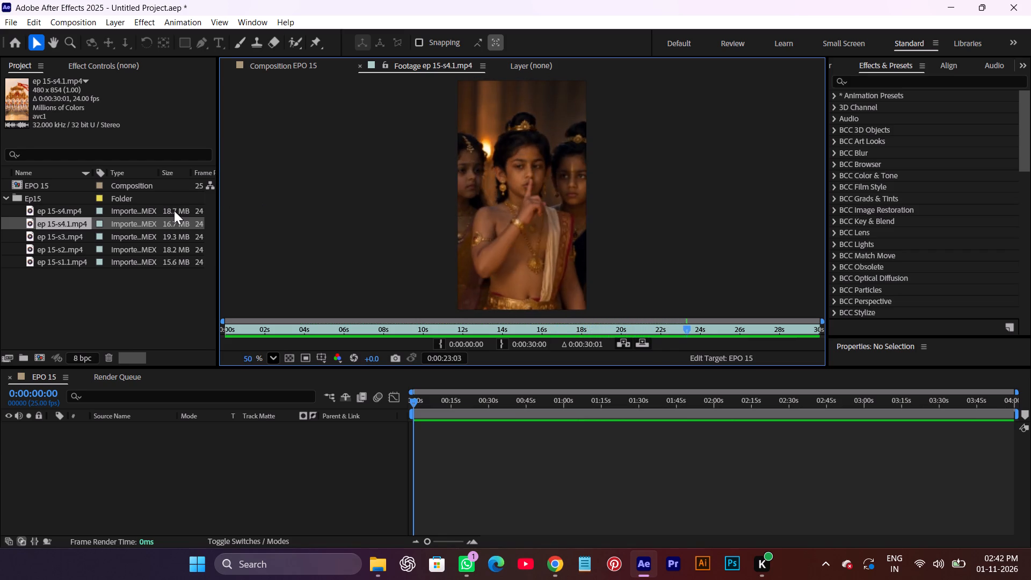
click(84, 209)
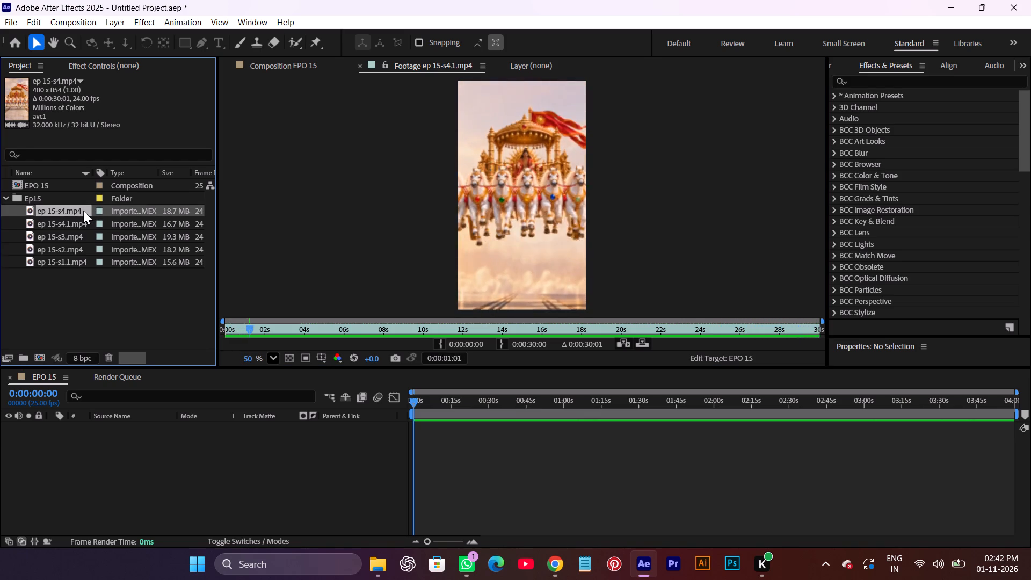
double_click(83, 211)
key(space)
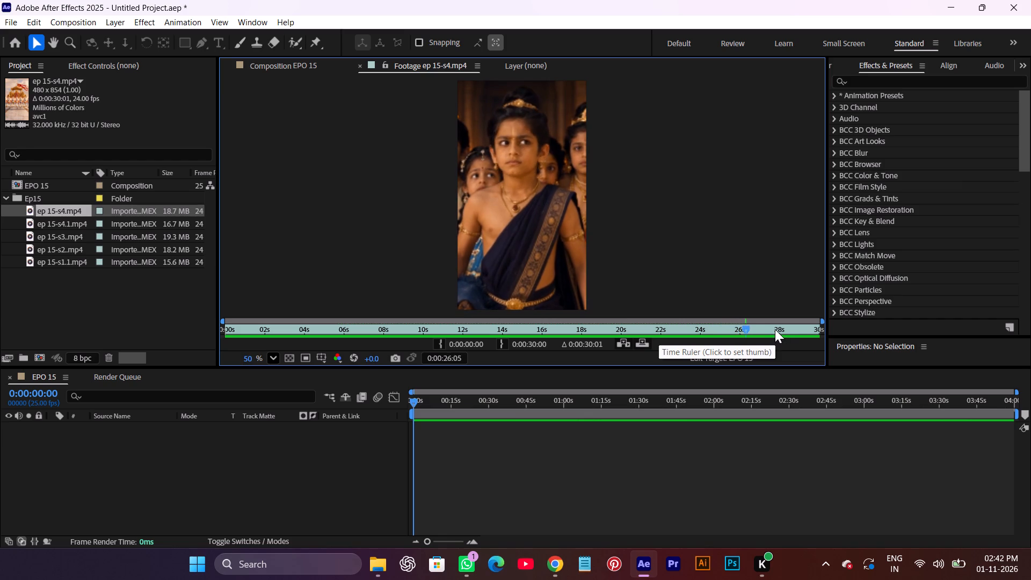
double_click(74, 243)
drag(363, 324, 392, 324)
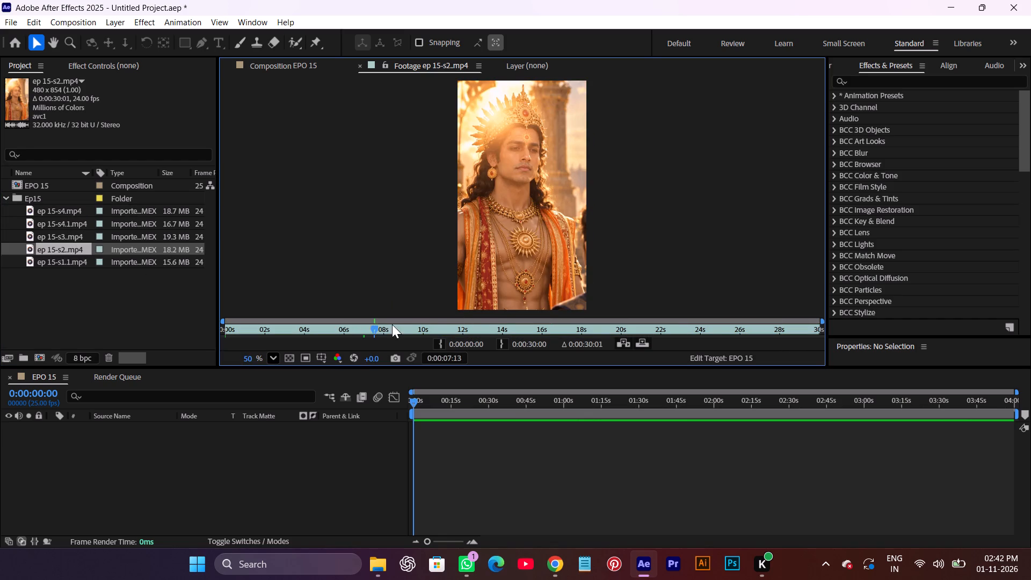
drag(392, 324, 488, 331)
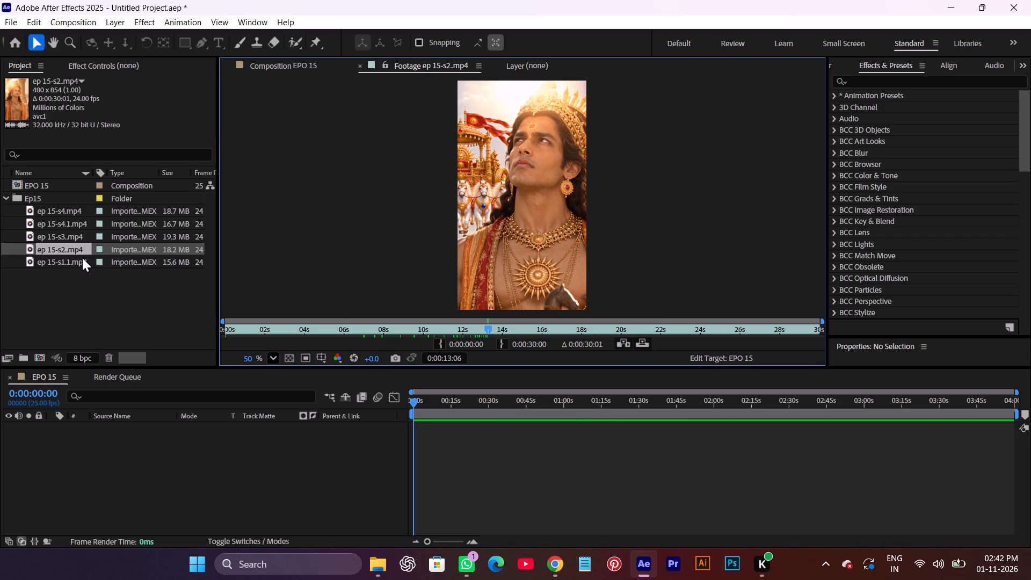
double_click(81, 258)
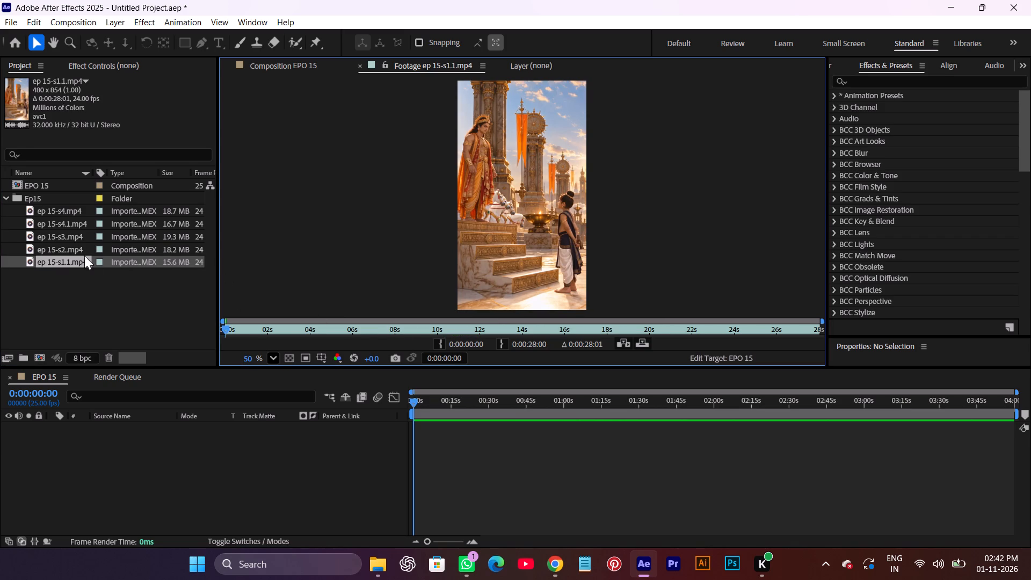
Add the ep 15-s1.1, s2, s3 and s4.1 clips to EPO 15 as layers aligned at about the timeline's start.
shift+click(72, 223)
drag(69, 224, 429, 429)
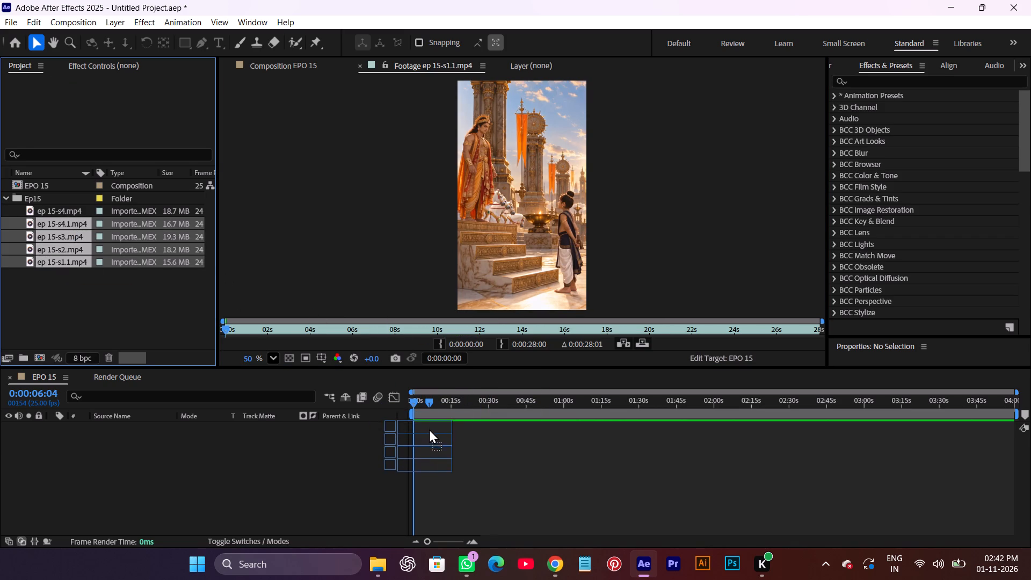
drag(429, 429, 429, 429)
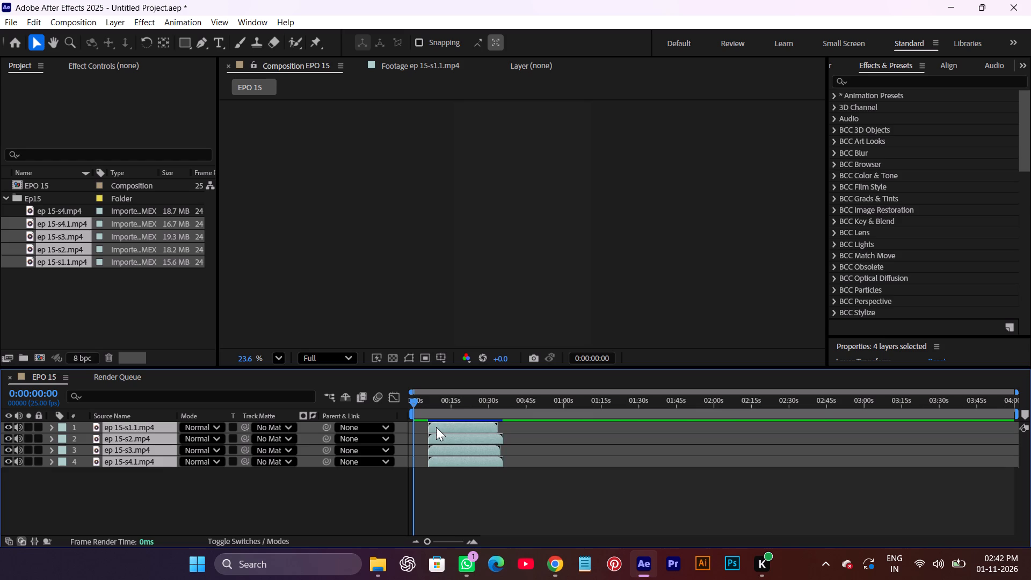
drag(438, 423, 413, 425)
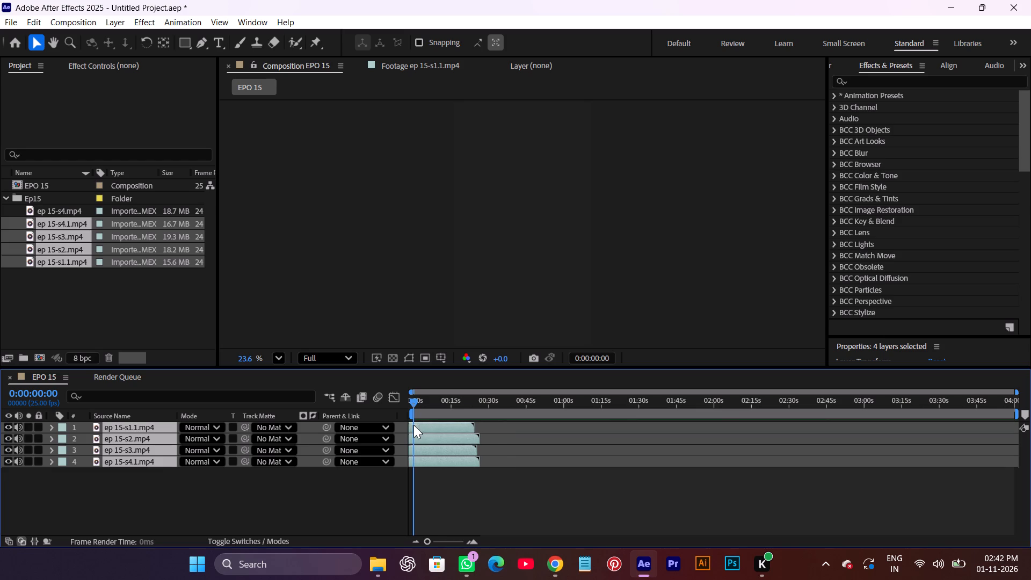
drag(413, 425, 422, 425)
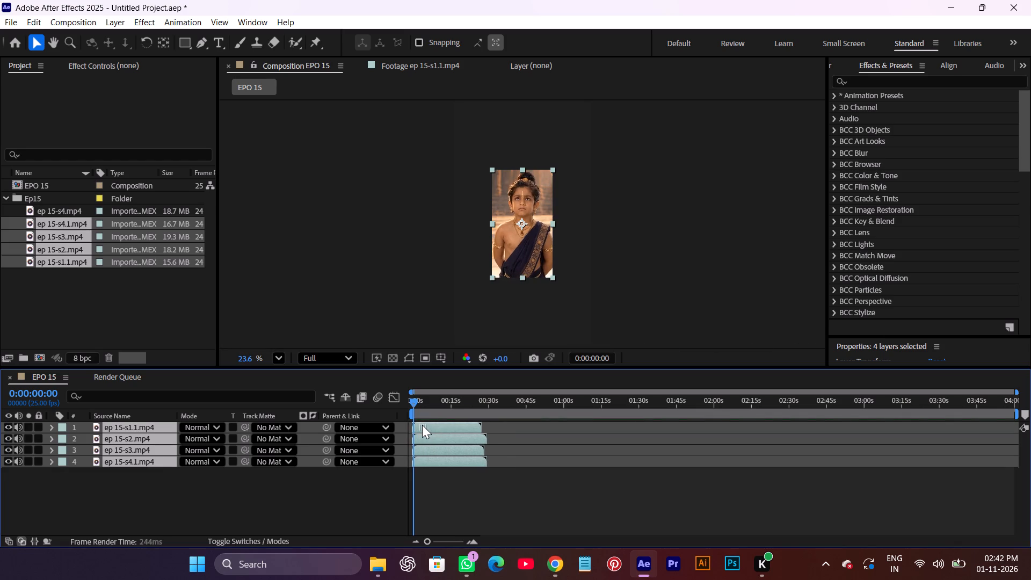
drag(422, 425, 419, 425)
Arrange the four selected clip layers end to end with Sequence Layers, running from ep 15-s4.1 to ep 15-s1.1.
right_click(419, 425)
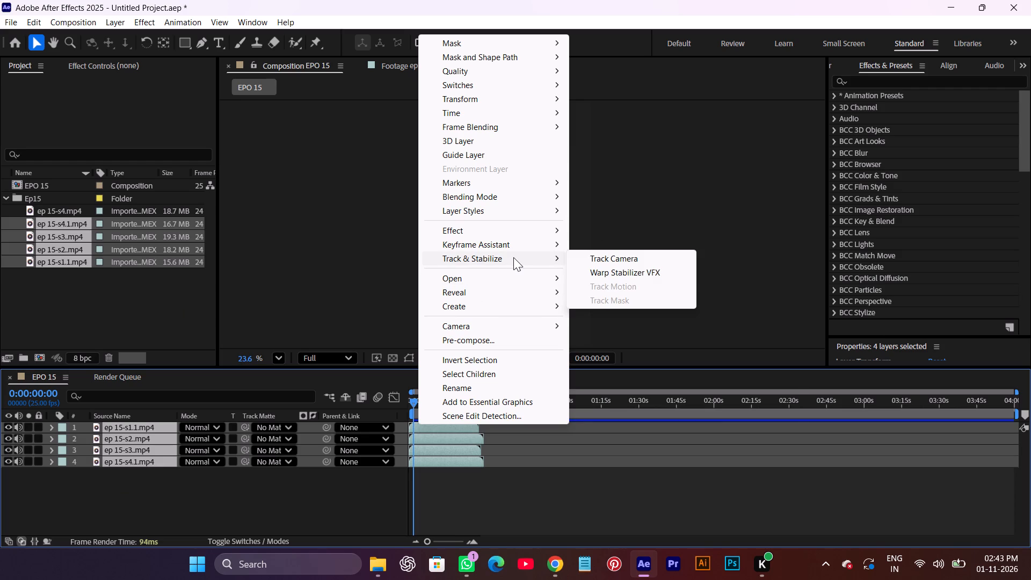
click(629, 410)
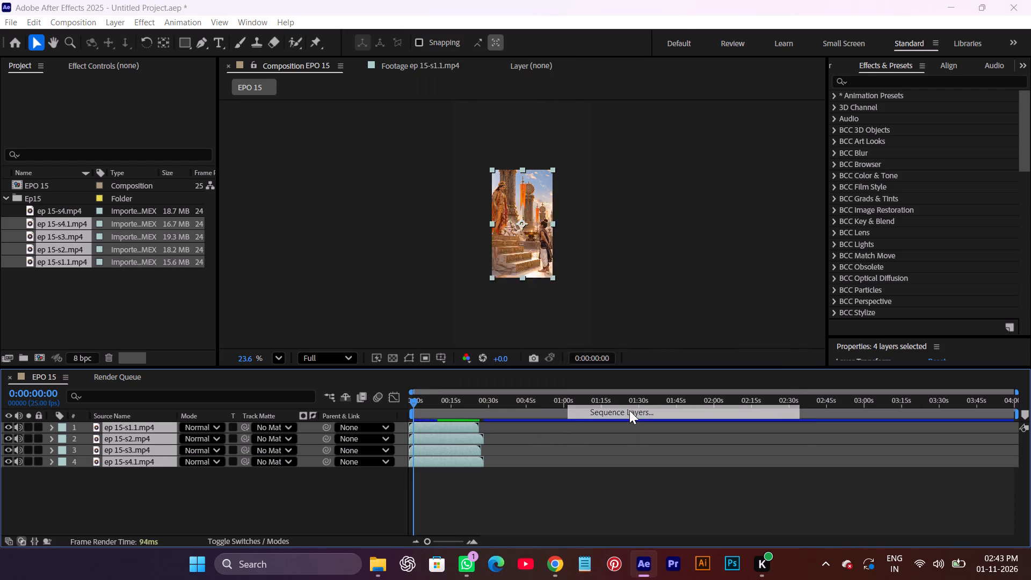
click(572, 321)
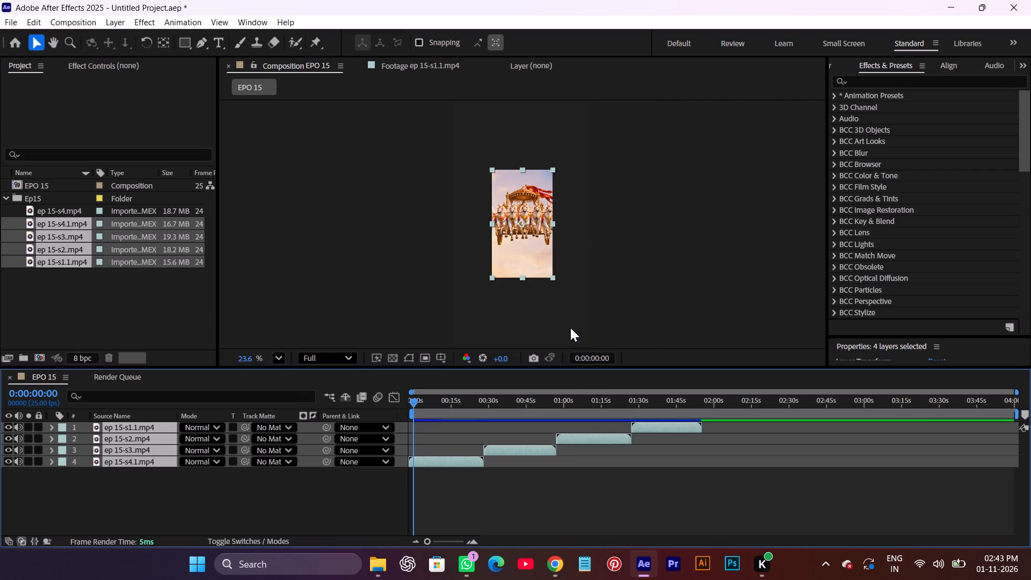
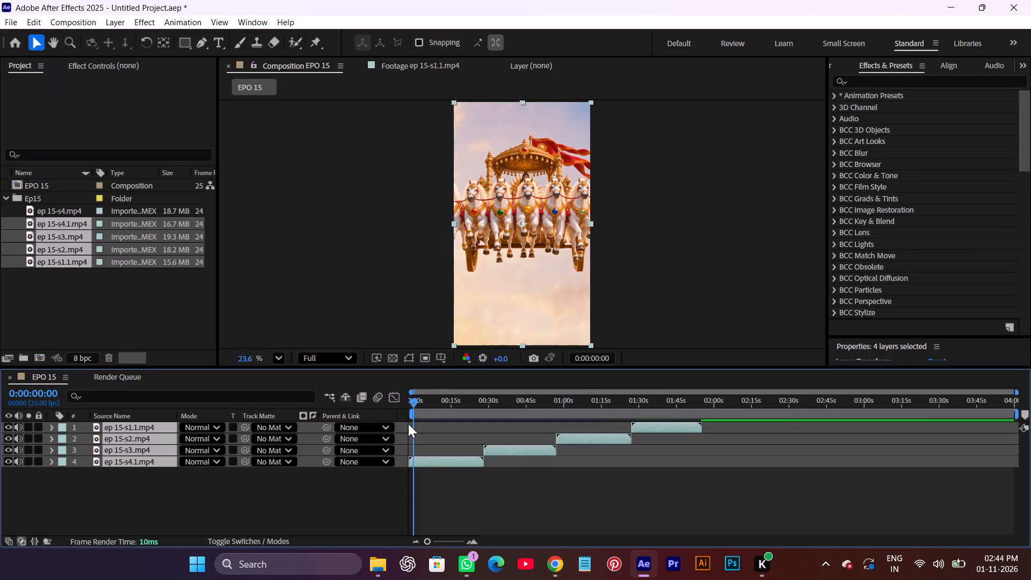
Deselect the layers and preview EPO 15 briefly from the timeline's start, stopping at 0:00:00:01.
click(452, 501)
drag(411, 403, 366, 468)
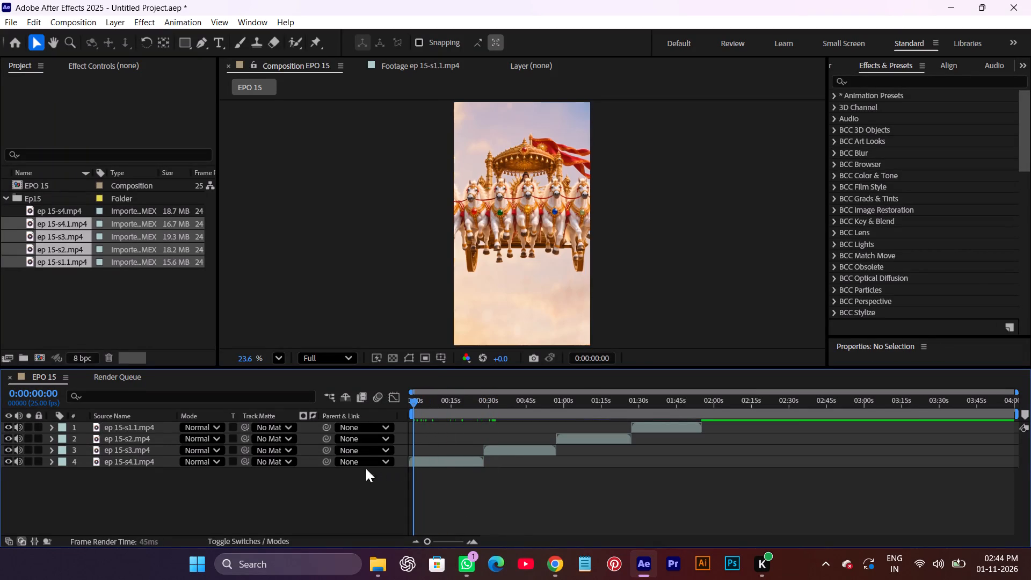
drag(366, 468, 357, 470)
key(space)
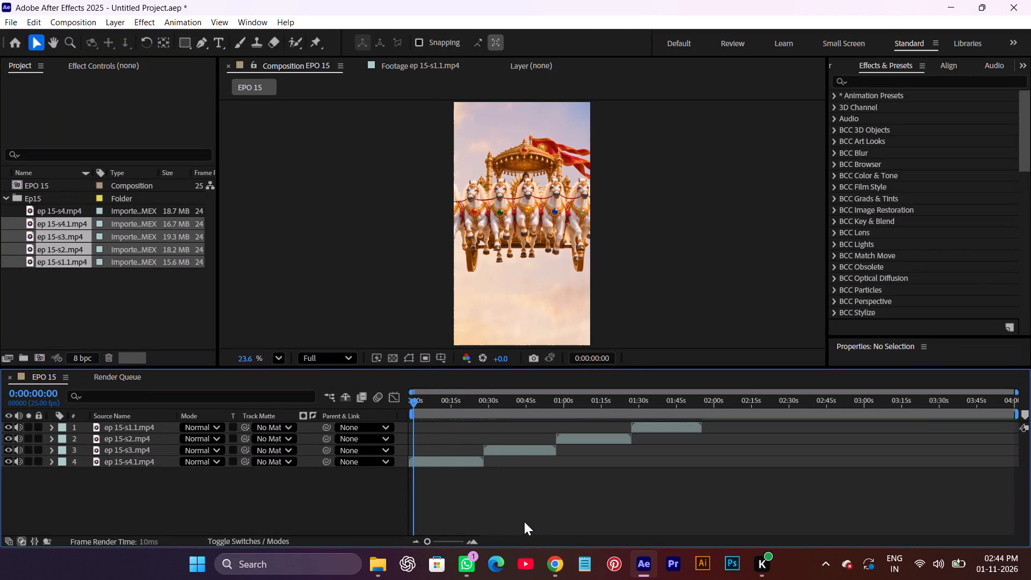
key(space)
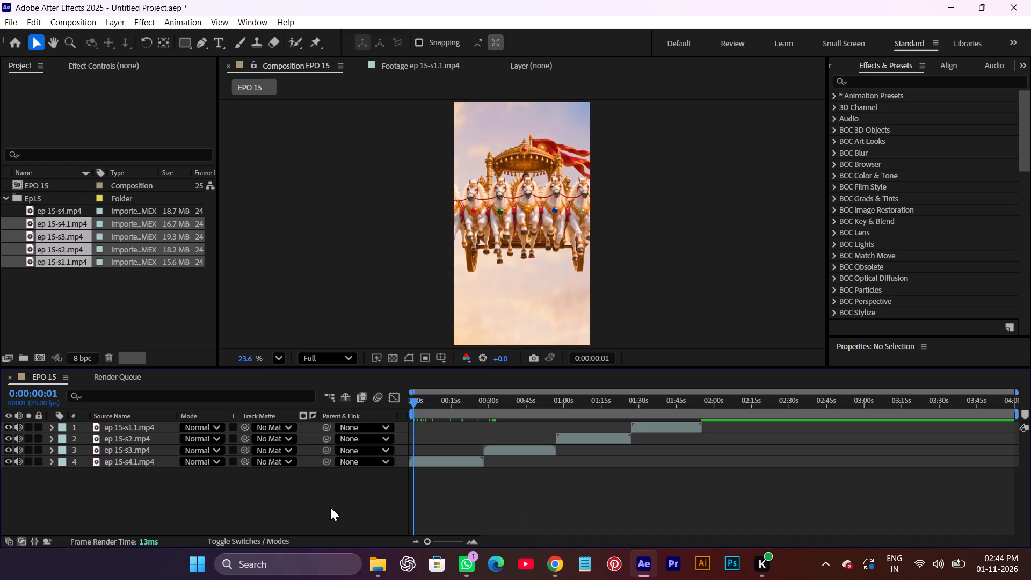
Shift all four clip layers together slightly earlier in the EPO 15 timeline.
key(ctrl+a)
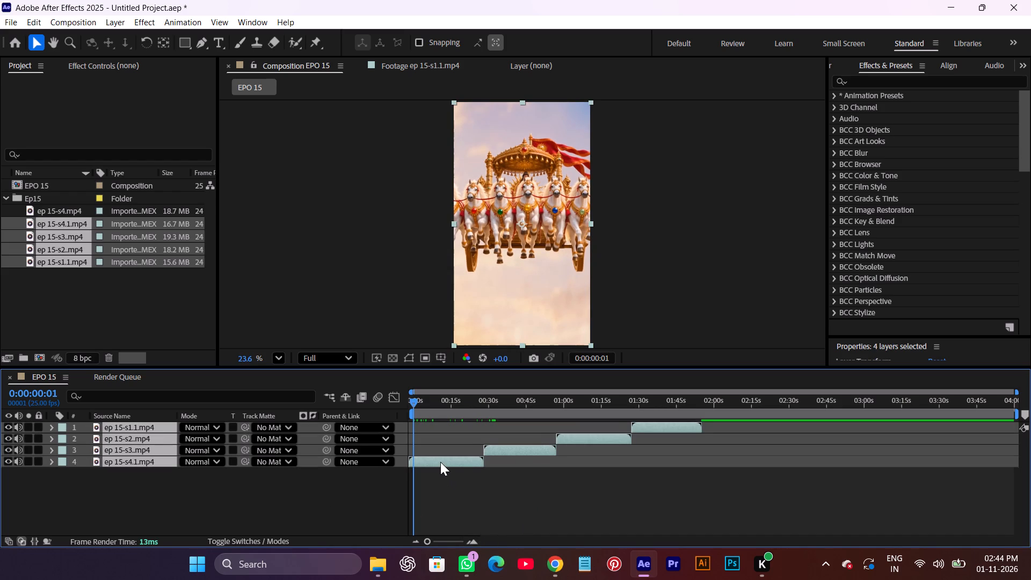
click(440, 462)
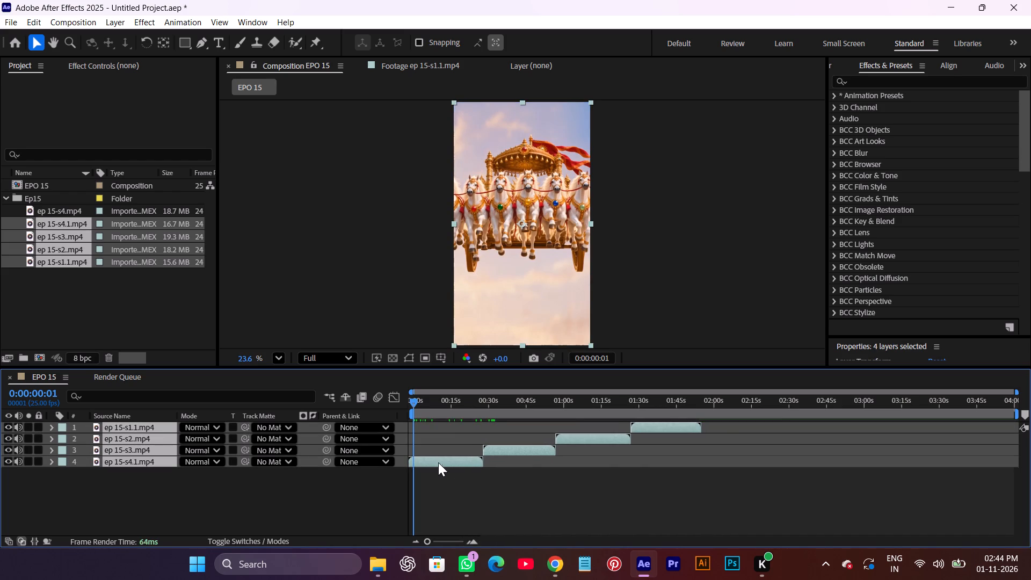
Deselect the layers and preview EPO 15 from 0:00:00:00, stopping at 0:00:00:17.
drag(412, 401, 394, 405)
click(471, 495)
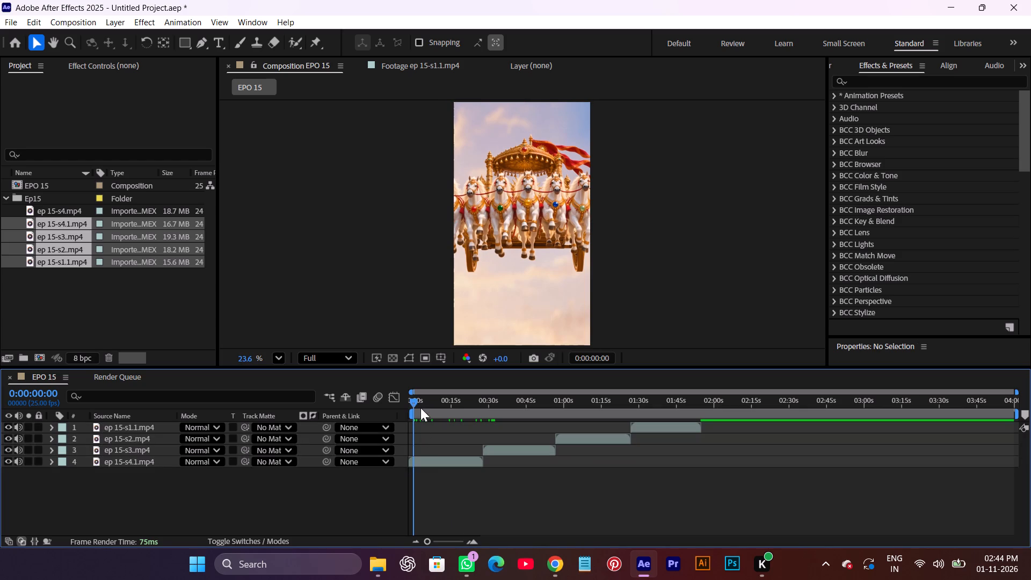
drag(412, 405, 399, 408)
key(space)
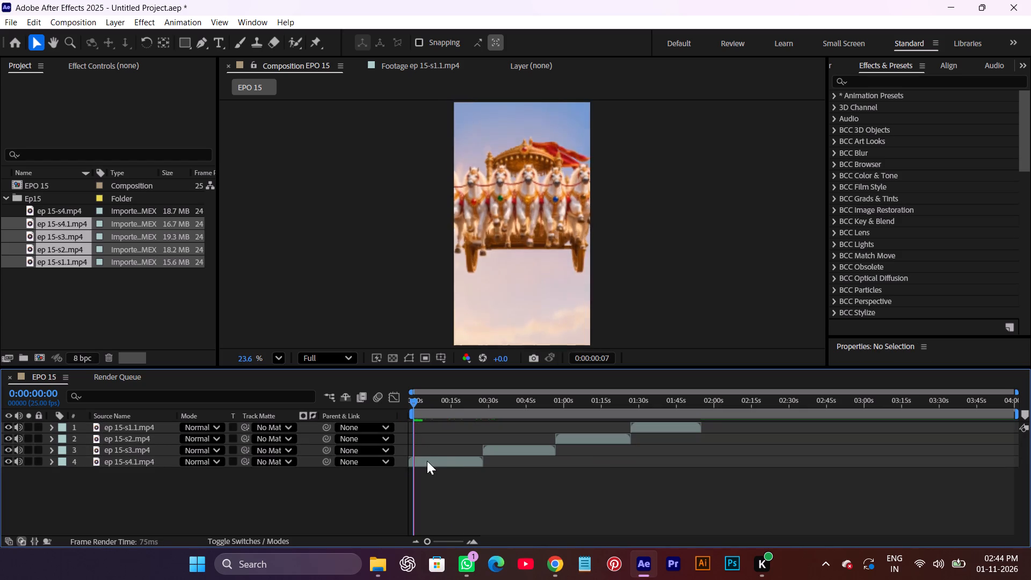
key(space)
Shift all four clip layers together slightly later in the EPO 15 timeline, keeping their sequence, and deselect them.
key(ctrl+a)
click(432, 463)
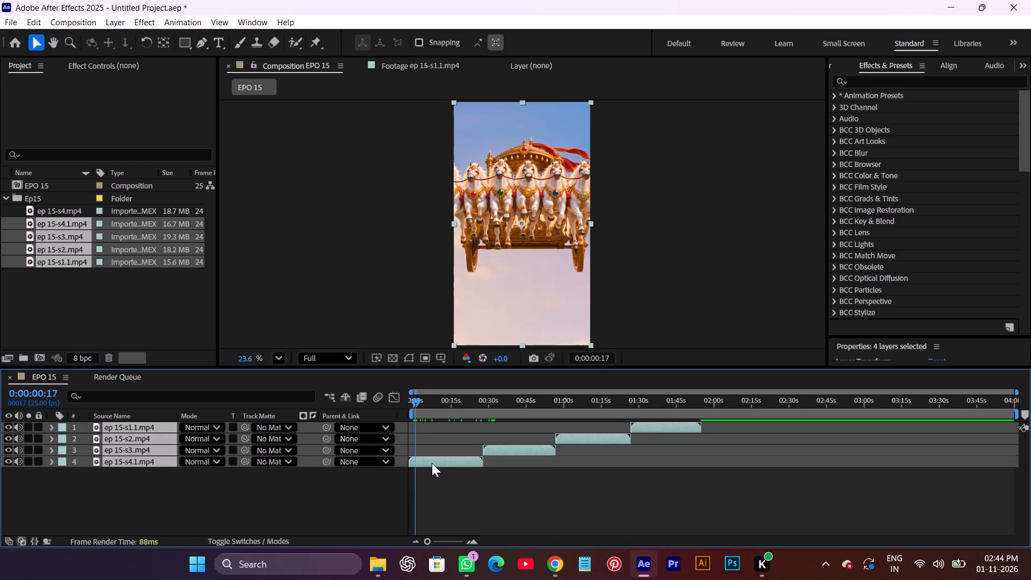
click(438, 471)
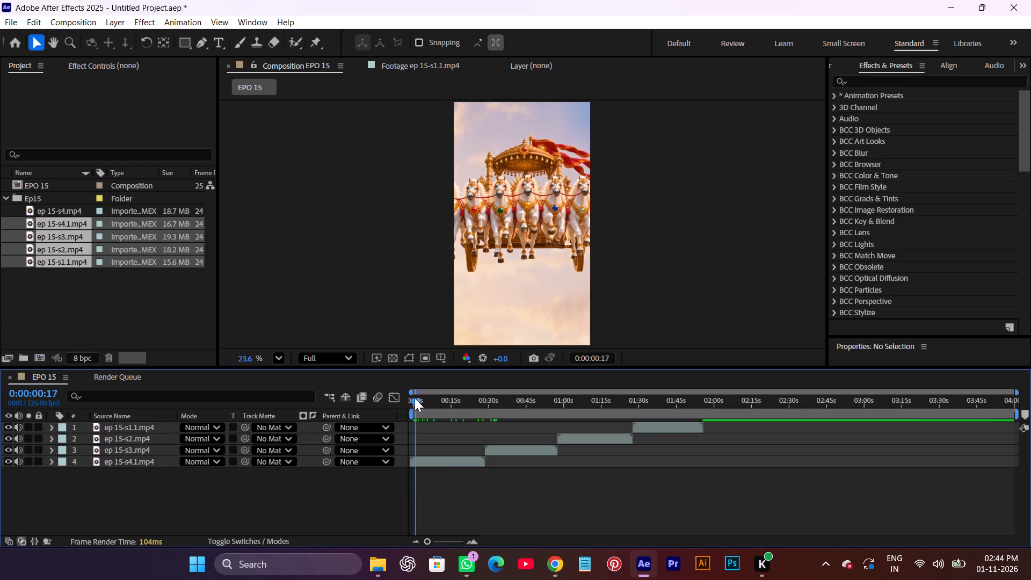
Preview the EPO 15 composition from 0:00:00:00, stopping at 0:00:09:01.
drag(412, 398, 397, 406)
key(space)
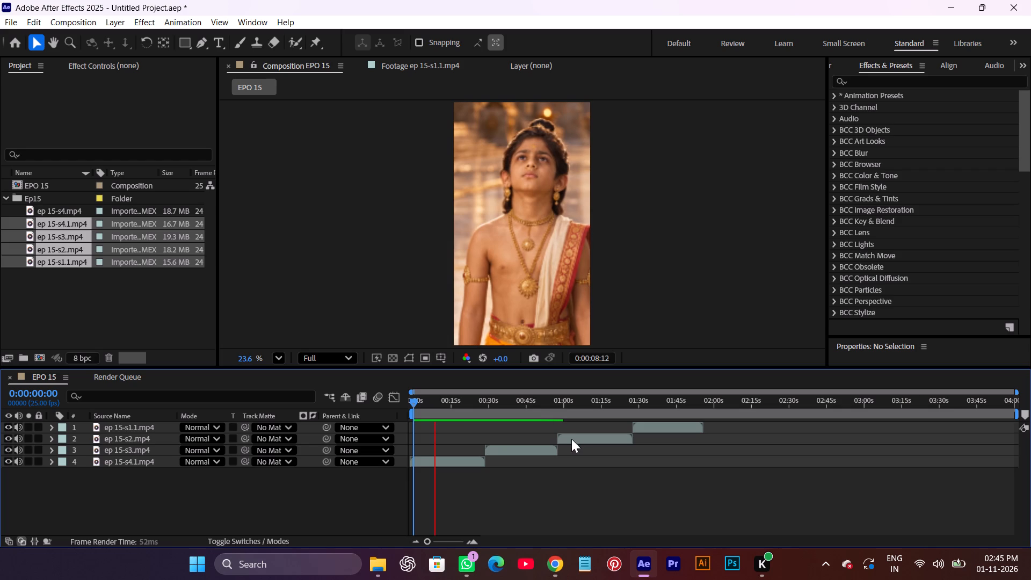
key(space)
Delete all four clip layers, ep 15-s1.1, s2, s3 and s4.1, from the EPO 15 timeline.
drag(179, 488, 99, 431)
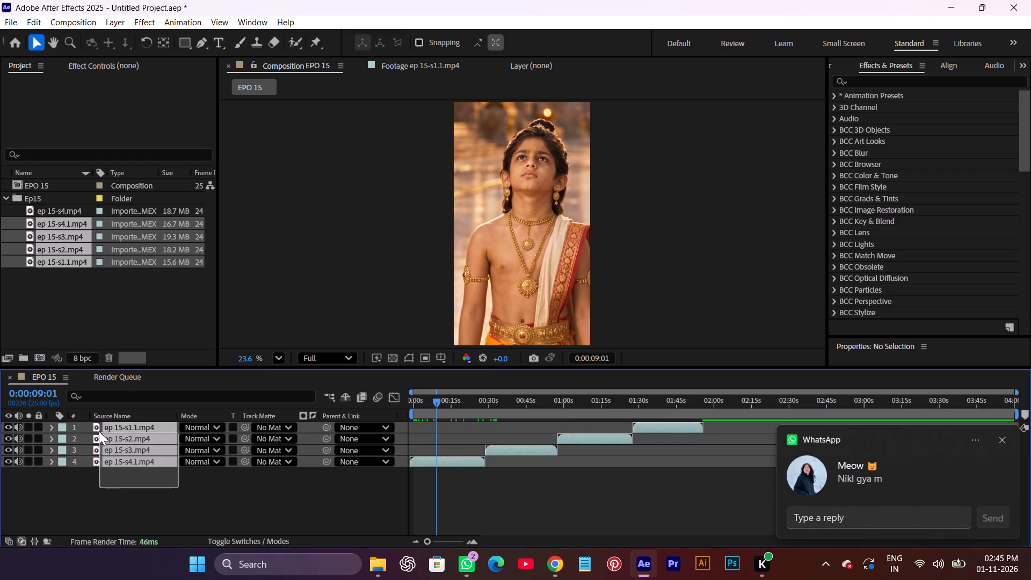
drag(99, 431, 98, 424)
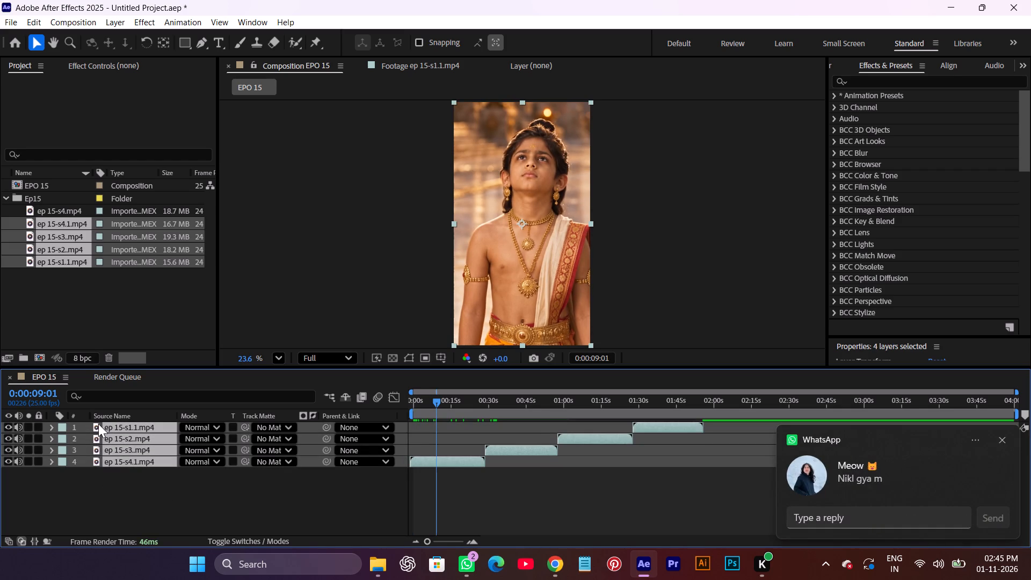
key(Delete)
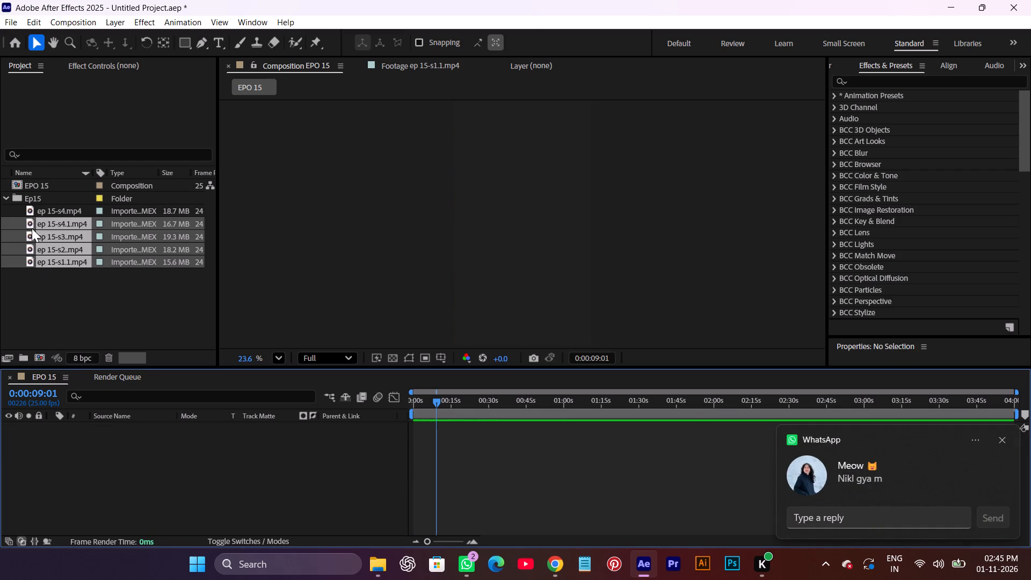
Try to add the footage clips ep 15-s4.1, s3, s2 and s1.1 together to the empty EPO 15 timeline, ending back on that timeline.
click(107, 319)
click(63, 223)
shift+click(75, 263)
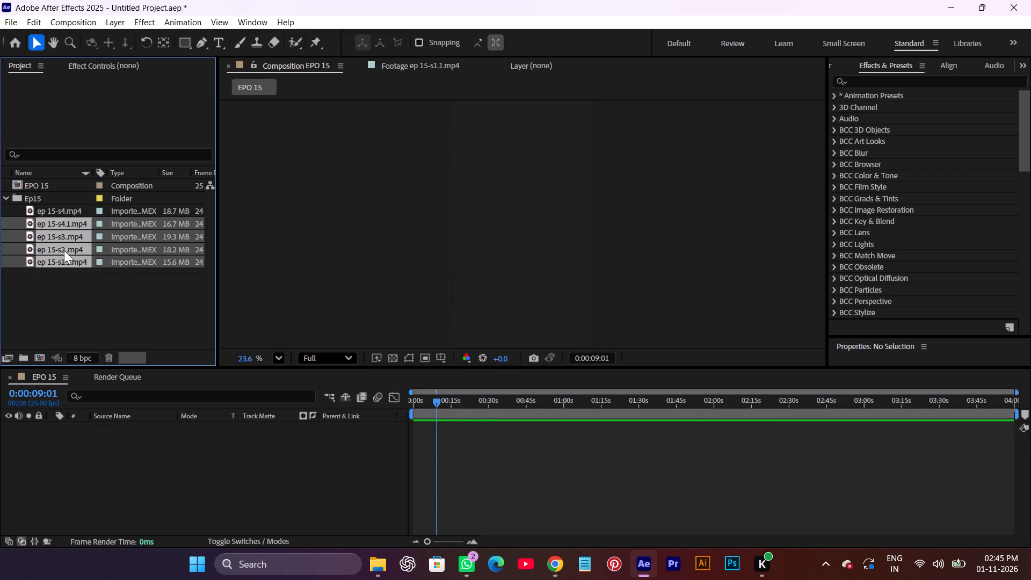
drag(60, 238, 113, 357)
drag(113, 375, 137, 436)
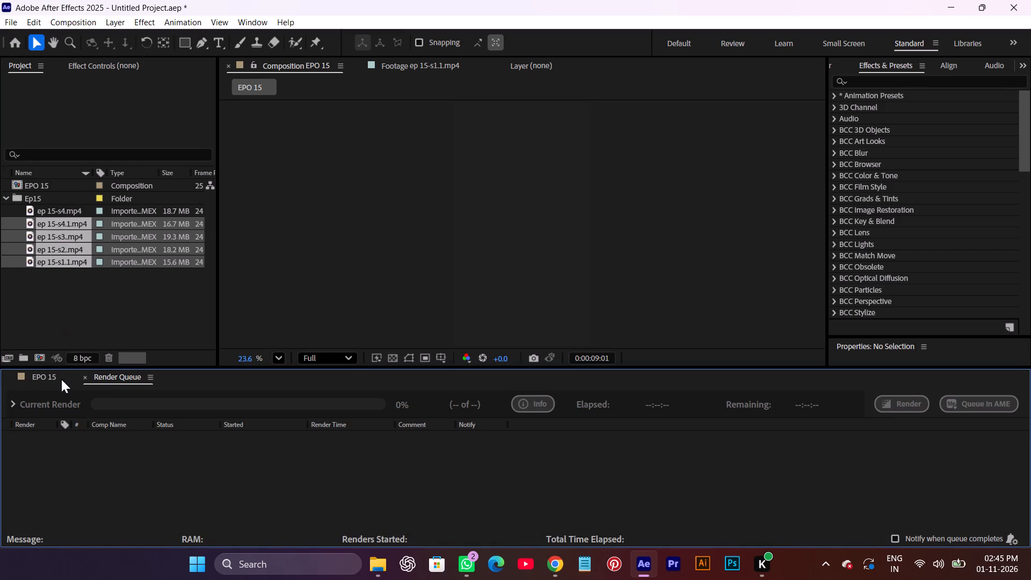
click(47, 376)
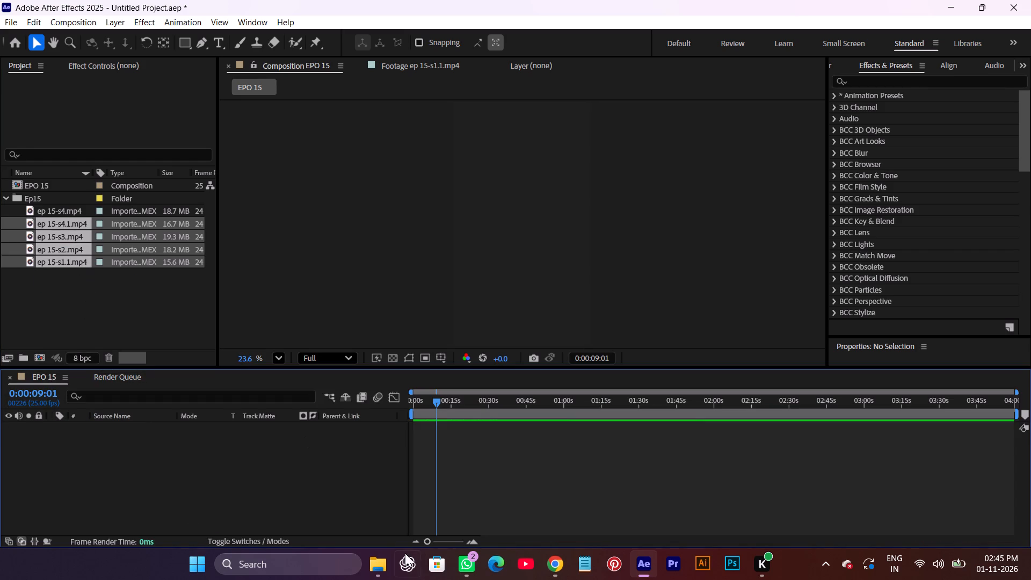
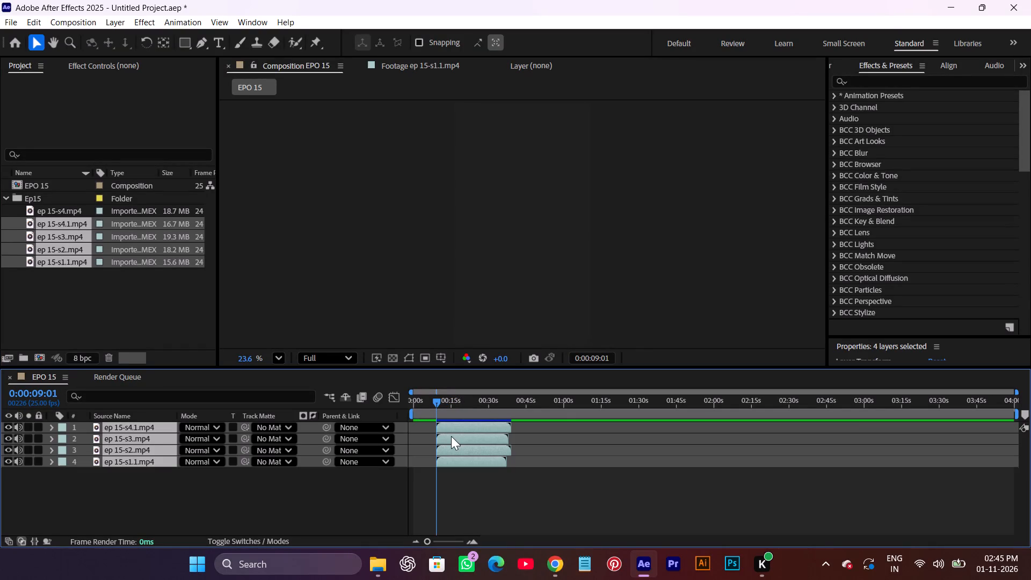
Move the four stacked clip layers together from the playhead back to the beginning of the EPO 15 timeline.
drag(465, 424, 439, 434)
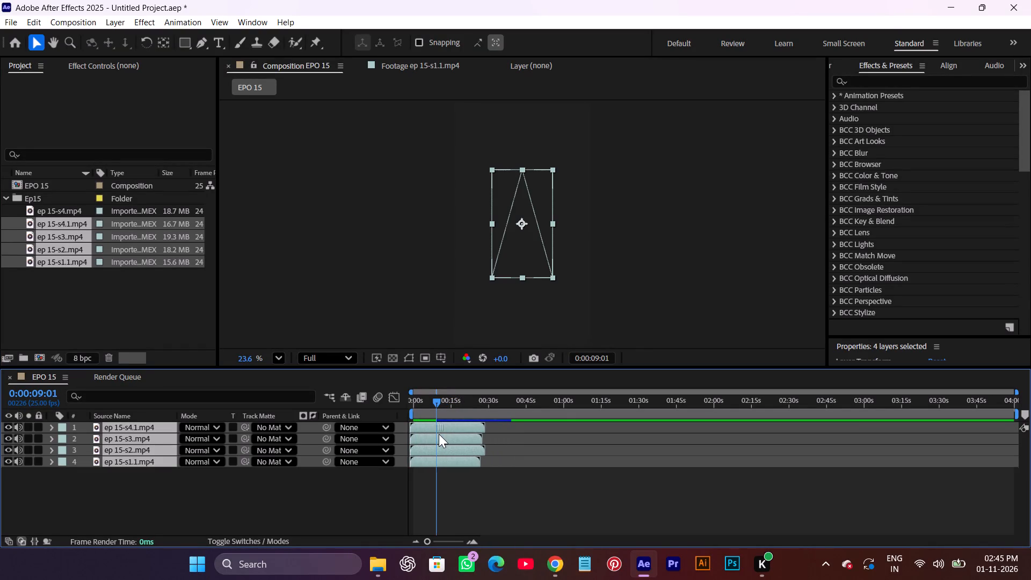
drag(439, 434, 438, 433)
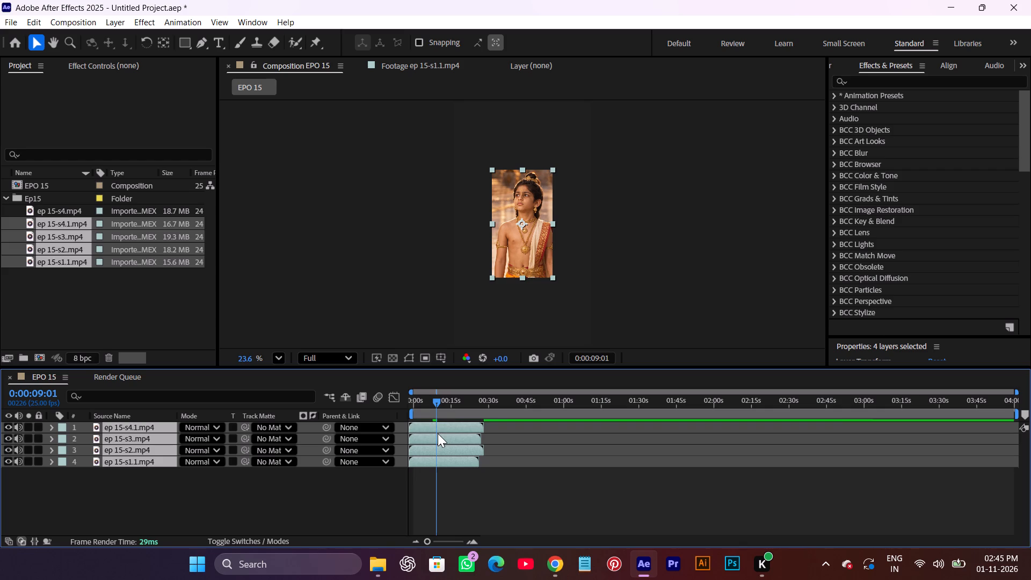
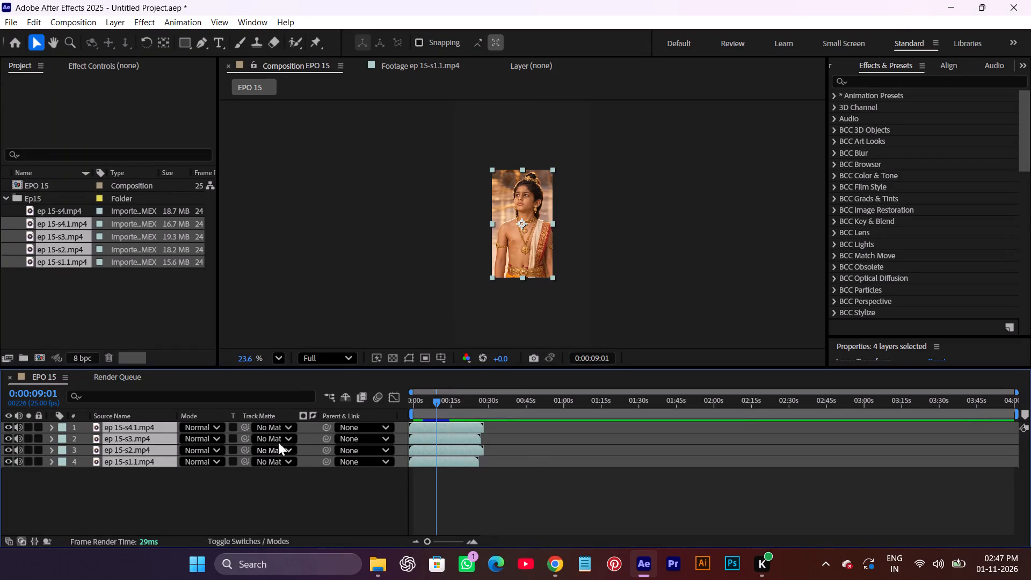
Sequence the four selected clip layers end to end in EPO 15 without overlap, and deselect them.
right_click(156, 441)
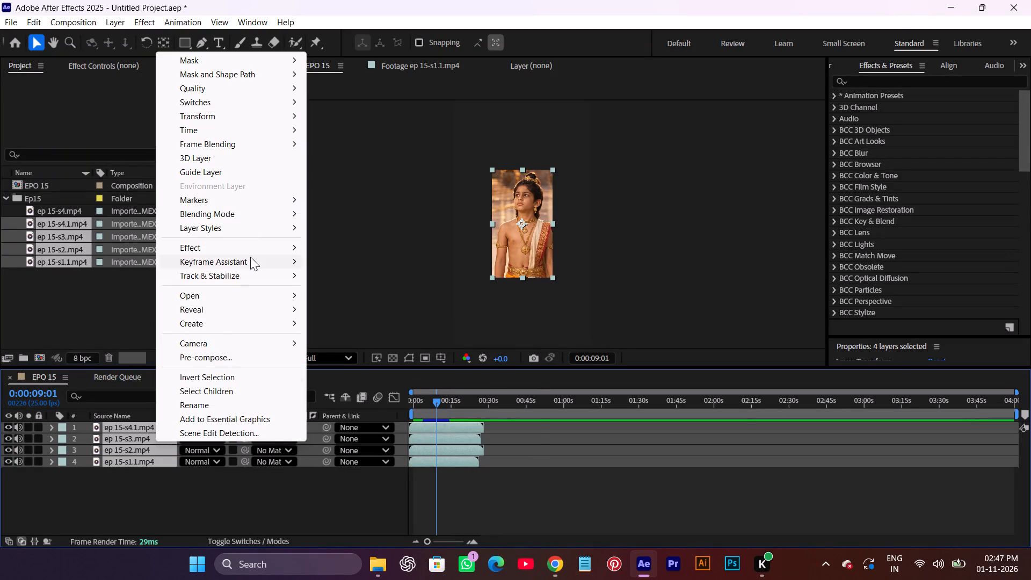
click(354, 427)
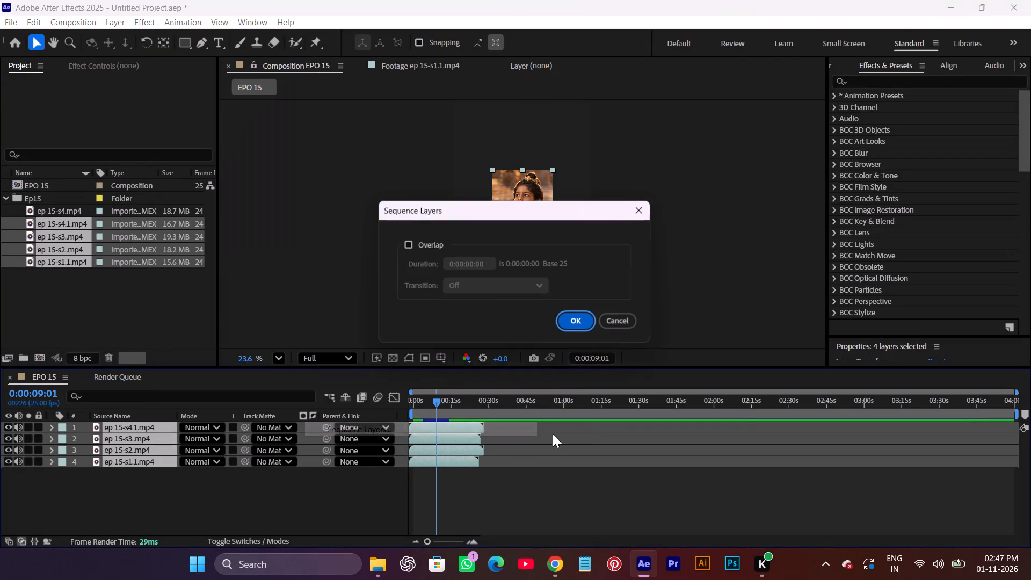
click(579, 324)
click(526, 513)
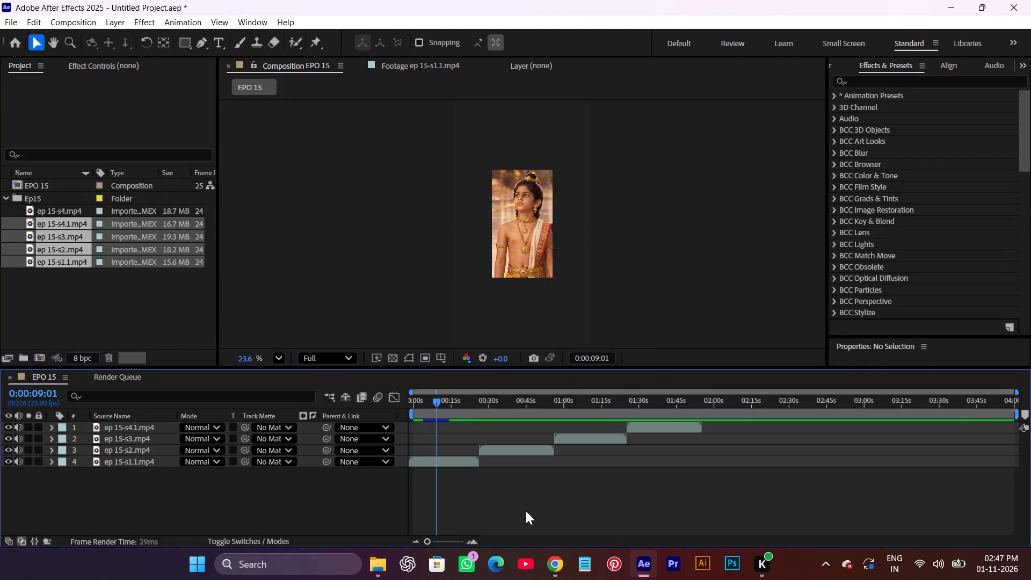
Fit all four clip layers to the full size of the EPO 15 composition frame and deselect them.
drag(181, 522, 79, 430)
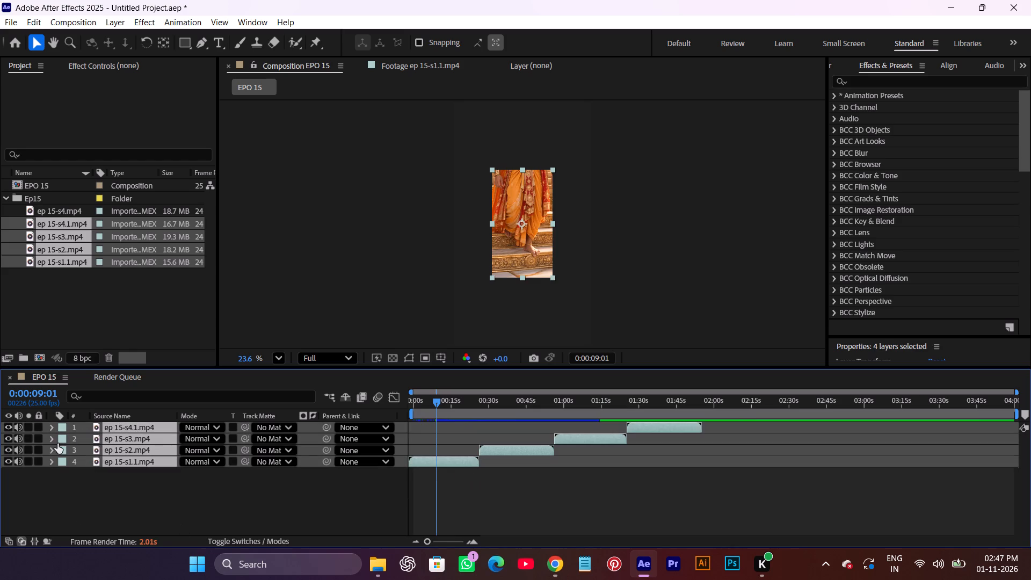
key(ctrl+alt+f)
click(511, 521)
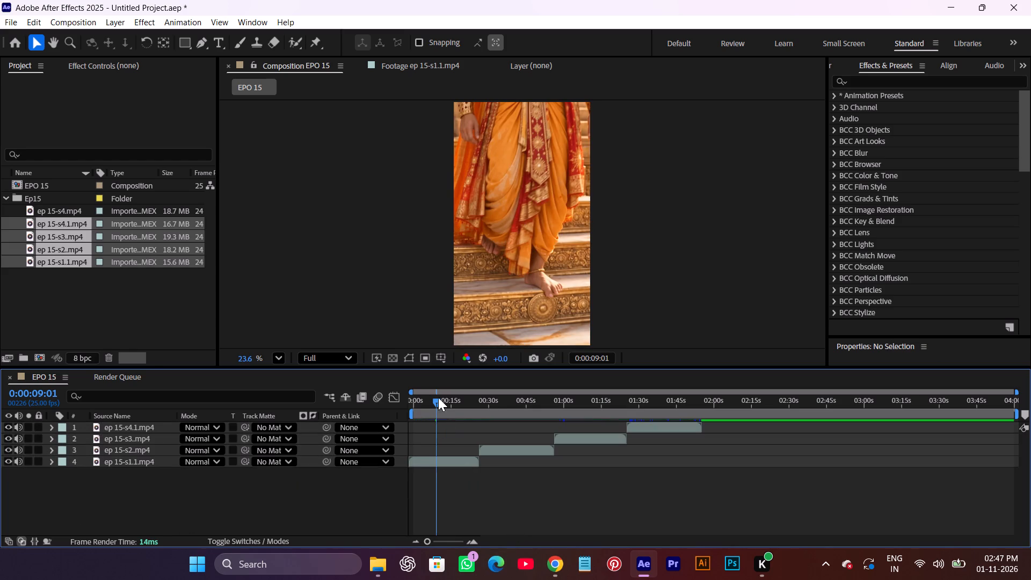
Preview the sequenced EPO 15 composition from 0:00:00:00.
drag(435, 399, 380, 410)
key(space)
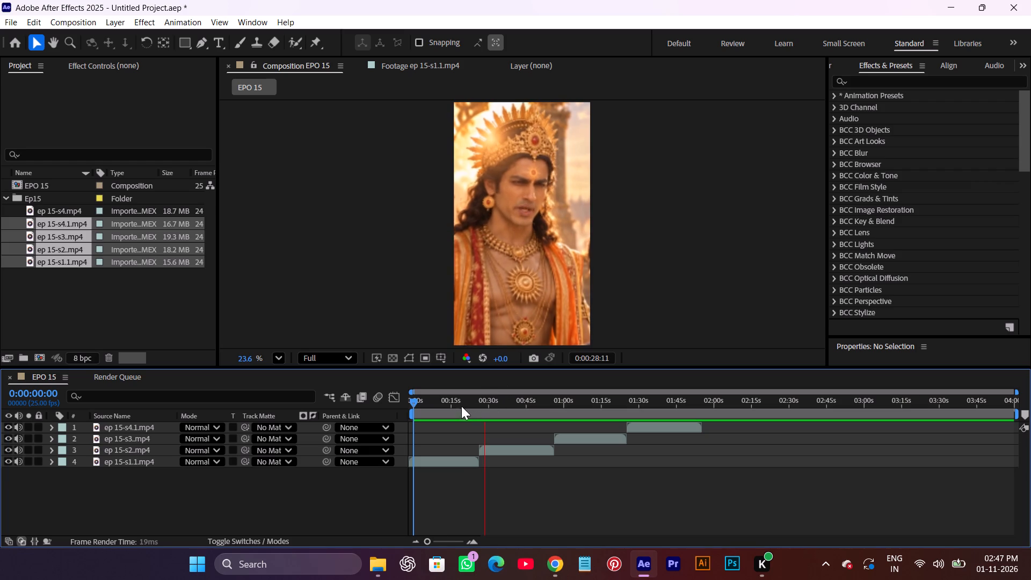
Find the closing shot of ep 15-s1.1.mp4 and trim the layer's end to about 0:00:23:08.
drag(455, 404, 463, 405)
drag(462, 404, 453, 403)
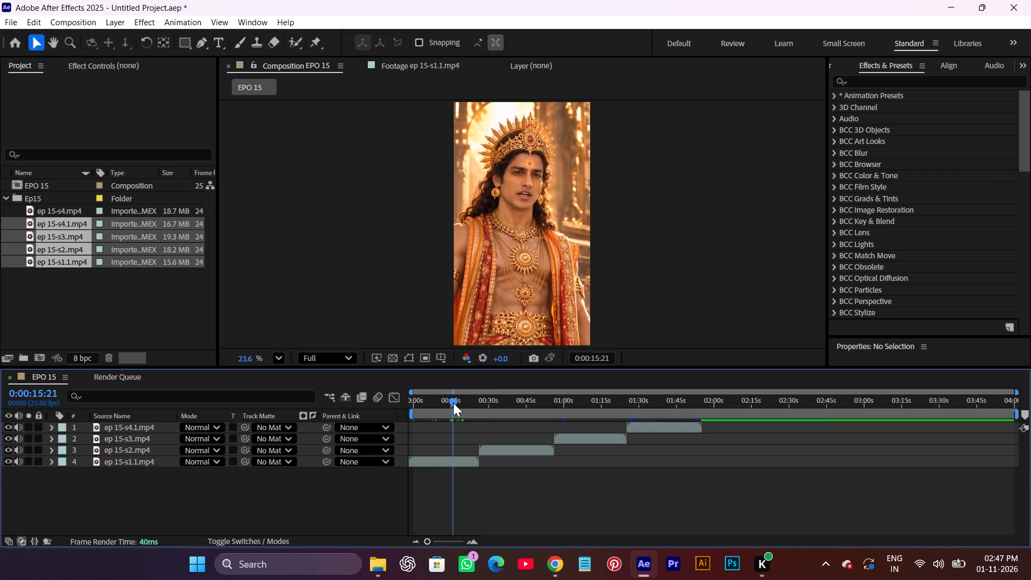
drag(453, 403, 476, 409)
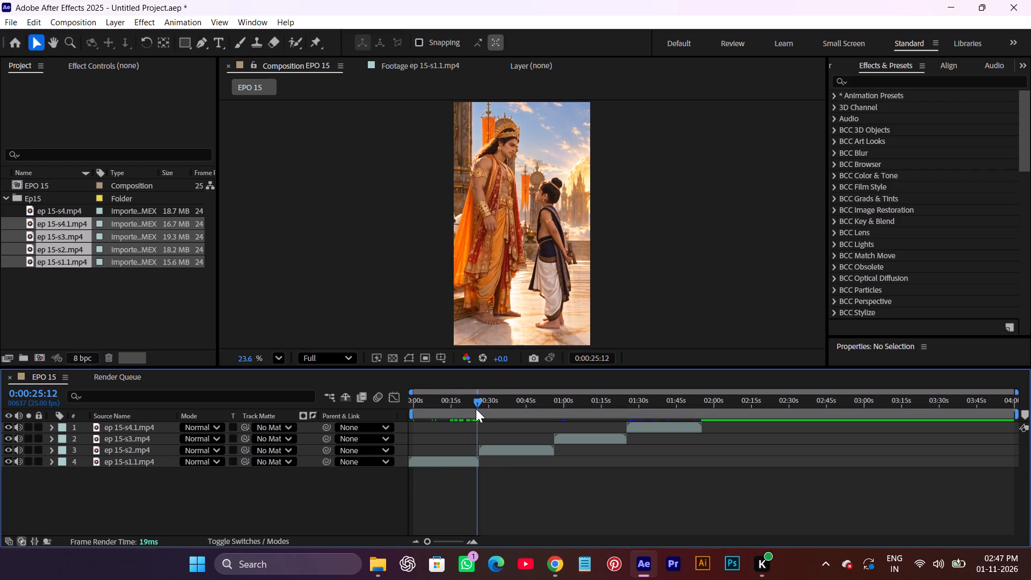
drag(476, 409, 470, 408)
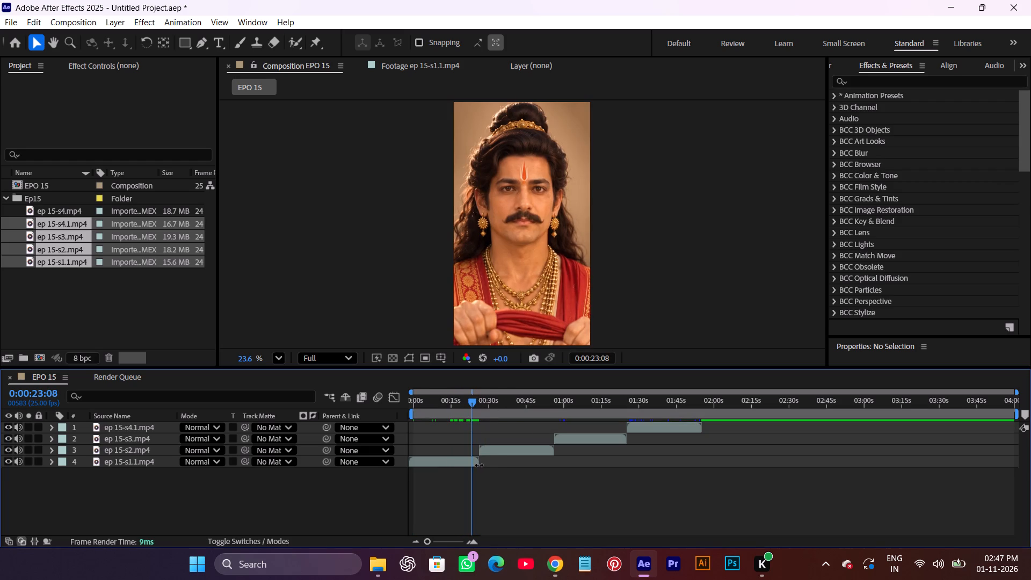
drag(481, 460, 473, 461)
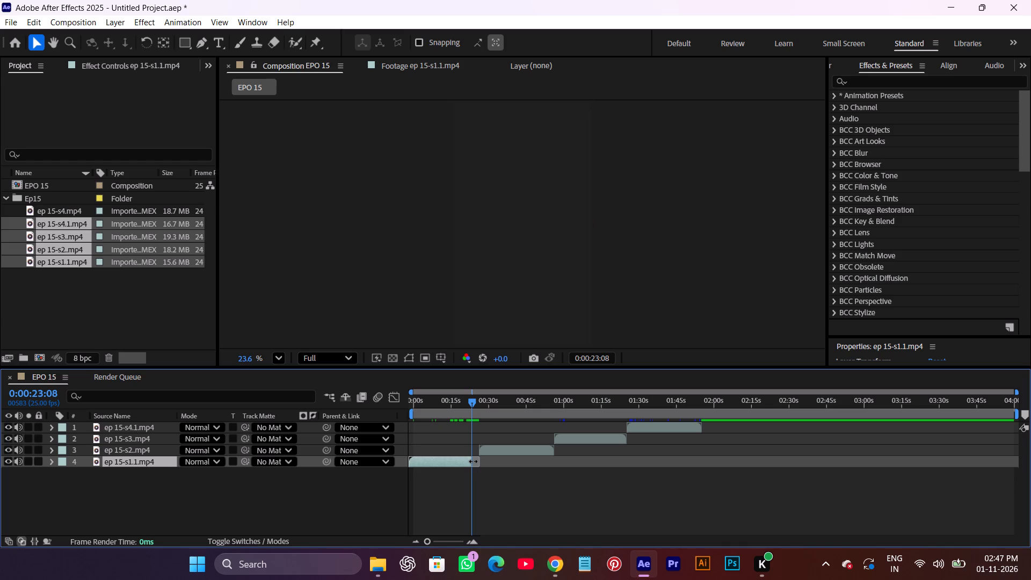
drag(473, 461, 475, 461)
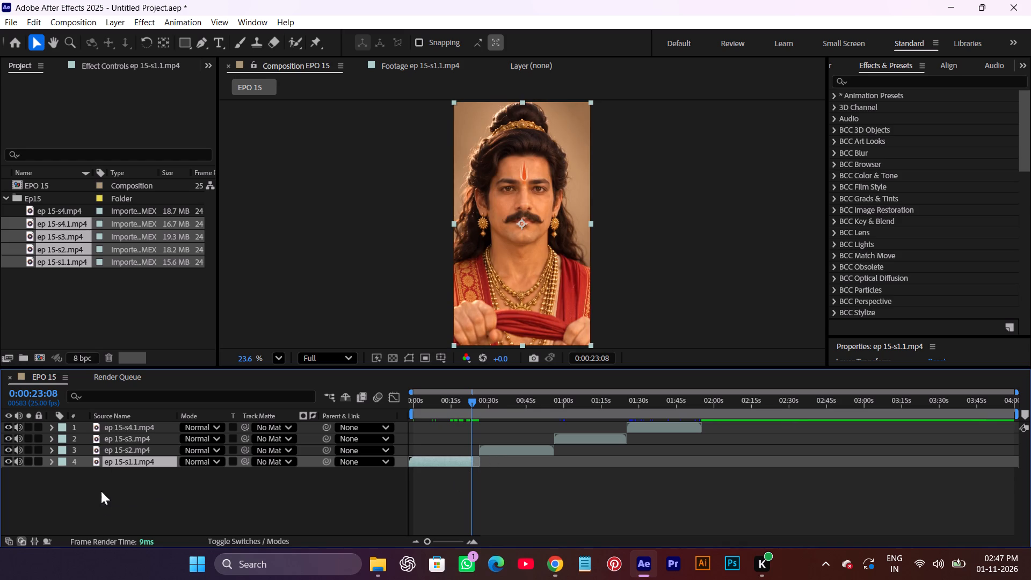
Shift the ep 15-s2, ep 15-s3 and ep 15-s4.1 layers earlier together, so ep 15-s2 starts just before 0:00:23:08, and deselect them.
click(129, 448)
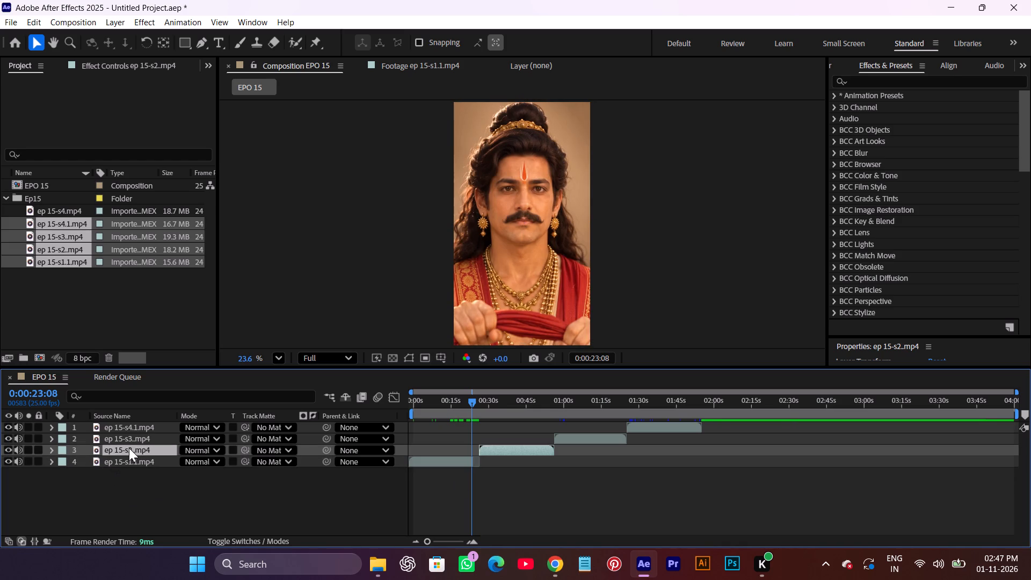
shift+click(143, 423)
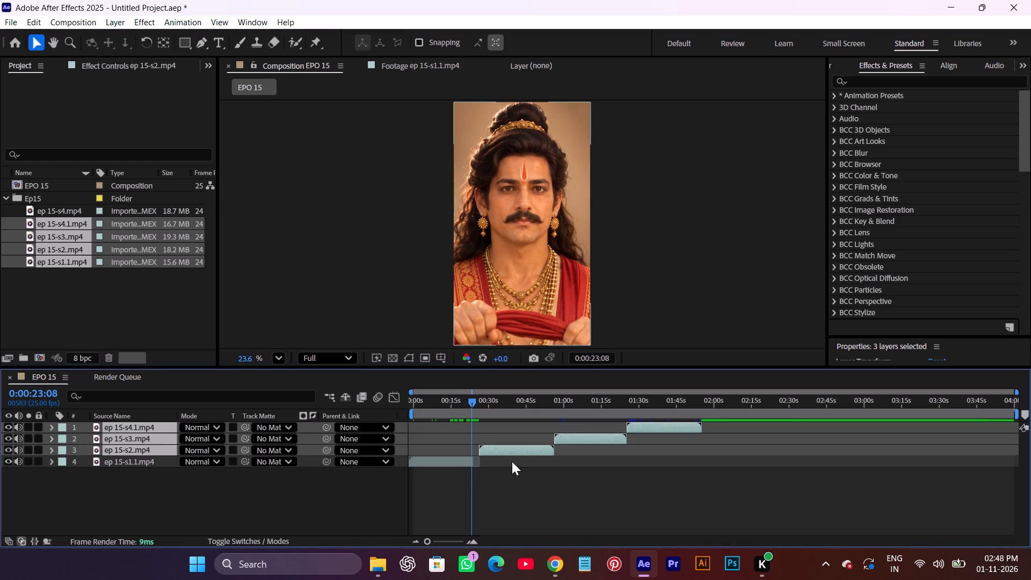
drag(494, 448, 488, 448)
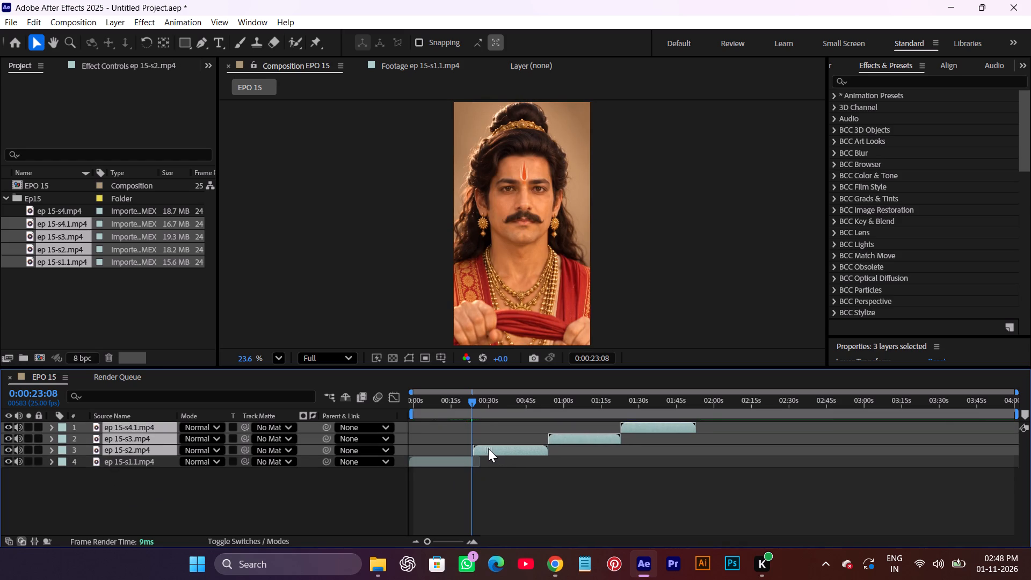
drag(488, 448, 485, 448)
click(446, 434)
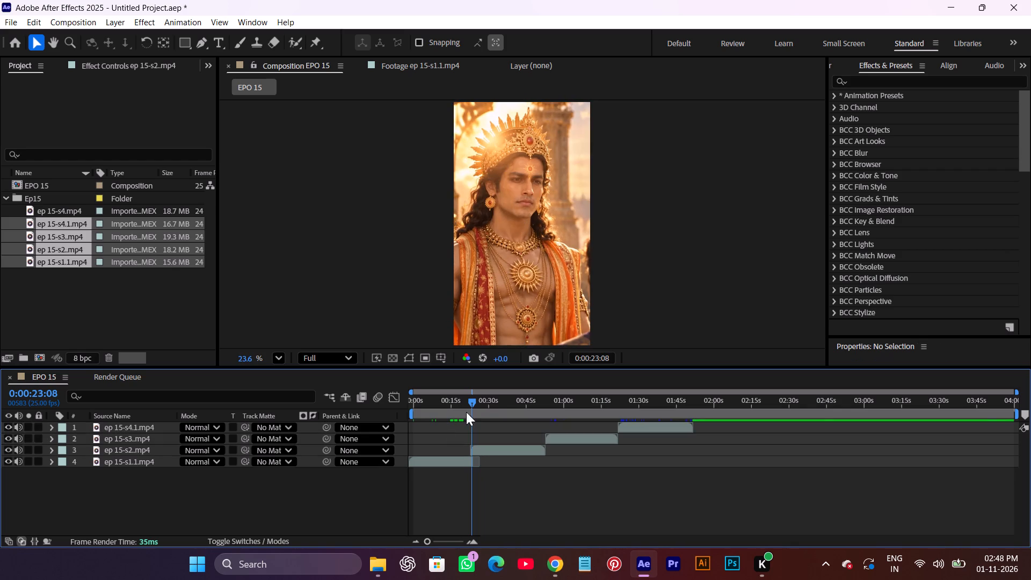
Preview the transition from ep 15-s1.1 to ep 15-s2, starting at 0:00:17:11.
drag(473, 402, 458, 408)
click(513, 493)
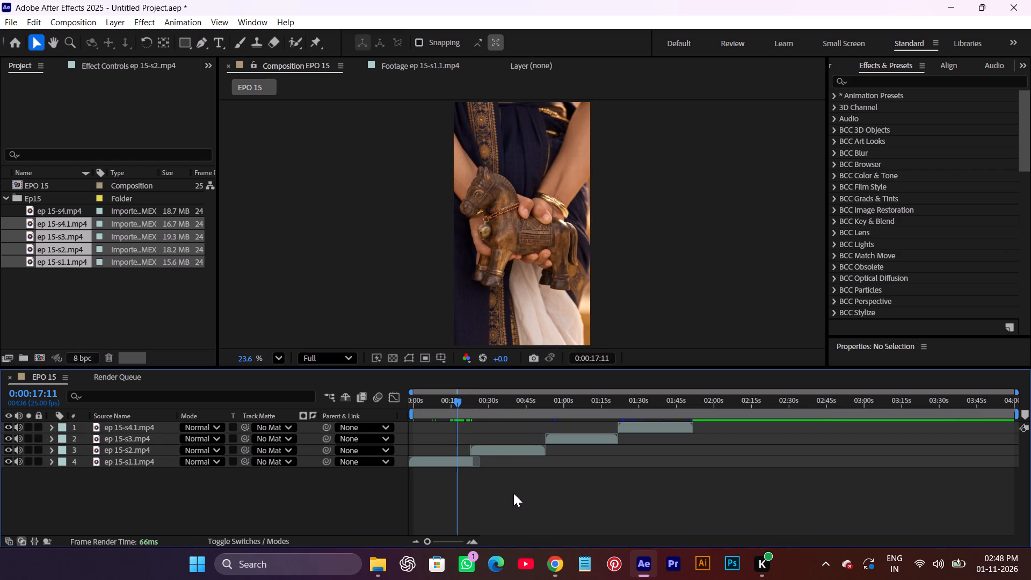
key(space)
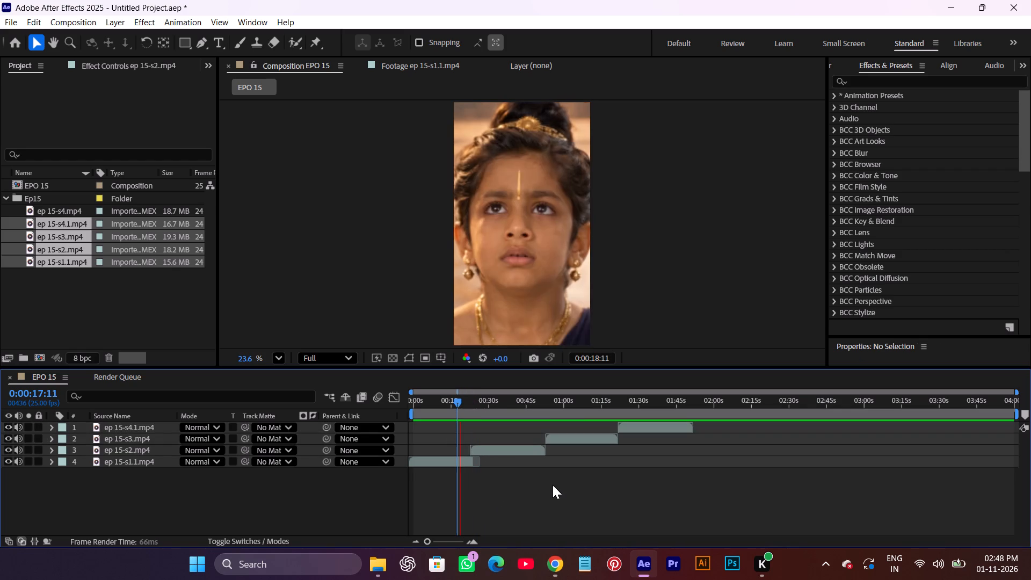
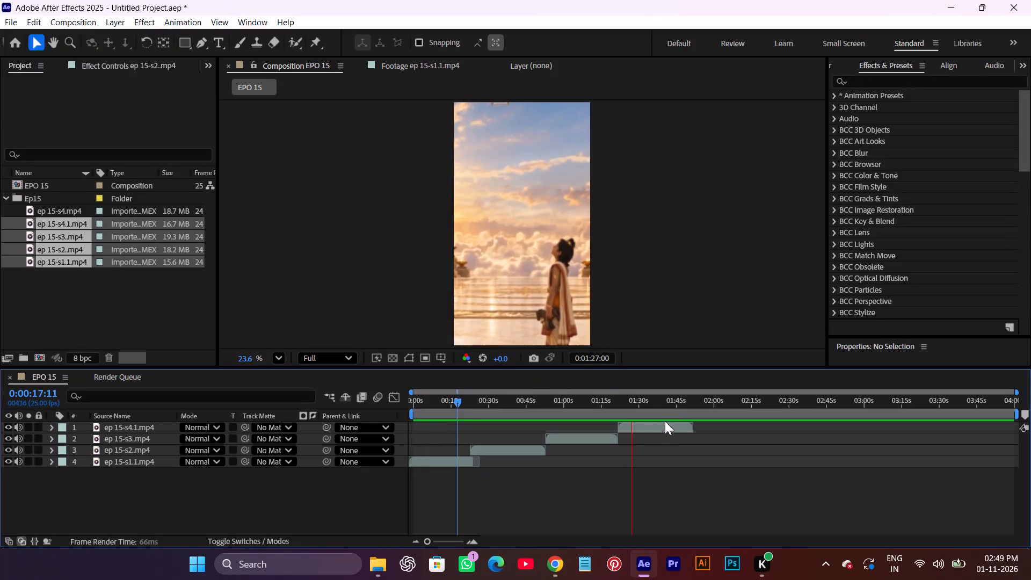
Replace the ep 15-s4.1 layer with ep 15-s4.mp4, placed where ep 15-s3 ends at about 0:01:21.
click(556, 492)
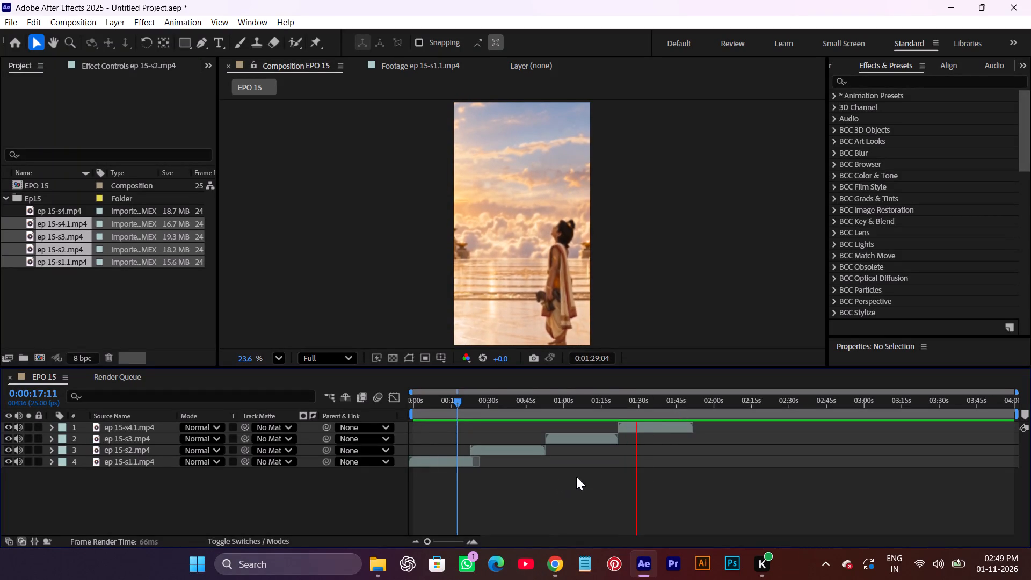
click(637, 419)
click(639, 428)
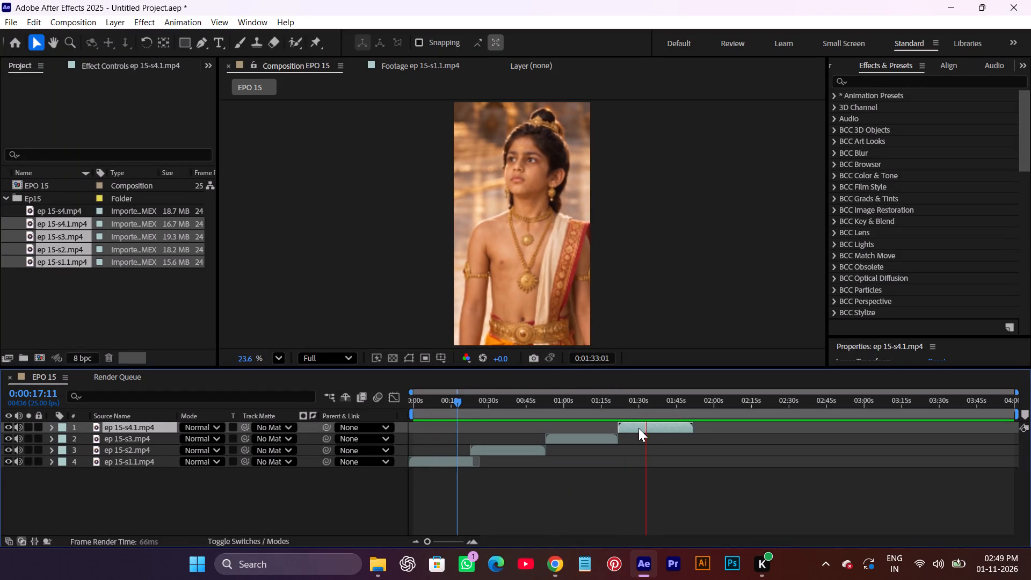
key(Delete)
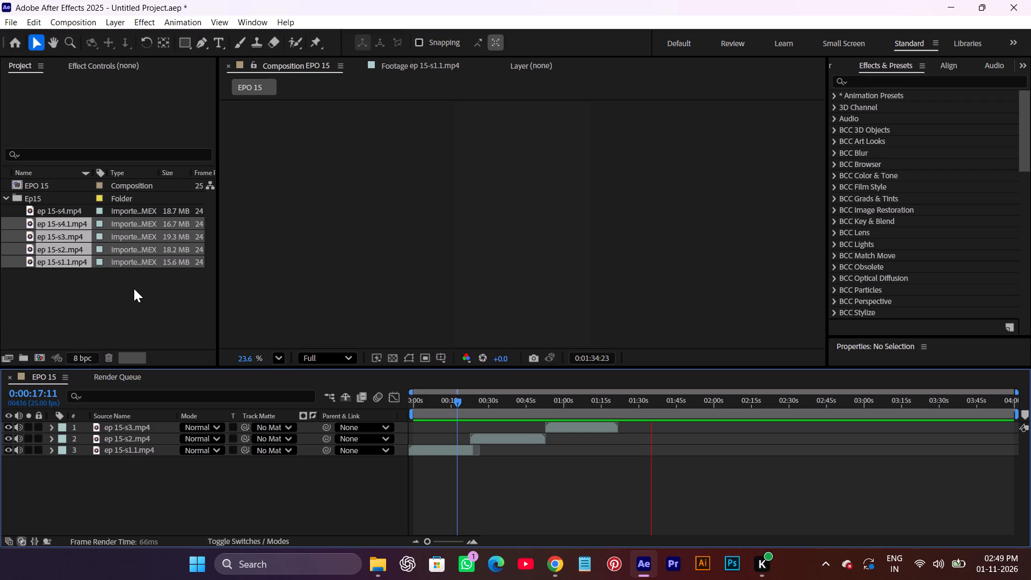
click(134, 288)
drag(72, 209, 677, 423)
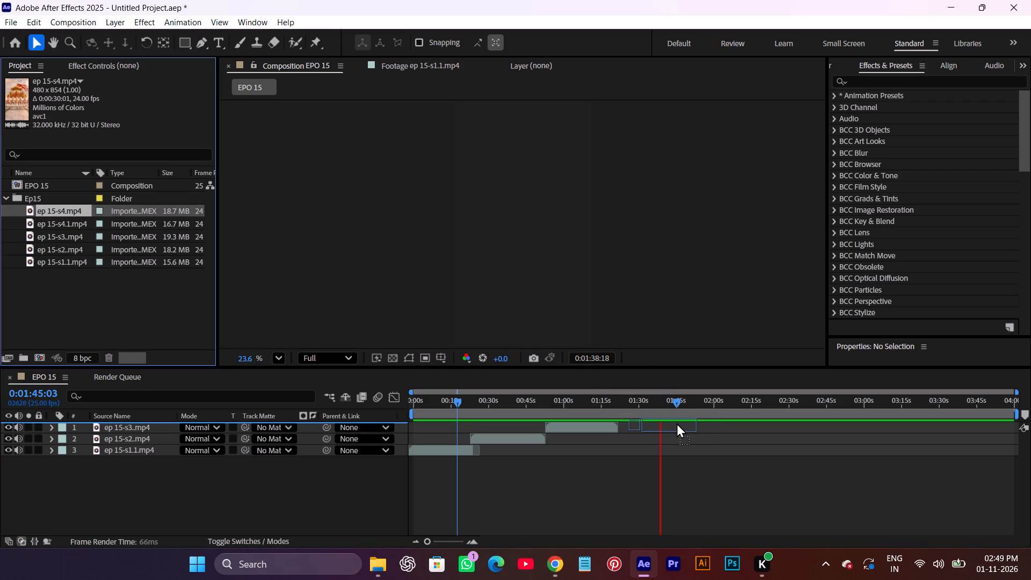
drag(677, 423, 667, 426)
drag(681, 428, 629, 430)
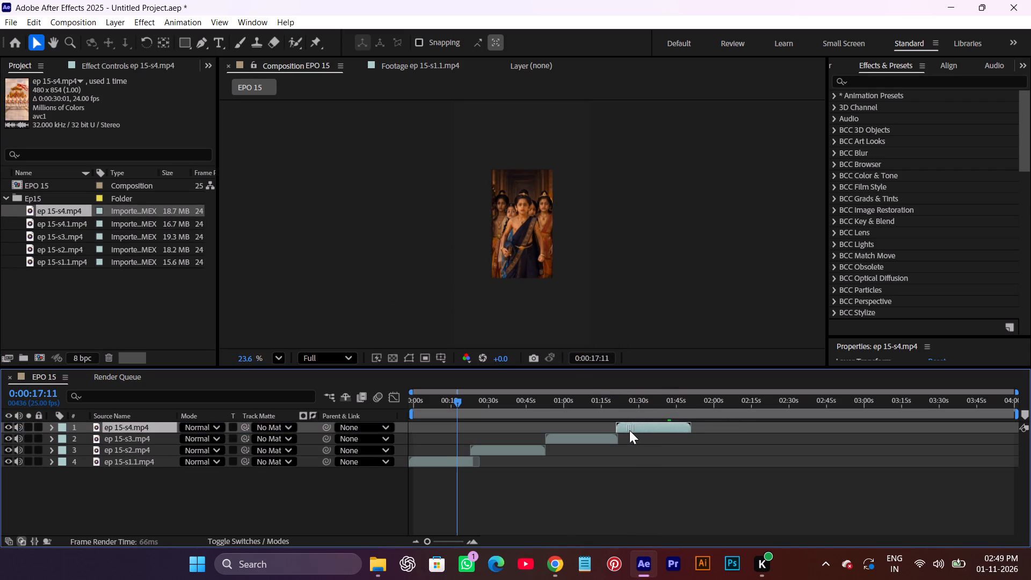
drag(629, 430, 630, 430)
Fit the ep 15-s4 layer to the composition frame.
drag(629, 413, 614, 410)
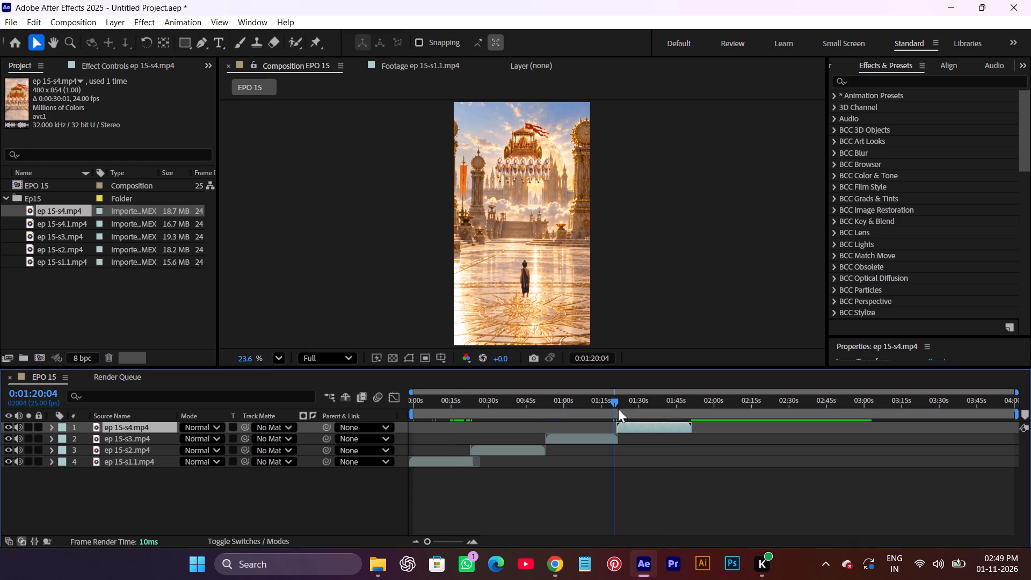
drag(616, 397, 625, 403)
key(ctrl+alt+f)
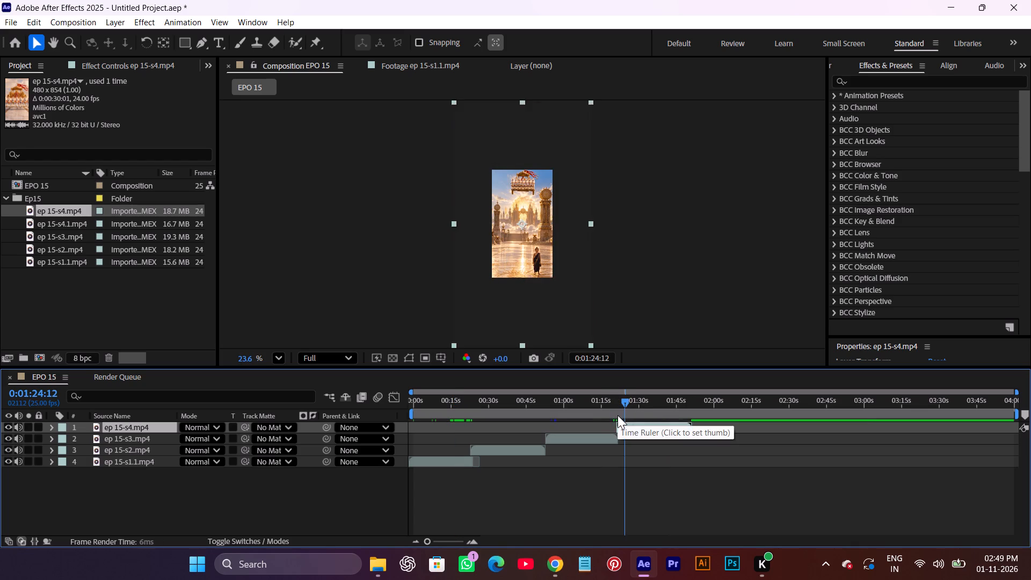
Trim the start of ep 15-s4 at 0:01:28:19 and shift the layer earlier so it follows directly on ep 15-s3.
drag(622, 398, 620, 394)
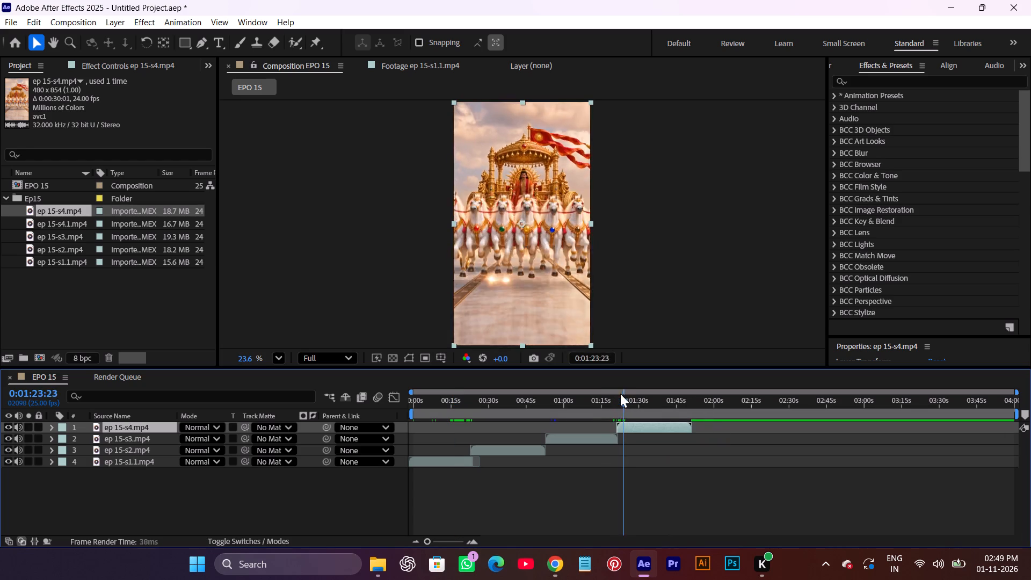
drag(620, 394, 632, 395)
key(alt+bracketleft)
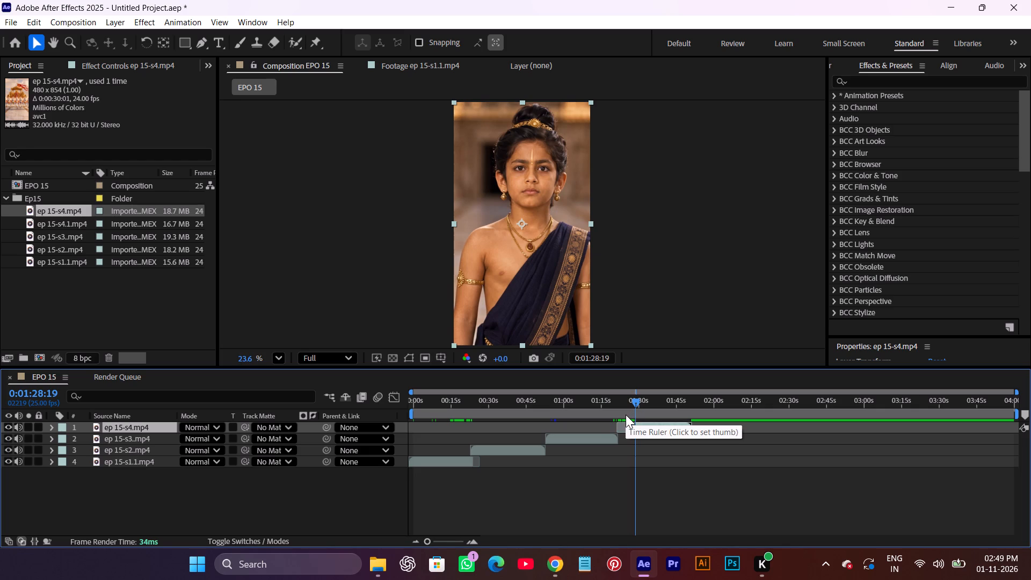
drag(655, 424, 640, 429)
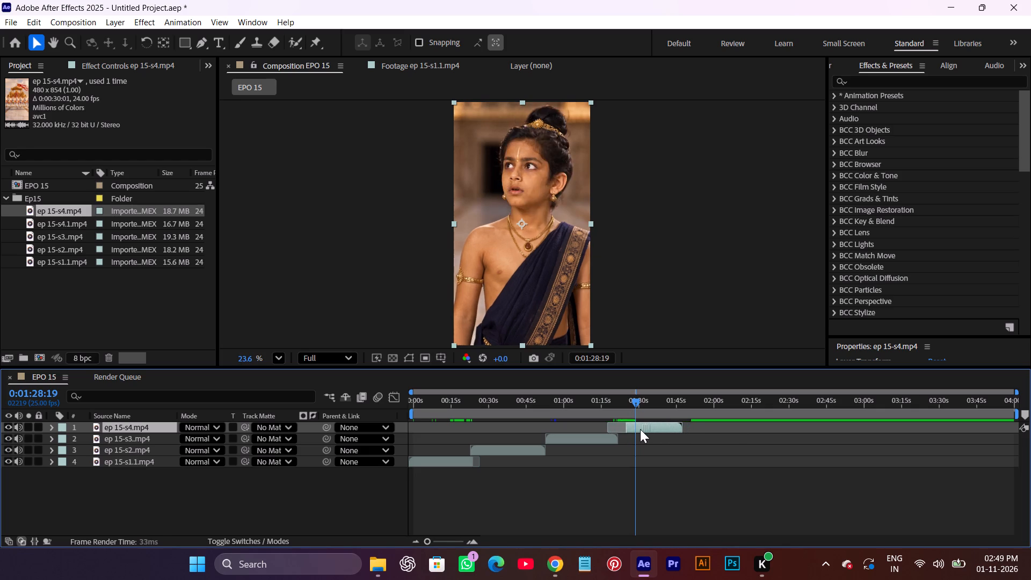
drag(640, 429, 636, 429)
Duplicate the ep 15-s4 layer and turn the copy into a freeze frame starting at 0:01:43:12, the end of the original.
drag(637, 402, 649, 404)
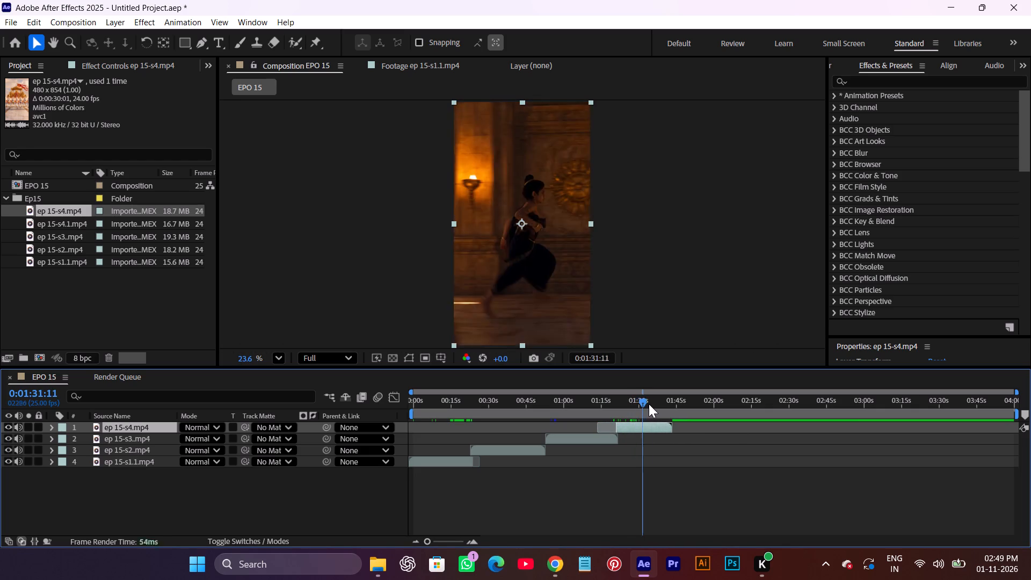
drag(649, 404, 666, 406)
click(656, 496)
click(662, 423)
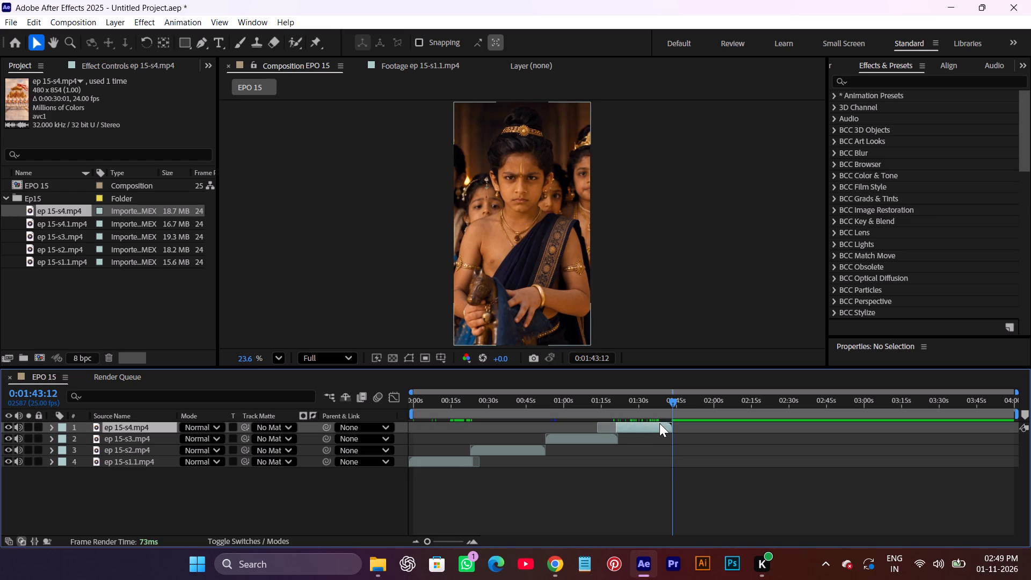
key(ctrl+d)
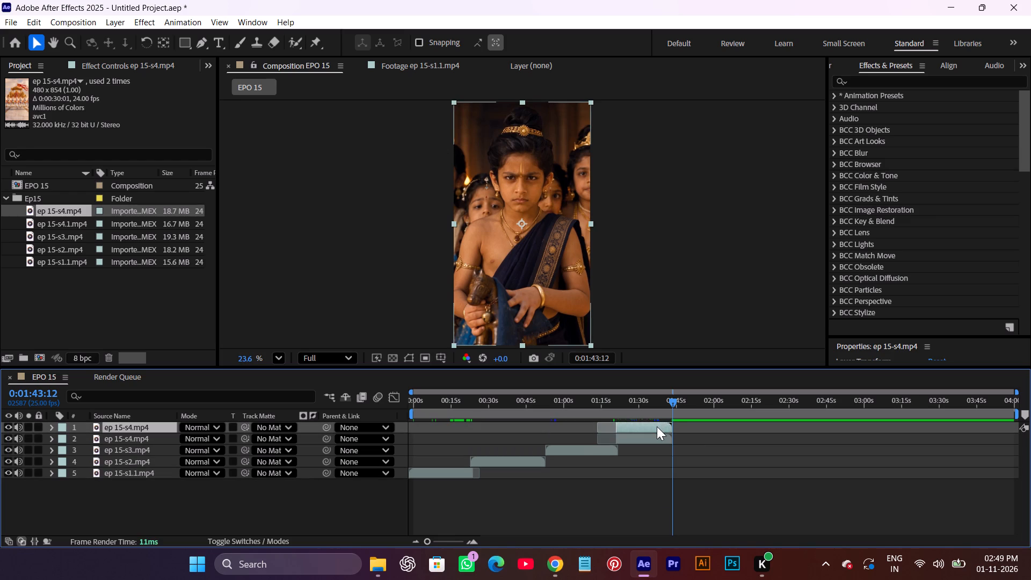
key(alt+bracketleft)
alt+scroll(663, 439, up, 2)
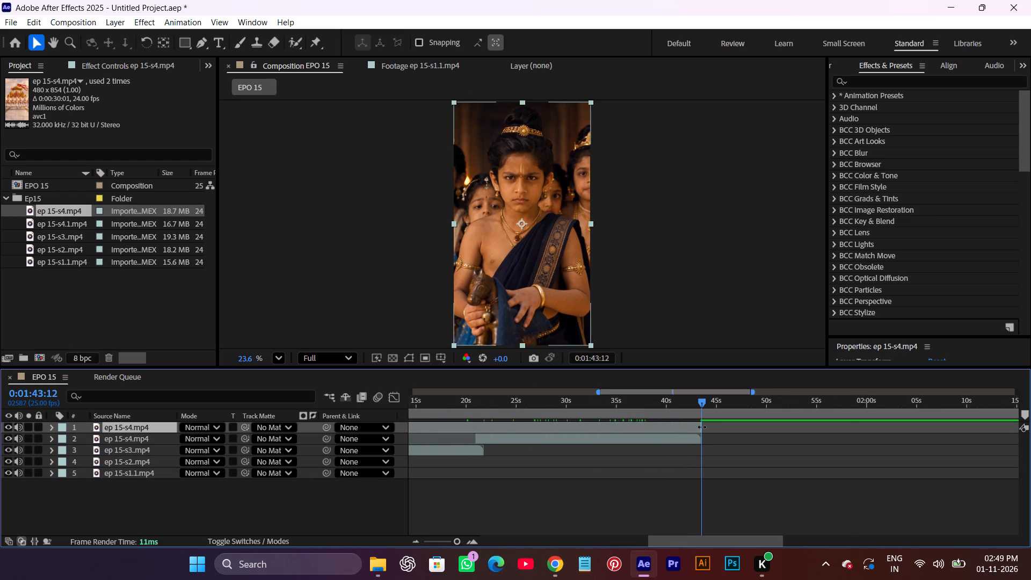
click(702, 427)
right_click(702, 426)
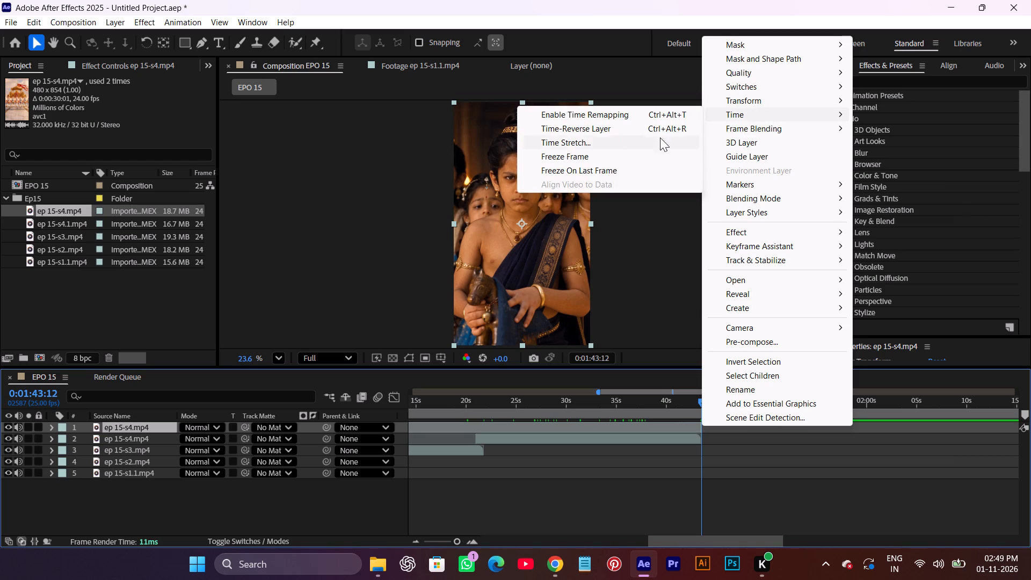
click(577, 155)
Extend the frozen ep 15-s4 copy to 0:01:52:00, previewing the hold, and end the work area at that time.
drag(701, 423, 853, 416)
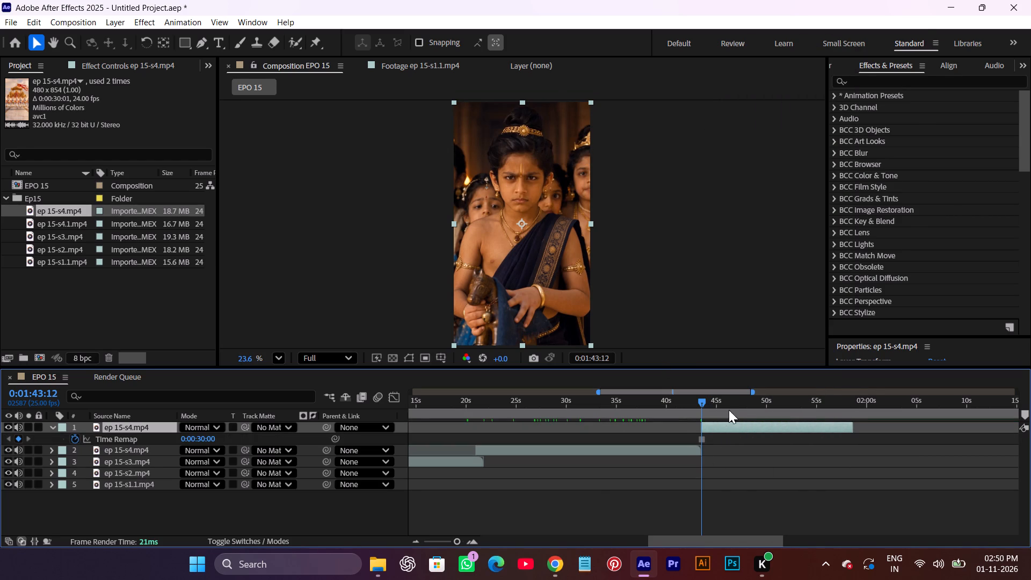
key(space)
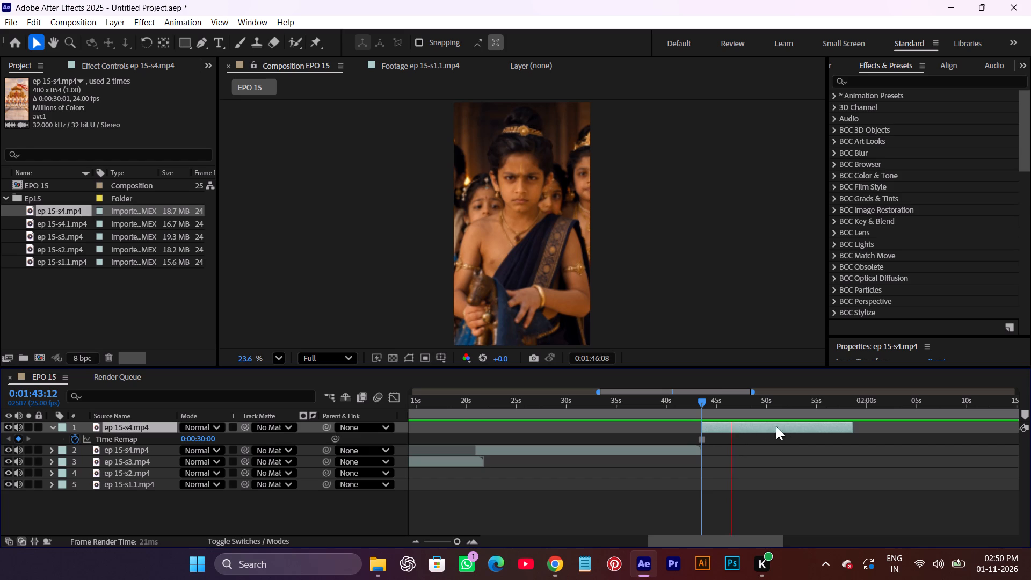
key(space)
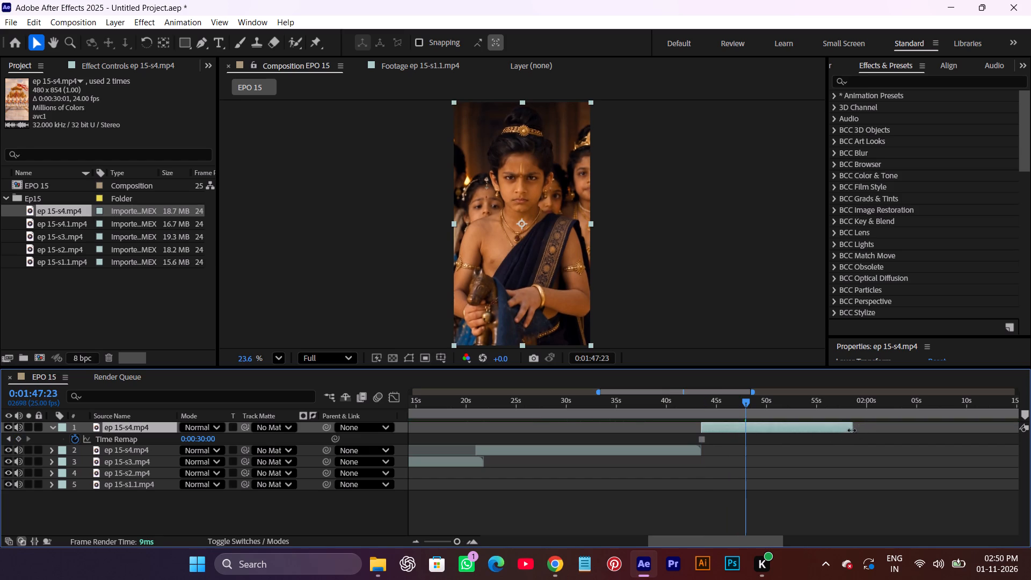
drag(851, 431, 785, 444)
drag(746, 405, 781, 418)
click(823, 484)
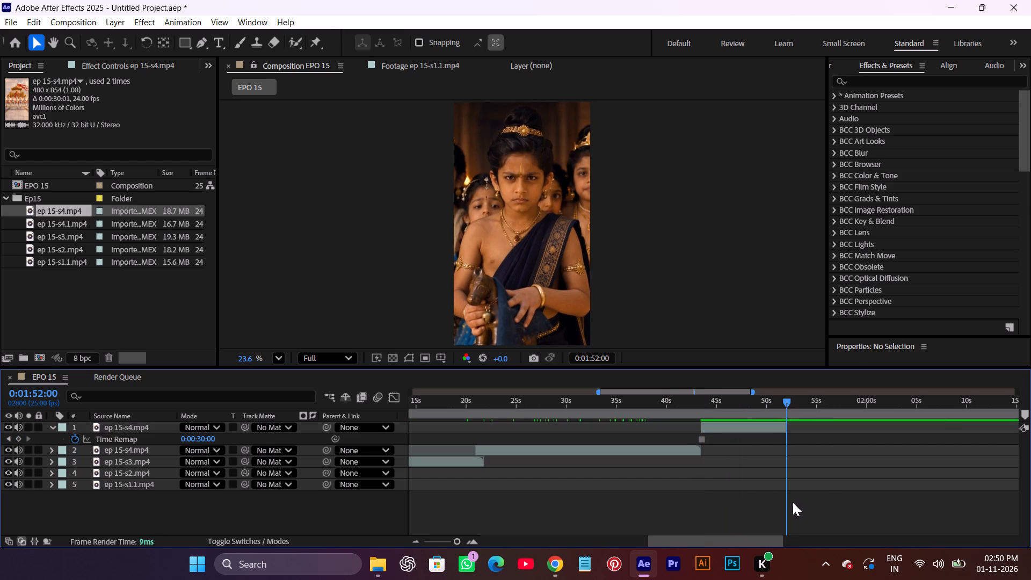
key(n)
Apply the recently used Exposure flash animation preset to the frozen ep 15-s4 layer at 0:01:43:12.
drag(787, 401, 754, 407)
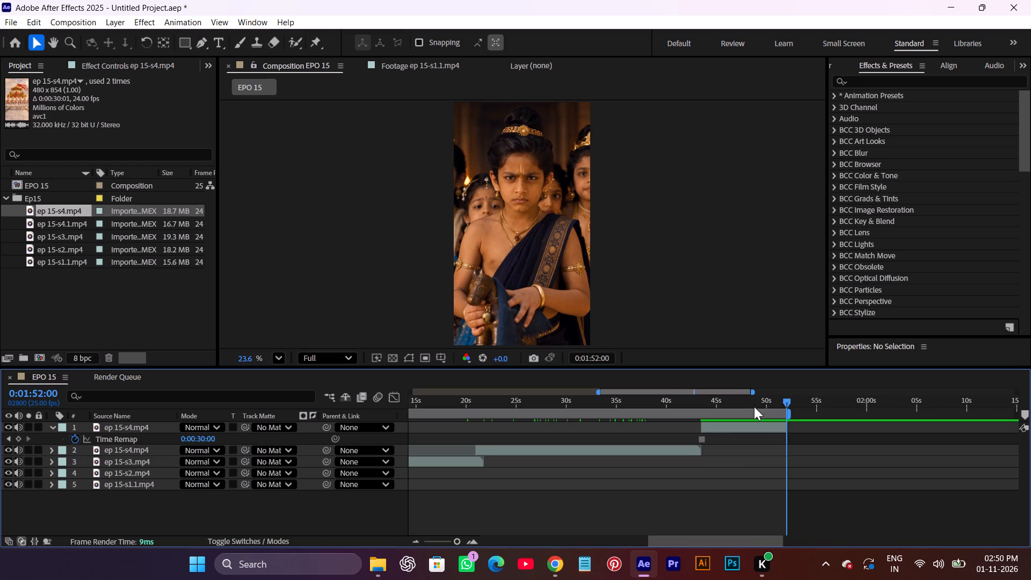
drag(754, 407, 700, 431)
click(707, 426)
click(175, 17)
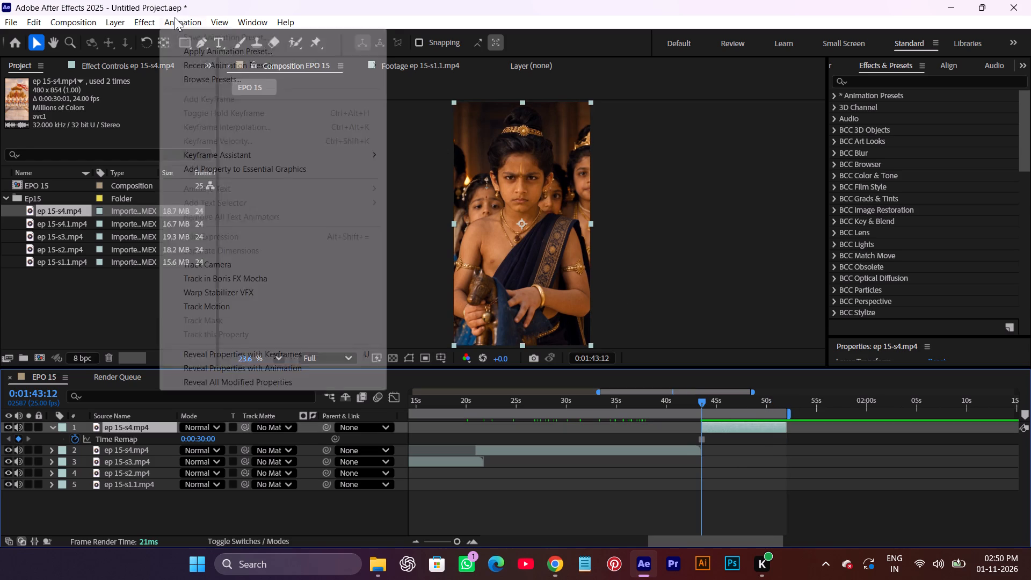
click(416, 65)
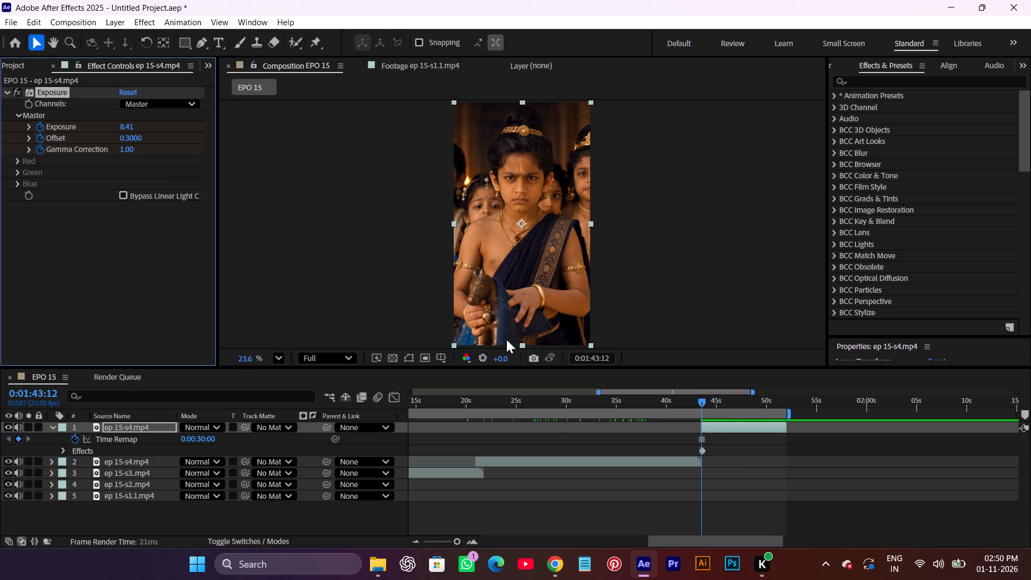
Import the long whoosh sound file from the MAHADEV (E:) drive into the project.
click(21, 65)
right_click(103, 305)
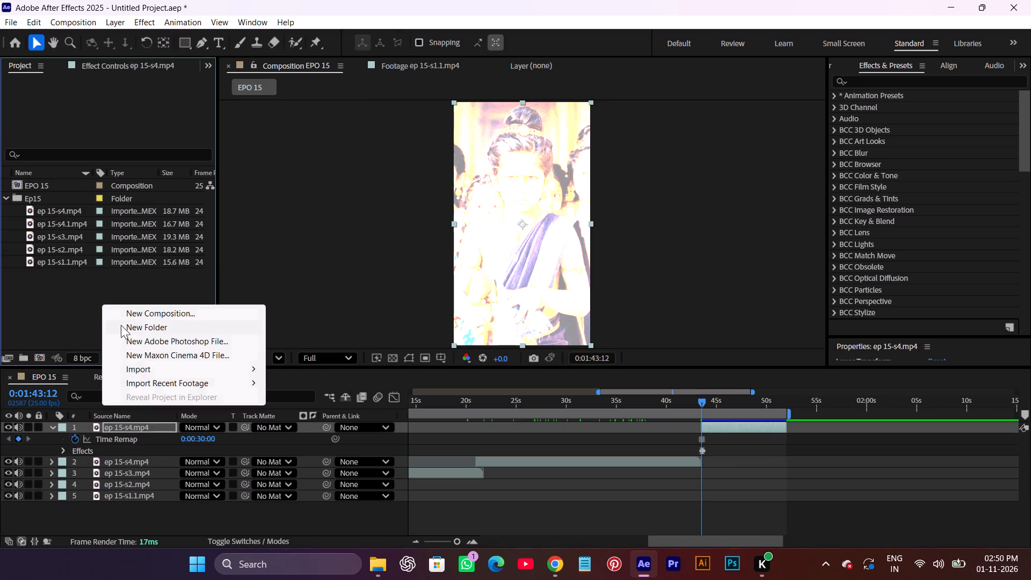
click(294, 368)
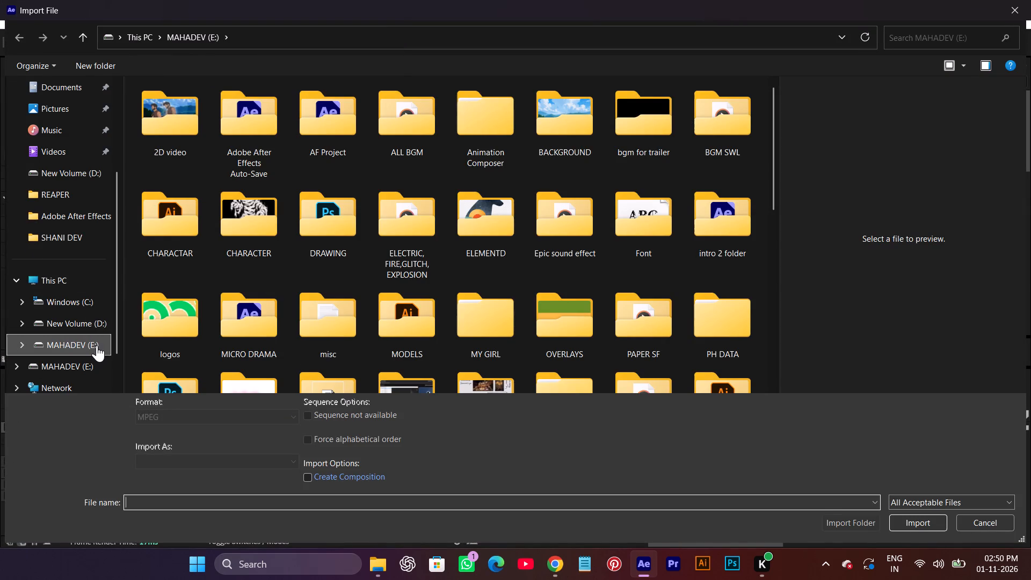
click(97, 345)
scroll(189, 215, down, 3)
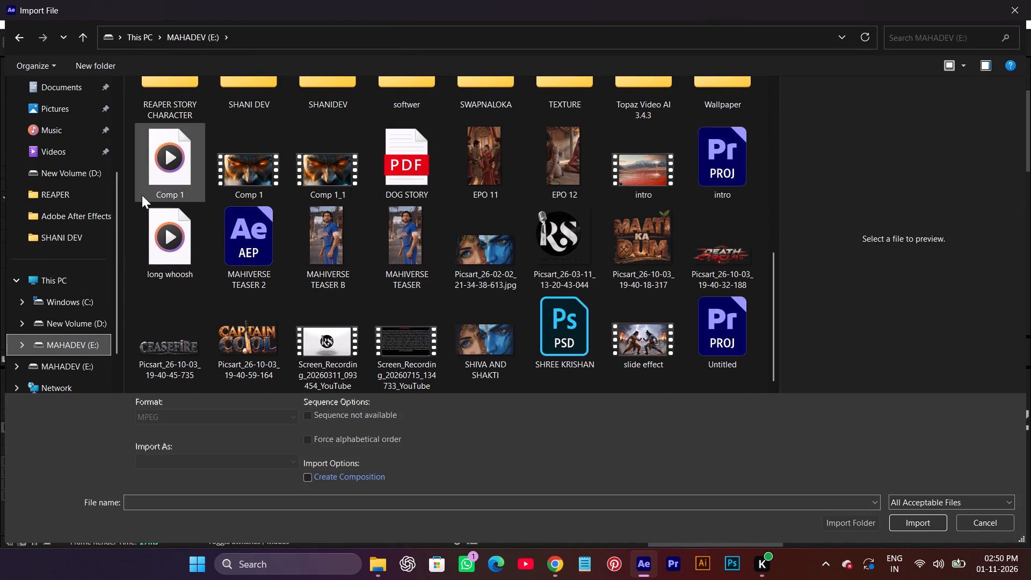
click(161, 251)
click(919, 522)
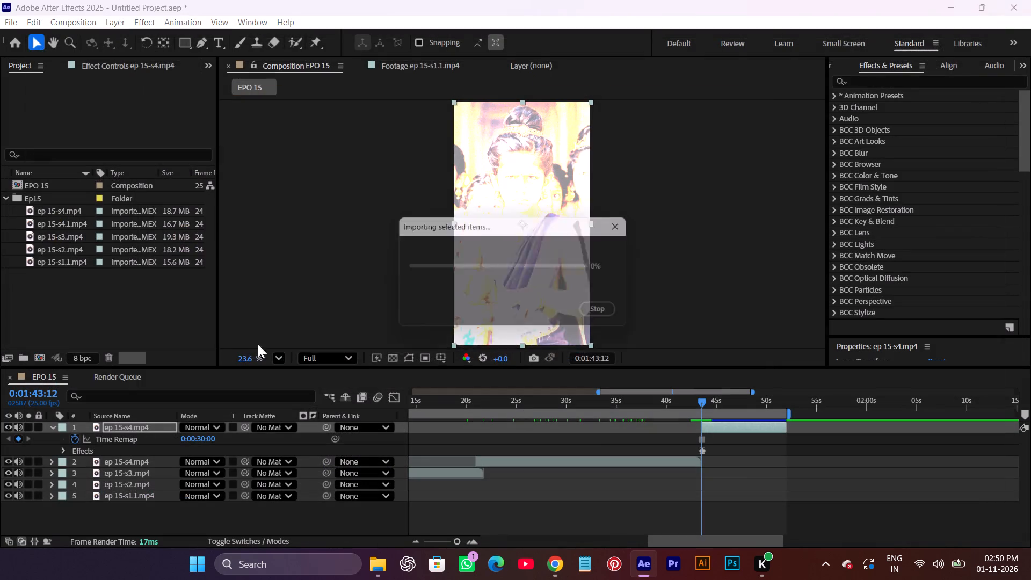
Add long whoosh.aac as the top layer, starting at about 0:01:41:08, ahead of the freeze frame.
drag(61, 186, 665, 424)
drag(699, 426, 701, 426)
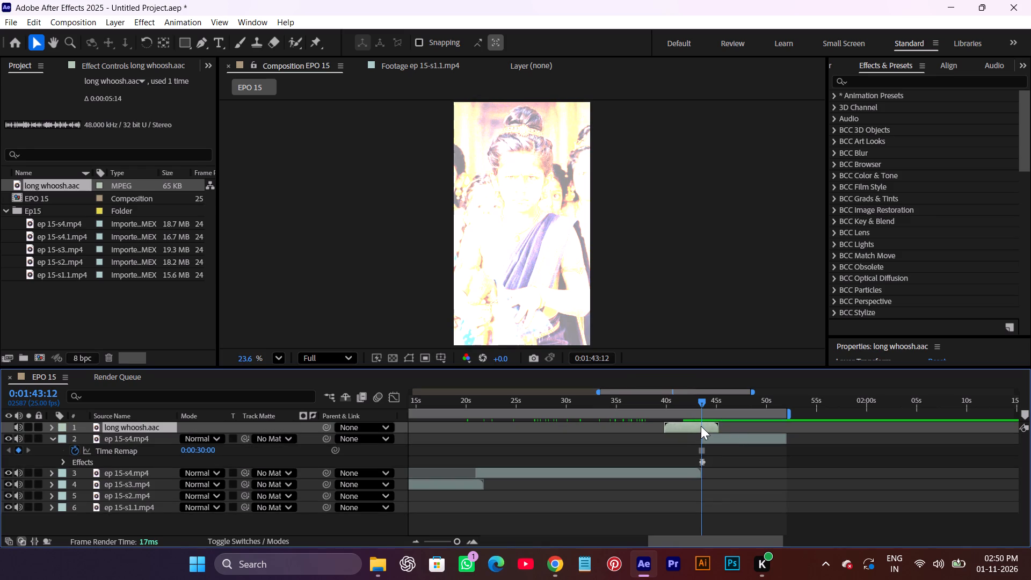
drag(701, 426, 714, 426)
Preview the whoosh against the flash and shift long whoosh.aac later, so it starts at about 0:01:42:13.
drag(700, 405, 681, 411)
click(651, 441)
key(space)
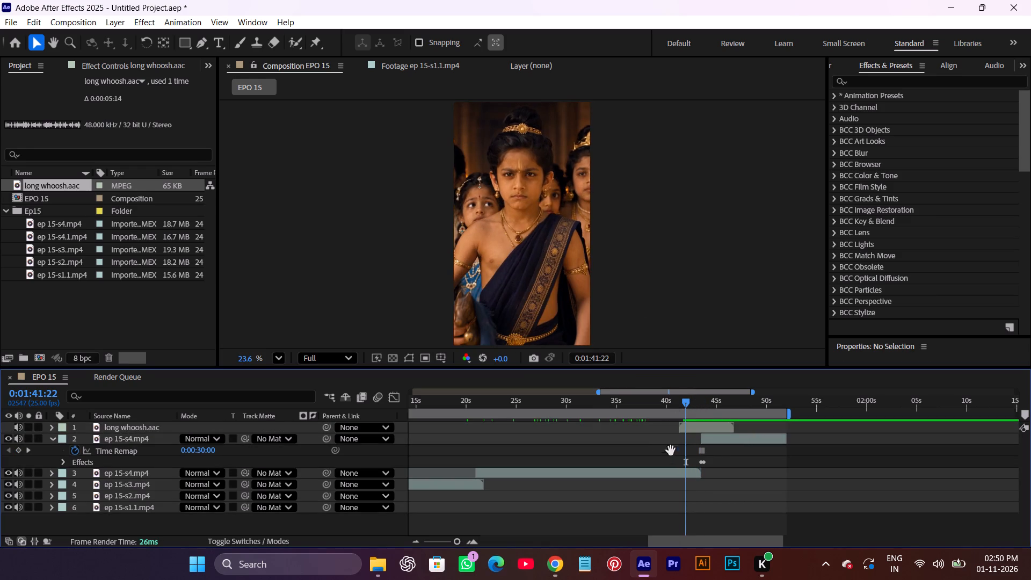
key(space)
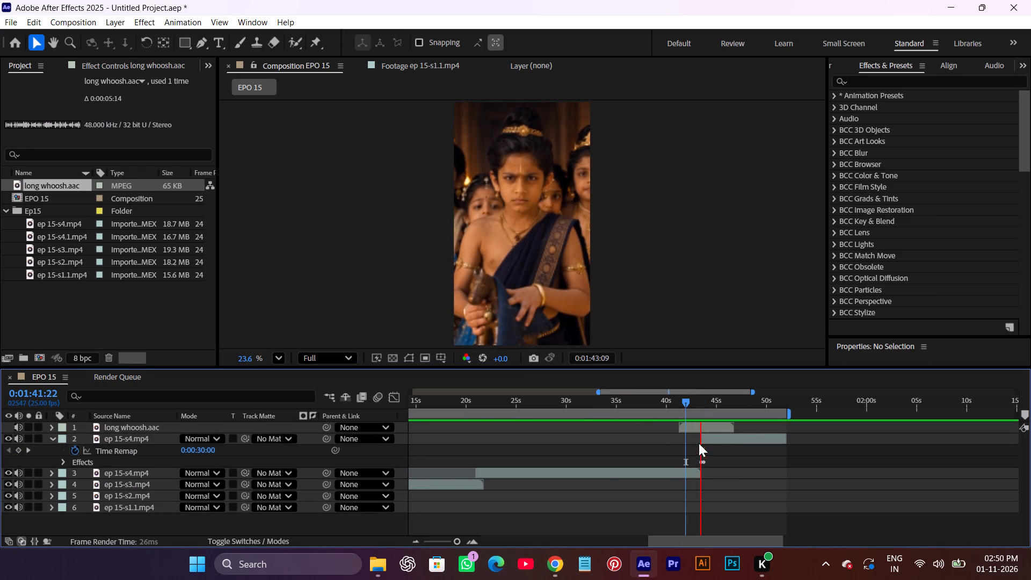
drag(710, 425, 718, 425)
drag(700, 403, 691, 405)
key(space)
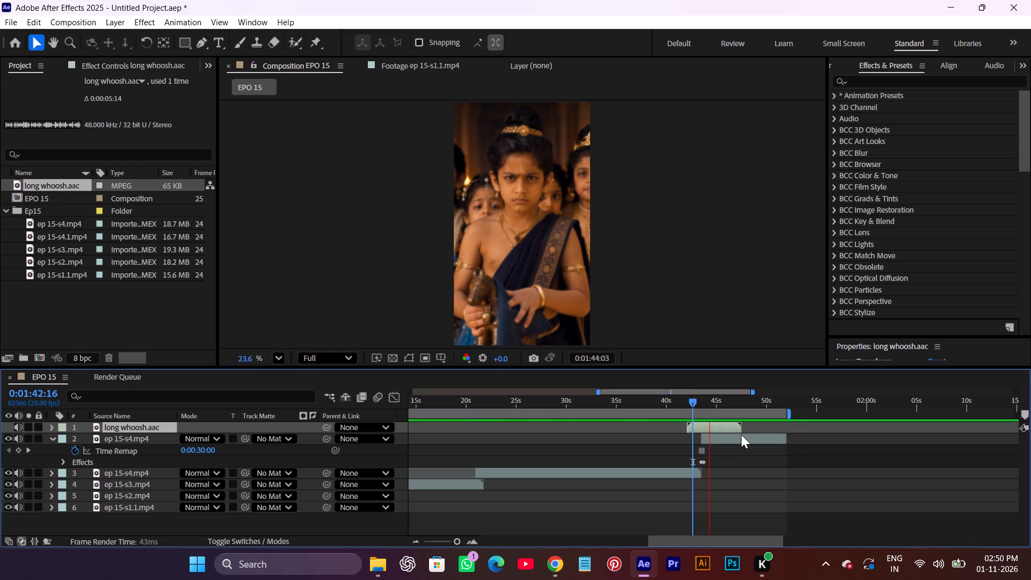
key(space)
drag(725, 426, 730, 427)
Shorten the frozen ep 15-s4 layer and the work area to about 0:01:48:20, just past the end of the whoosh.
drag(707, 402, 735, 416)
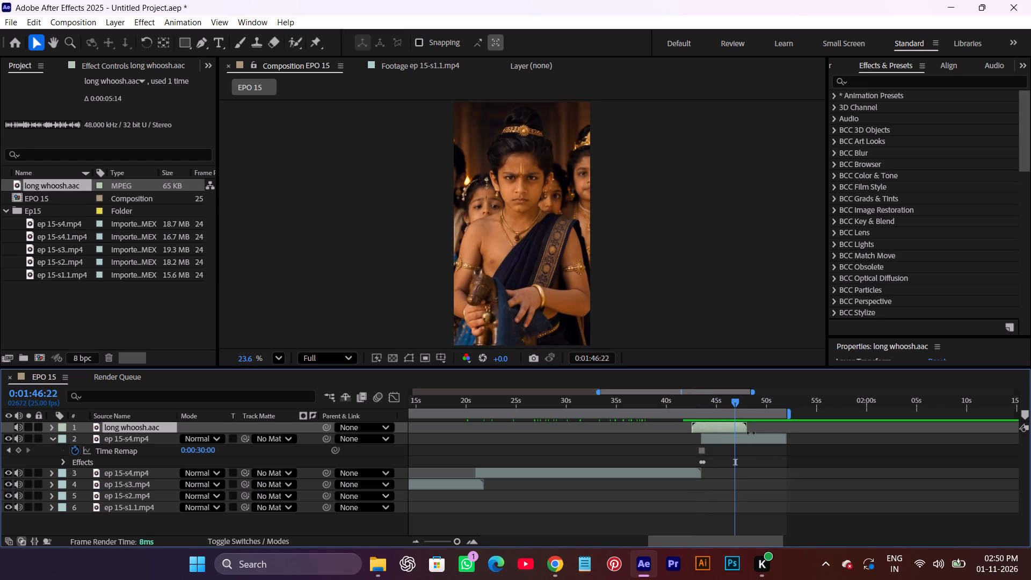
drag(786, 438, 754, 451)
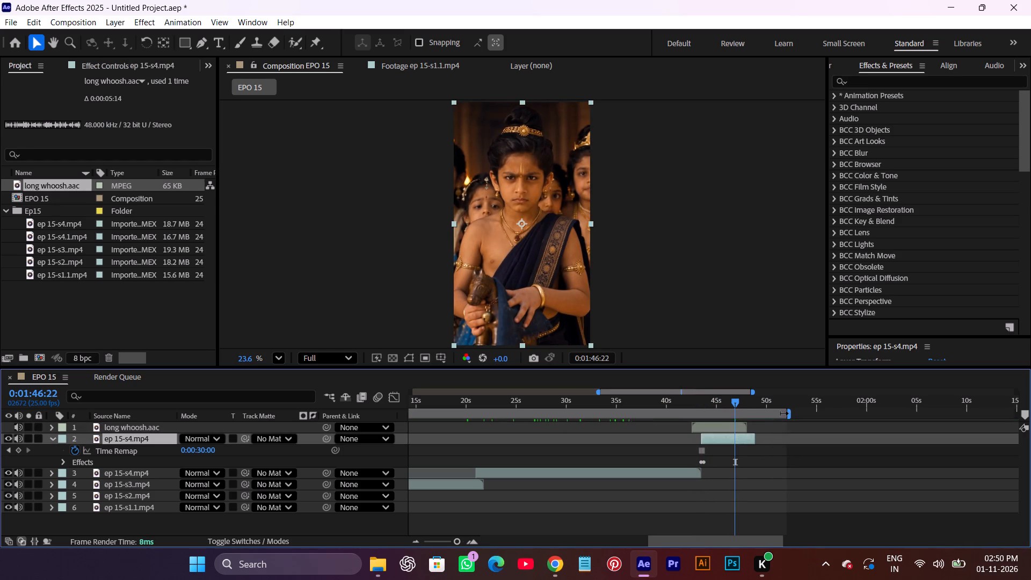
drag(788, 414, 753, 439)
Trim the end of the ep 15-s3 layer to 0:01:20:03, while the chariot is still in the palace courtyard shot.
drag(735, 401, 484, 436)
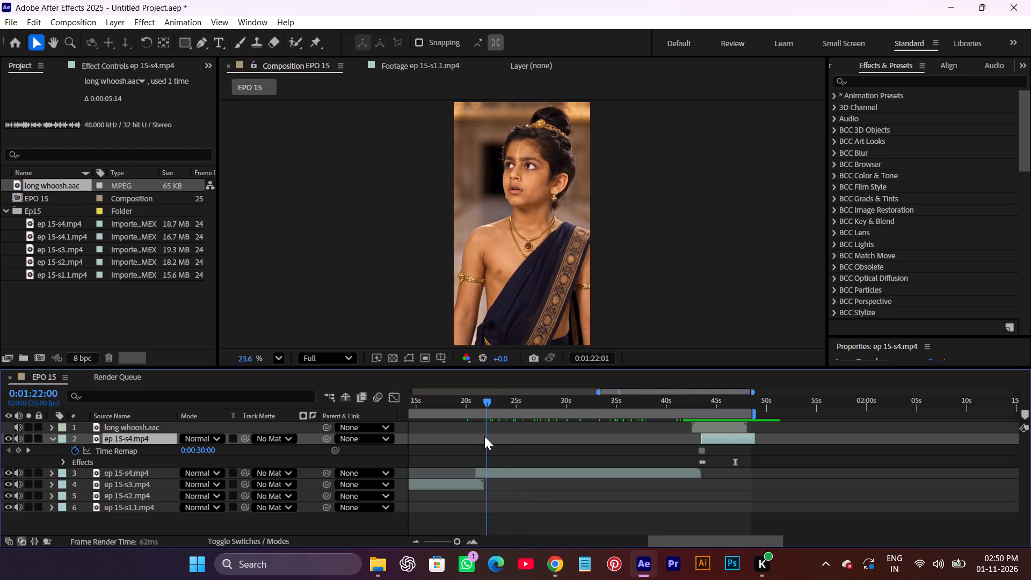
drag(484, 436, 471, 432)
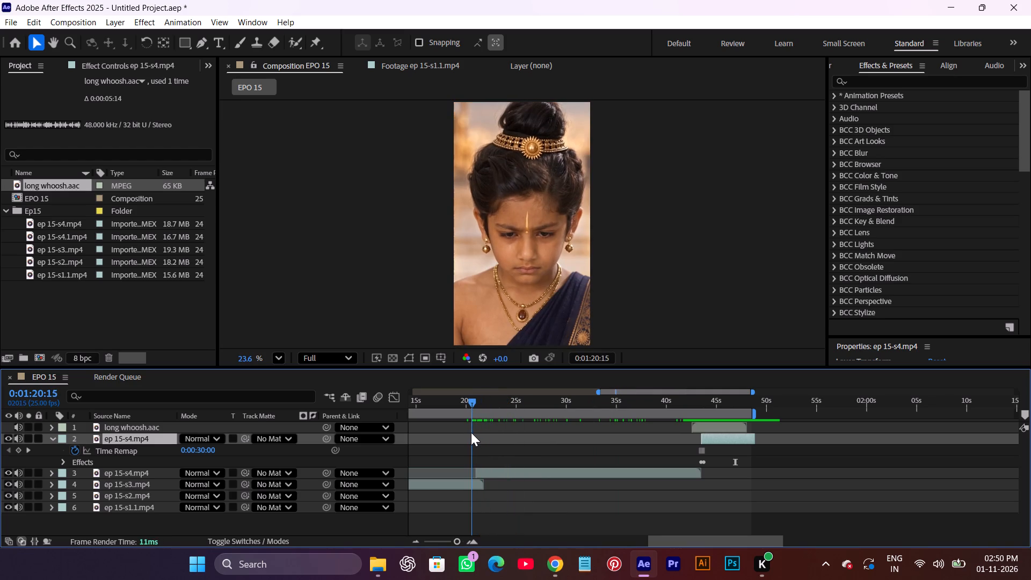
drag(471, 432, 462, 439)
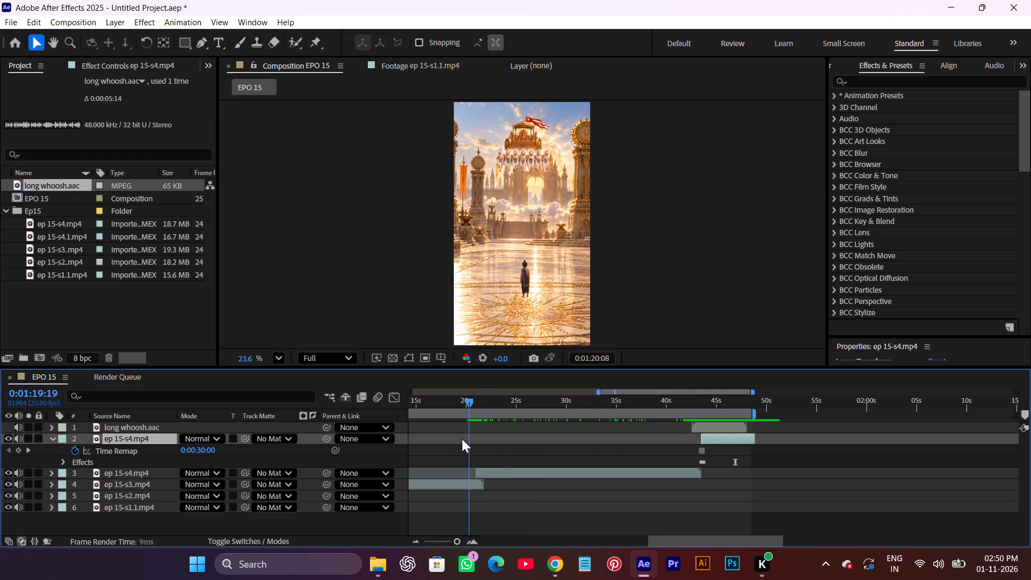
drag(462, 439, 467, 441)
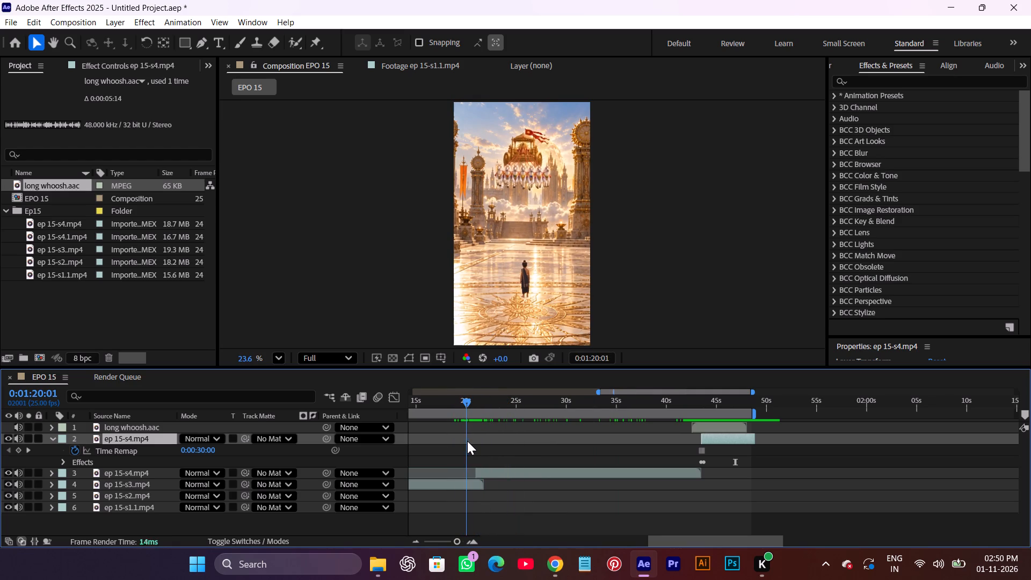
drag(467, 441, 467, 443)
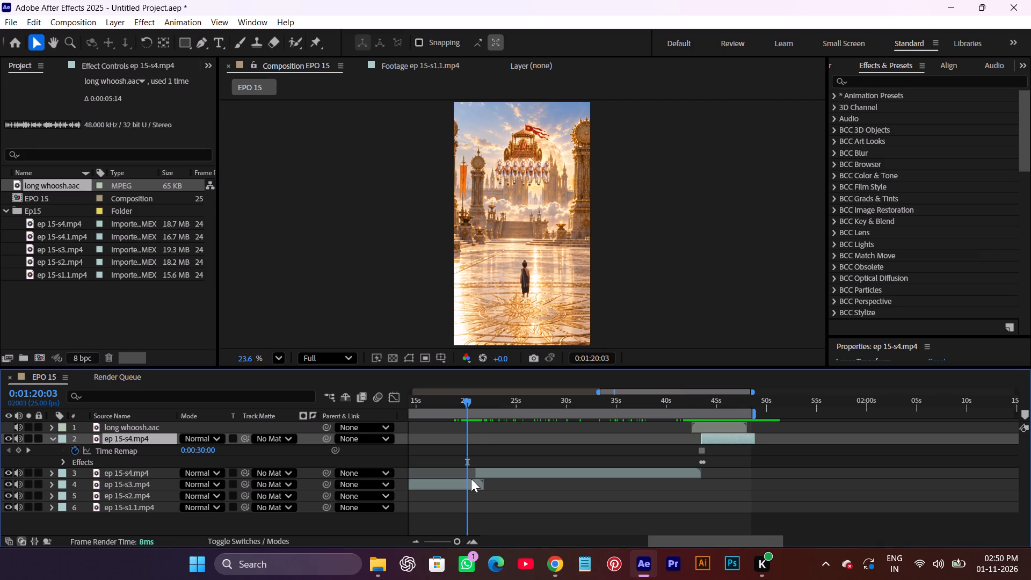
click(470, 483)
key(alt+bracketright)
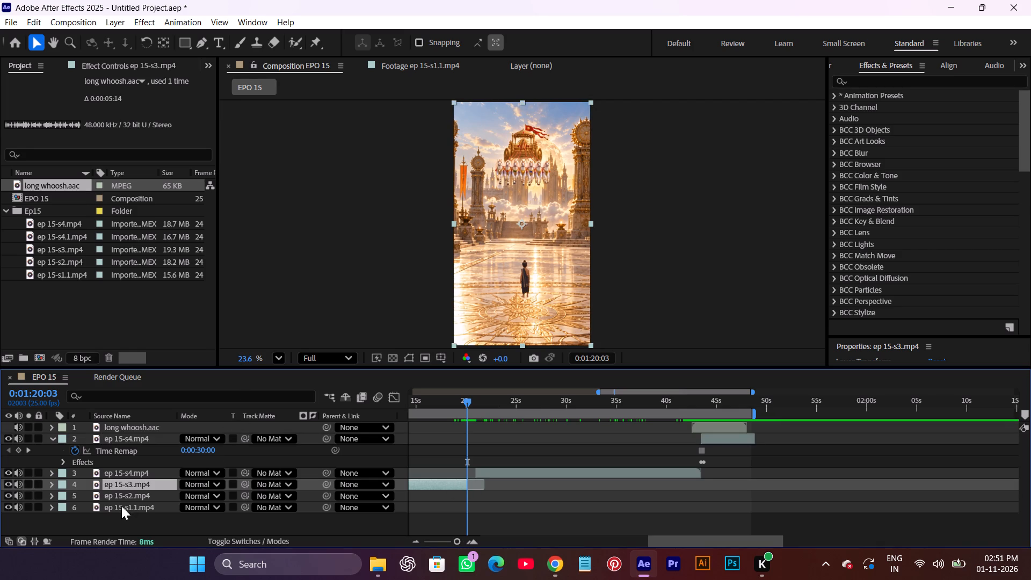
Move long whoosh.aac and both ep 15-s4 layers earlier together, so the longer ep 15-s4 clip starts at the trimmed end of ep 15-s3.
click(50, 439)
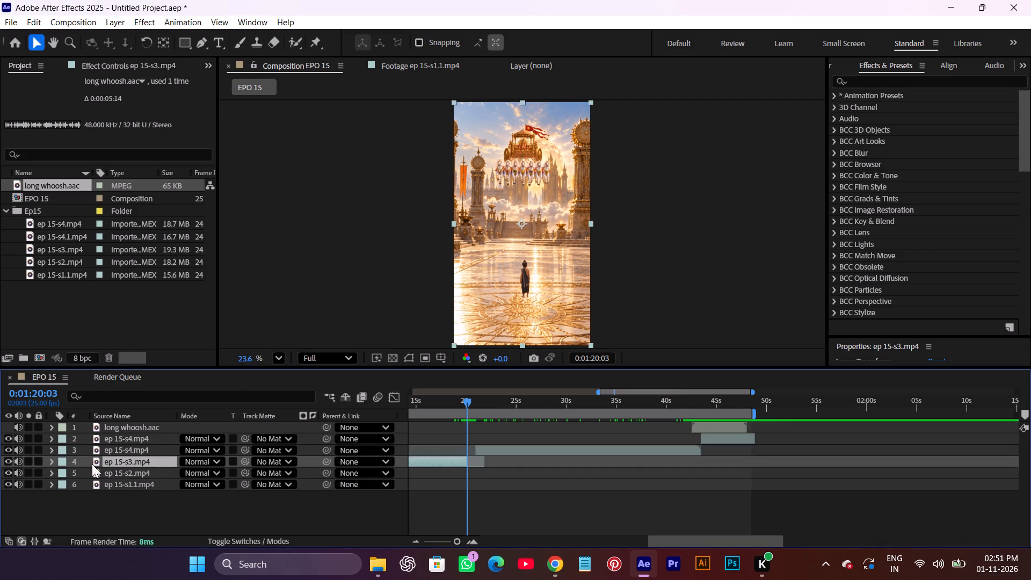
click(136, 451)
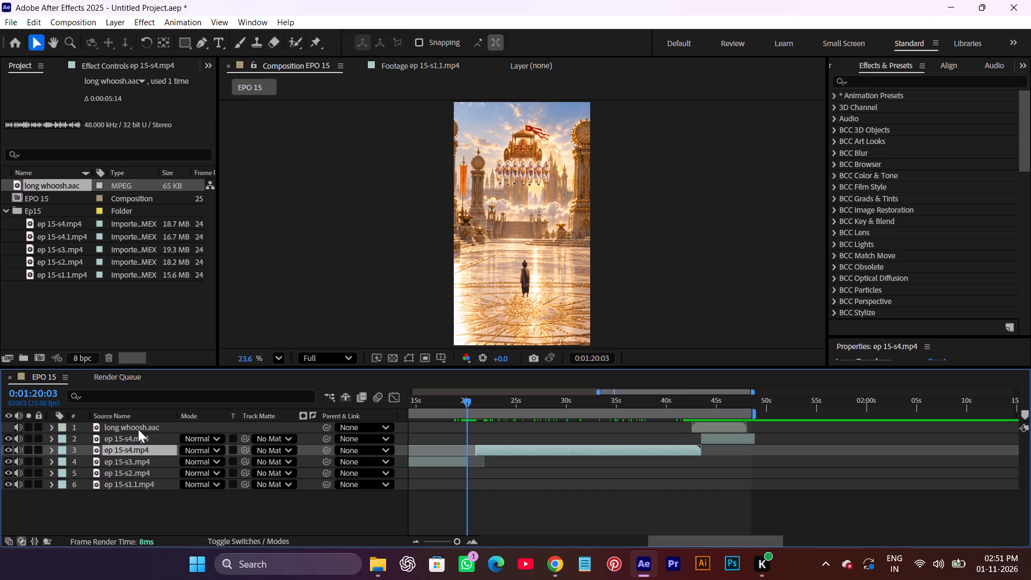
shift+click(138, 429)
drag(499, 452, 491, 452)
Preview the new cut into ep 15-s4 and review the freeze frame and earlier clips, finishing at the composition's start.
drag(463, 402, 481, 414)
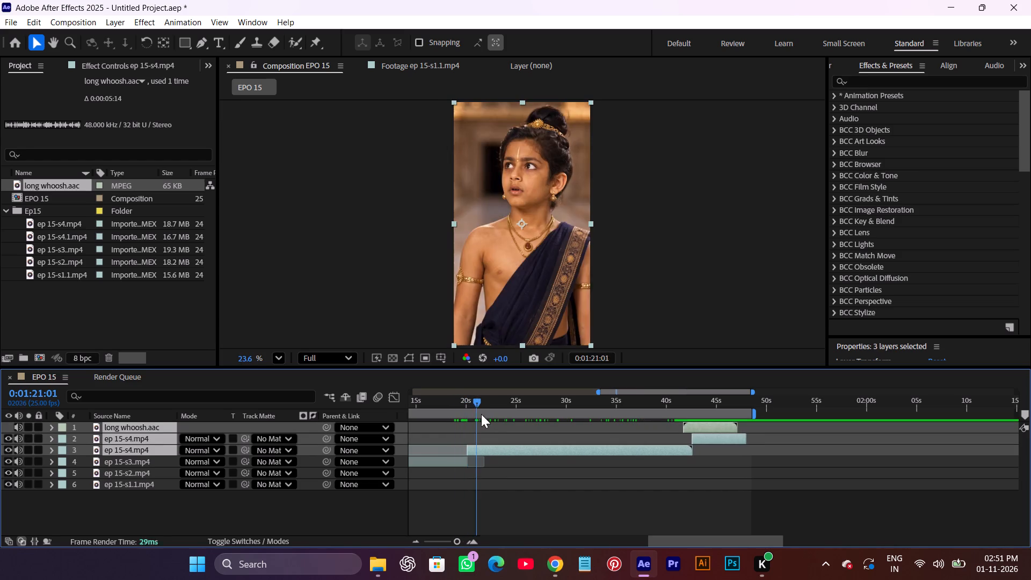
drag(481, 414, 707, 467)
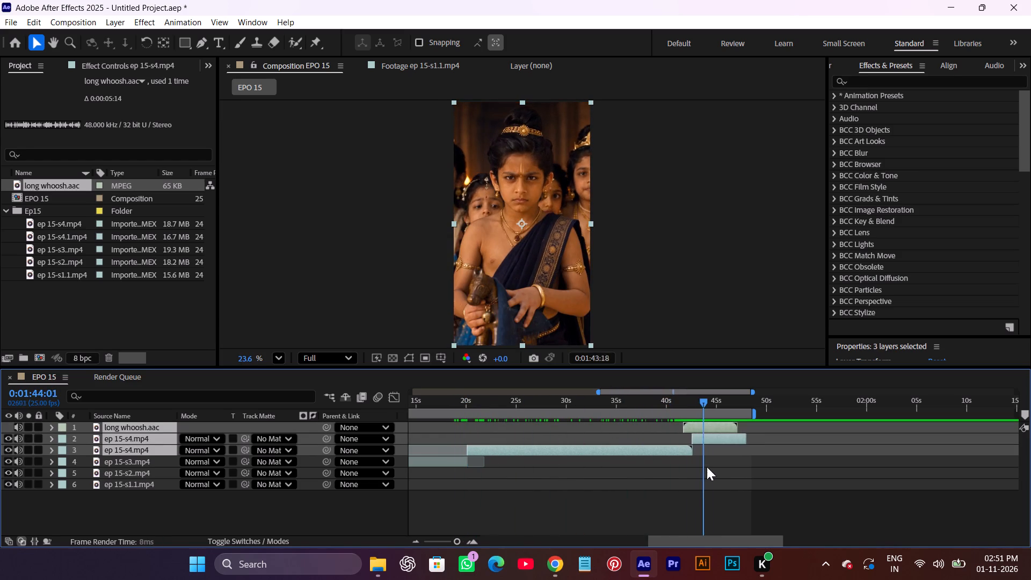
drag(707, 467, 477, 472)
key(space)
key(space)
key(space)
key(space)
key(space)
key(space)
key(space)
key(space)
key(space)
key(space)
drag(532, 483, 665, 456)
drag(693, 448, 827, 424)
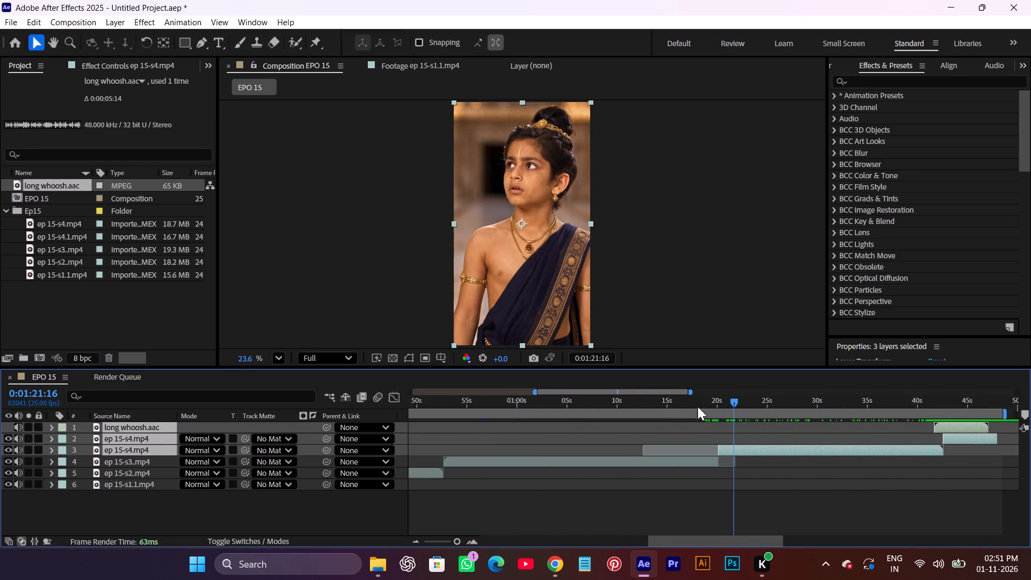
drag(729, 401, 535, 442)
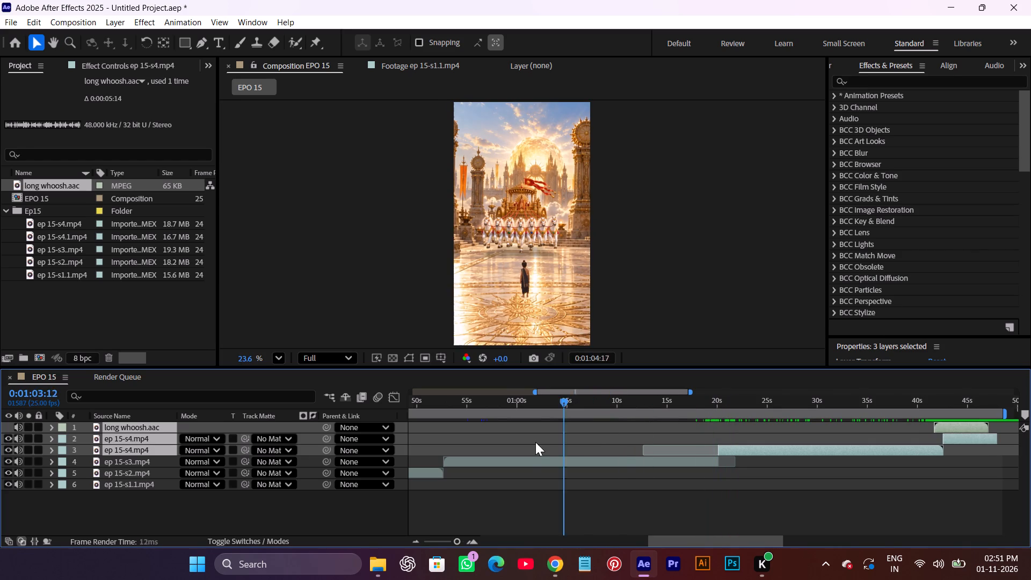
drag(535, 442, 825, 491)
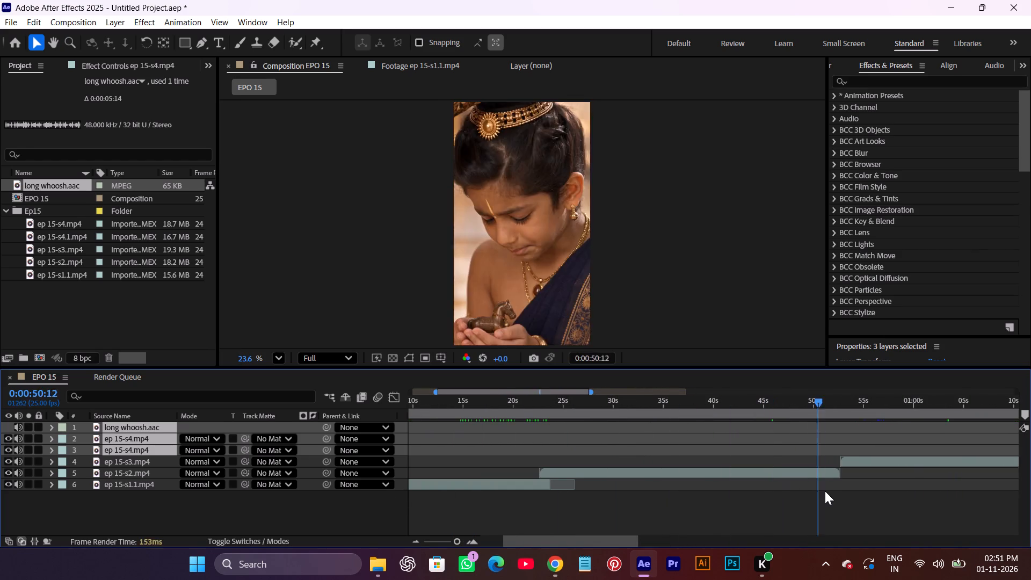
drag(825, 491, 306, 483)
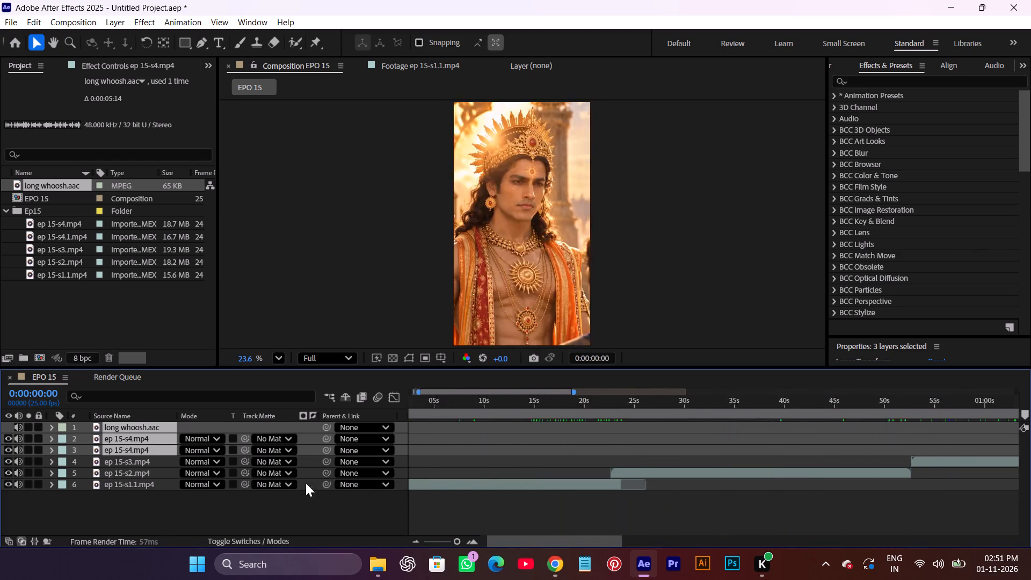
drag(306, 483, 252, 481)
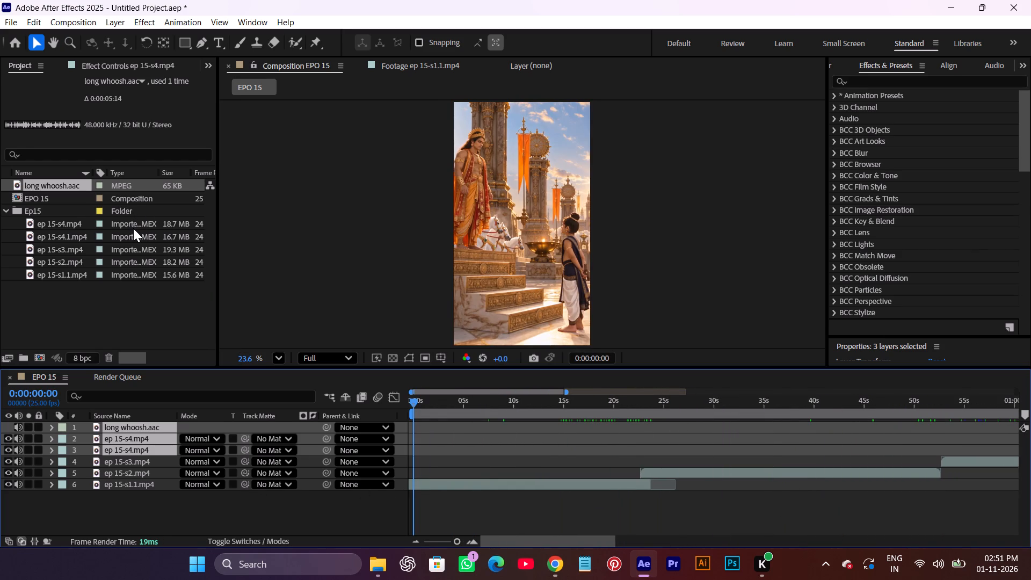
Save the project as SD EPO 15 in the Adobe After Effects Auto-Save folder on the MAHADEV (E:) drive.
key(ctrl+s)
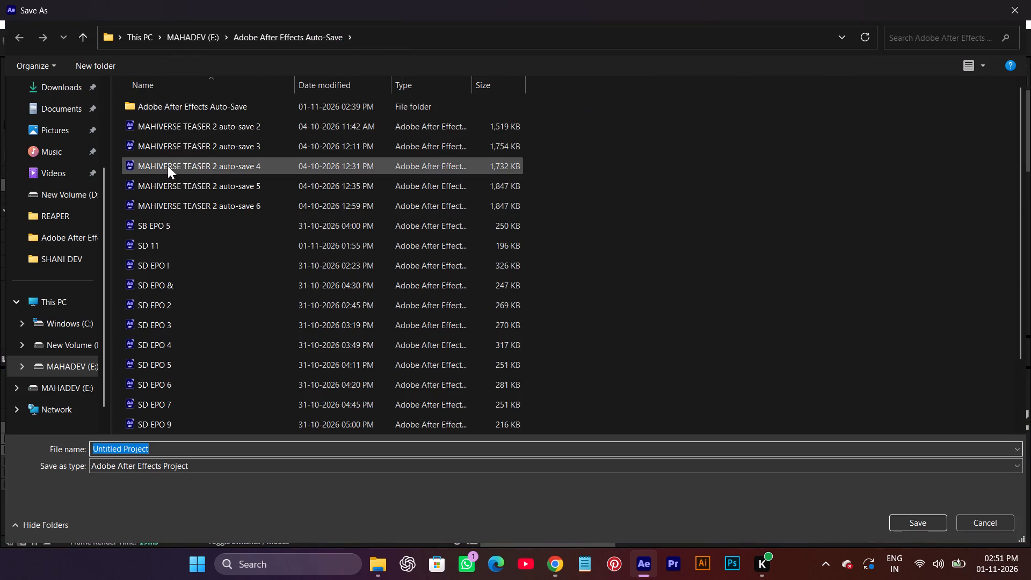
key(BackSpace)
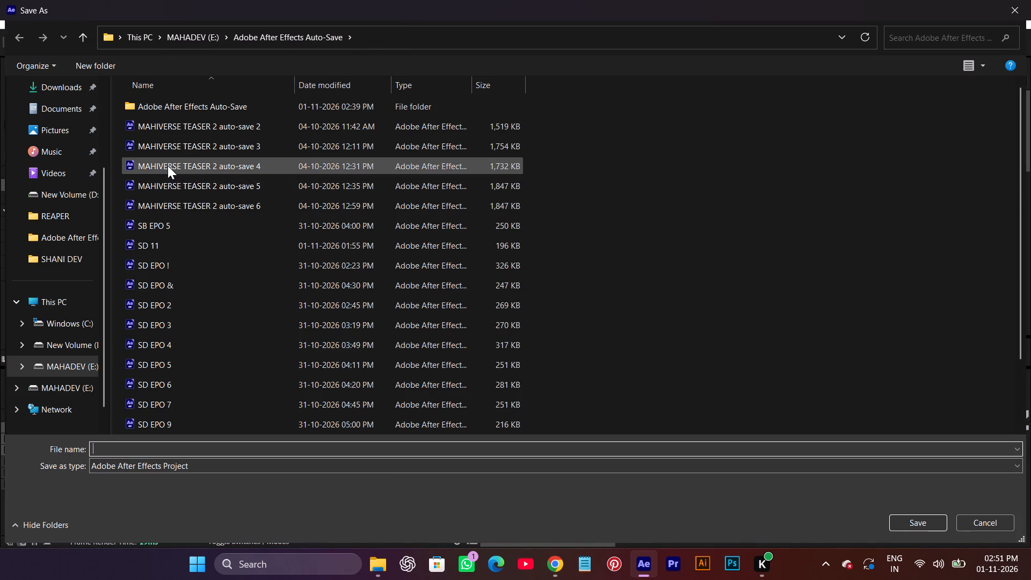
text(EPO)
key(space)
text(15)
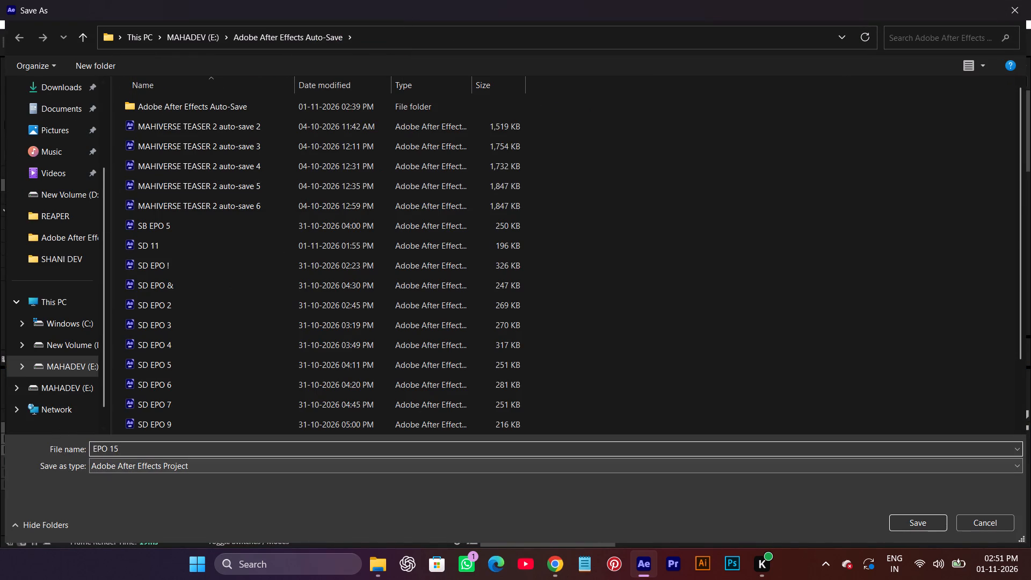
click(93, 450)
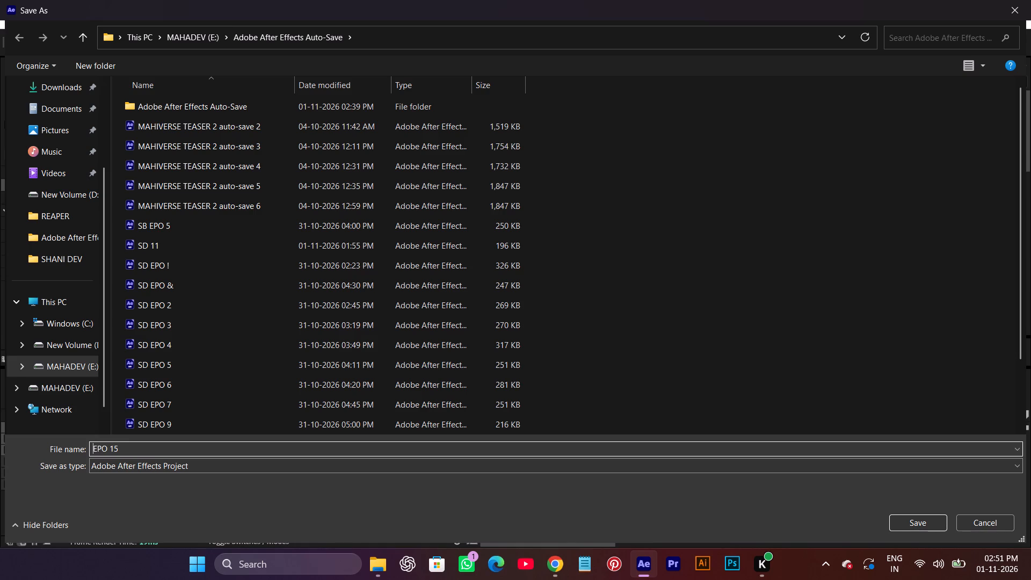
text(SD)
key(space)
key(Return)
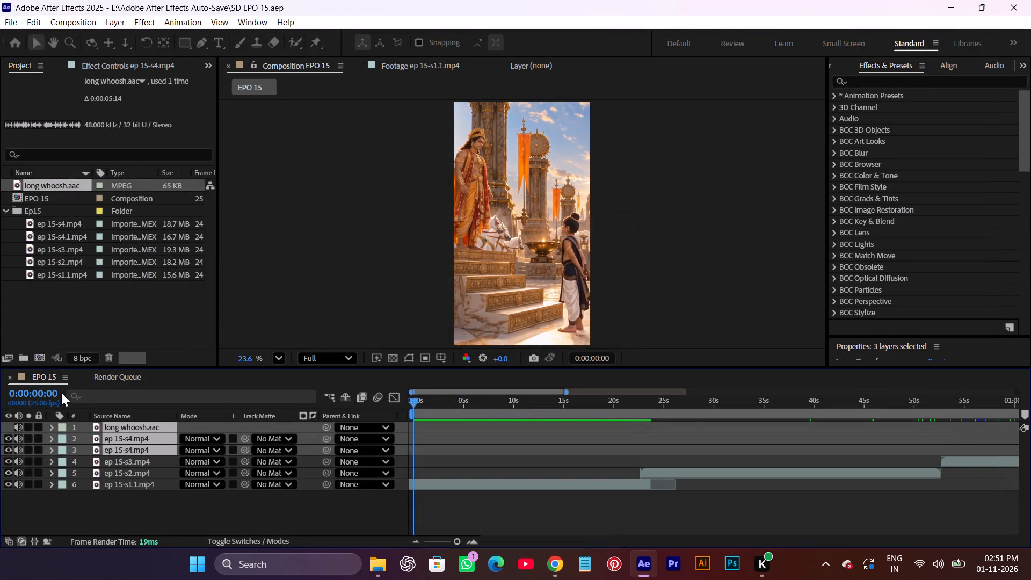
Add the EPO 15 composition to the render queue and start rendering it as H.264 to EPO 15.mp4.
click(13, 26)
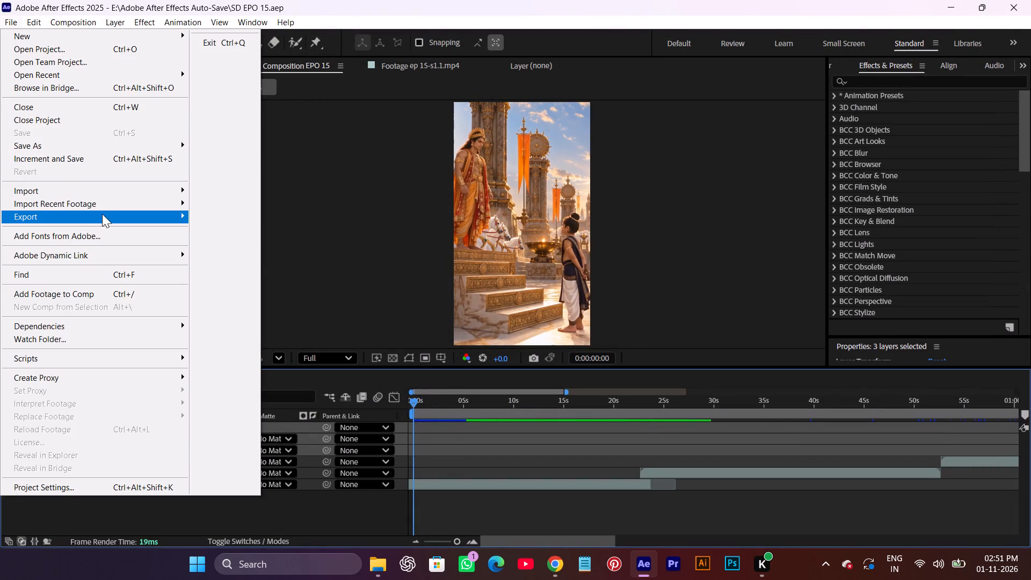
click(257, 235)
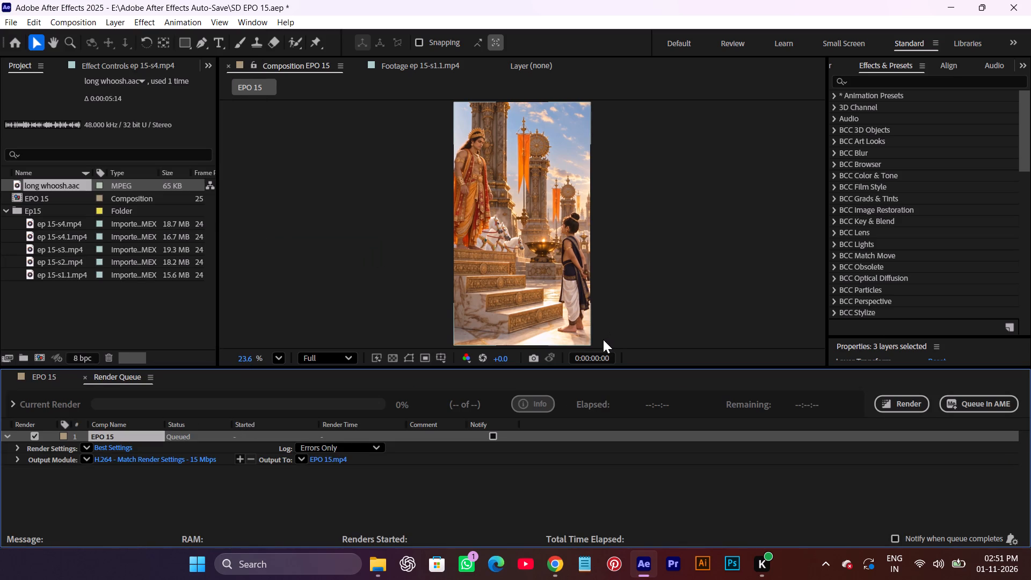
click(913, 411)
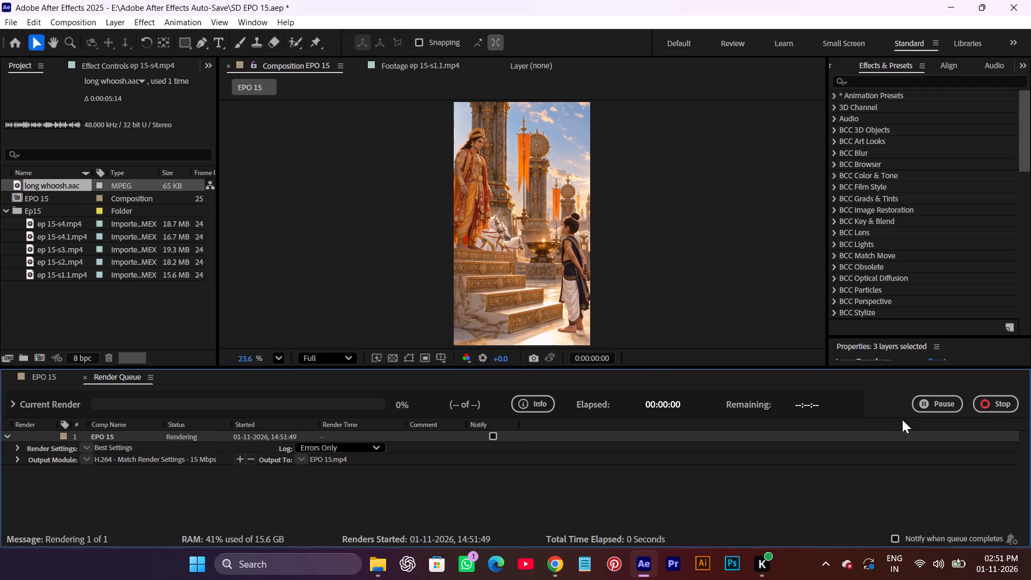
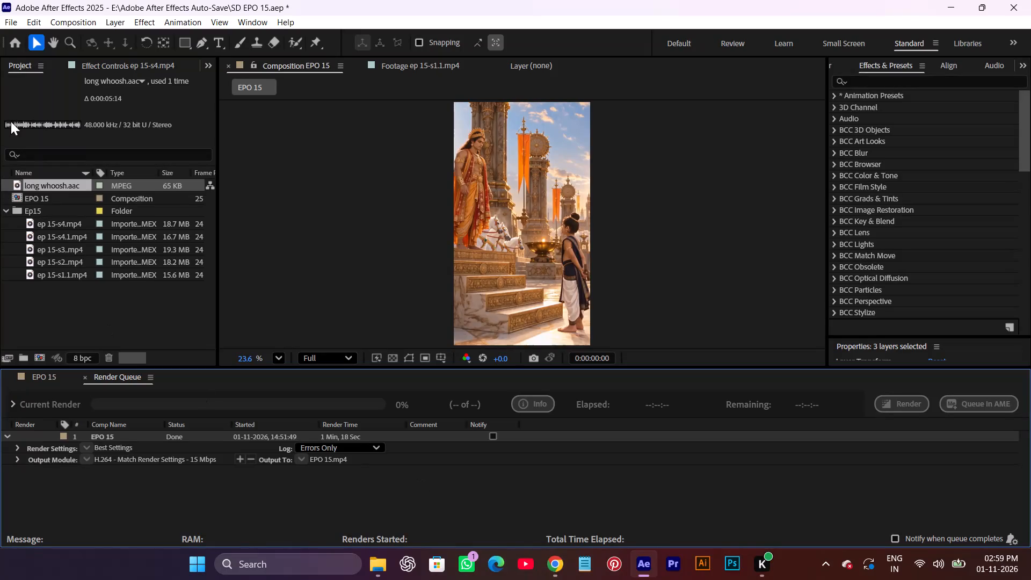
Start a new project, saving the changes to SD EPO 15 before it closes.
click(2, 23)
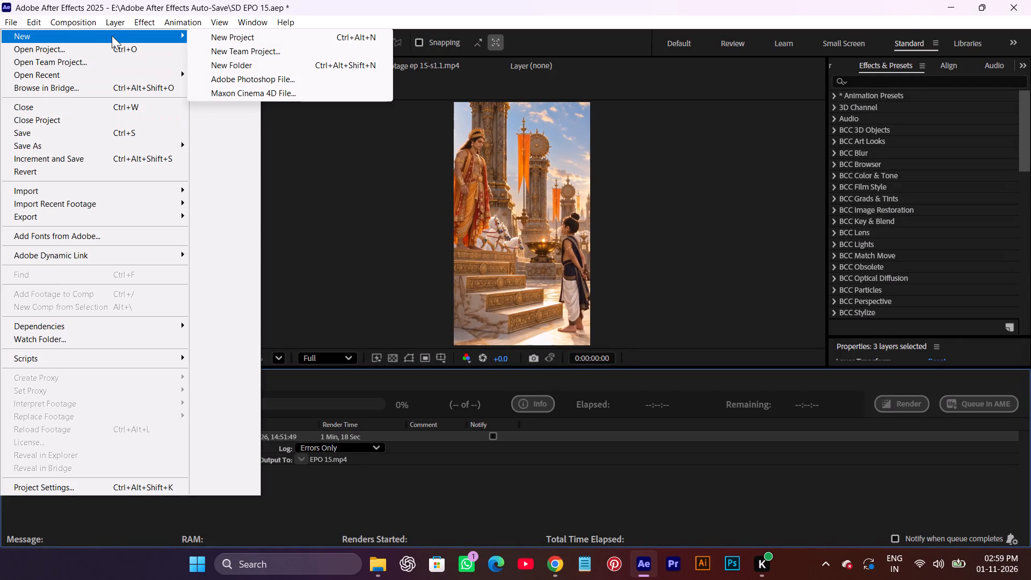
click(671, 214)
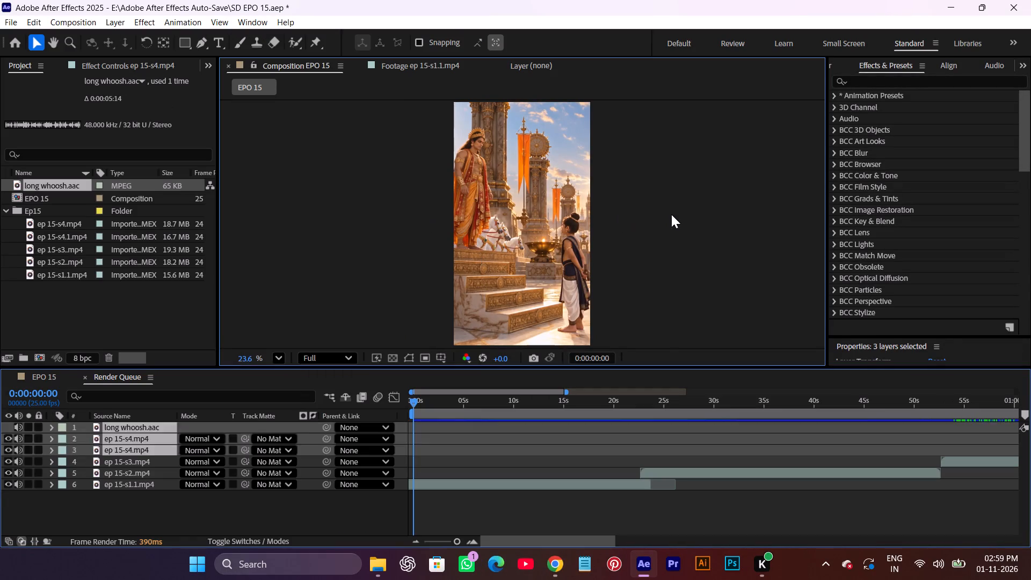
click(74, 329)
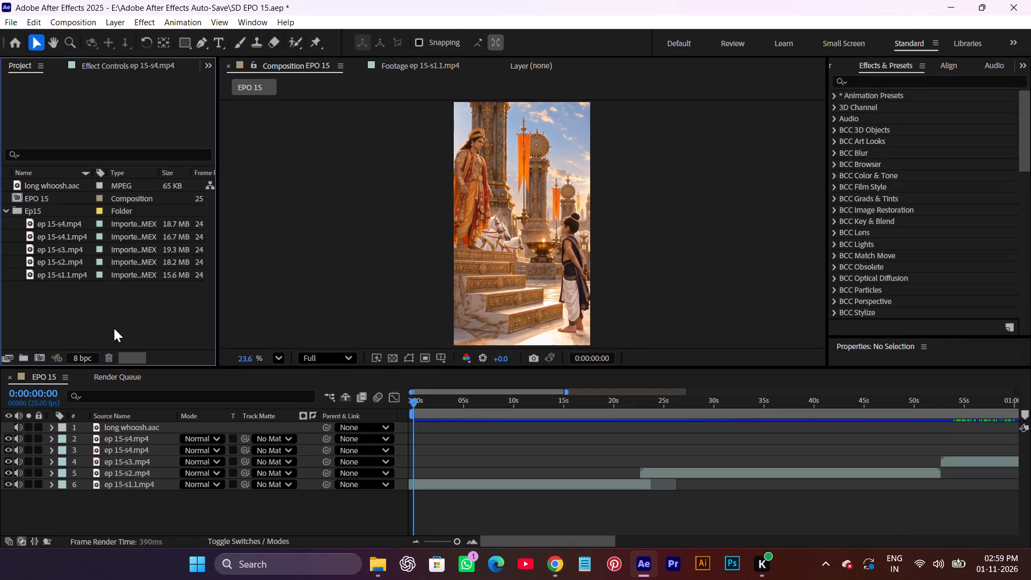
key(ctrl+alt+n)
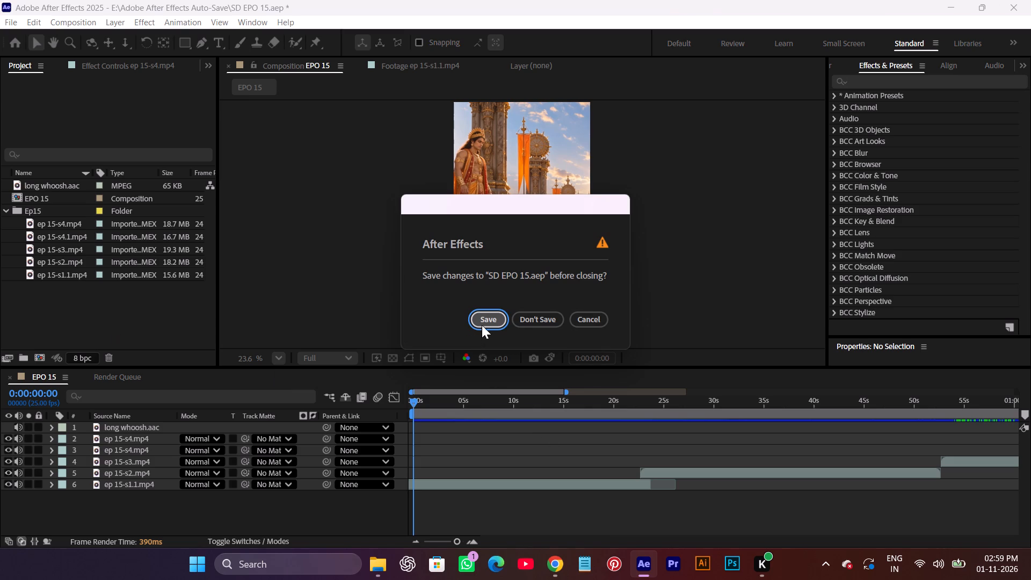
click(484, 323)
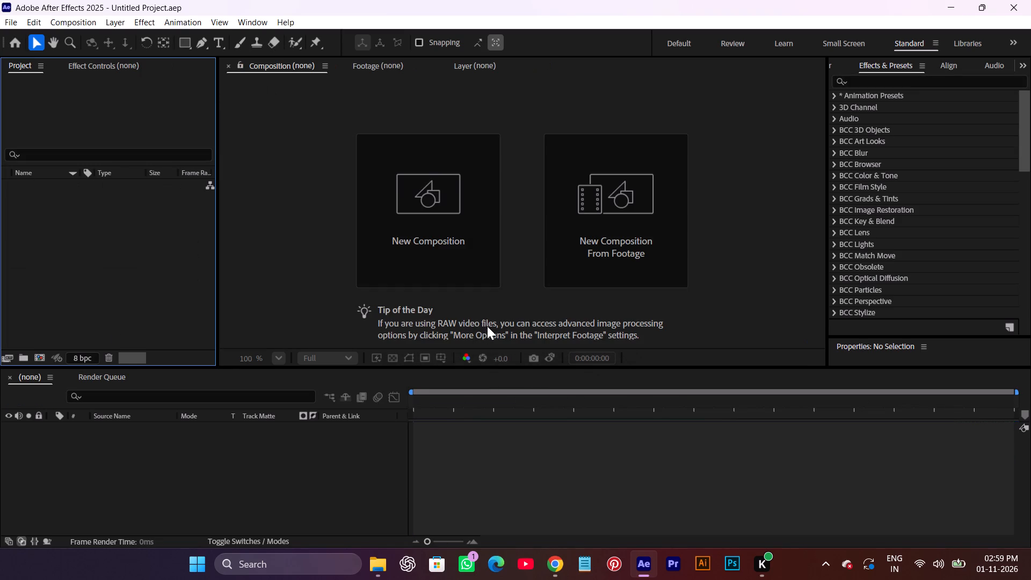
Create a new composition named EPO 16 with the existing 1080 x 1920, 25 fps, four-minute settings.
click(422, 238)
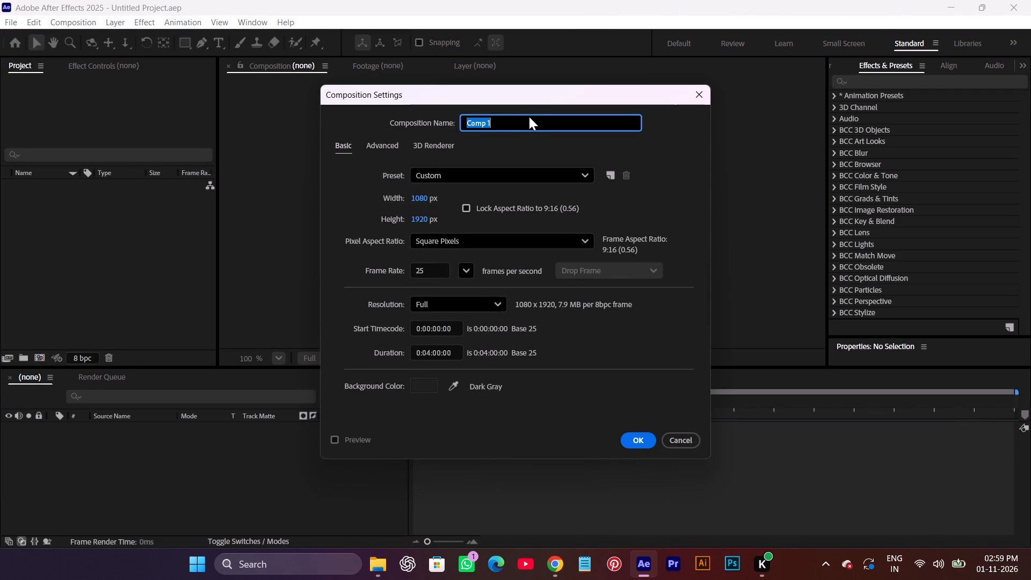
key(BackSpace)
text(EPO)
key(space)
text(16)
click(646, 442)
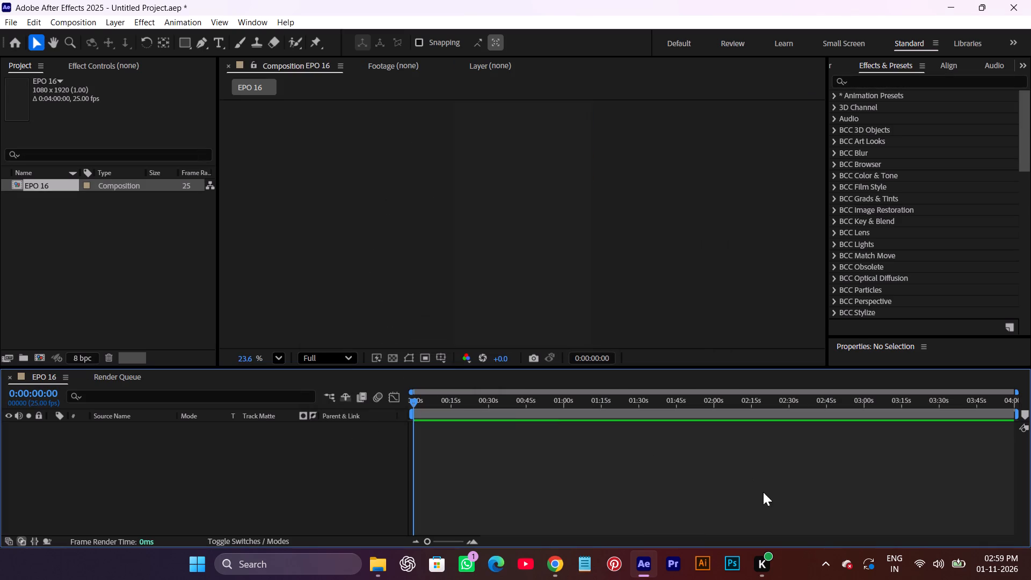
Import the whole Ep16 folder from the SHANI DEV folder on the MAHADEV (E:) drive.
right_click(43, 278)
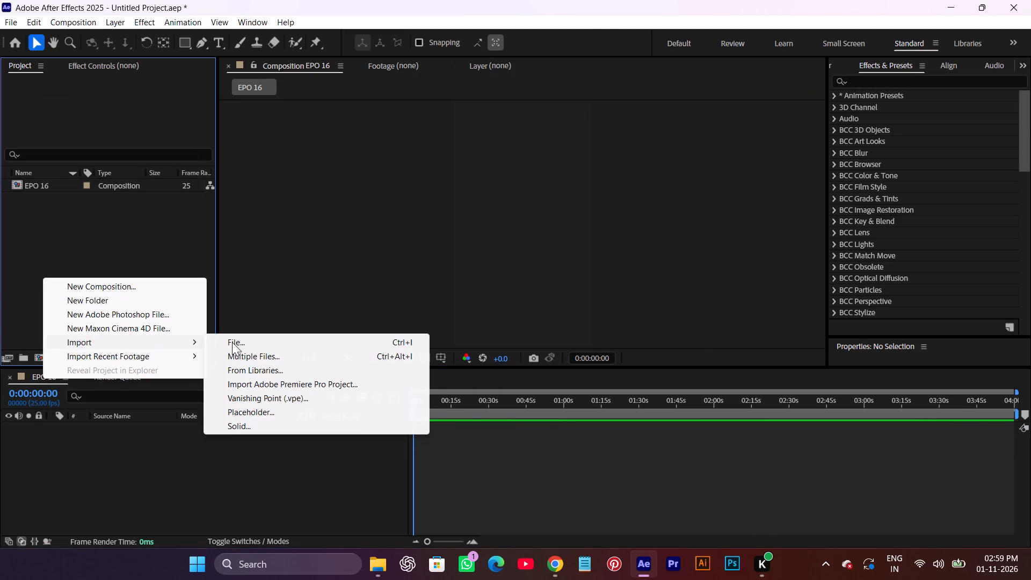
click(232, 342)
scroll(249, 282, down, 2)
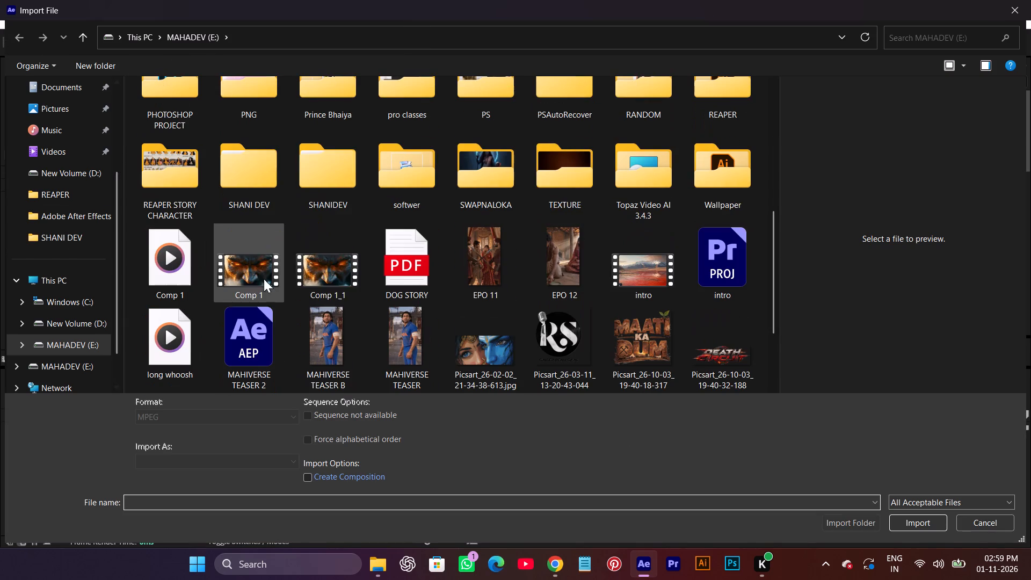
double_click(228, 172)
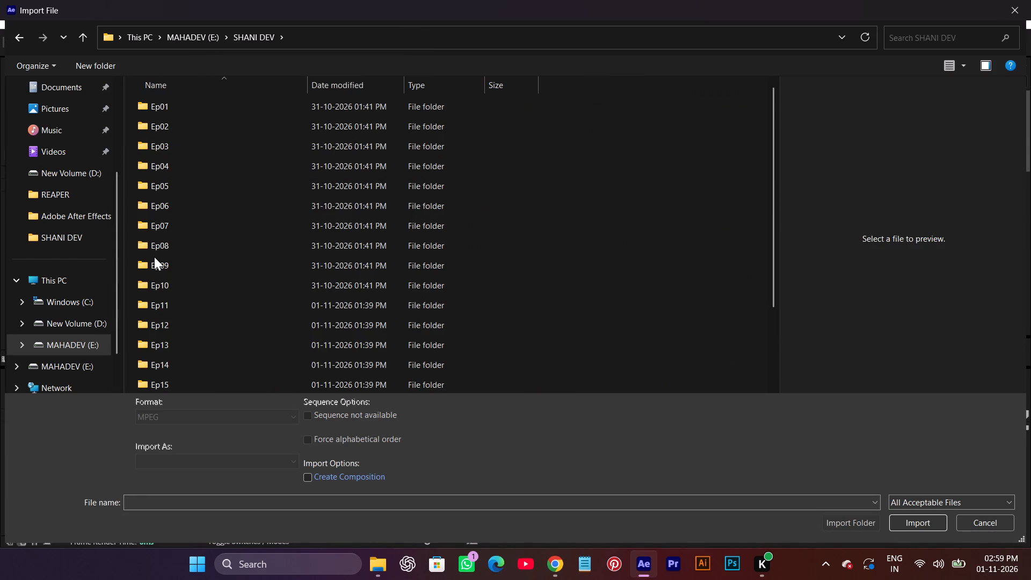
scroll(147, 283, down, 3)
click(170, 305)
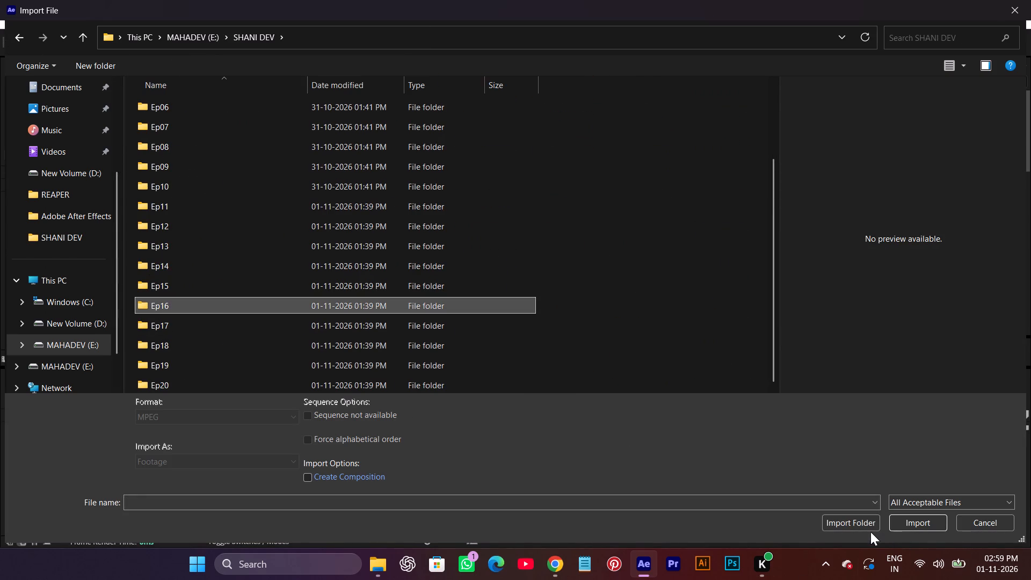
click(859, 528)
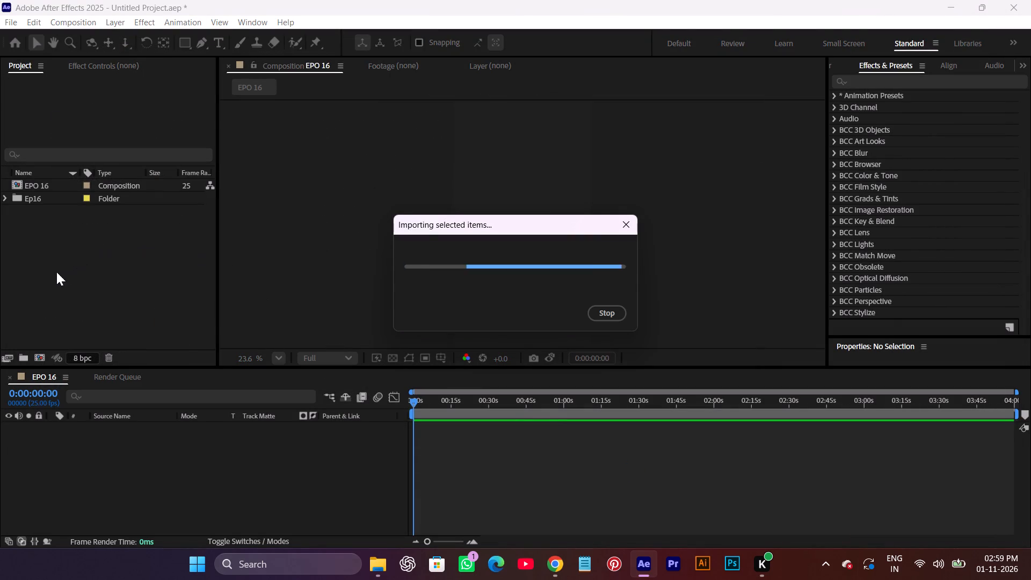
Expand the Ep16 folder and preview the opening seconds of the ep 16-s1 clip.
click(0, 200)
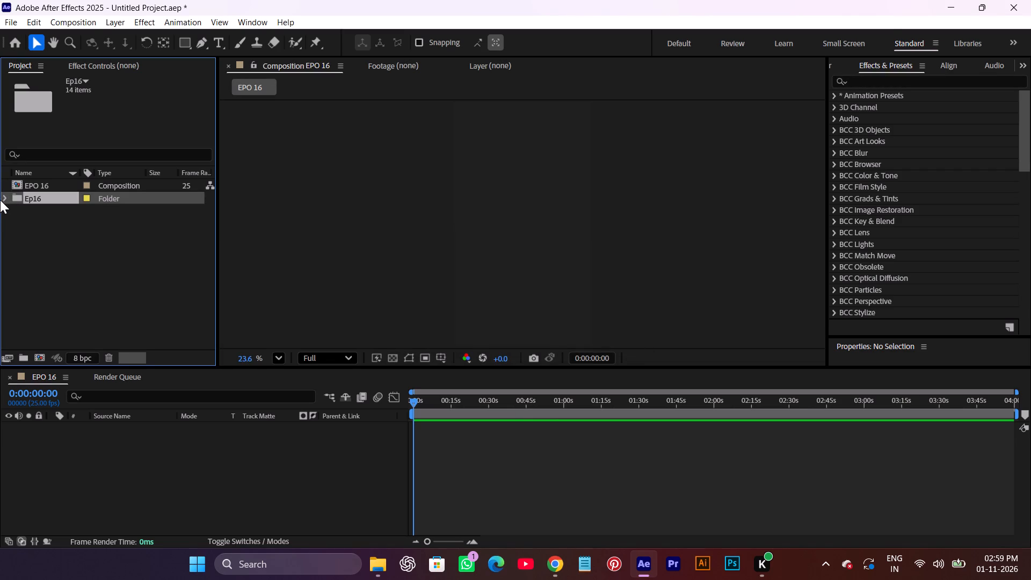
click(3, 197)
scroll(64, 238, down, 2)
double_click(67, 336)
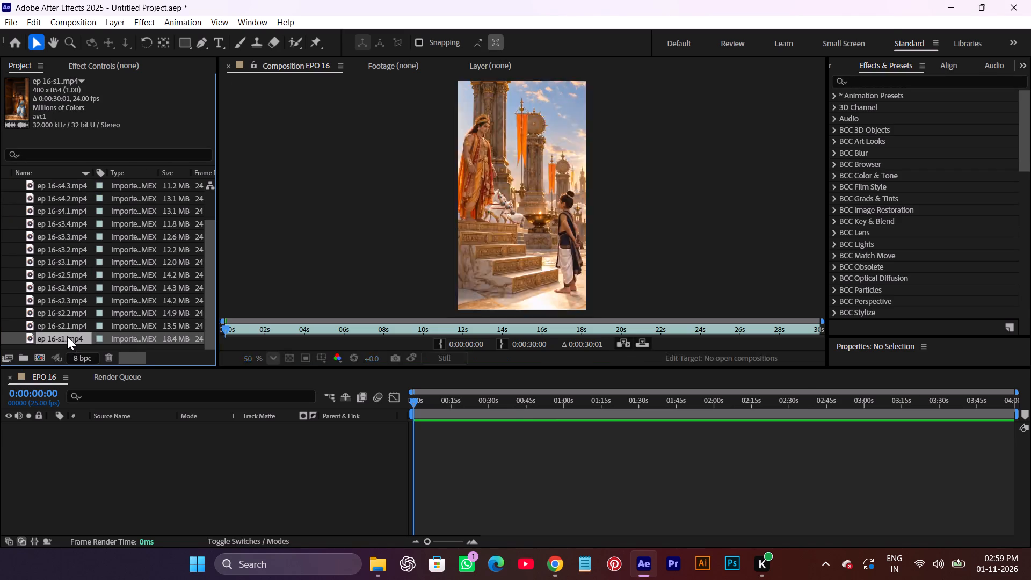
key(space)
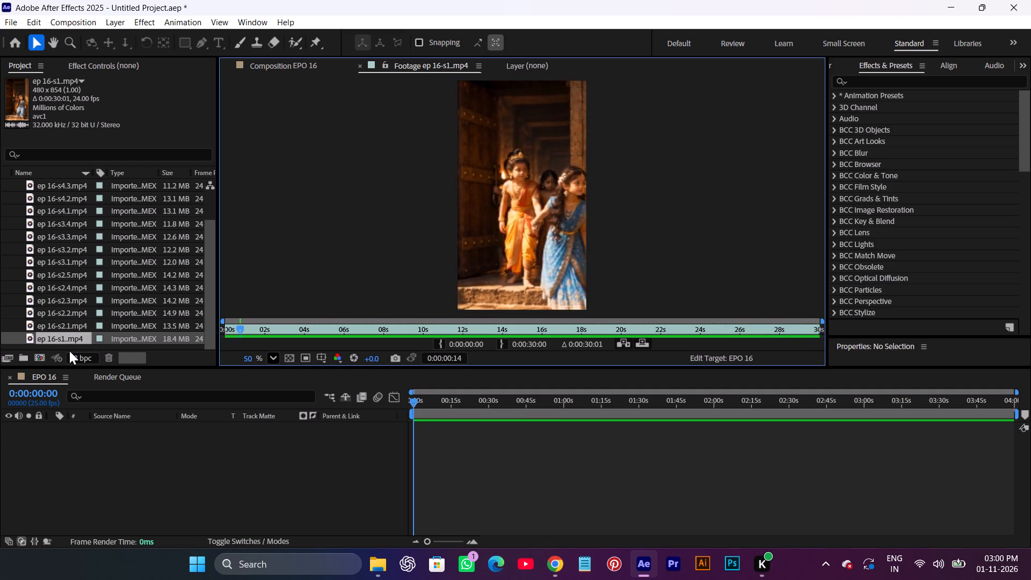
key(space)
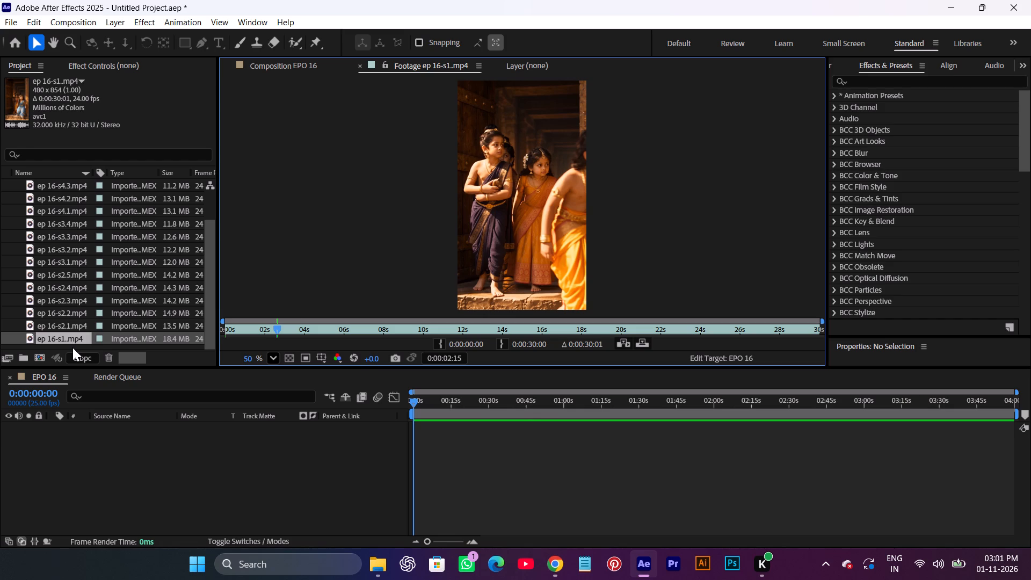
key(space)
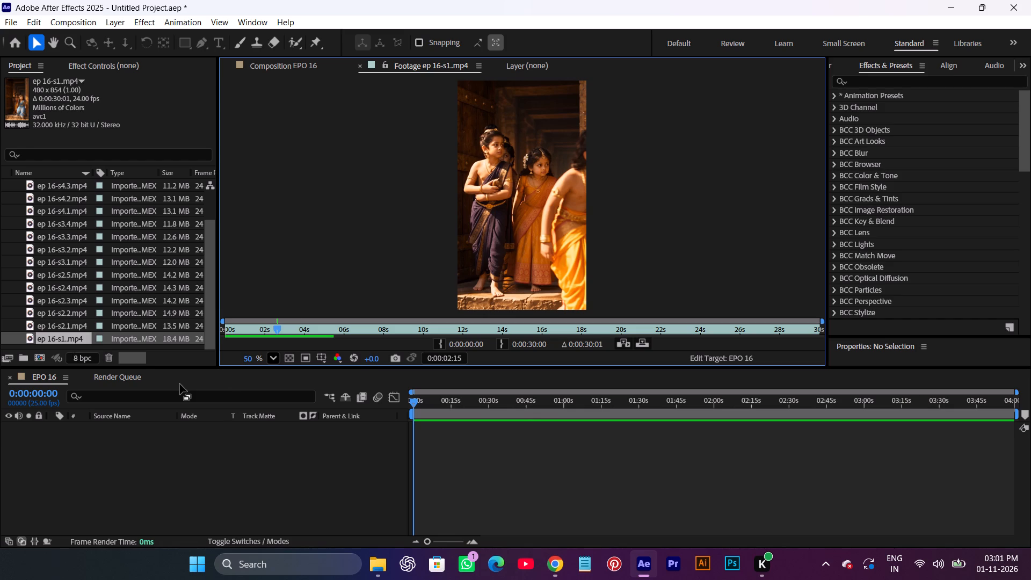
key(space)
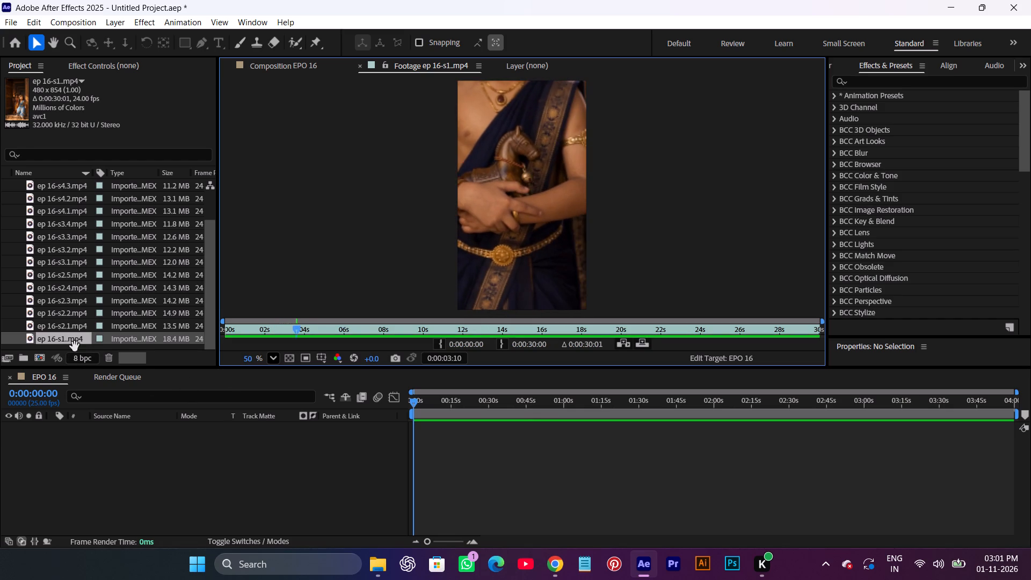
Add ep 16-s1 to the EPO 16 composition, starting at 0:00:00:00, and fit it to the frame.
drag(57, 341, 493, 450)
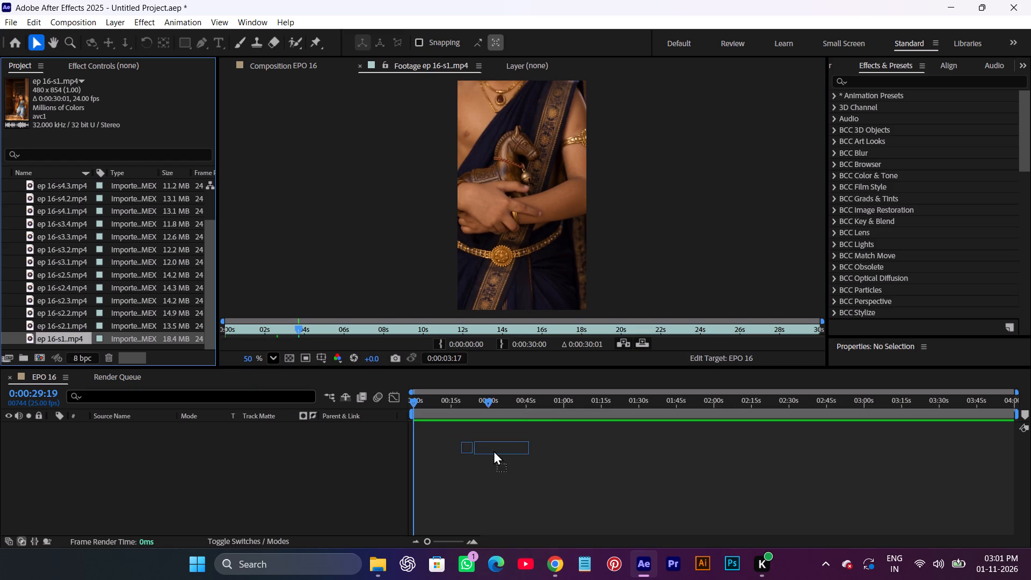
drag(493, 450, 445, 429)
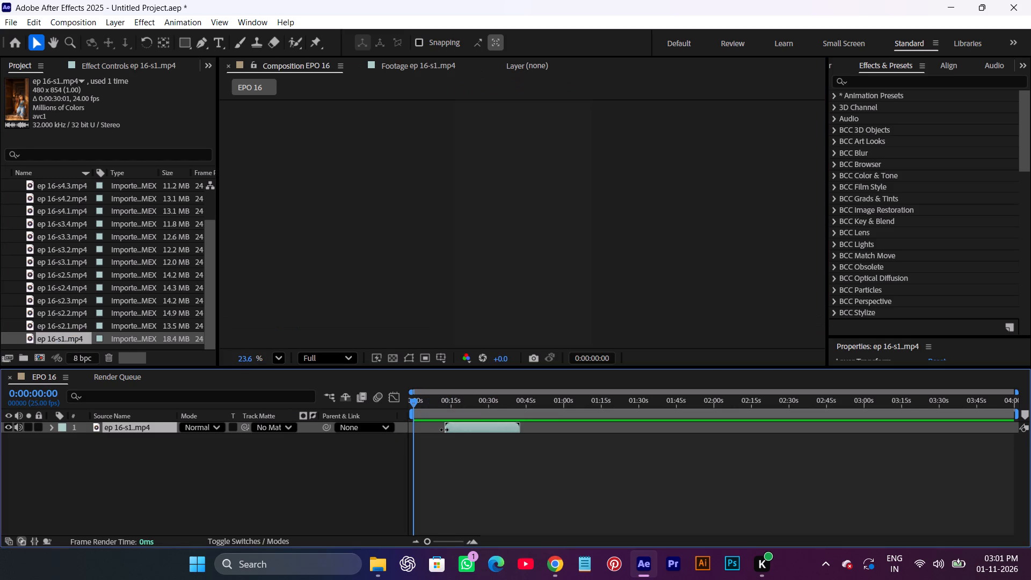
key(bracketleft)
key(ctrl+alt+f)
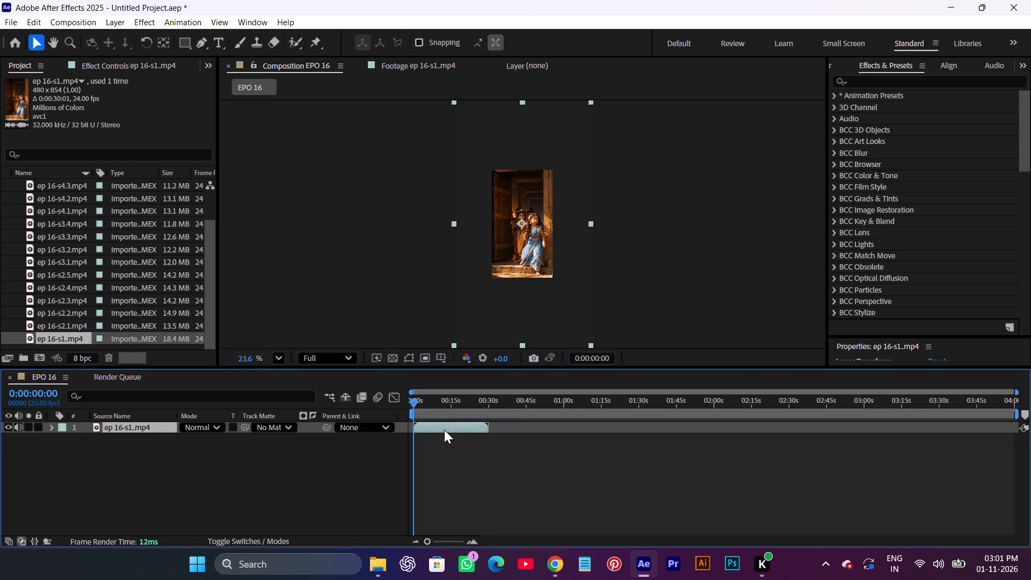
click(529, 472)
Scrub through the ep 16-s1 layer and leave the current time at its end, 0:00:30:00.
shift+drag(416, 395, 430, 405)
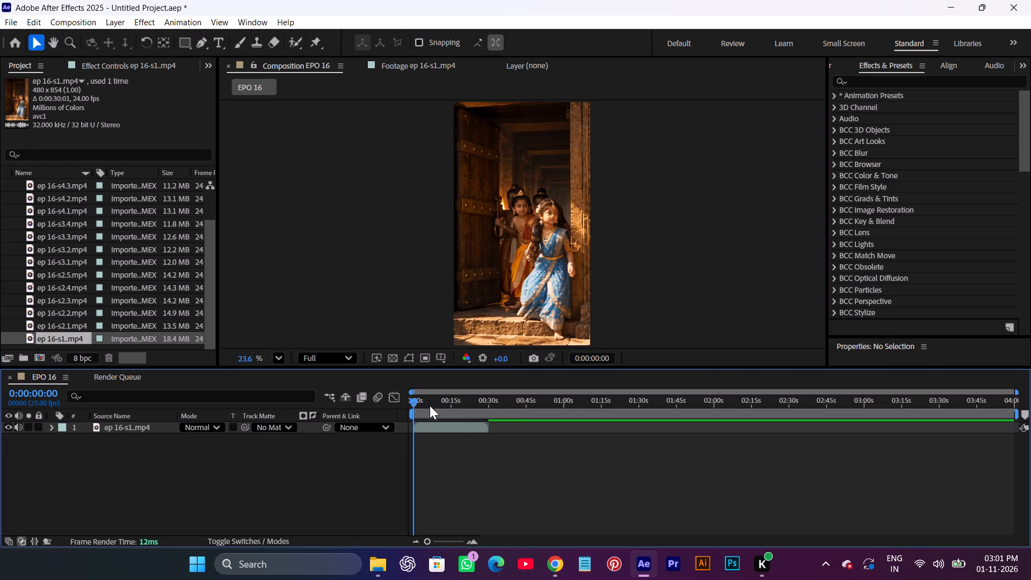
shift+drag(430, 405, 457, 412)
drag(416, 400, 493, 437)
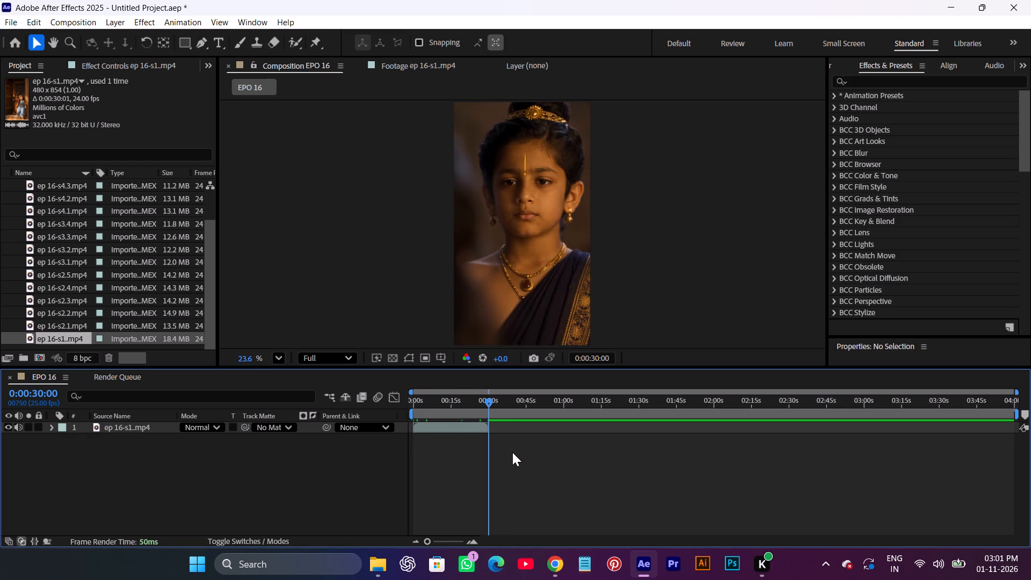
click(514, 452)
key(c)
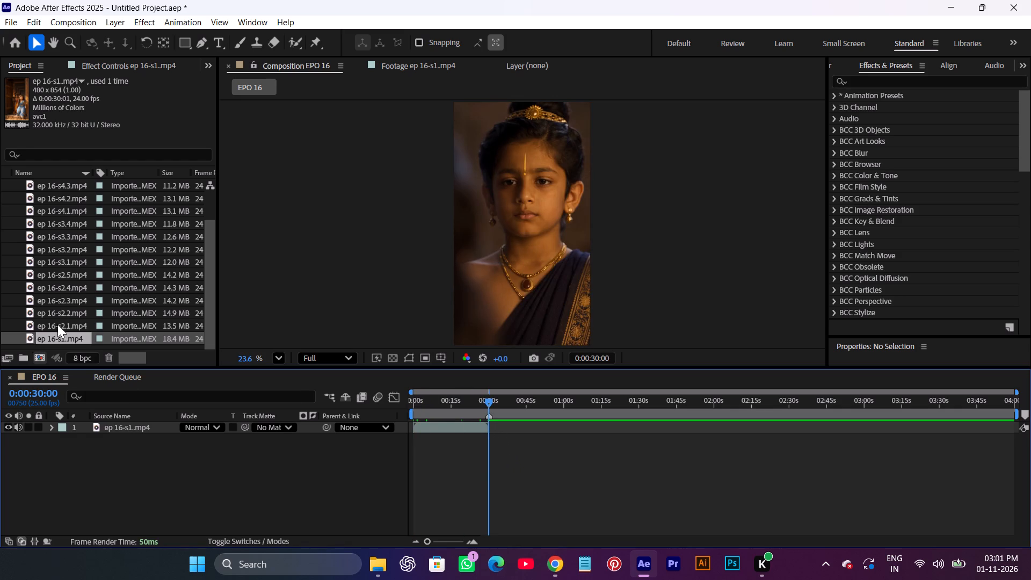
Preview the scene 2 takes ep 16-s2.1 and ep 16-s2.2 as footage.
double_click(64, 324)
key(space)
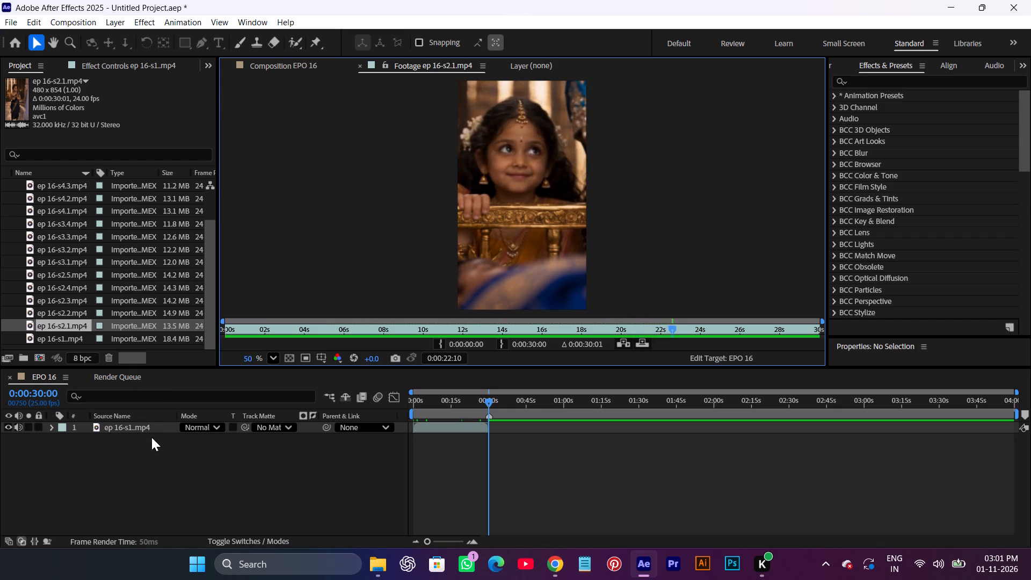
double_click(72, 315)
key(space)
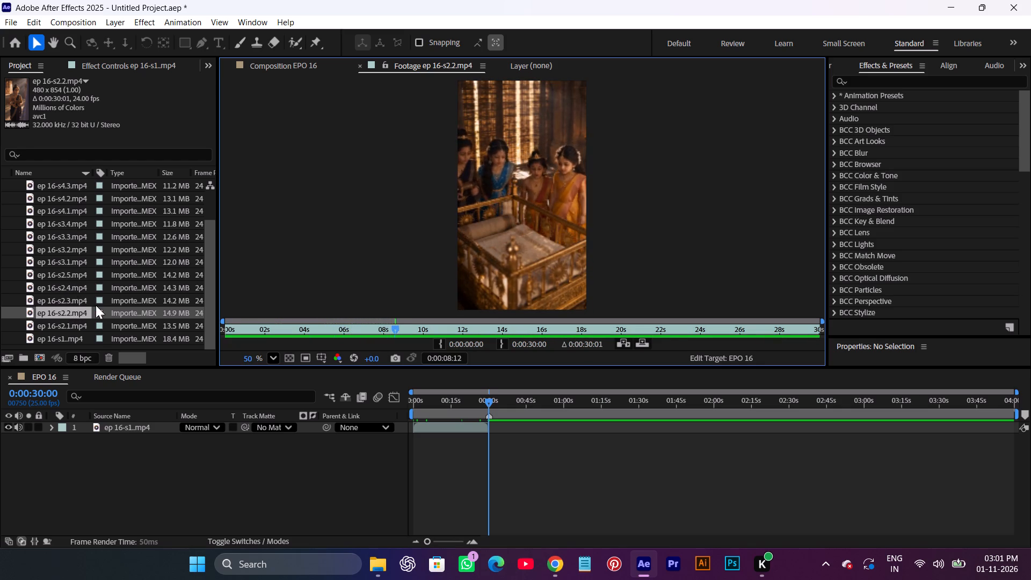
Play the ep 16-s2.5 take and scrub back and forth through its shots to examine them.
double_click(58, 275)
key(space)
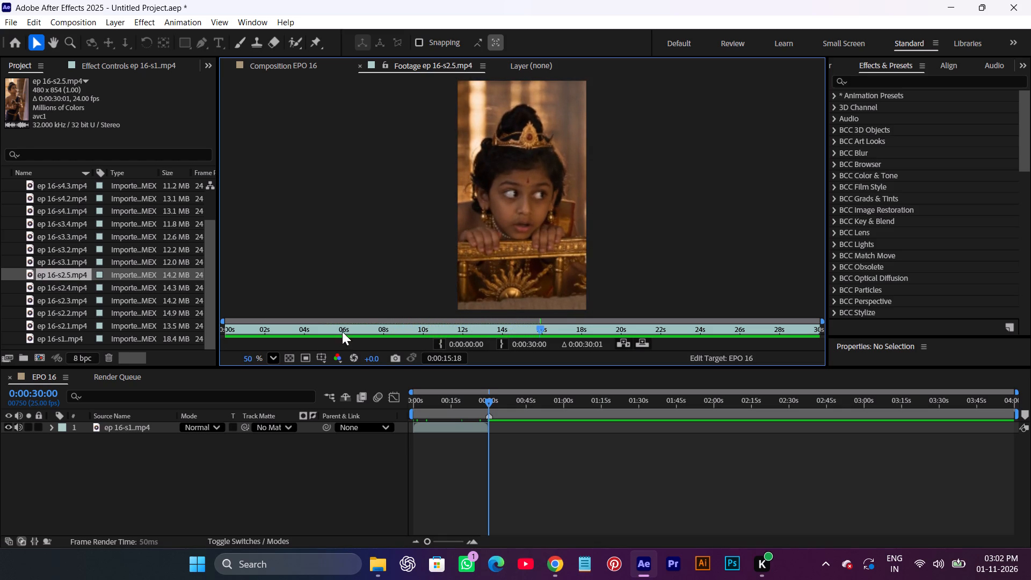
key(space)
drag(556, 327, 514, 324)
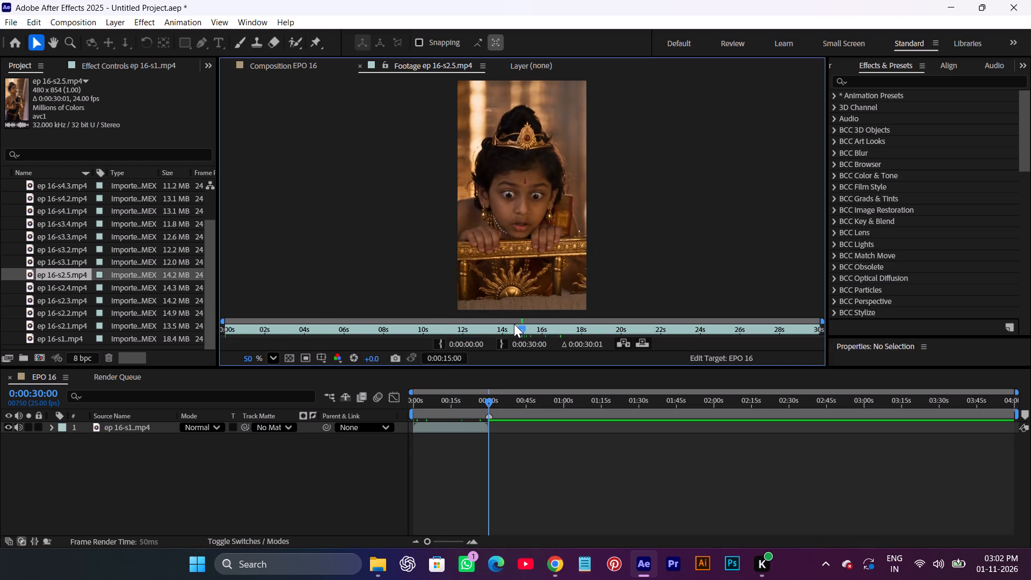
drag(514, 324, 406, 320)
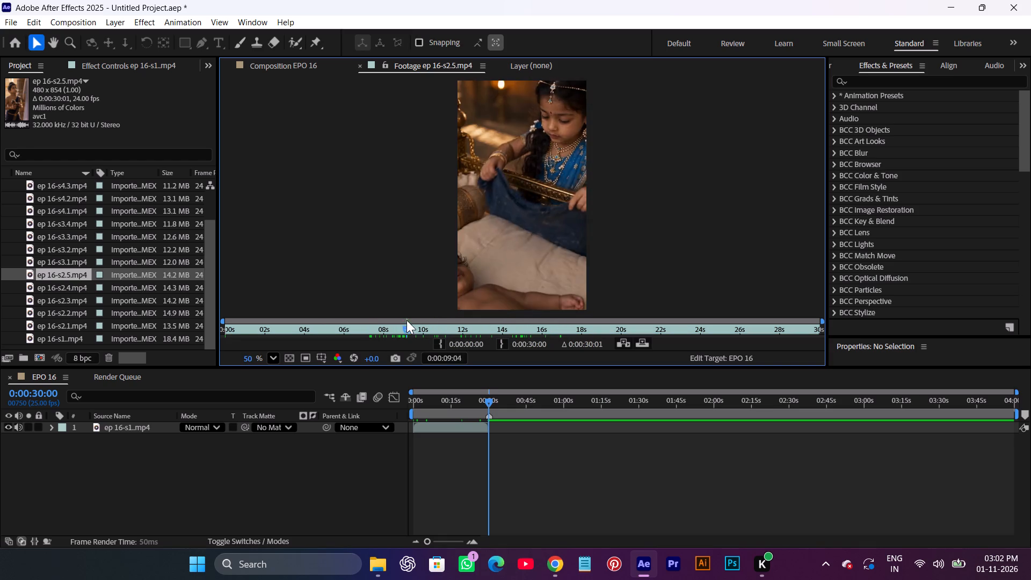
drag(406, 320, 659, 326)
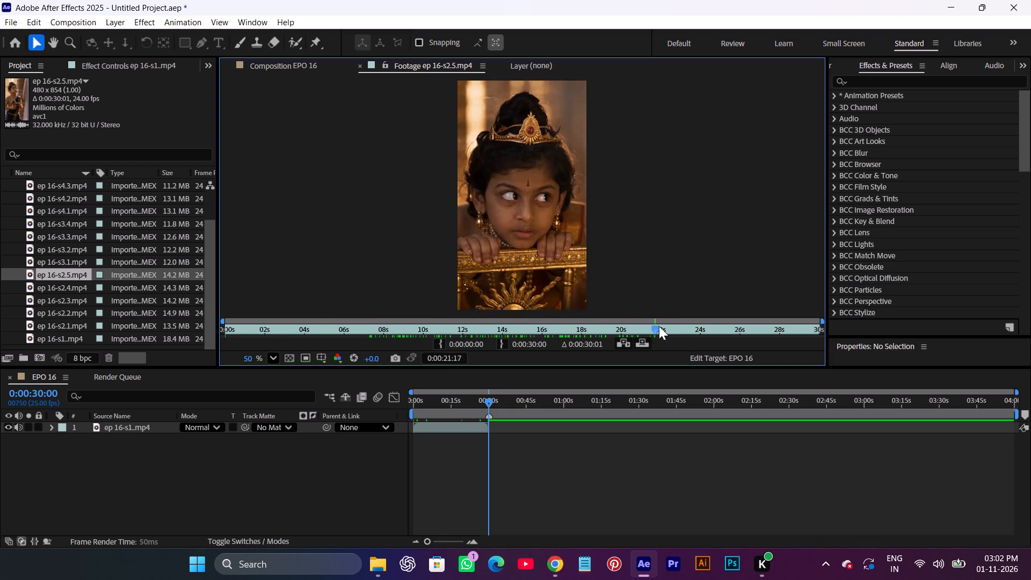
drag(659, 326, 801, 344)
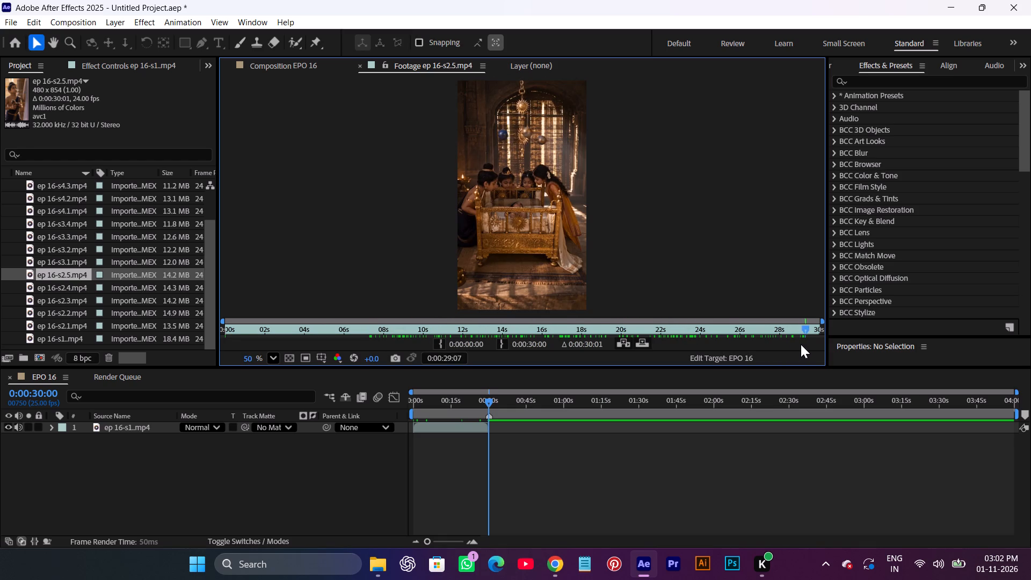
drag(801, 344, 760, 347)
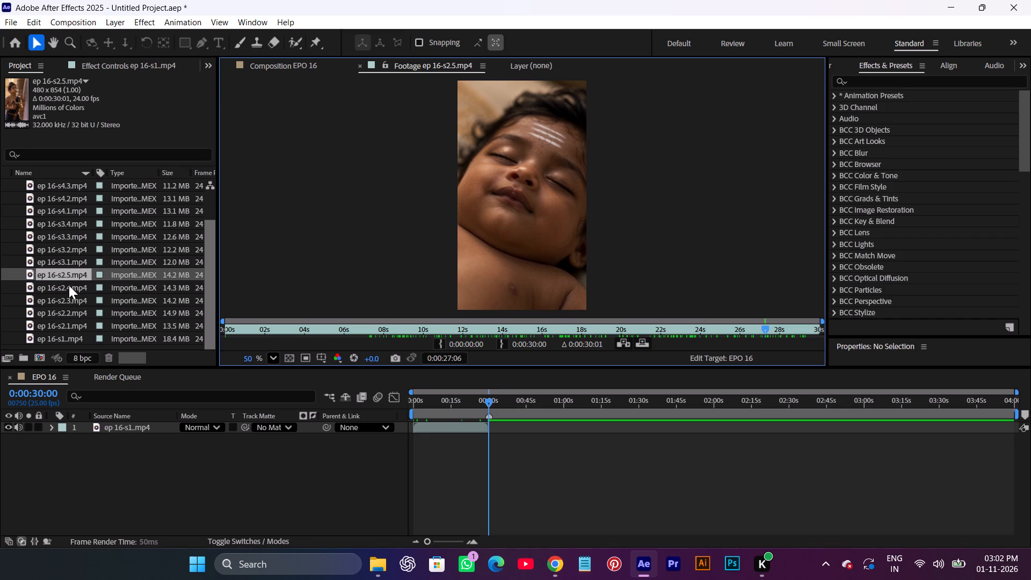
Play the ep 16-s2.4 take as footage and scrub back and forth through its shots to examine them.
double_click(69, 285)
key(space)
drag(256, 329, 279, 330)
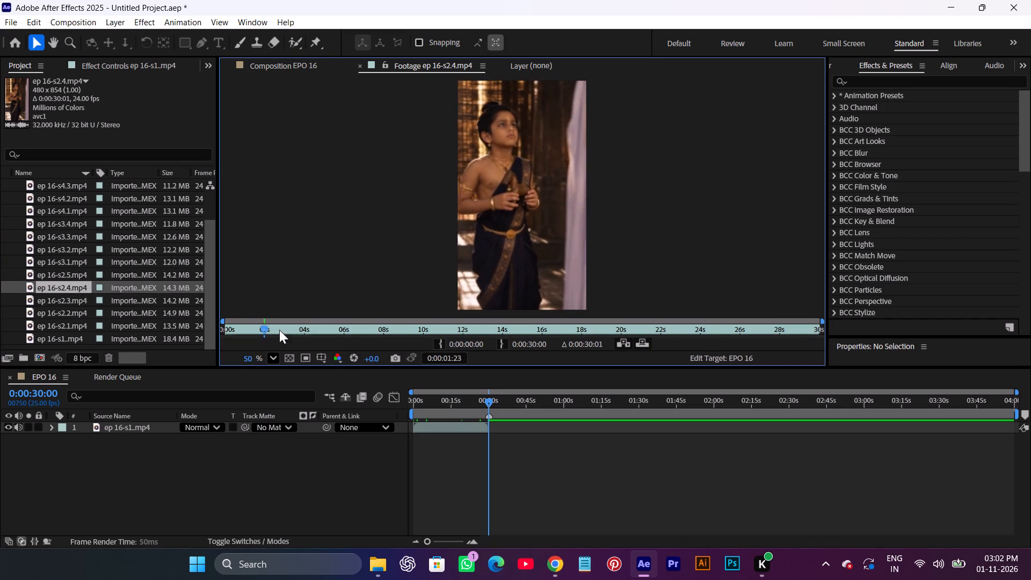
drag(279, 330, 414, 336)
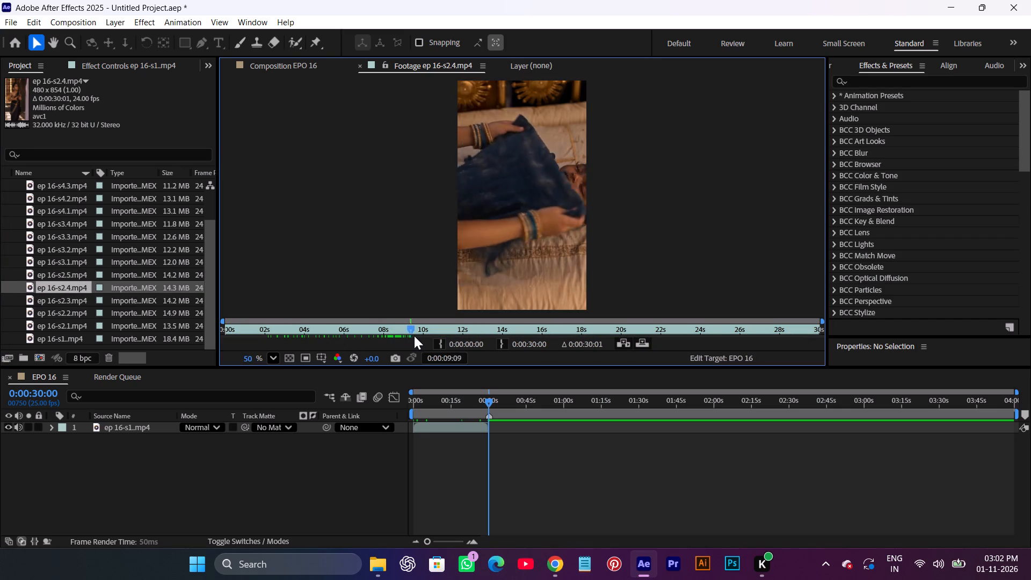
drag(414, 336, 381, 349)
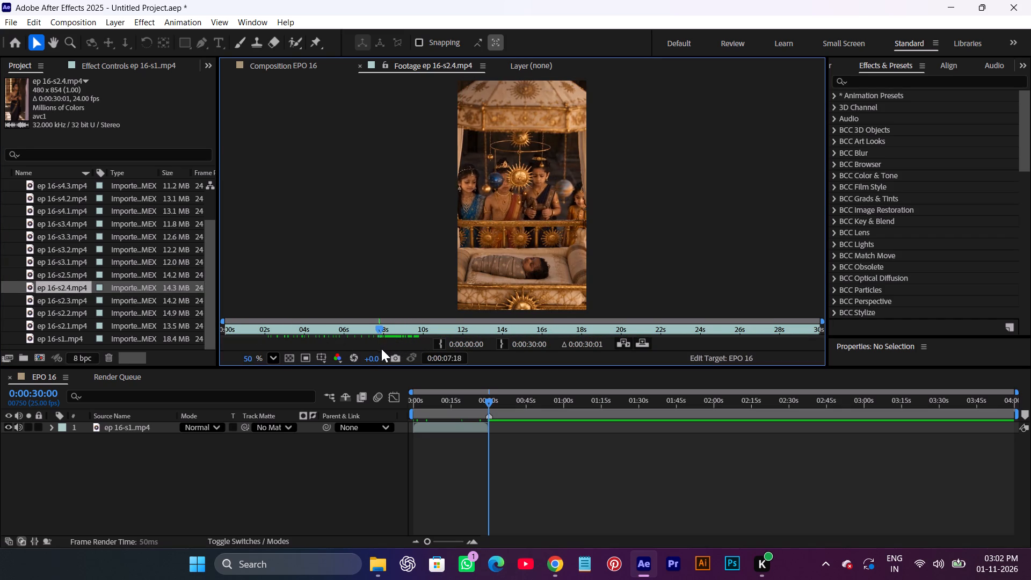
drag(381, 349, 462, 365)
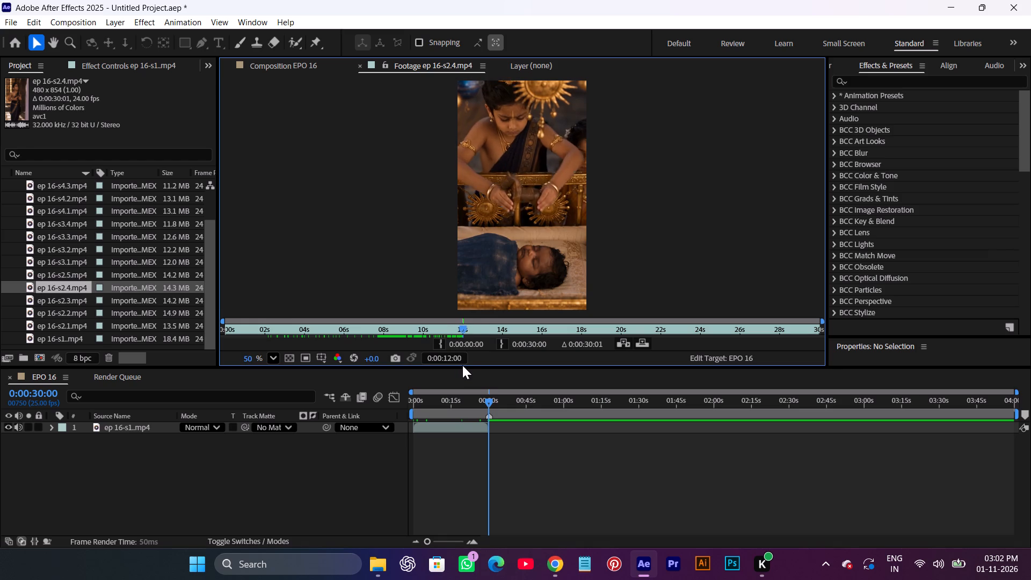
drag(462, 365, 519, 367)
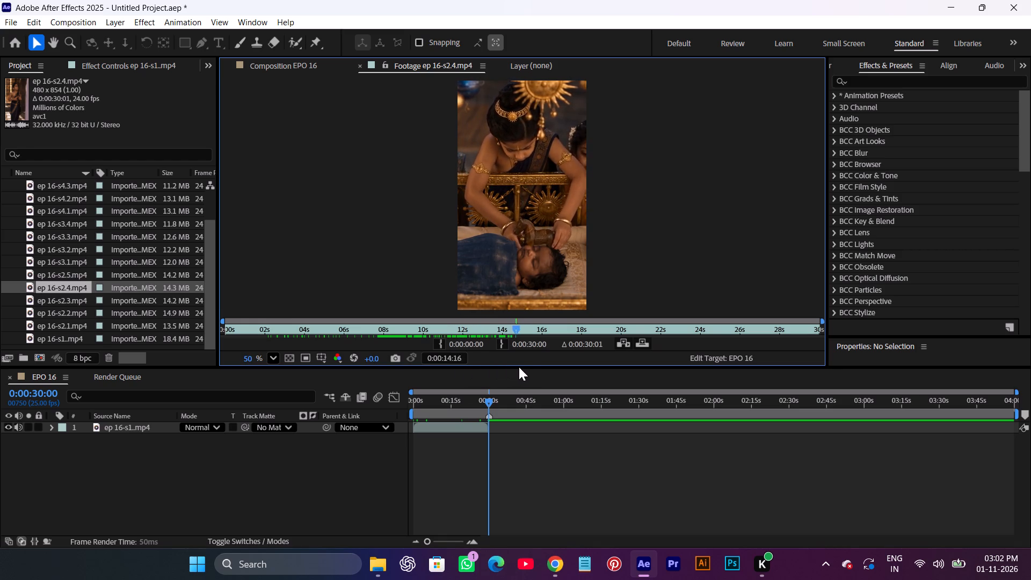
drag(519, 367, 435, 372)
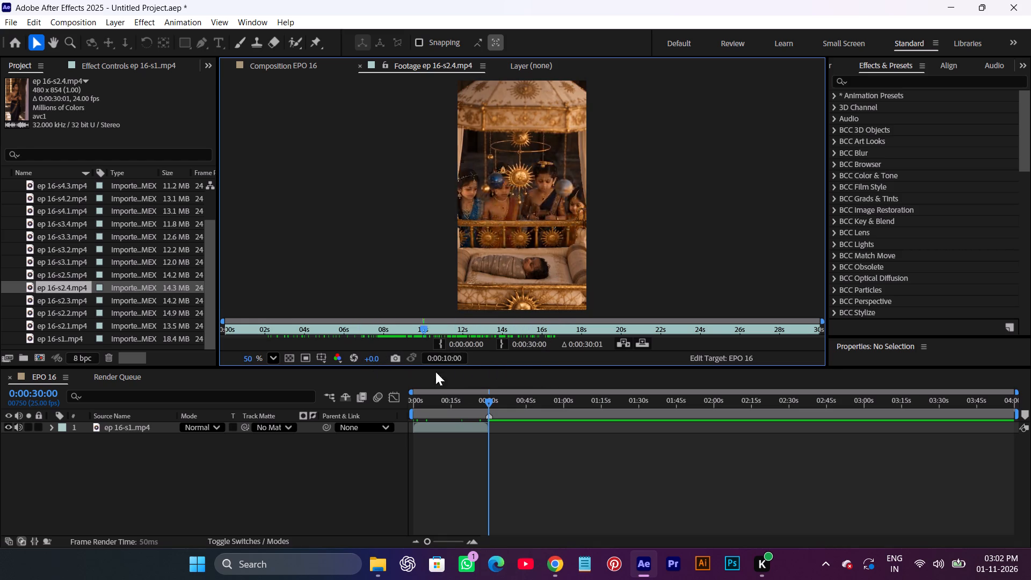
drag(435, 372, 487, 388)
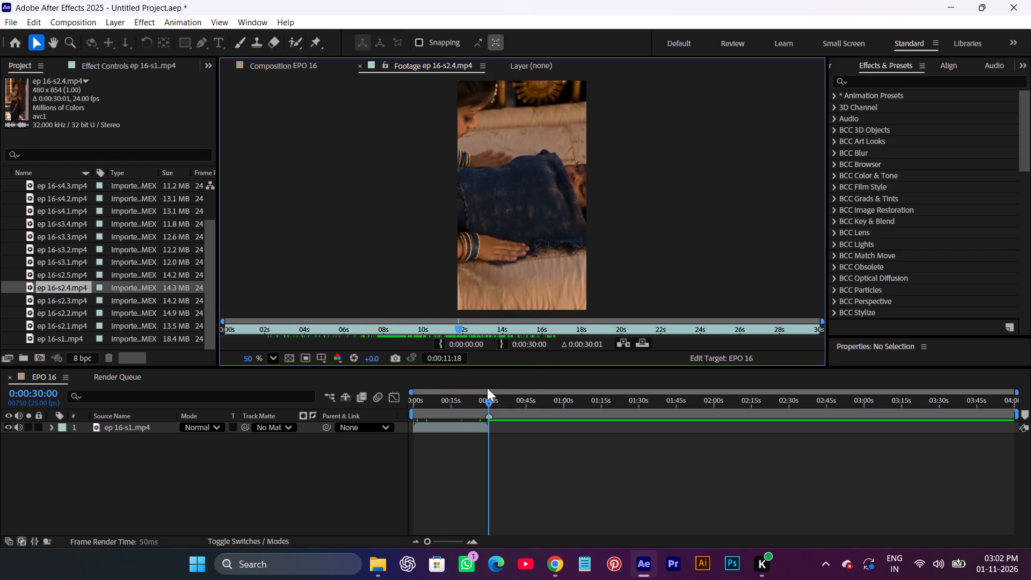
drag(487, 388, 734, 405)
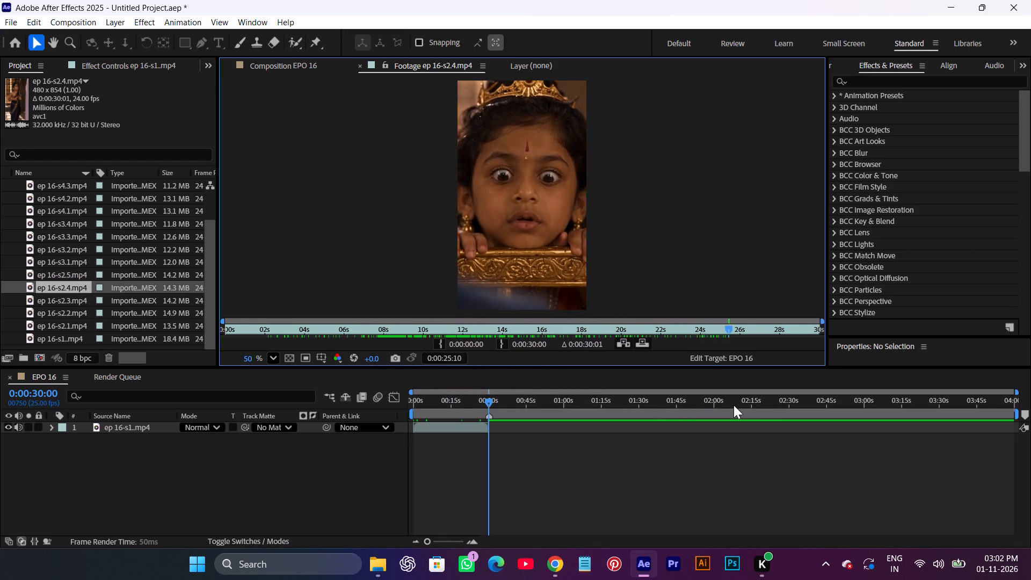
drag(734, 405, 571, 410)
key(space)
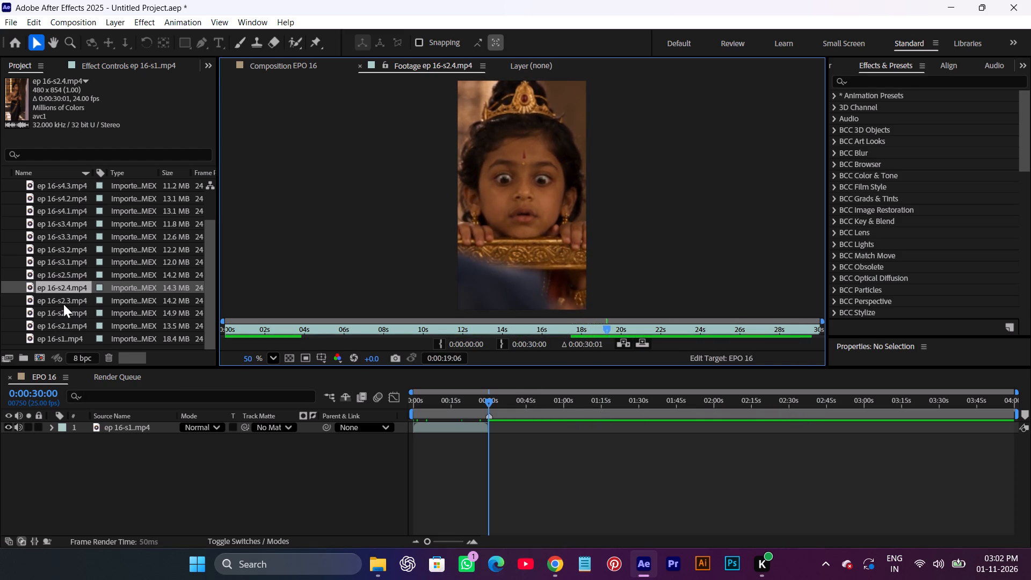
key(space)
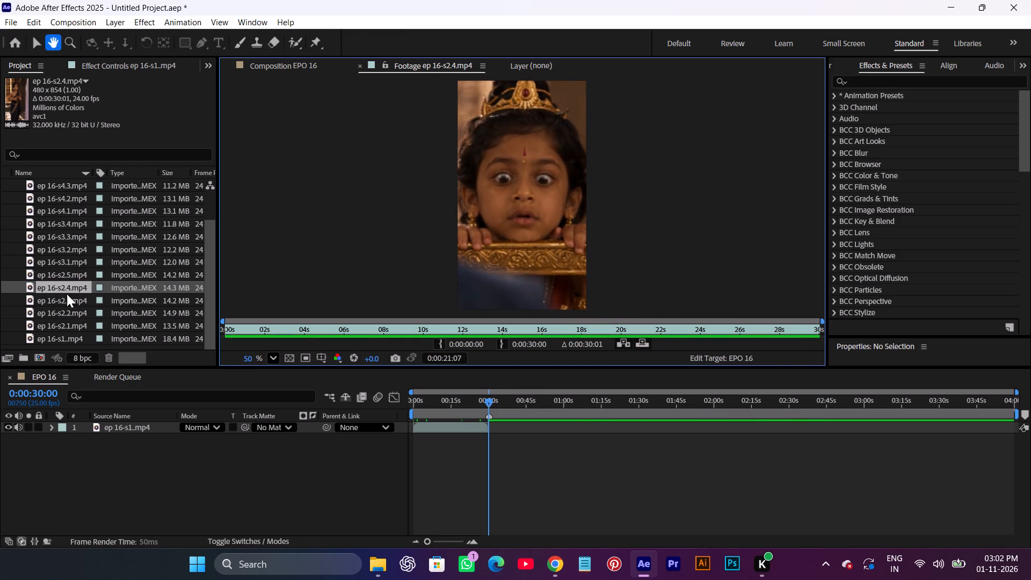
Open the ep 16-s2.3 take as footage and scrub through its shots for comparison with ep 16-s2.4.
double_click(67, 301)
drag(309, 334, 395, 336)
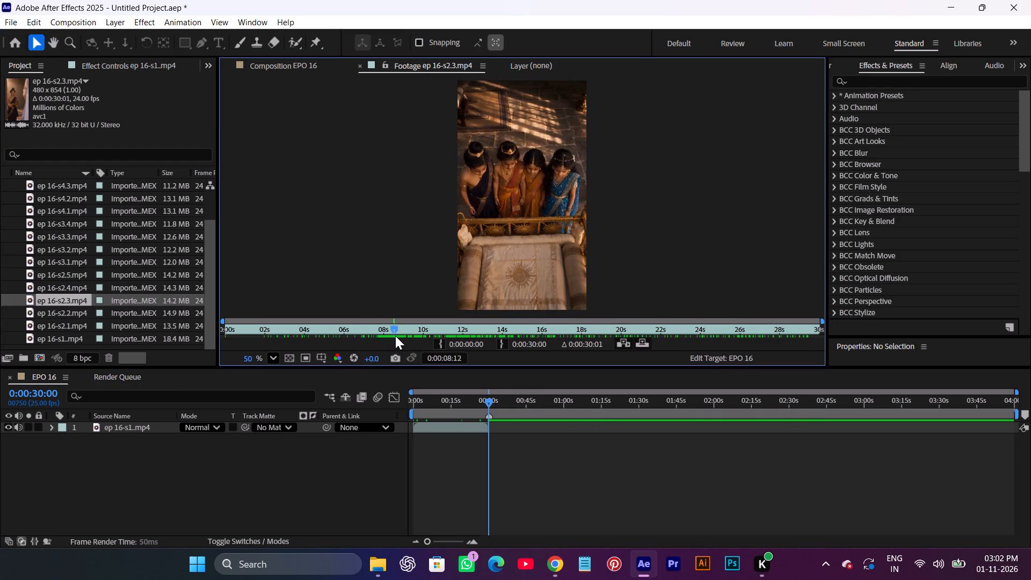
drag(395, 336, 442, 336)
drag(70, 286, 145, 305)
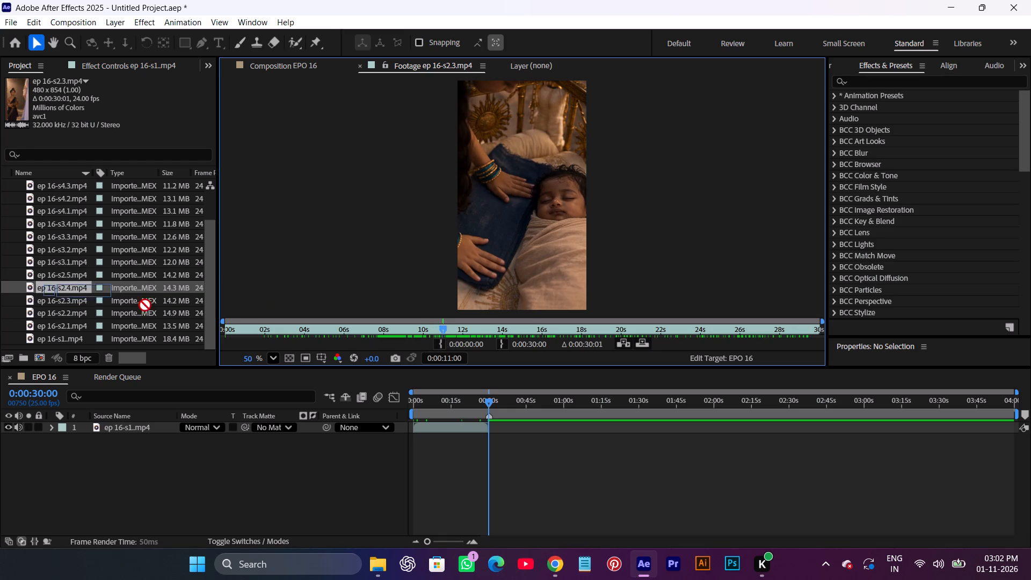
drag(145, 305, 97, 296)
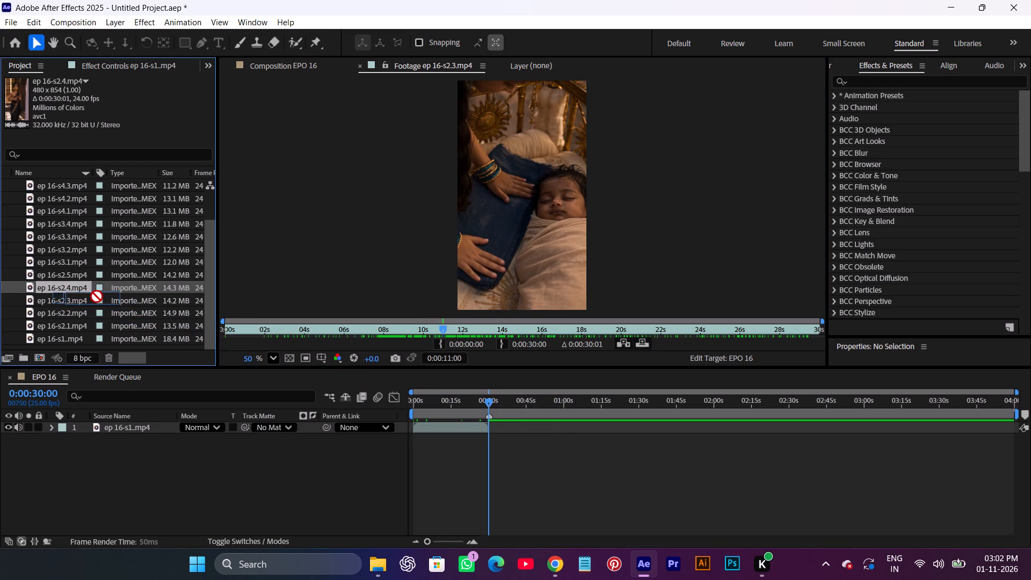
drag(97, 296, 86, 295)
key(space)
drag(445, 332, 482, 332)
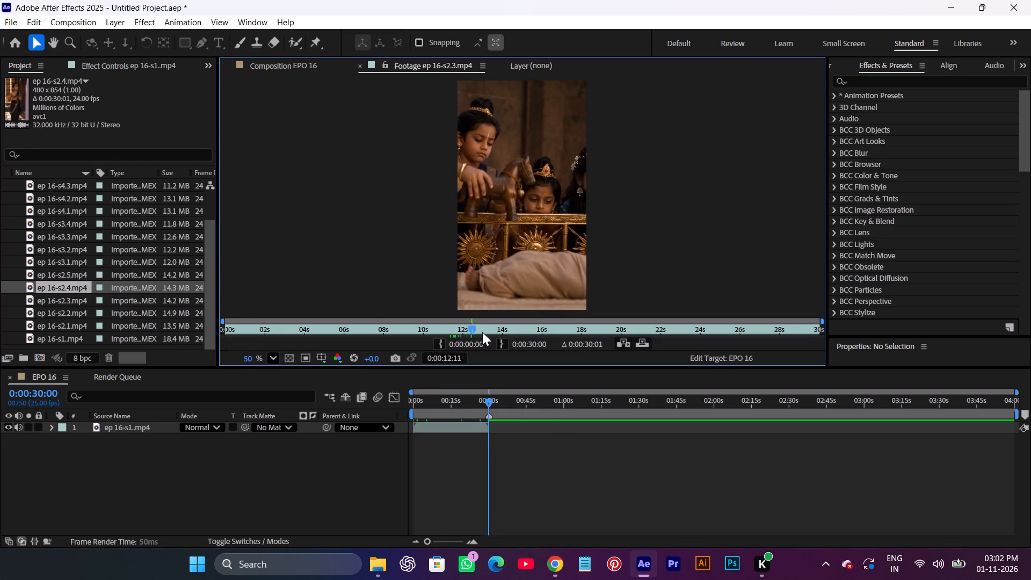
drag(482, 332, 691, 354)
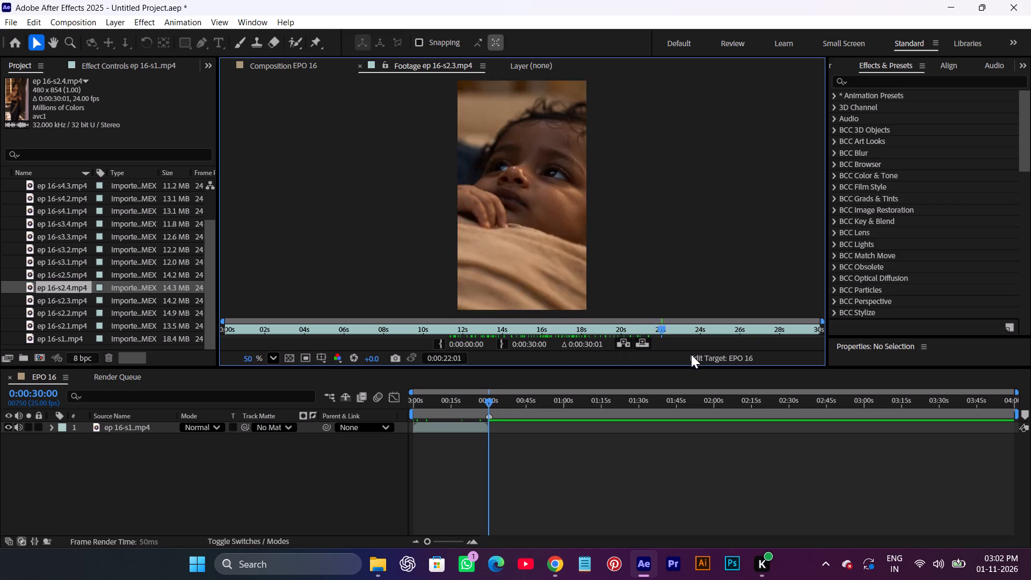
drag(691, 354, 643, 334)
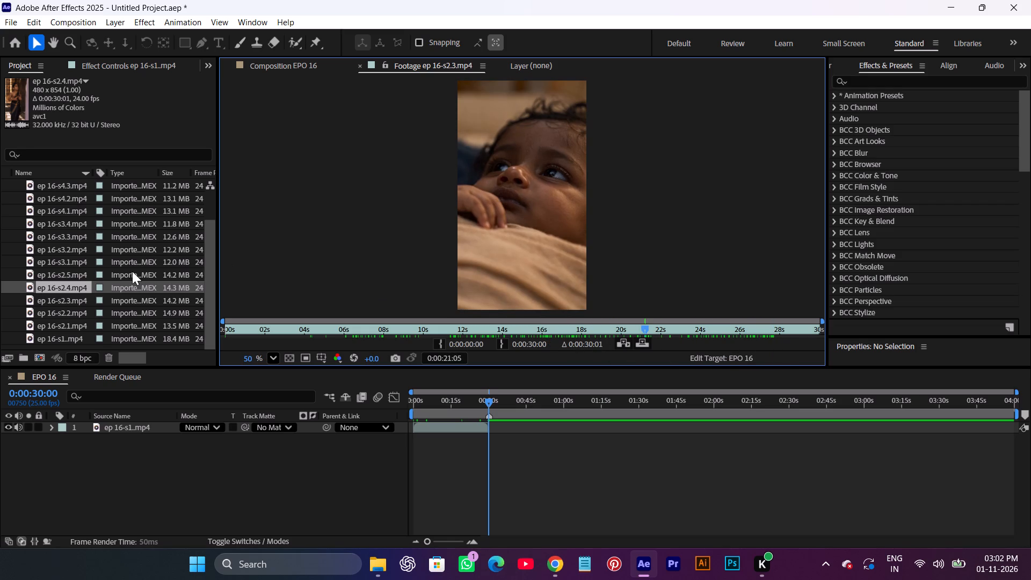
Reopen the ep 16-s2.4 take and scrub from its opening shots to the blanket shot at 0:00:09:15.
click(77, 292)
double_click(68, 291)
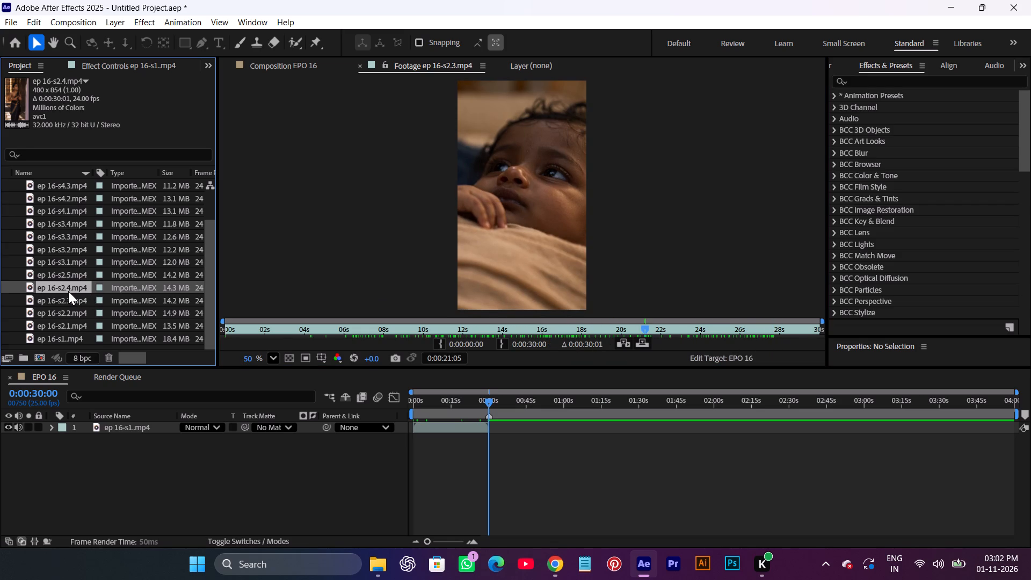
drag(252, 325, 319, 332)
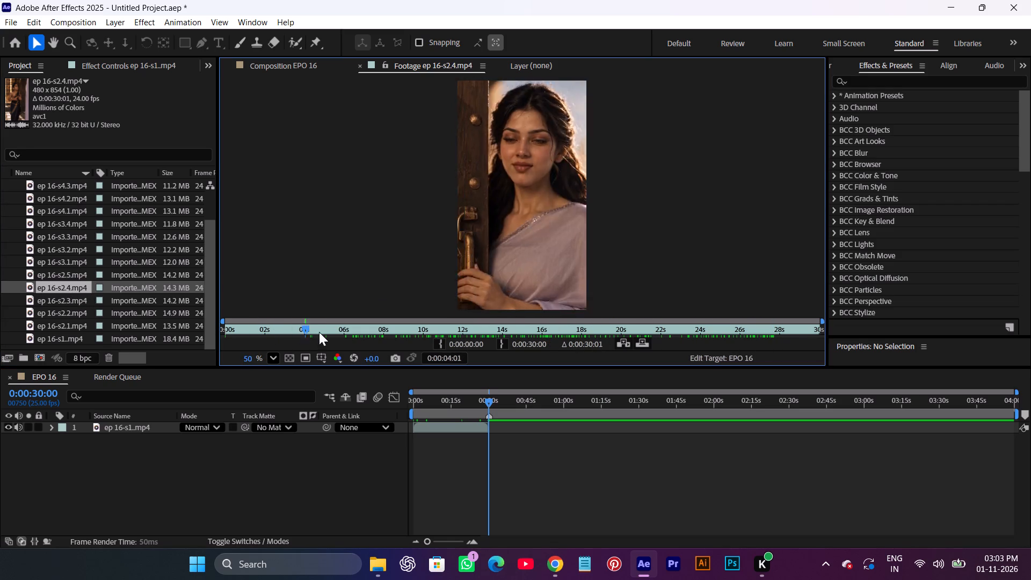
drag(319, 332, 415, 329)
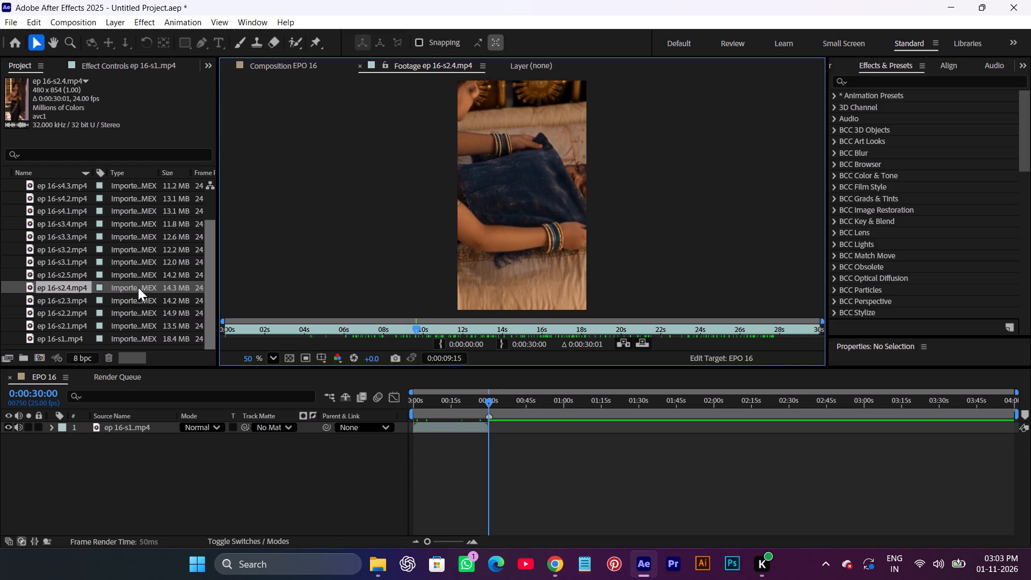
Scrub the ep 16-s2.3 footage from its start to 0:00:11:00 and set its In point to 0:00:10:23.
double_click(71, 295)
drag(279, 325, 215, 338)
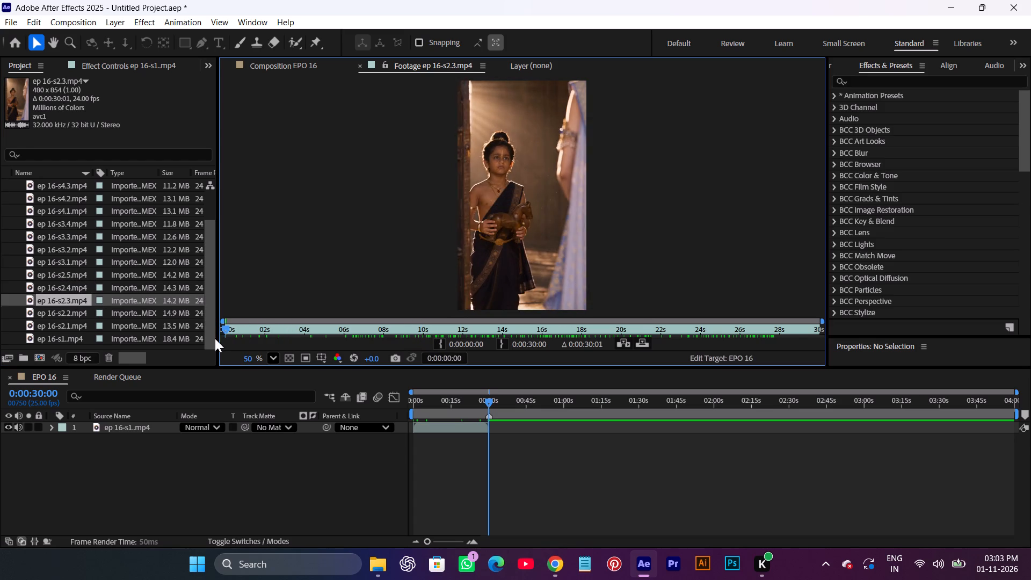
drag(215, 338, 393, 340)
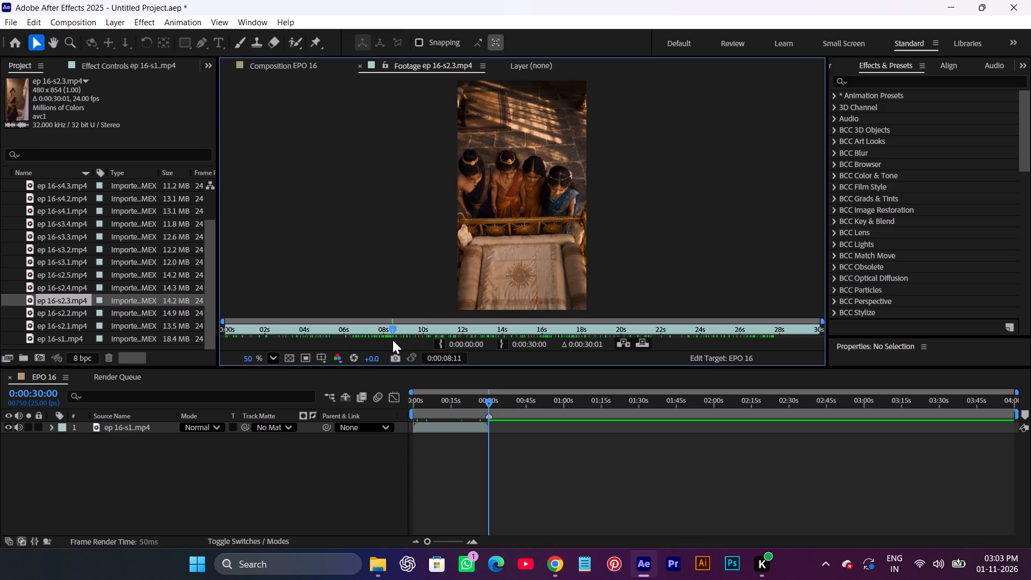
drag(393, 340, 443, 341)
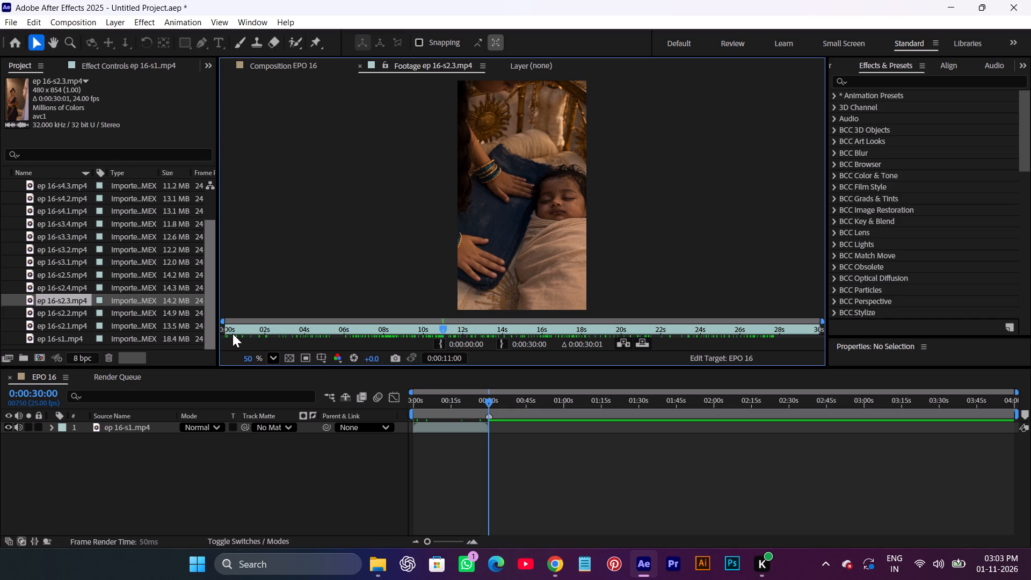
drag(226, 332, 442, 350)
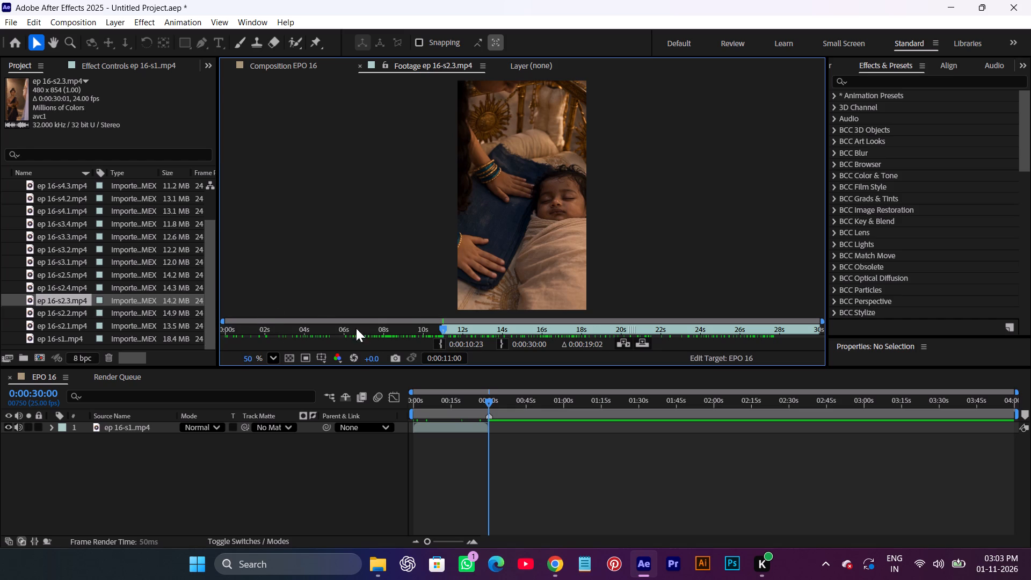
Find the start of the blanket shot in the ep 16-s2.4 footage and set its Out point to 0:00:09:01.
triple_click(75, 285)
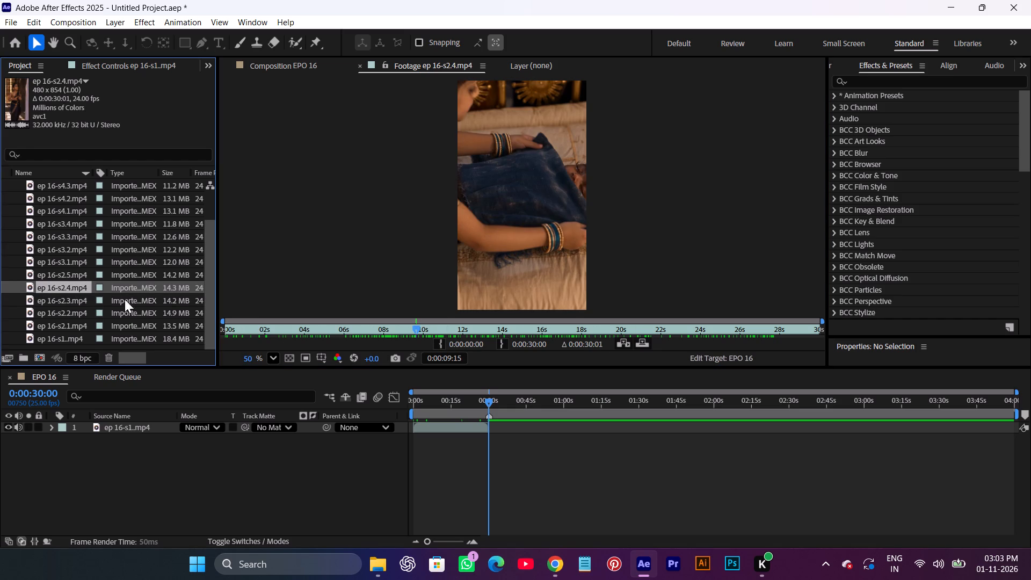
drag(259, 328, 321, 339)
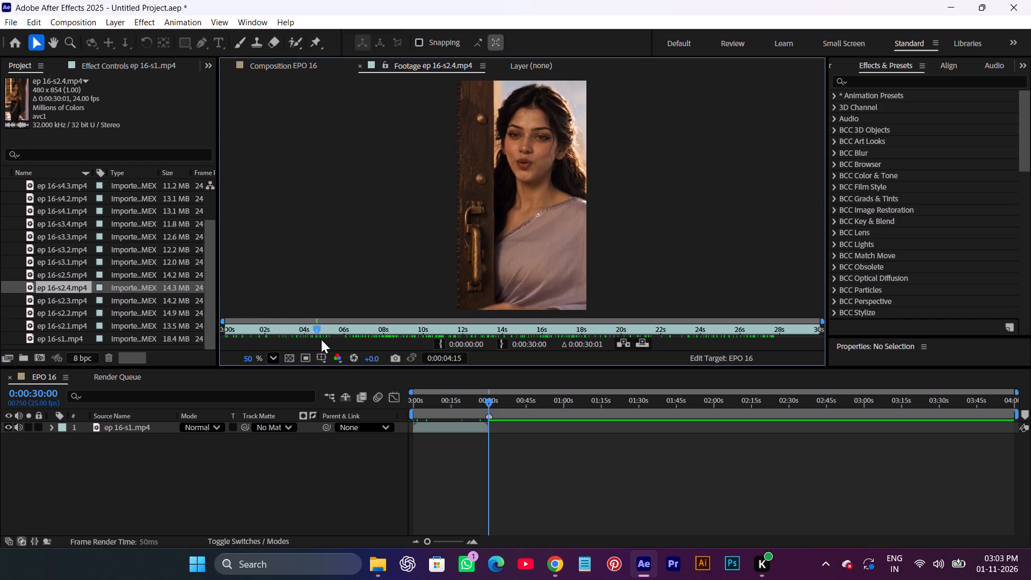
drag(321, 339, 397, 344)
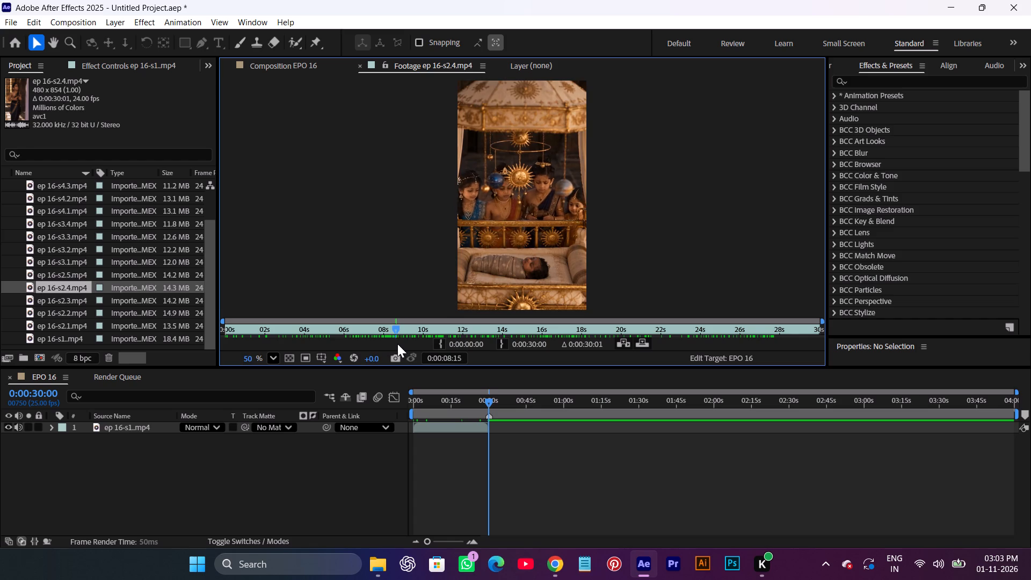
drag(397, 344, 403, 344)
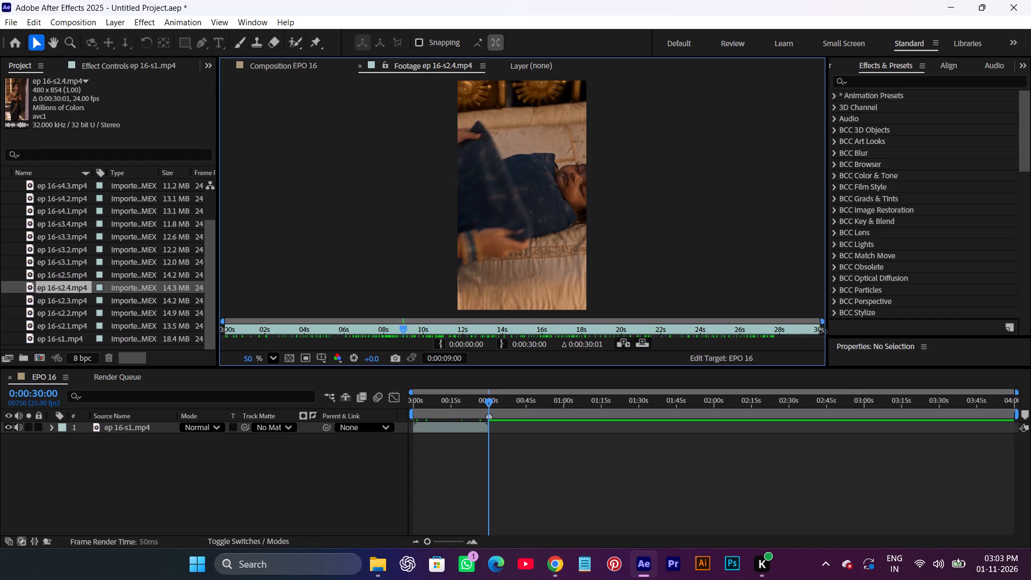
drag(823, 329, 408, 356)
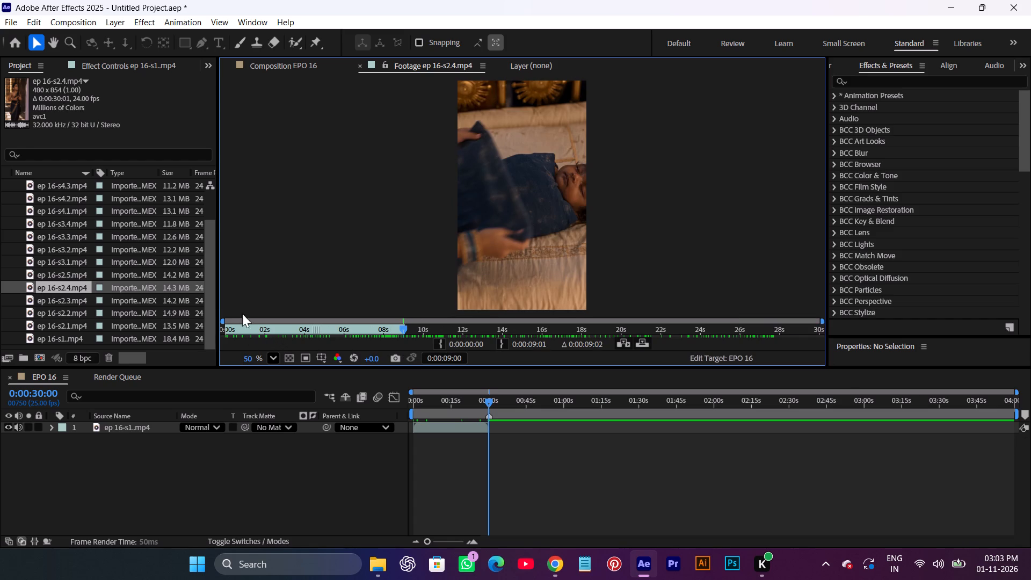
Add the trimmed ep 16-s2.4 clip to the EPO 16 composition, starting at 0:00:30:00, and fit it to the frame.
drag(78, 284, 518, 423)
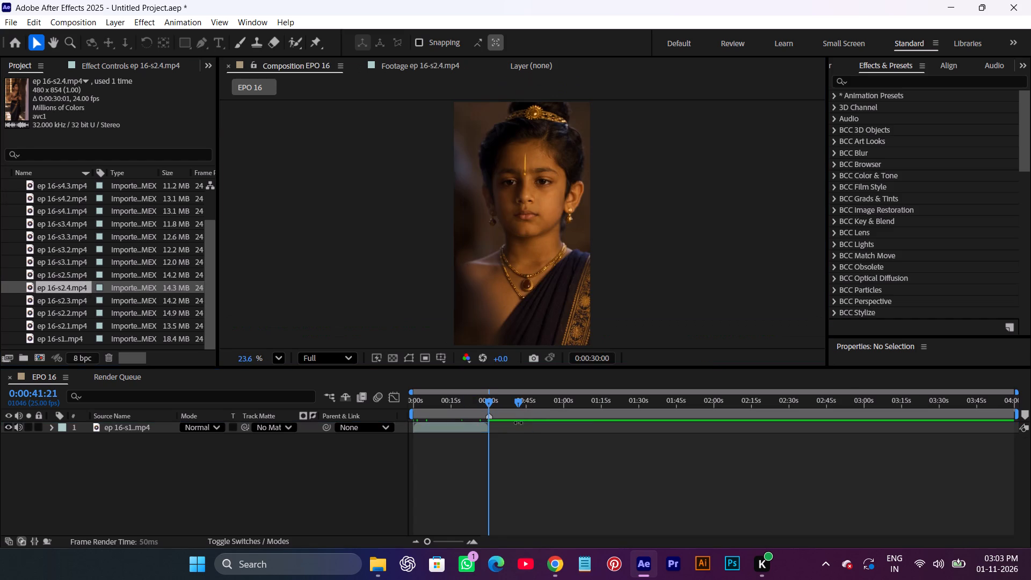
key(bracketleft)
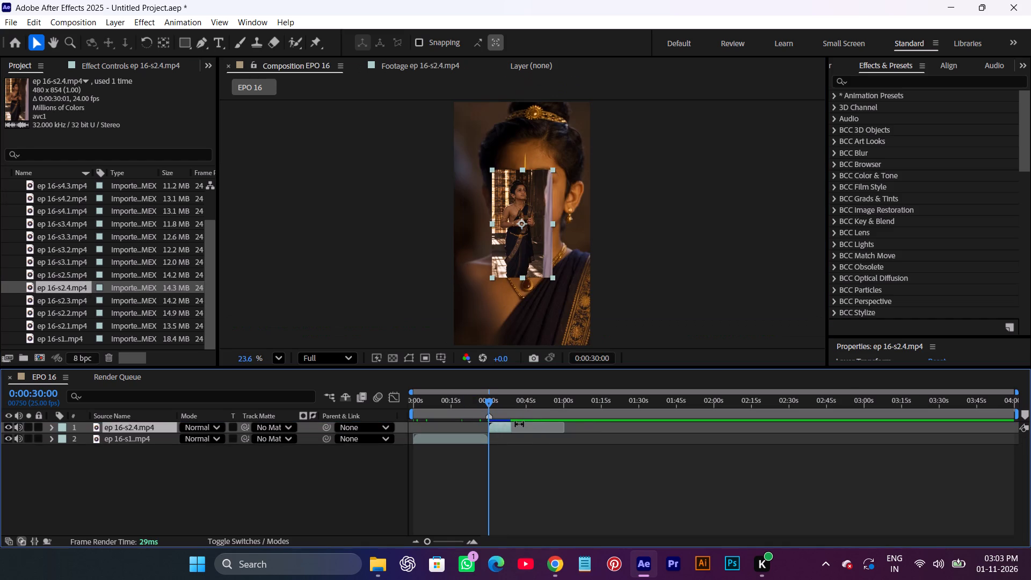
key(ctrl+alt+f)
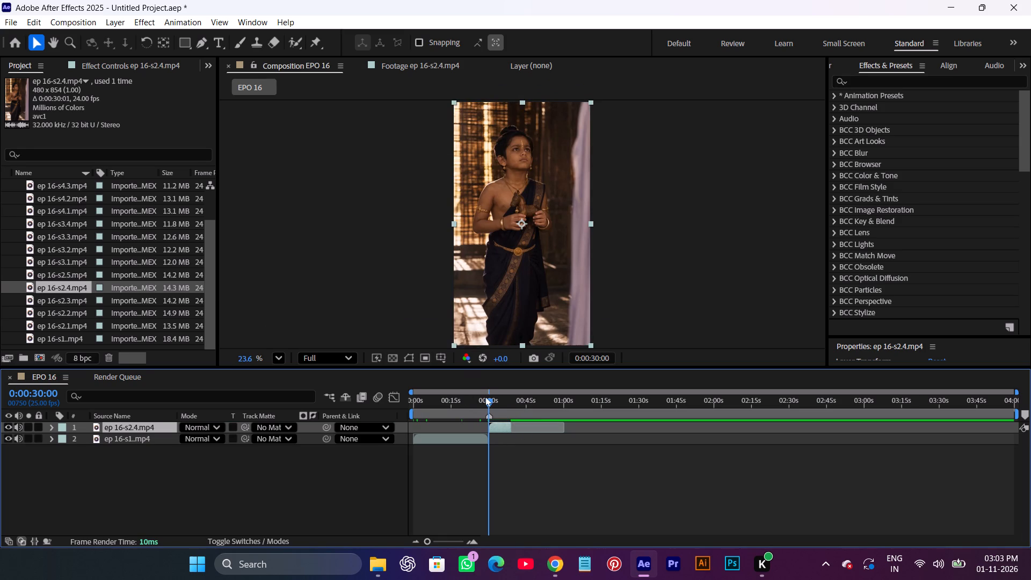
Add the trimmed ep 16-s2.3 clip to the EPO 16 composition, starting at 0:00:38:03, and fit it to the frame.
alt+scroll(502, 443, up, 1)
drag(476, 402, 498, 405)
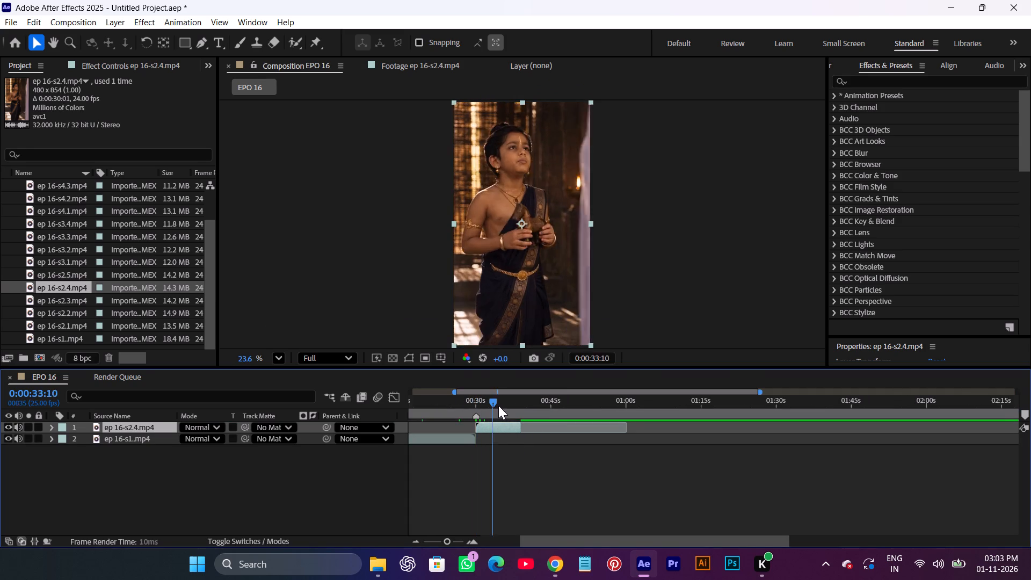
drag(498, 405, 520, 414)
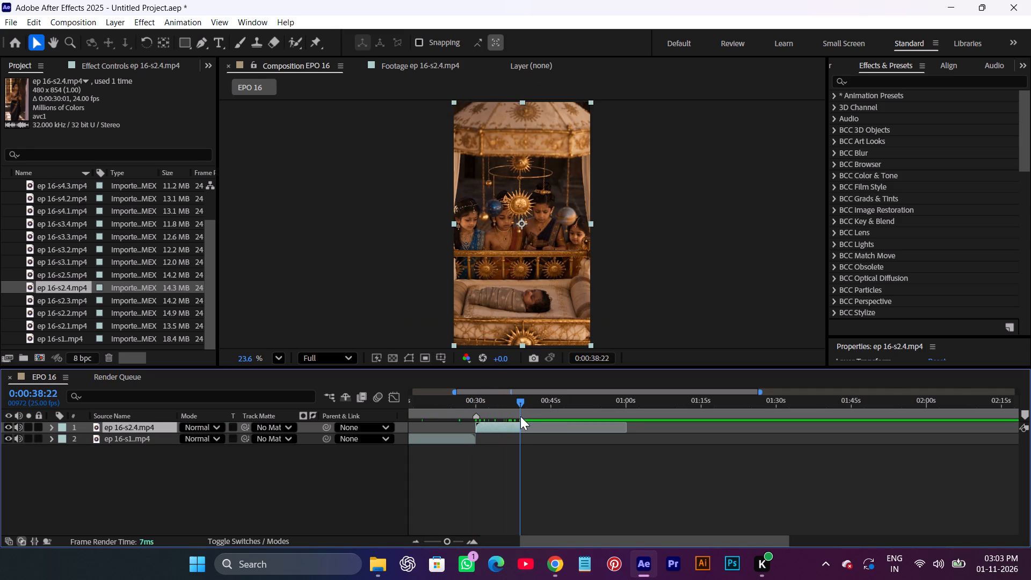
click(519, 425)
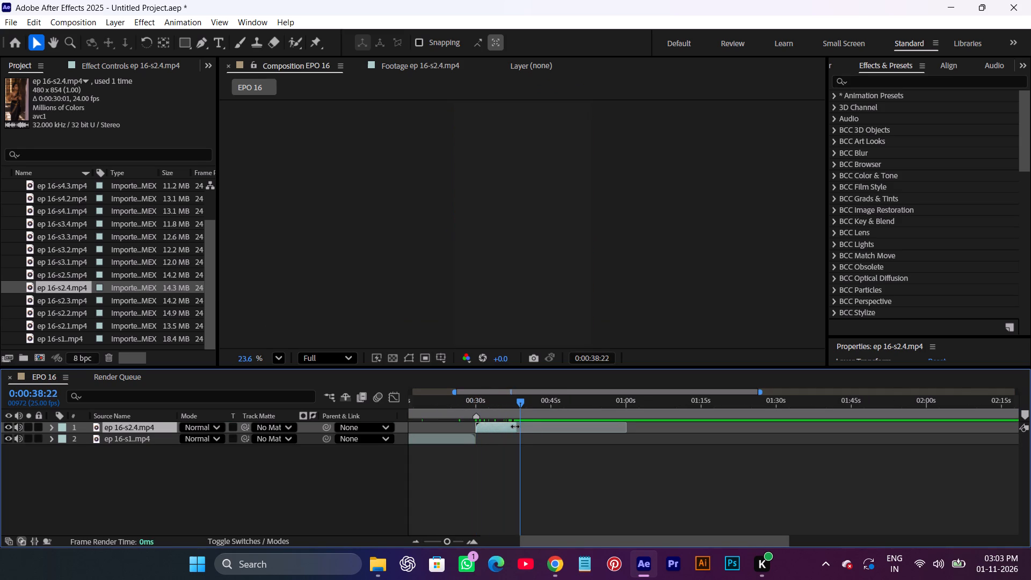
shift+click(514, 401)
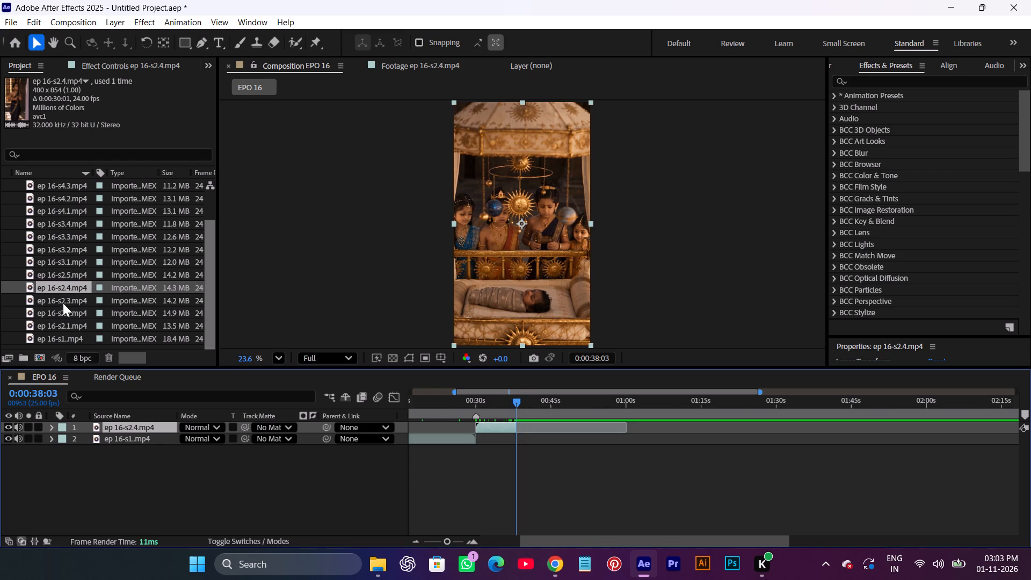
drag(68, 298, 615, 423)
key(bracketleft)
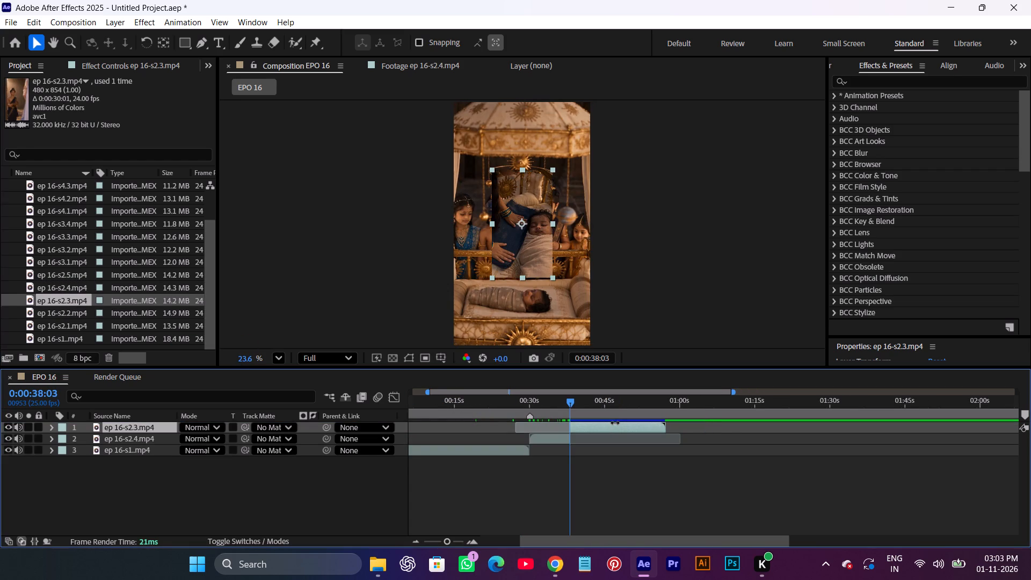
key(ctrl+alt+f)
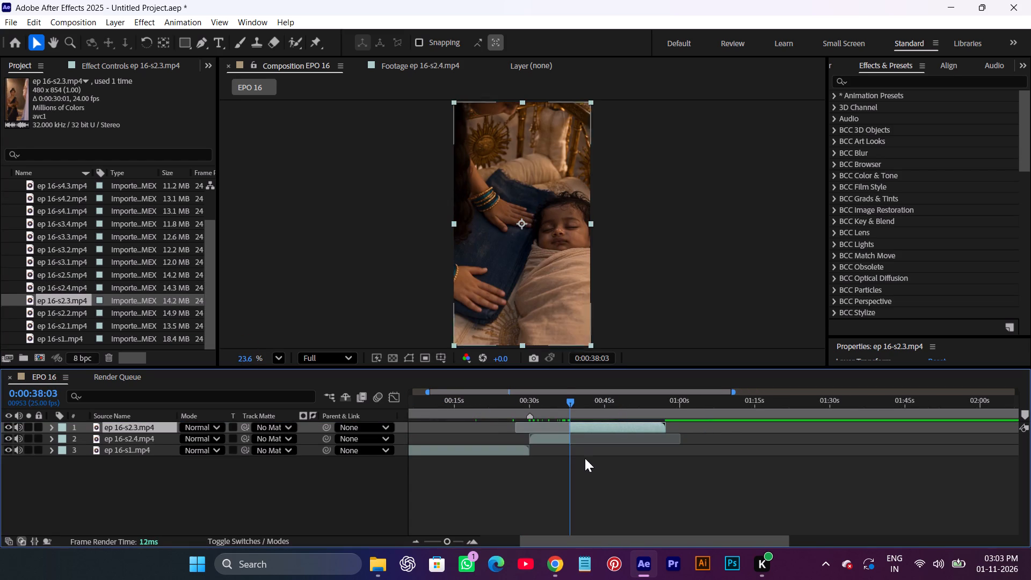
Play the EPO 16 composition from 0:00:34:18 across the cut between ep 16-s2.4 and ep 16-s2.3.
click(586, 461)
drag(567, 401, 550, 408)
click(579, 468)
key(space)
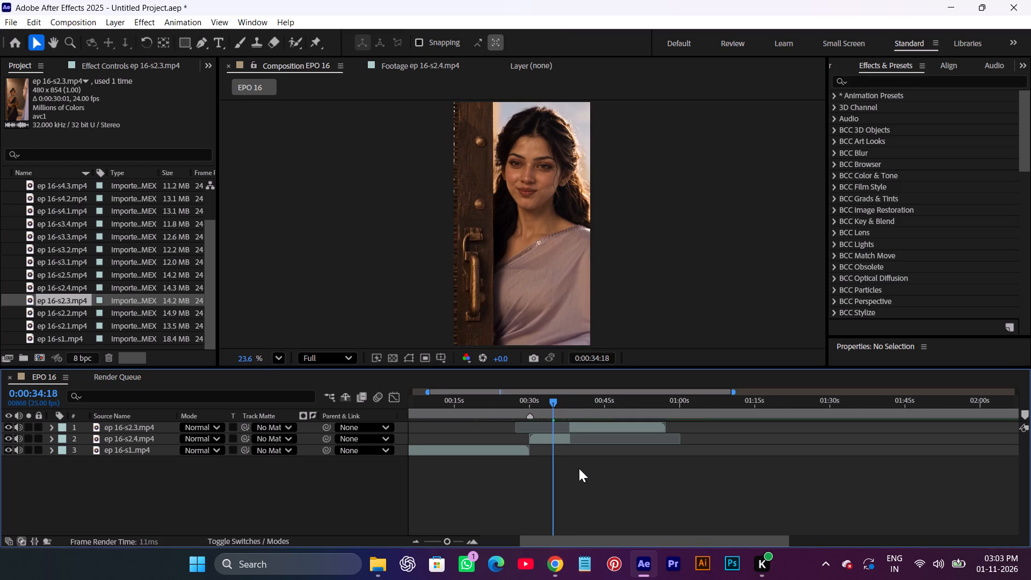
click(557, 441)
key(space)
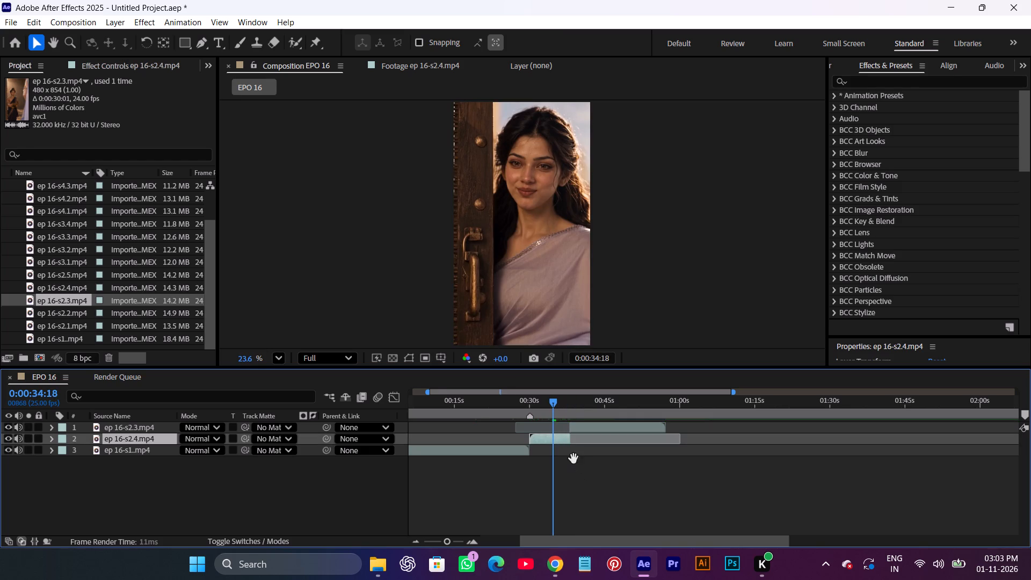
click(572, 466)
key(space)
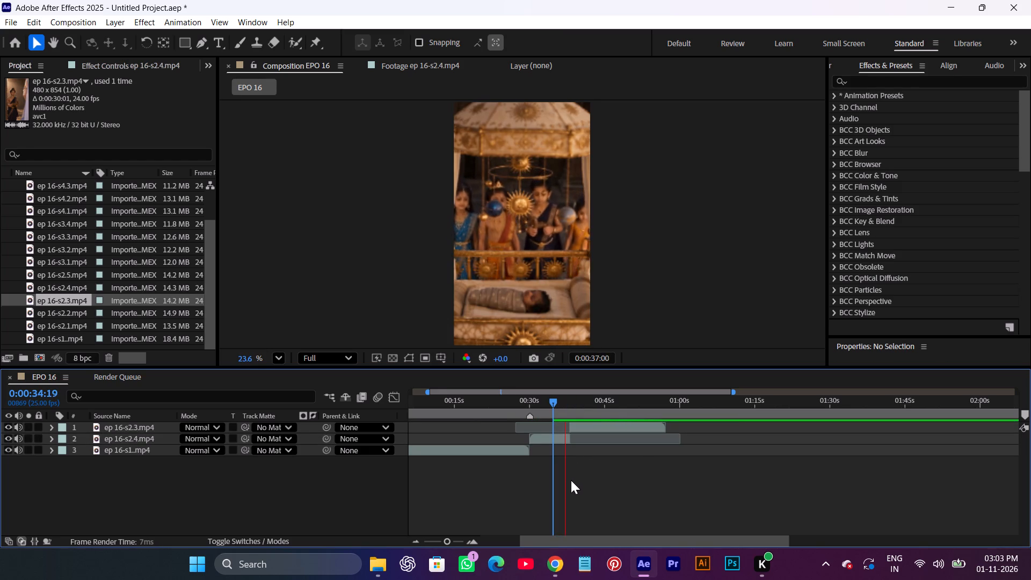
key(space)
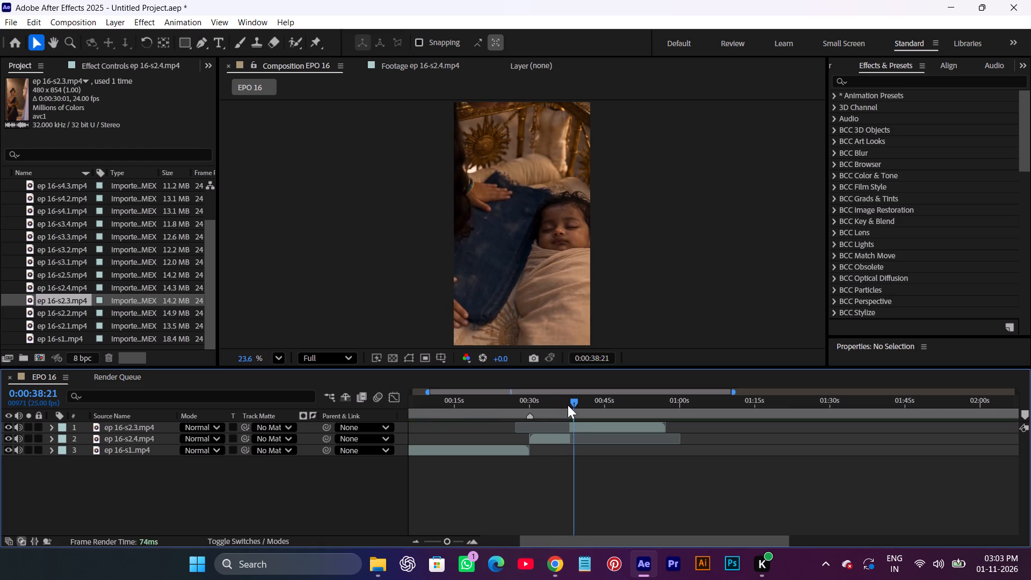
Find the end of the doorway shot and trim the end of the ep 16-s2.4 layer to about 0:00:36:02.
drag(568, 404, 558, 413)
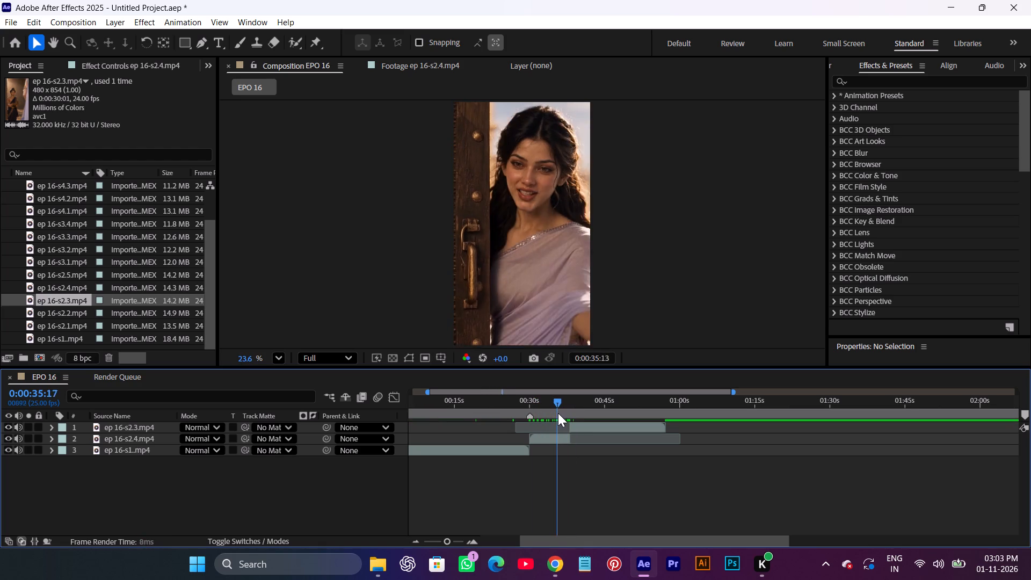
drag(558, 413, 560, 417)
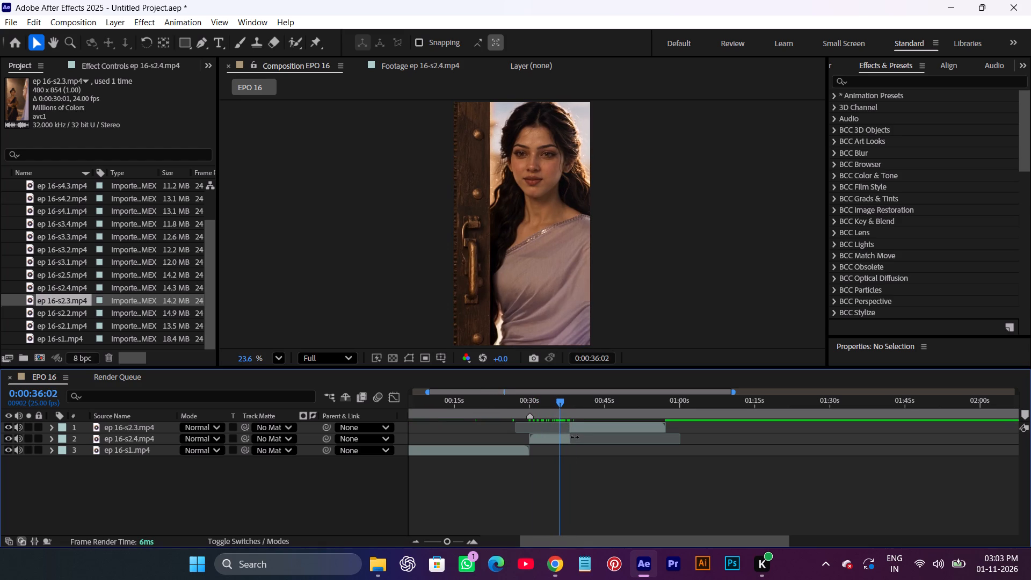
drag(570, 440, 559, 440)
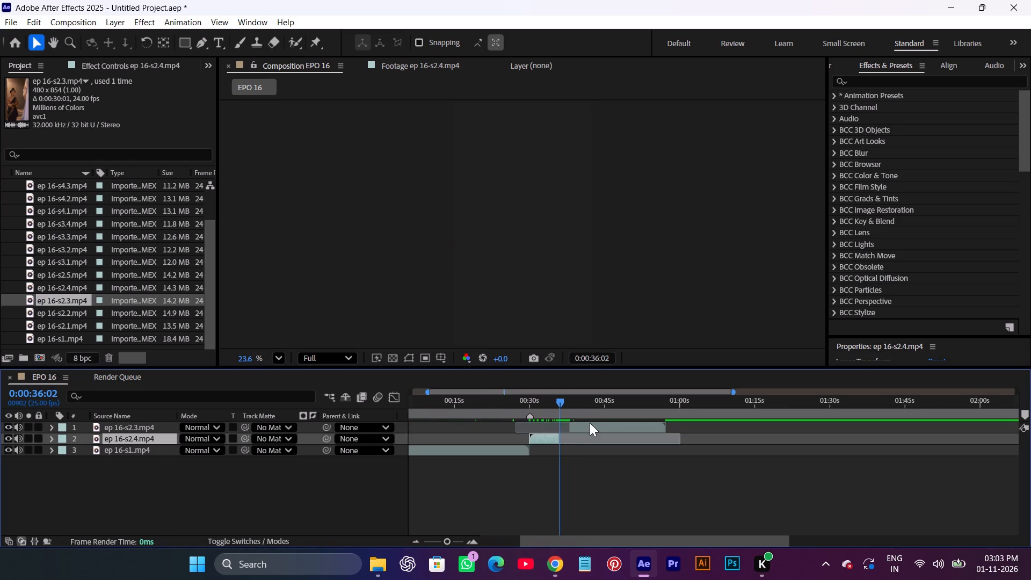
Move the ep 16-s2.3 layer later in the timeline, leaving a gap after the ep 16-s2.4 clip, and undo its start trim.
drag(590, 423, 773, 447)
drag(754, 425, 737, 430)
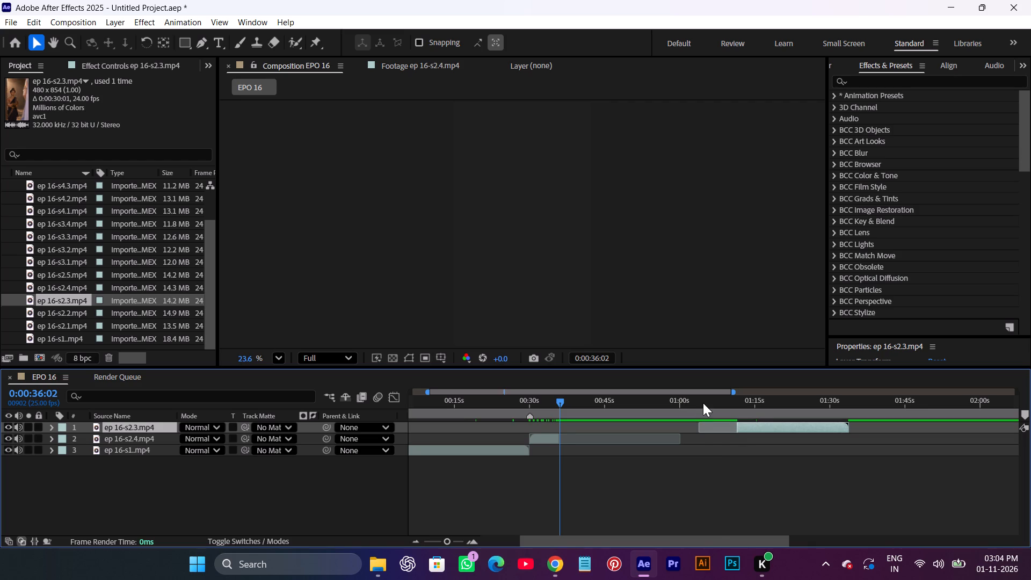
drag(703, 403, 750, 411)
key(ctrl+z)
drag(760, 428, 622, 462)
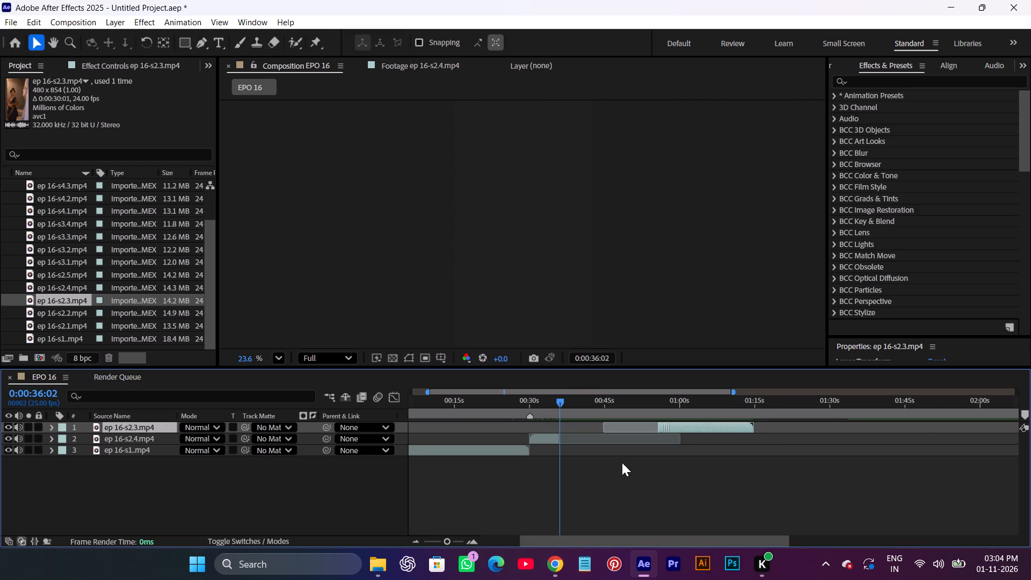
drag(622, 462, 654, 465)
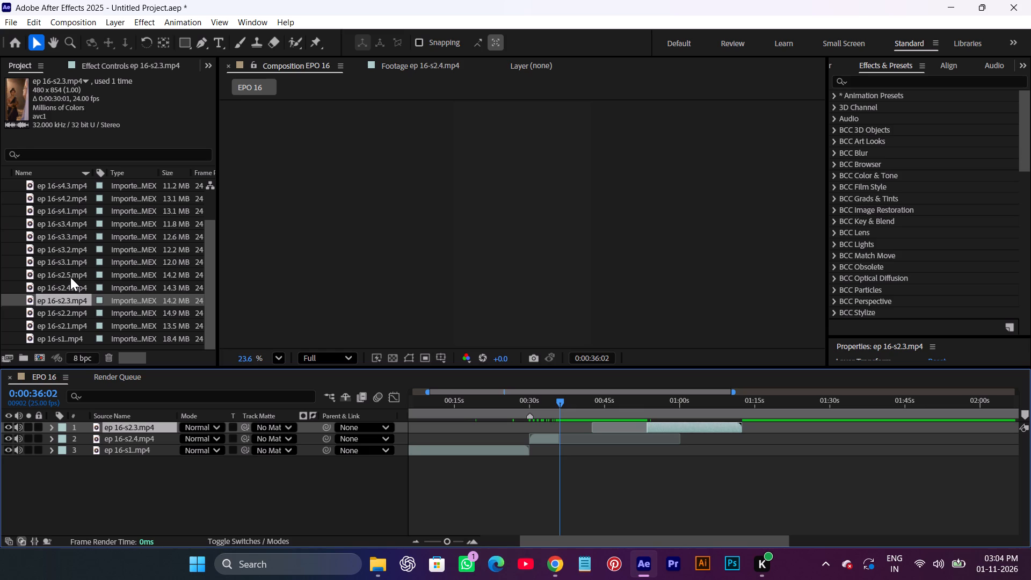
Open the ep 16-s2.5 footage and scrub from its opening through the cradle shots to about 0:00:14:15.
double_click(71, 277)
drag(252, 333, 222, 339)
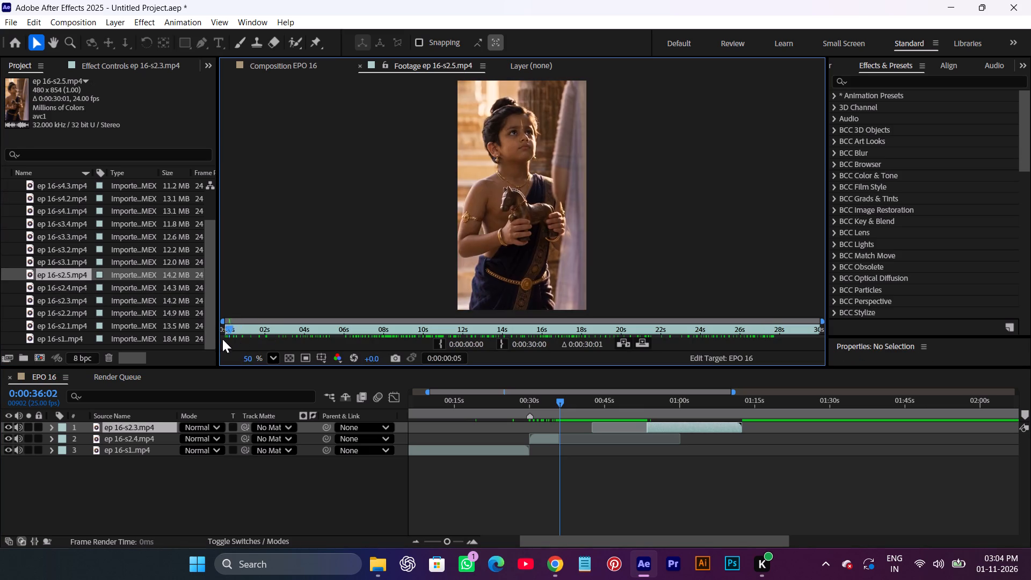
drag(222, 339, 376, 350)
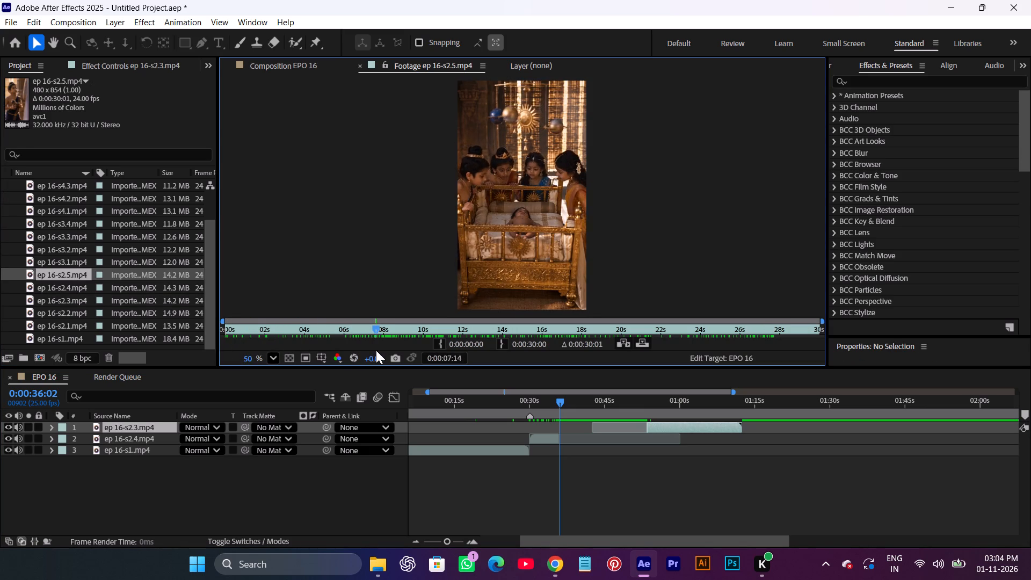
drag(376, 350, 416, 352)
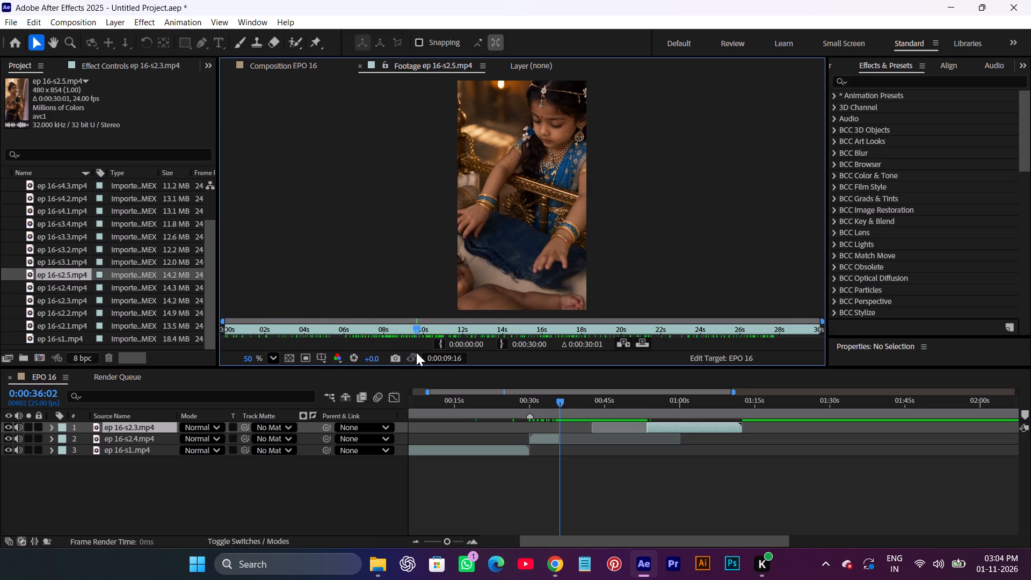
drag(416, 352, 514, 346)
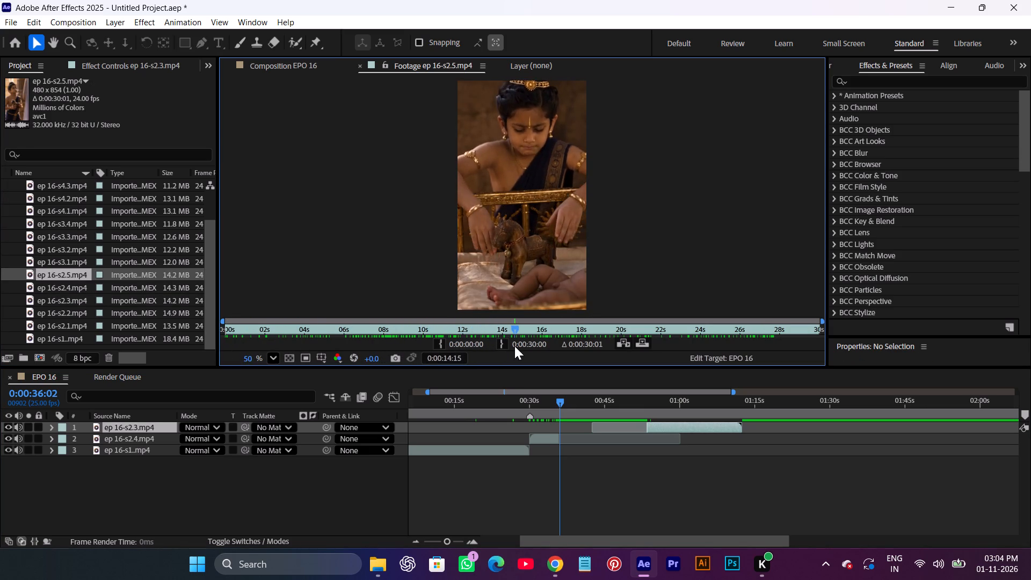
drag(514, 346, 515, 346)
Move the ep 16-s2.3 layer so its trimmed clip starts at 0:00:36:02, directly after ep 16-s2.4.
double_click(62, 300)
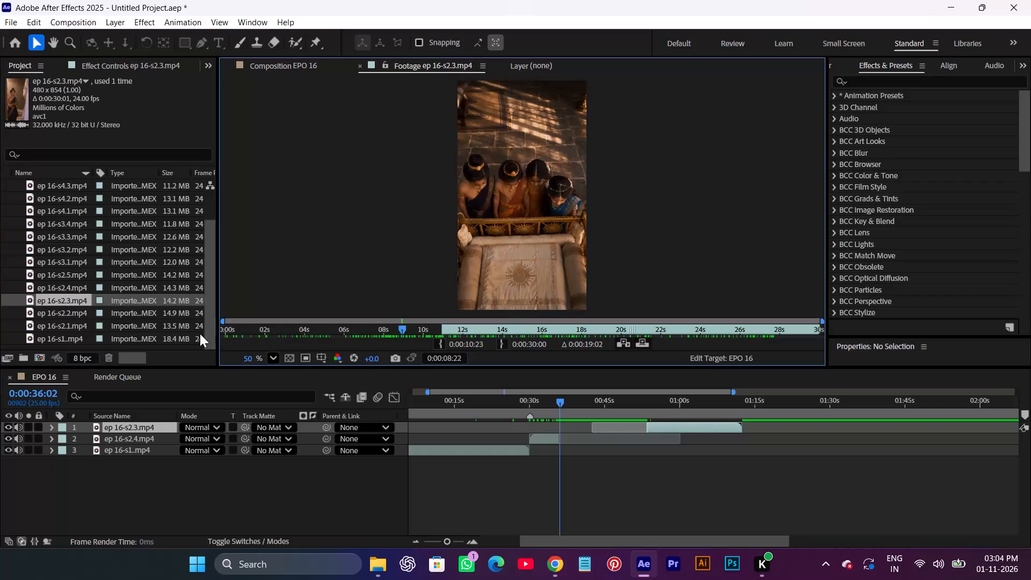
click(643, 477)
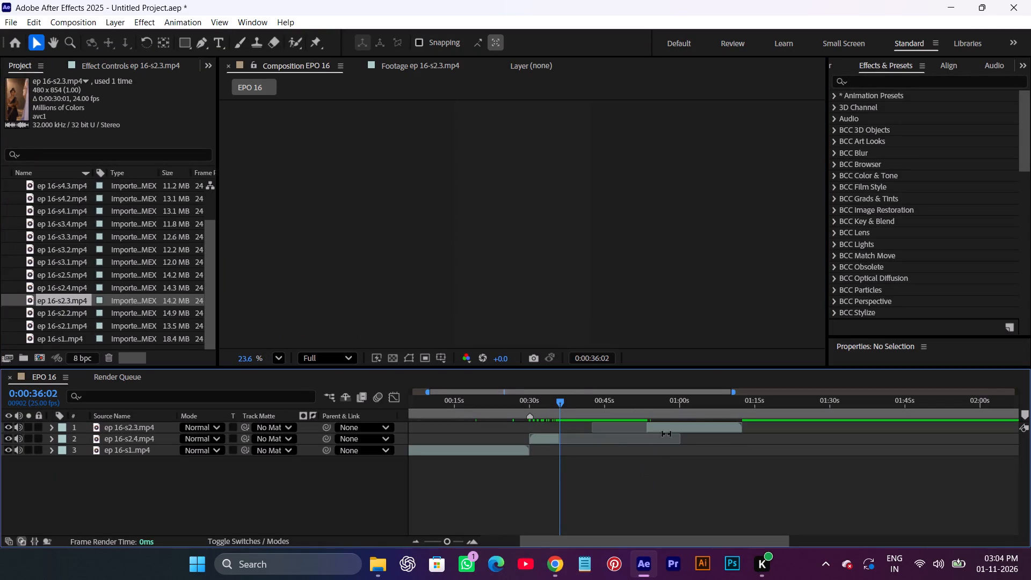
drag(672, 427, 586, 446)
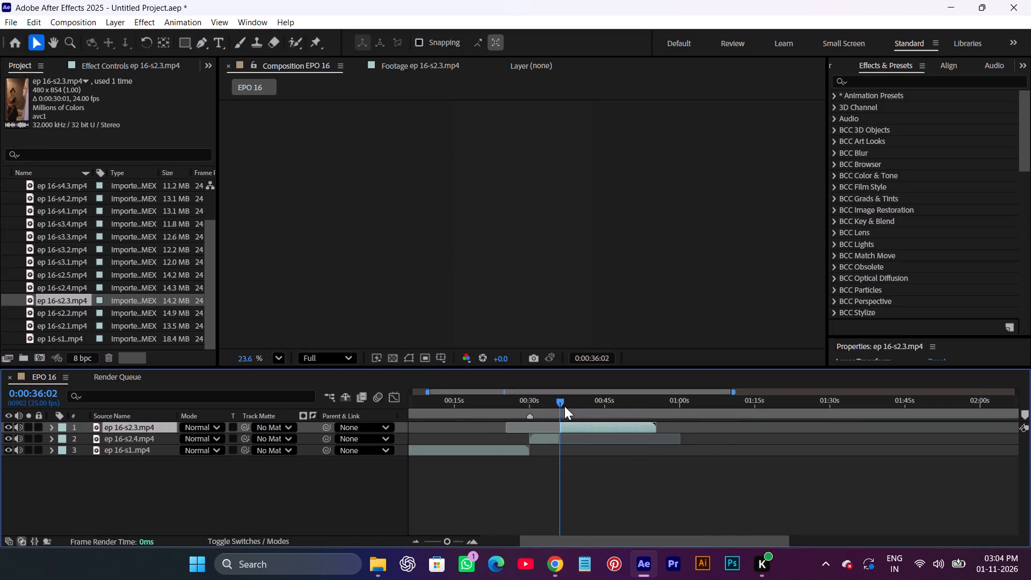
Play the composition from 0:00:32:15 and scrub around the cut into ep 16-s2.3 to check the transition.
drag(560, 401, 546, 416)
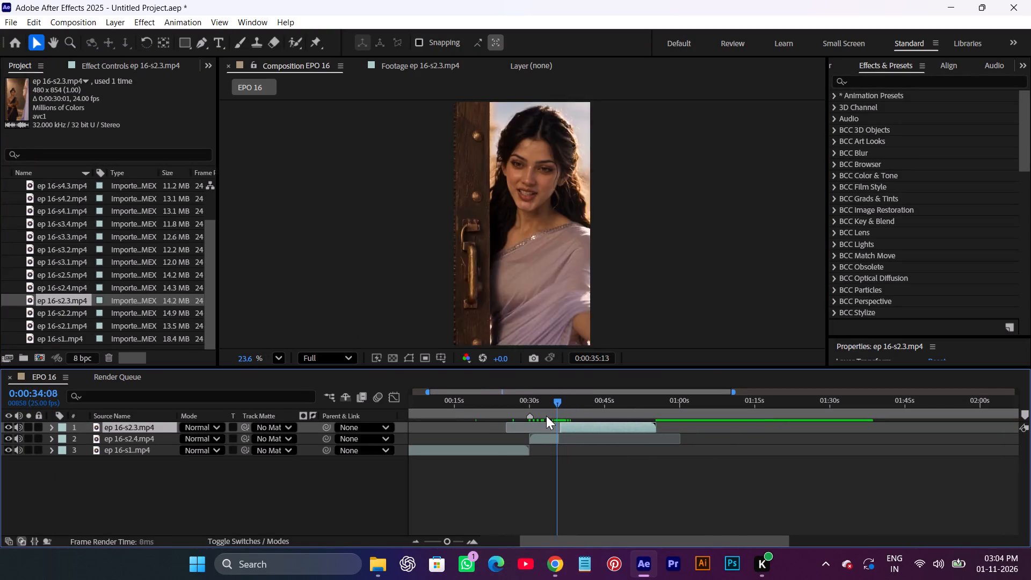
drag(546, 416, 542, 418)
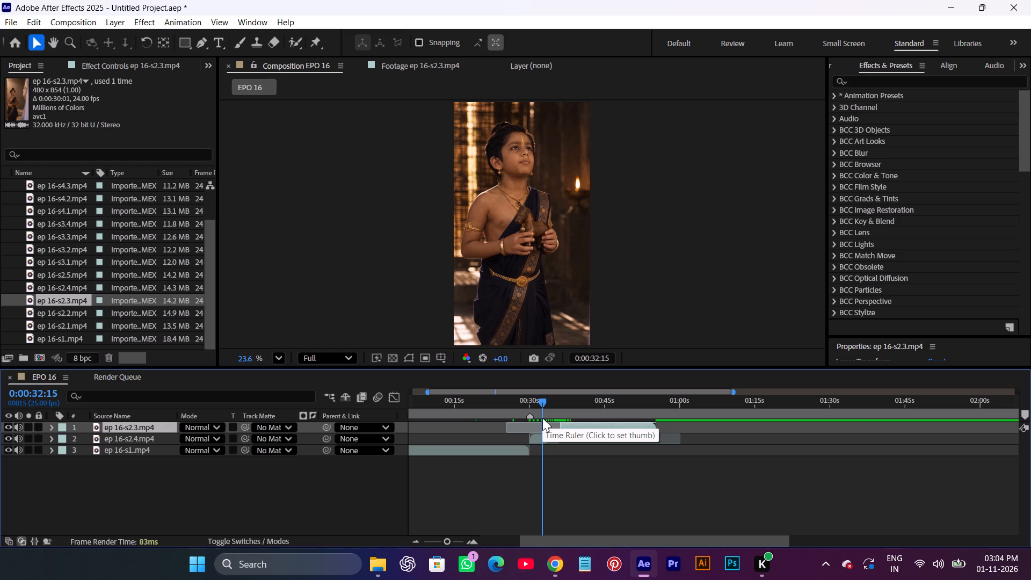
key(space)
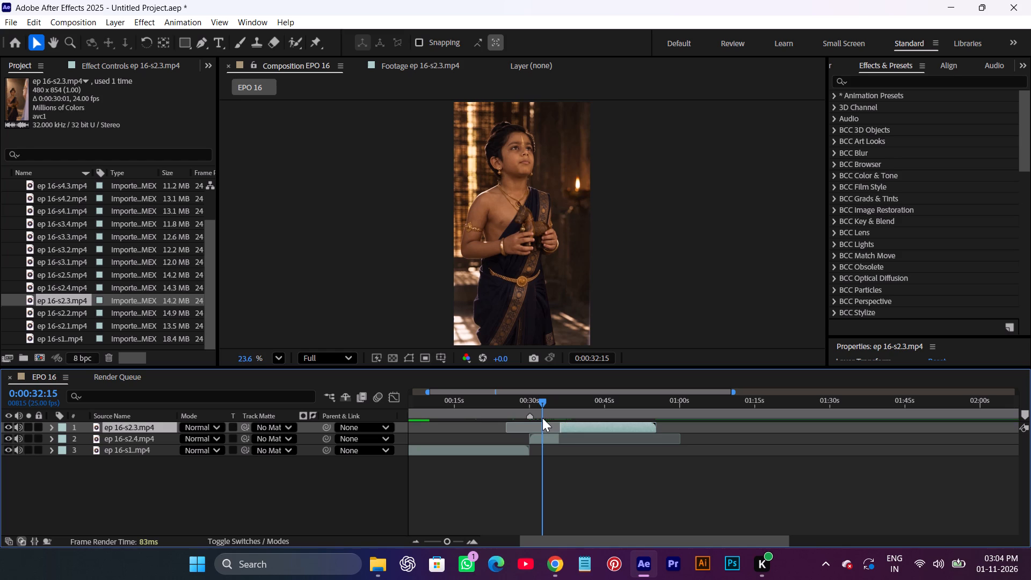
click(580, 483)
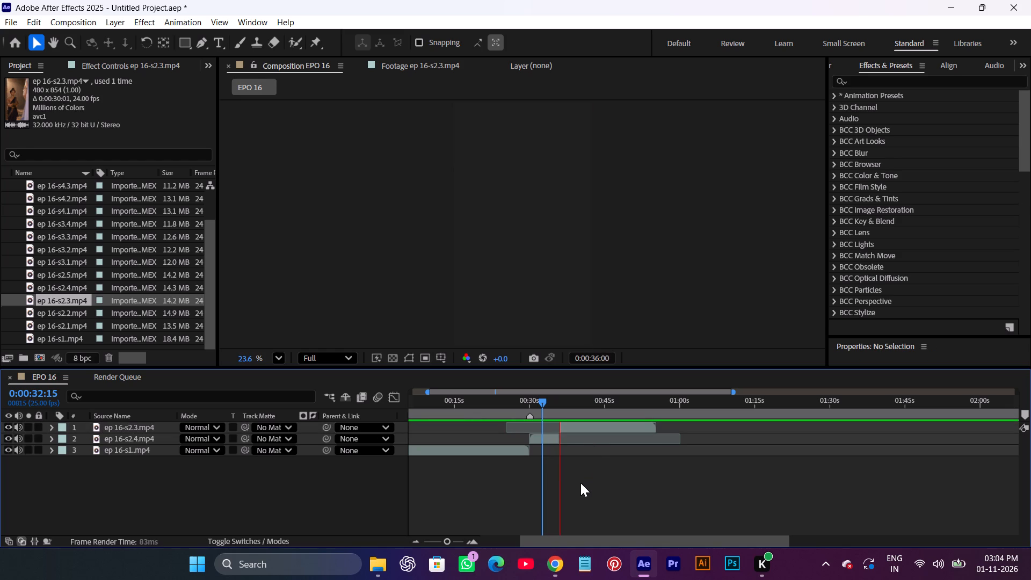
key(space)
click(572, 425)
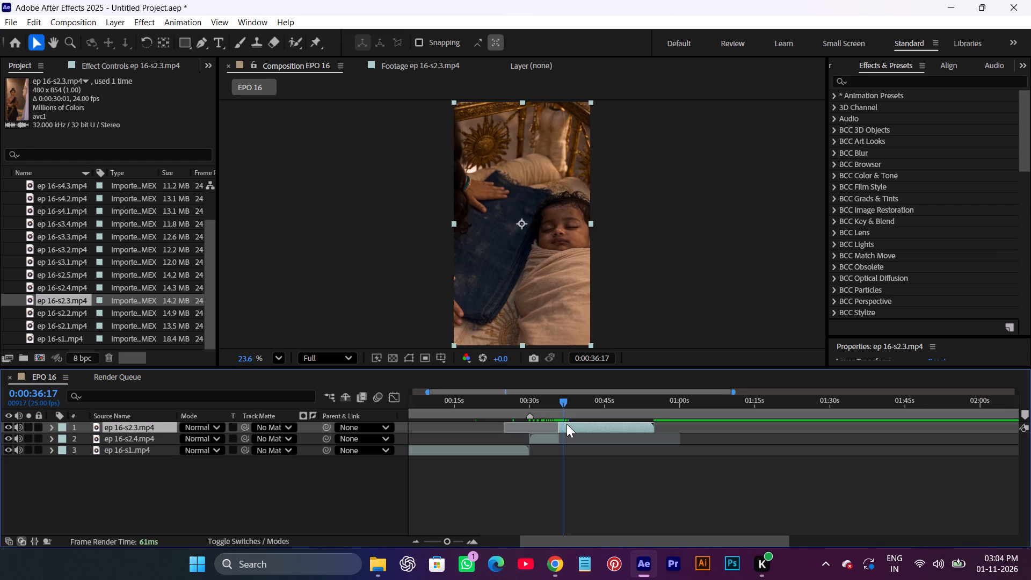
drag(563, 401, 562, 404)
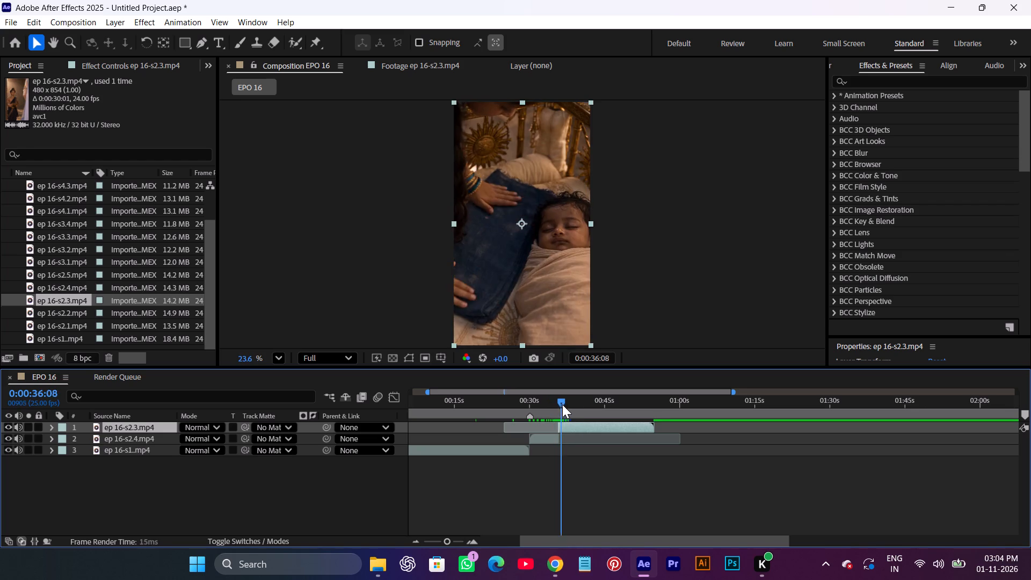
drag(562, 404, 567, 407)
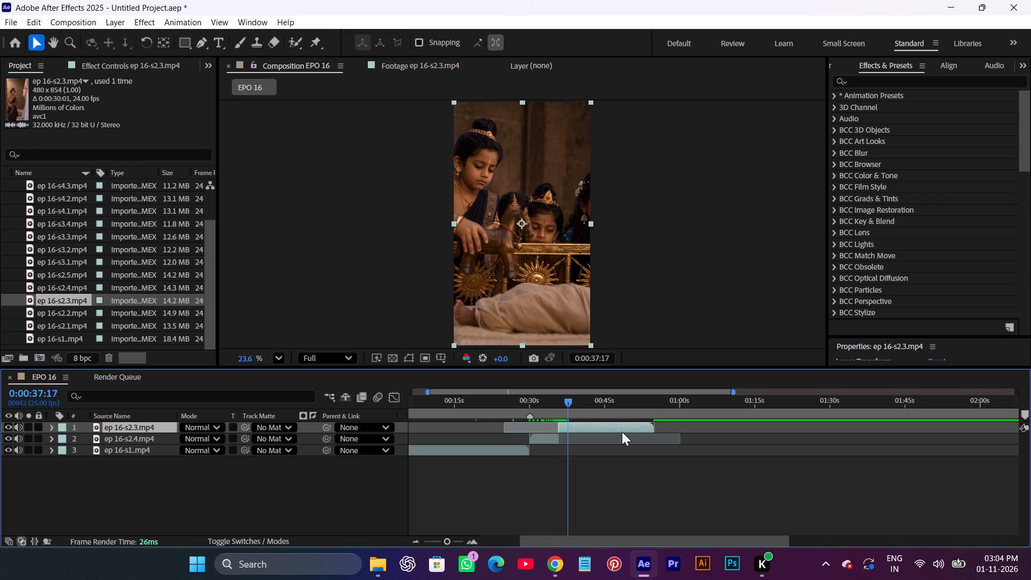
Move the ep 16-s2.3 layer later so its trimmed clip starts at about 0:00:41:00, leaving a gap after ep 16-s2.4.
drag(622, 432, 648, 430)
Scrub the ep 16-s2.2, ep 16-s2.1 and ep 16-s2.5 footage around the cradle shots to compare the takes.
double_click(88, 313)
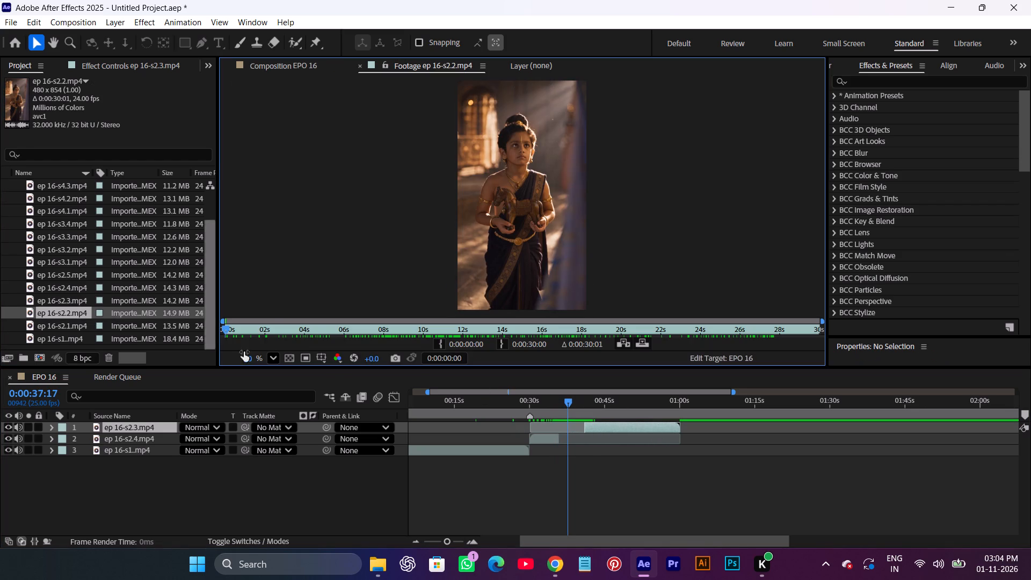
drag(283, 327, 388, 334)
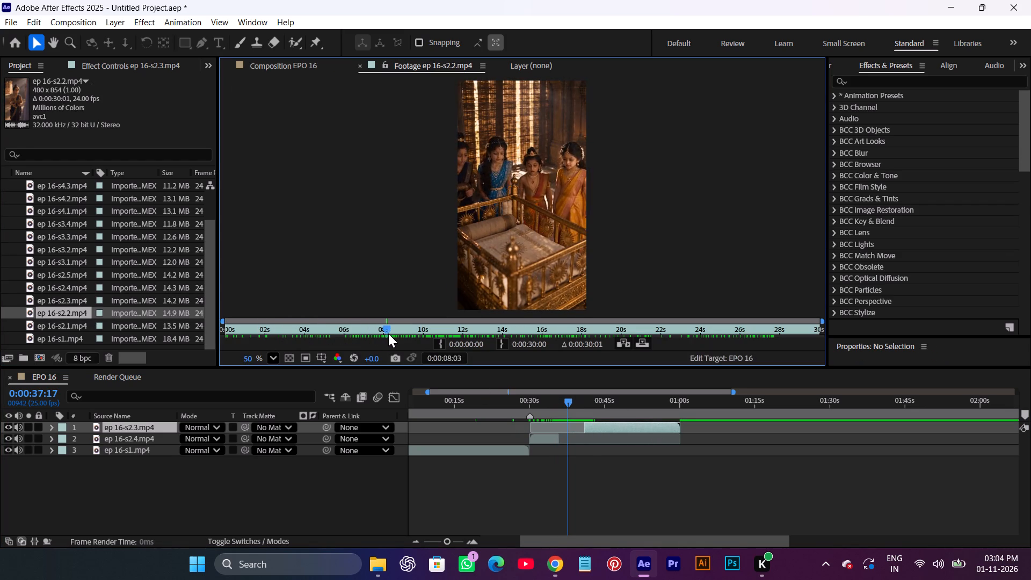
drag(388, 334, 402, 332)
double_click(63, 326)
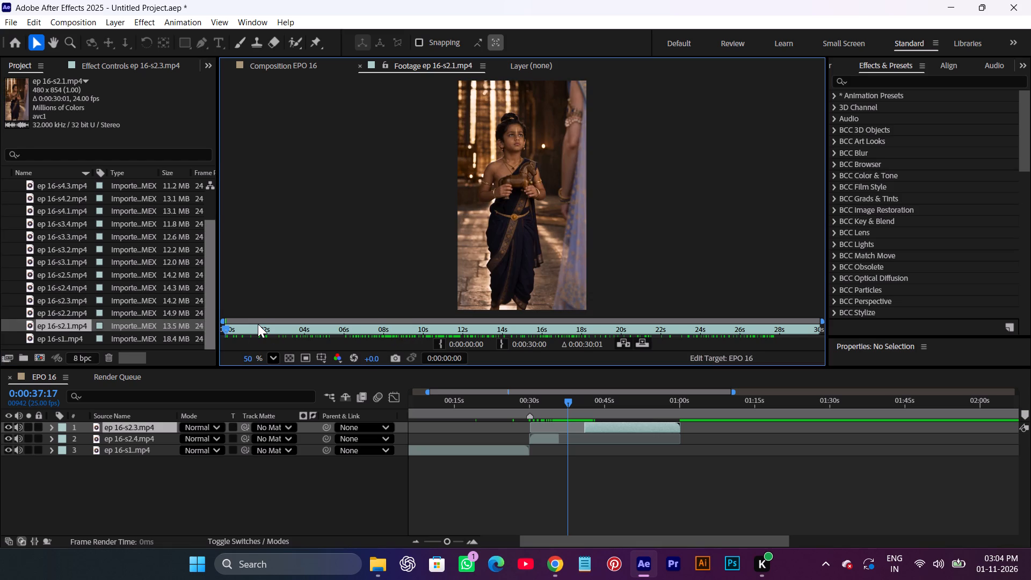
drag(260, 328, 323, 331)
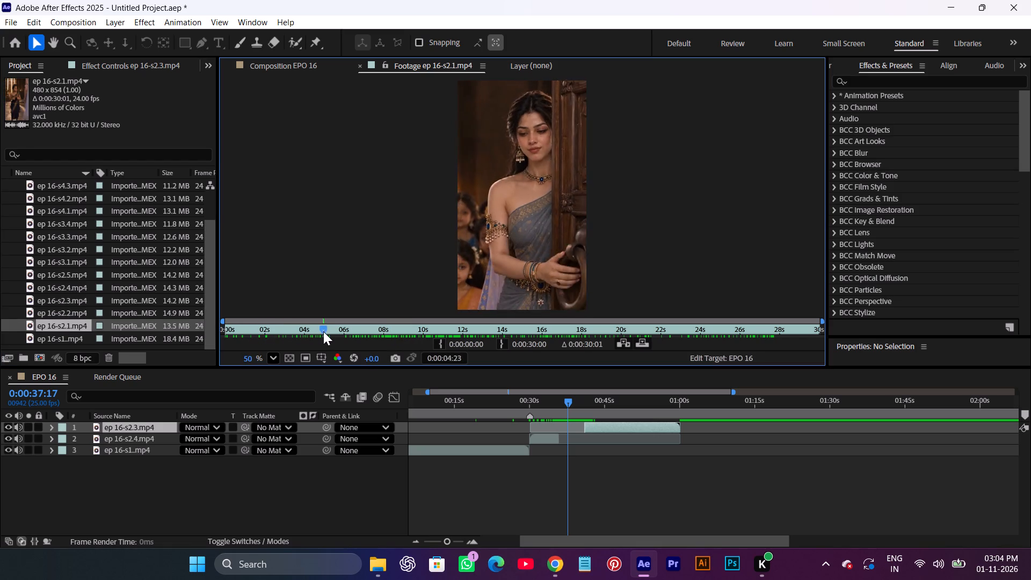
drag(323, 331, 376, 336)
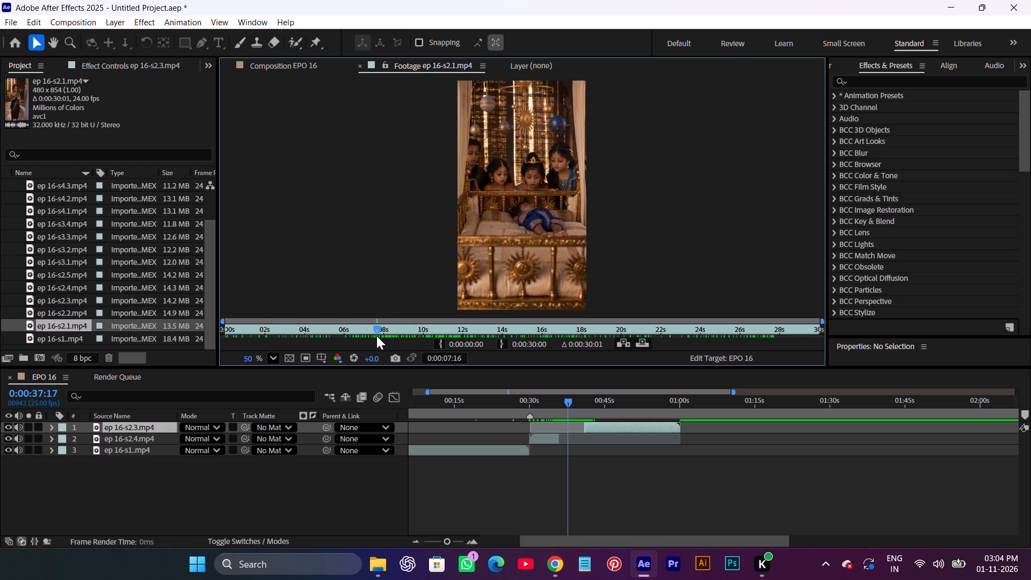
drag(376, 336, 395, 337)
double_click(67, 273)
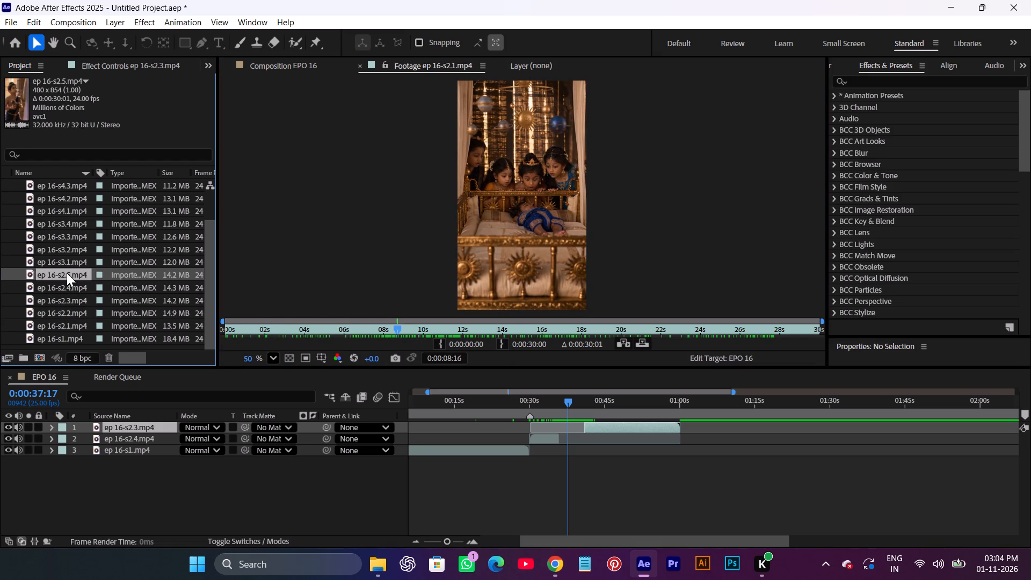
drag(282, 327, 407, 336)
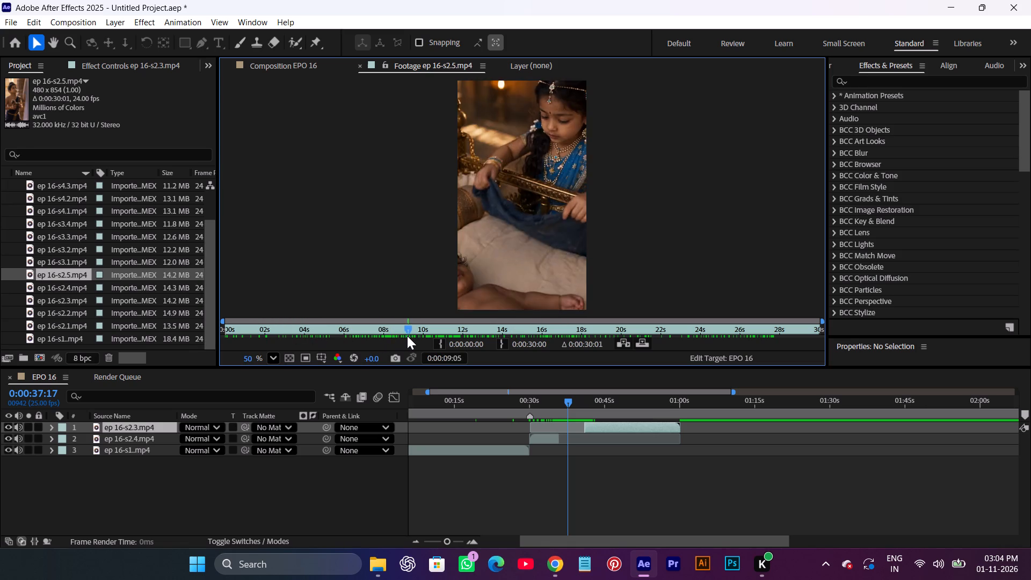
drag(407, 336, 363, 342)
Scrub the ep 16-s2.4 footage to about 0:00:08:00 and ep 16-s2.3 between about 0:00:07:00 and 0:00:12:19 to compare the cradle shots.
double_click(78, 281)
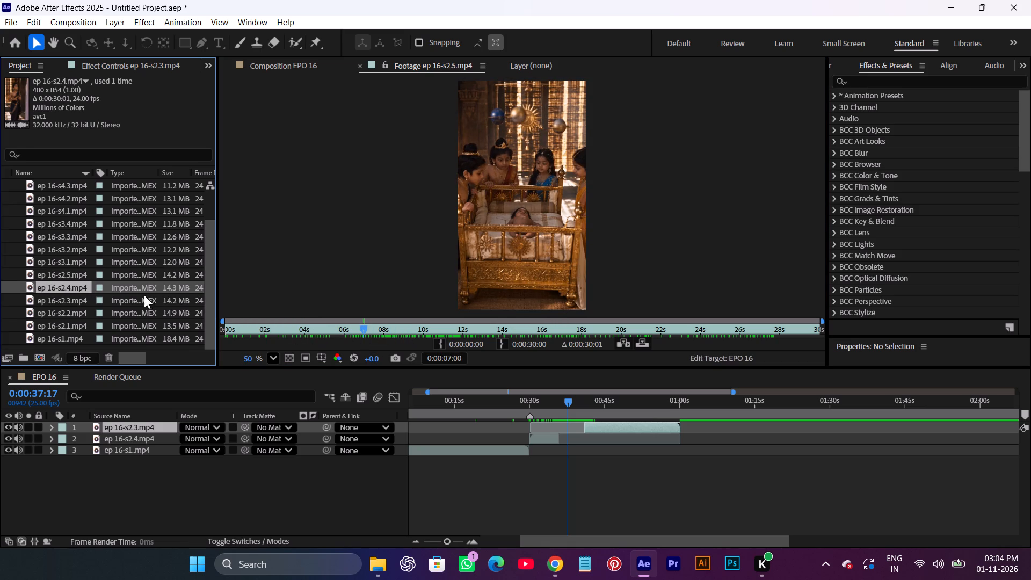
double_click(64, 282)
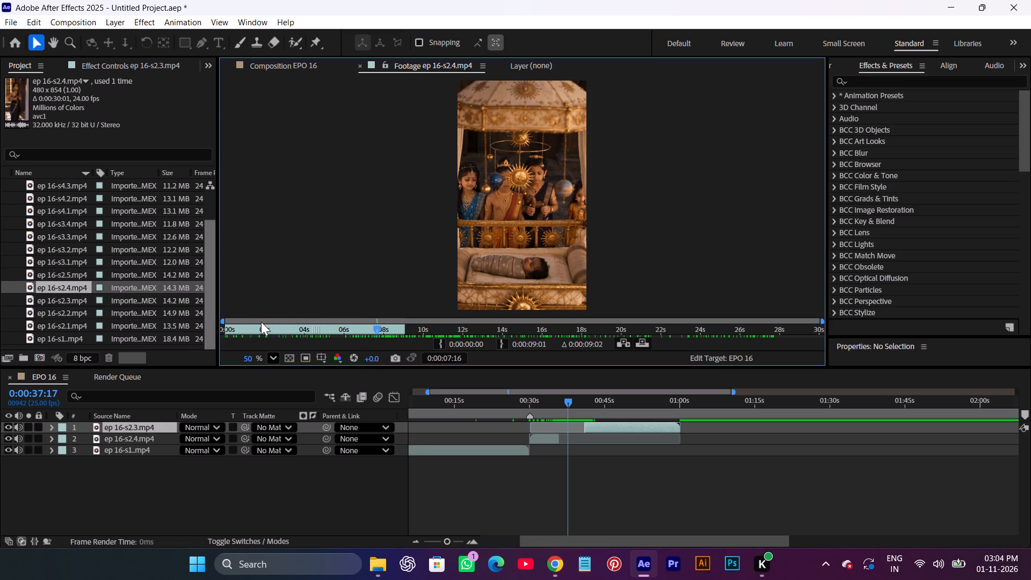
drag(257, 325, 372, 337)
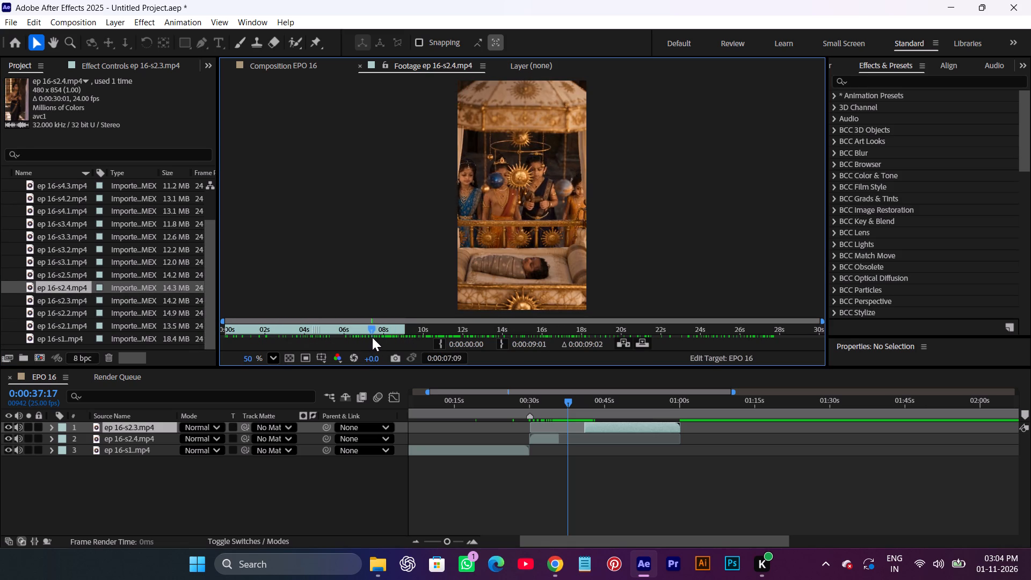
drag(372, 337, 384, 339)
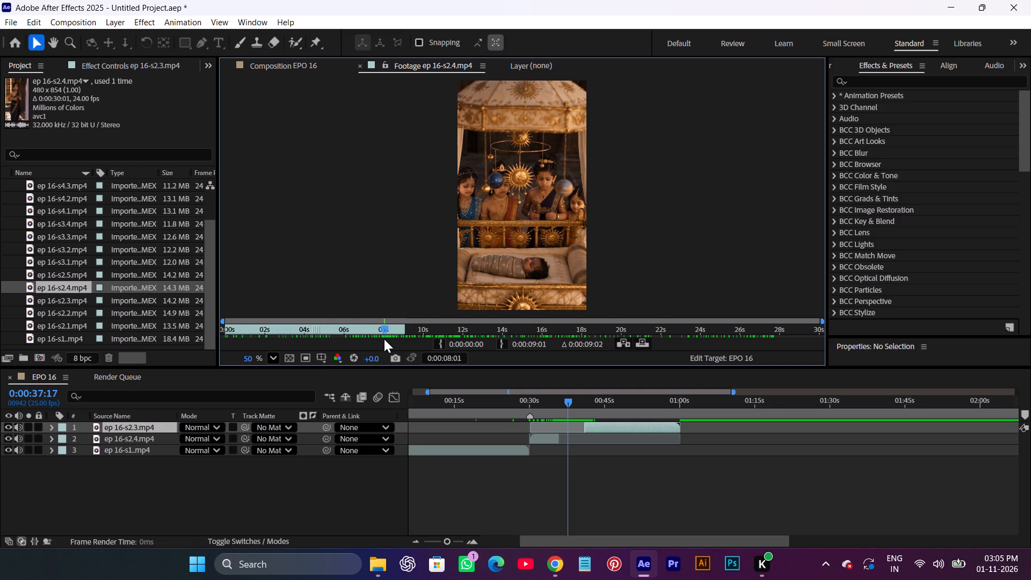
drag(384, 339, 383, 339)
double_click(71, 301)
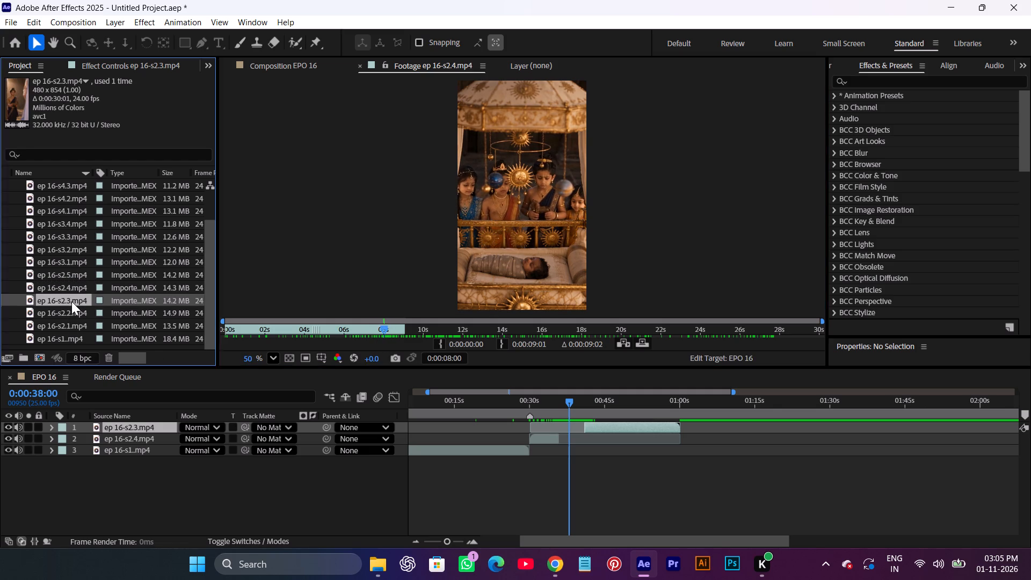
drag(440, 332, 264, 348)
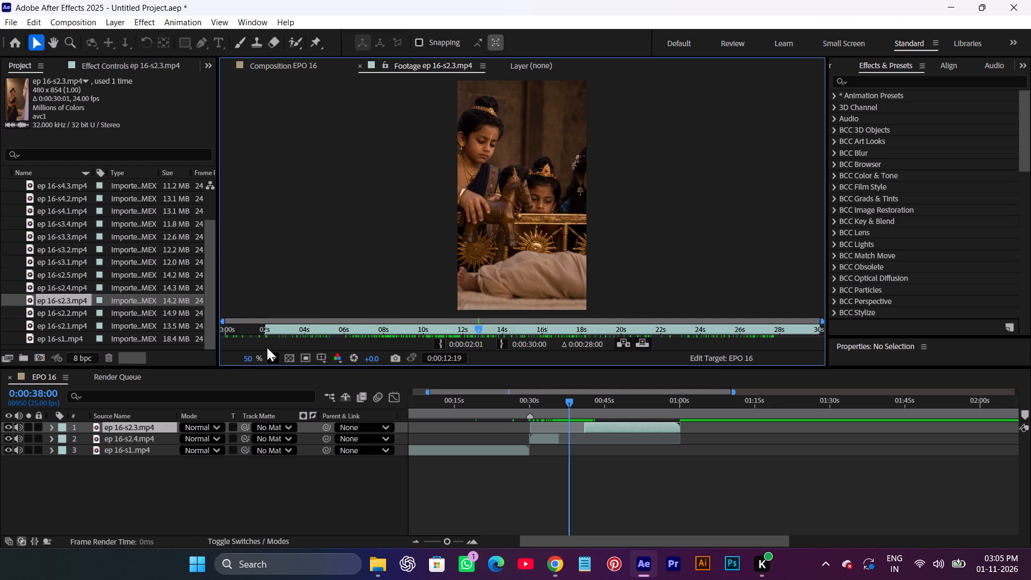
drag(475, 328, 363, 339)
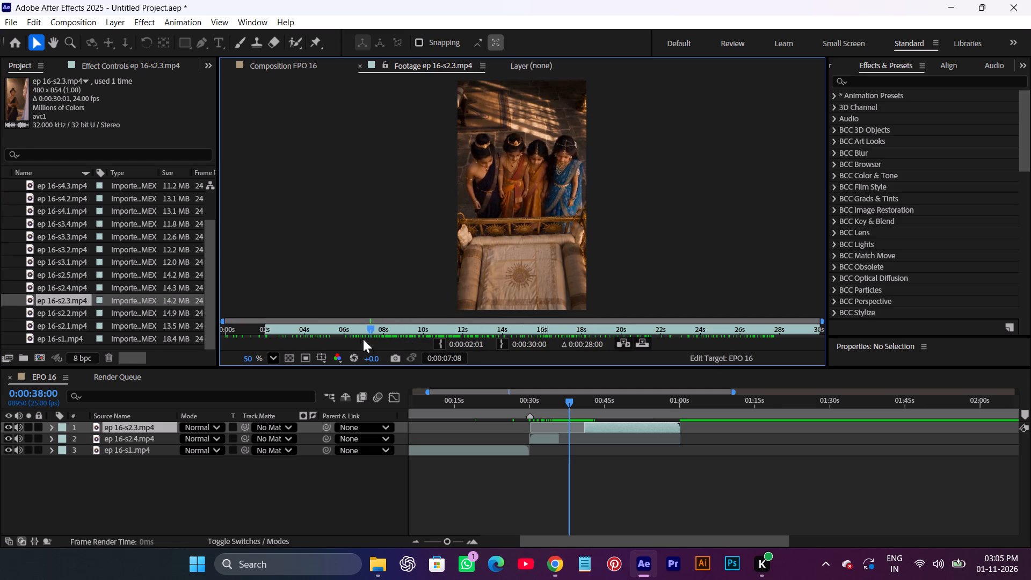
drag(363, 339, 468, 343)
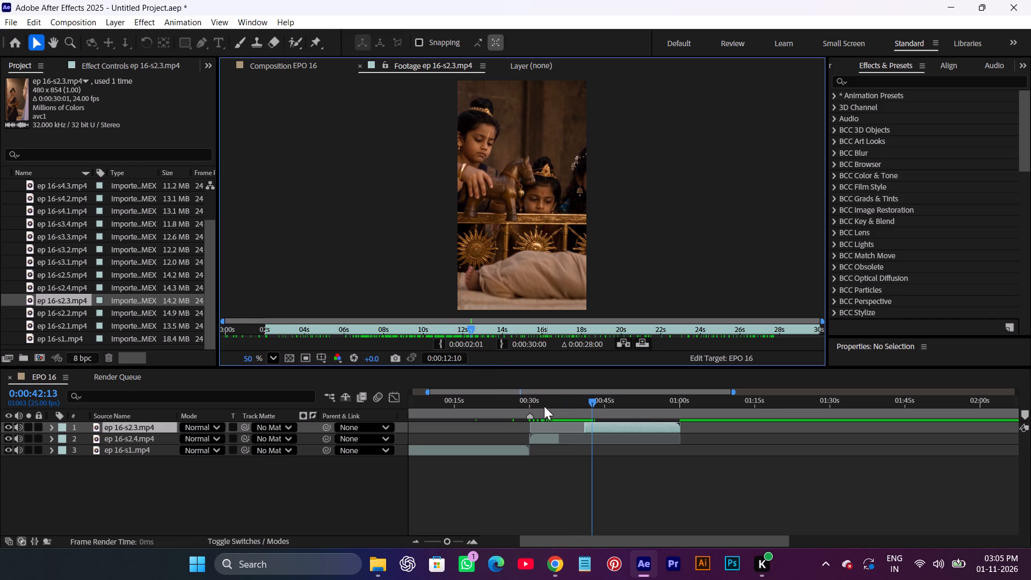
Extend the ep 16-s2.4 layer past its current end and trim its out point to 0:00:38:02.
drag(560, 441, 584, 440)
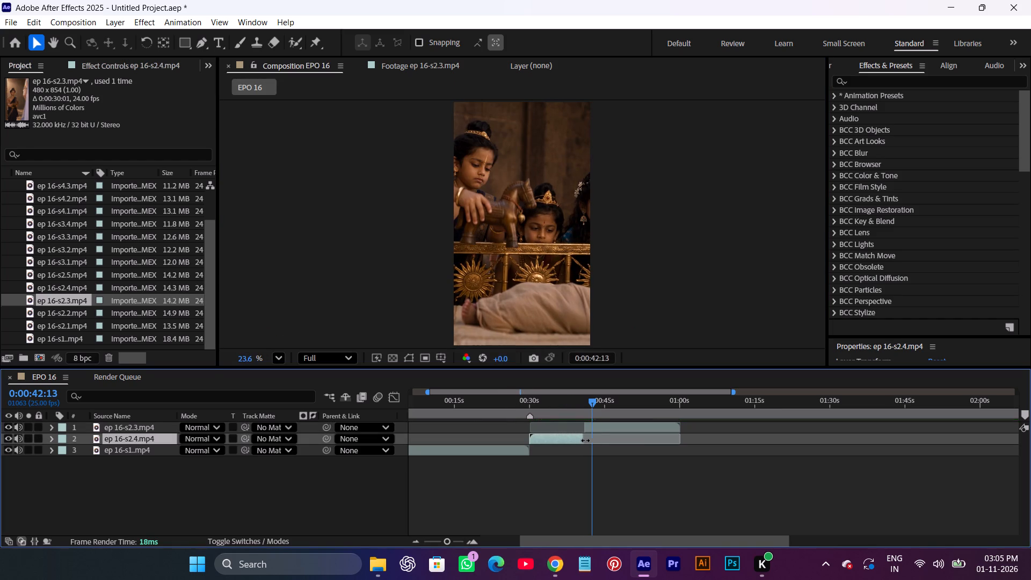
drag(587, 400, 574, 403)
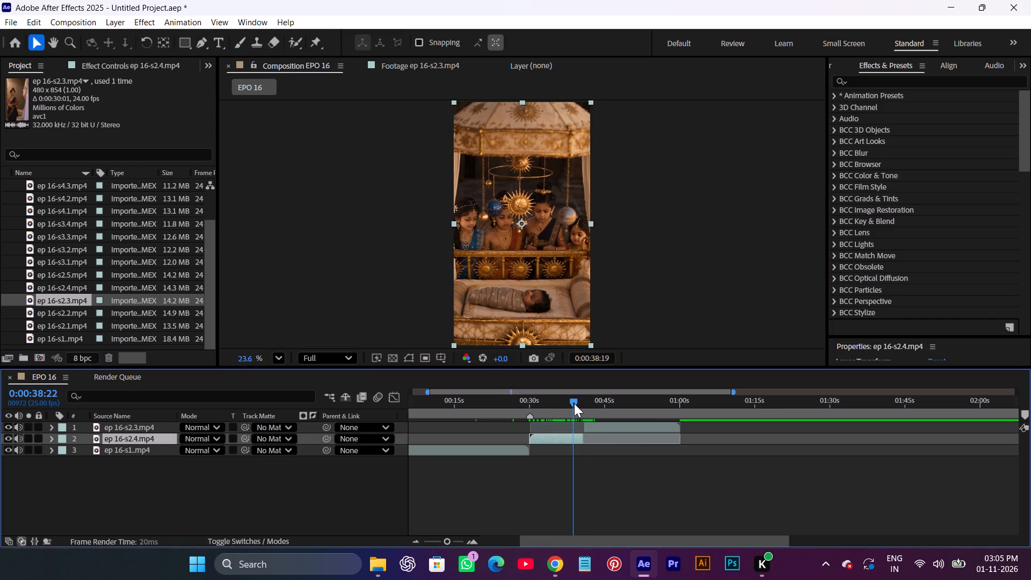
drag(574, 403, 573, 405)
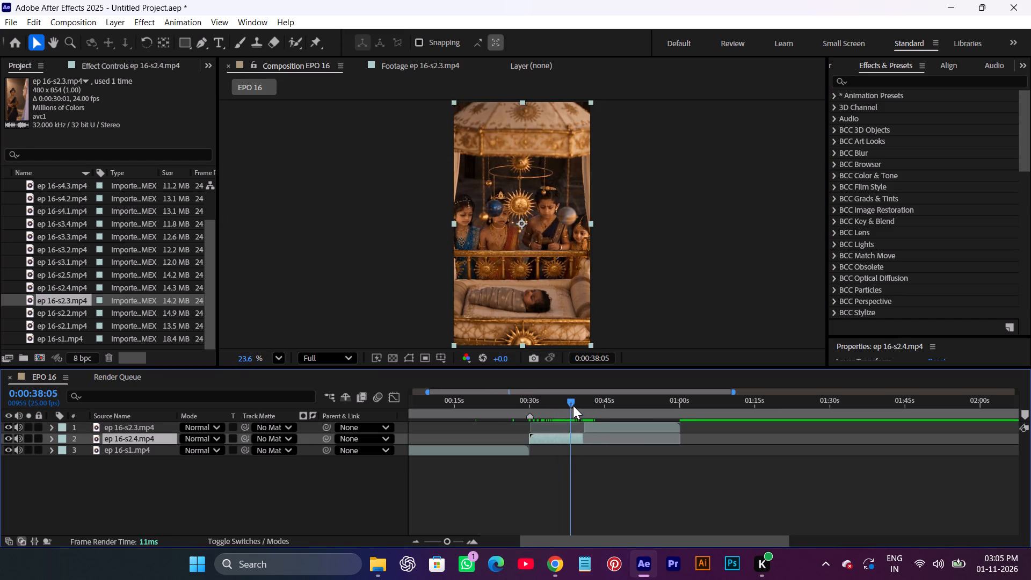
drag(573, 405, 570, 409)
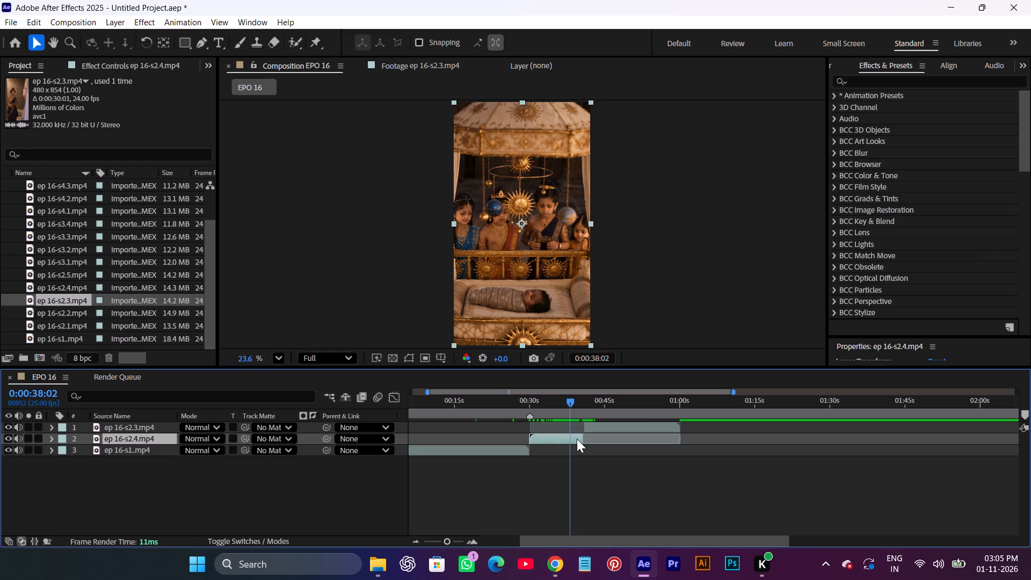
key(alt+bracketright)
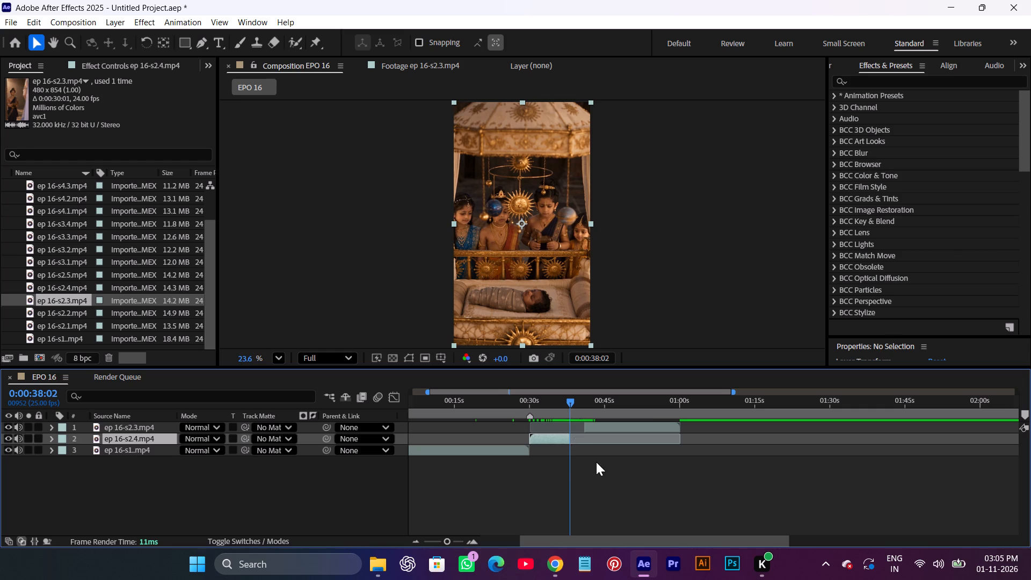
click(596, 462)
Move the ep 16-s2.3 layer so its trimmed clip starts at 0:00:38:02, directly after ep 16-s2.4.
click(600, 429)
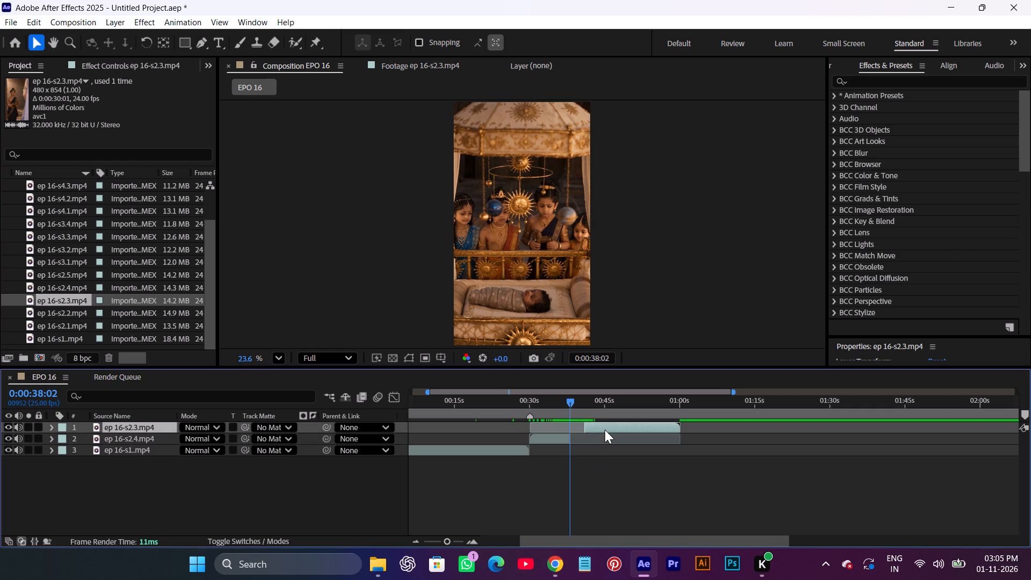
key(bracketleft)
click(585, 467)
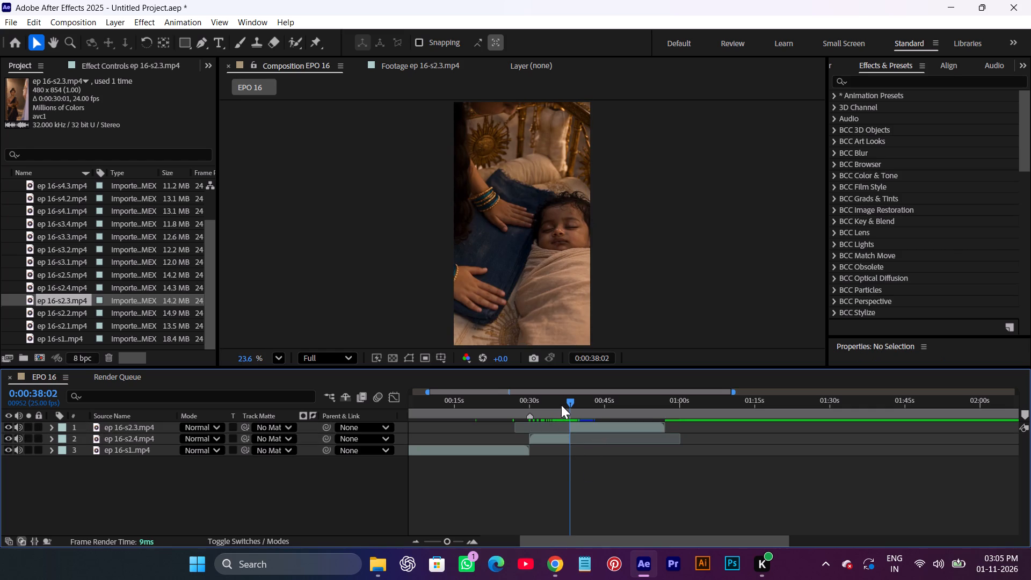
Add a composition marker at 0:00:57:03, at the end of the ep 16-s2.3 clip.
shift+drag(569, 401, 660, 421)
click(687, 467)
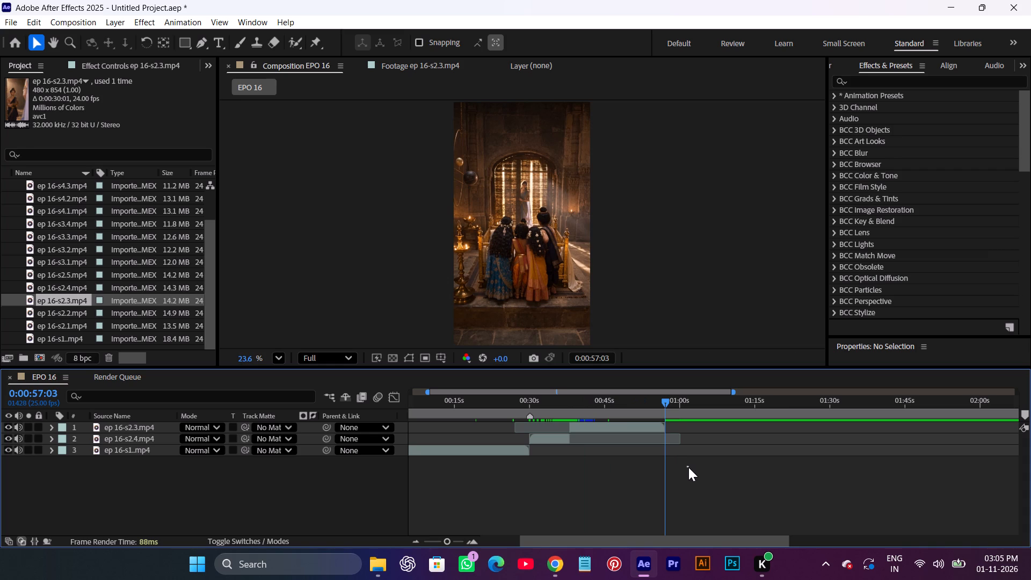
key(c)
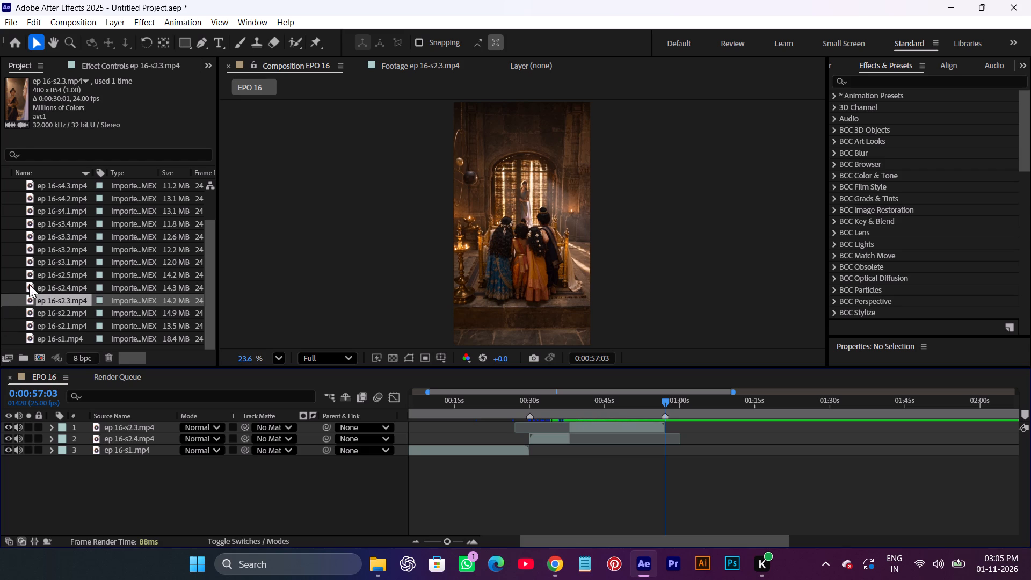
Open the ep 16-s3.1 footage and play it from the start to about 0:00:15:03.
double_click(72, 259)
key(space)
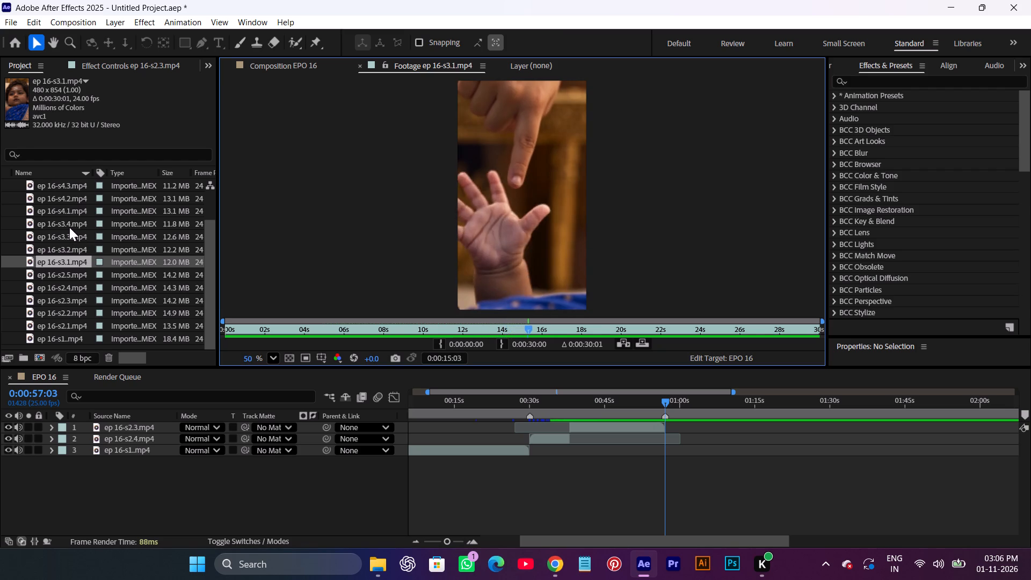
Open the ep 16-s3.4 footage and play it from the start to about 0:00:24:16.
double_click(69, 227)
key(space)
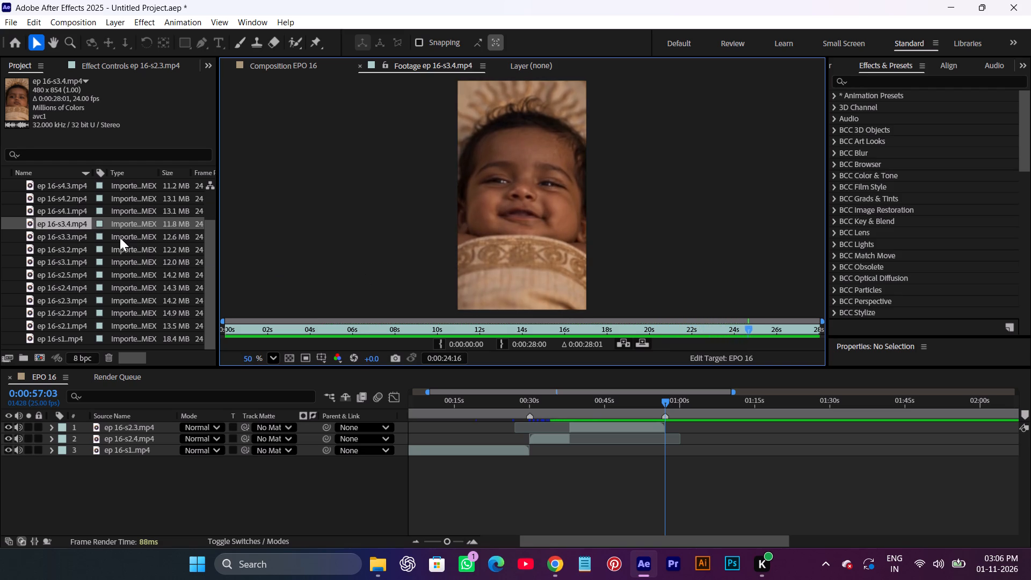
Open the ep 16-s3.3 footage, play its opening, and scrub through the remaining shots to about 0:00:24:12.
double_click(70, 236)
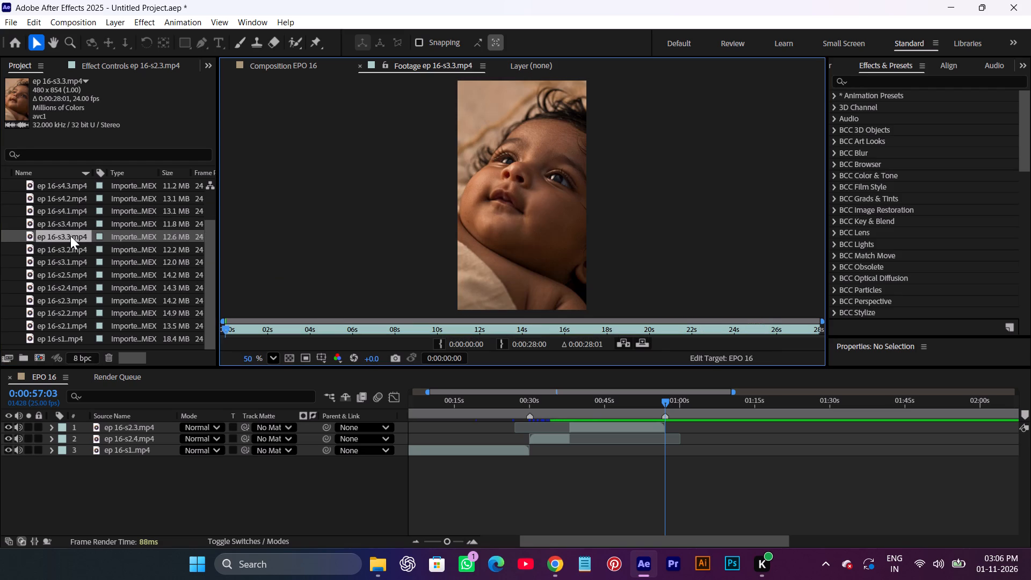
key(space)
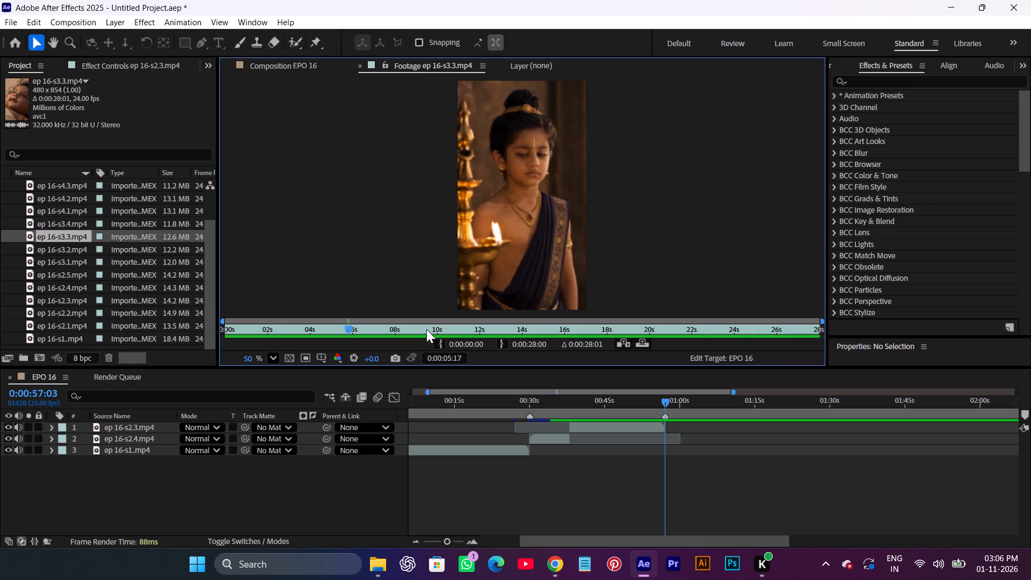
drag(408, 327, 549, 324)
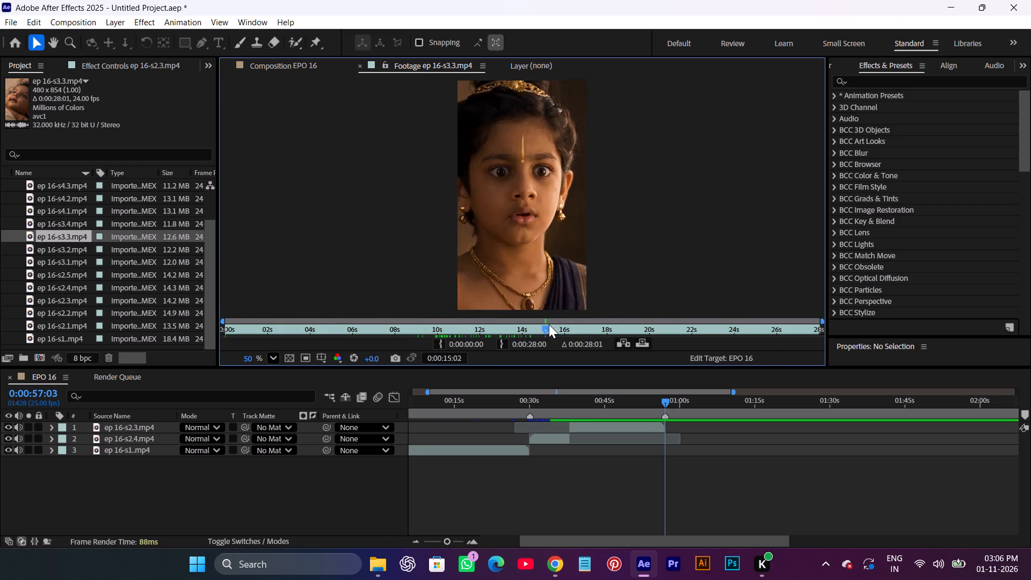
drag(549, 324, 723, 324)
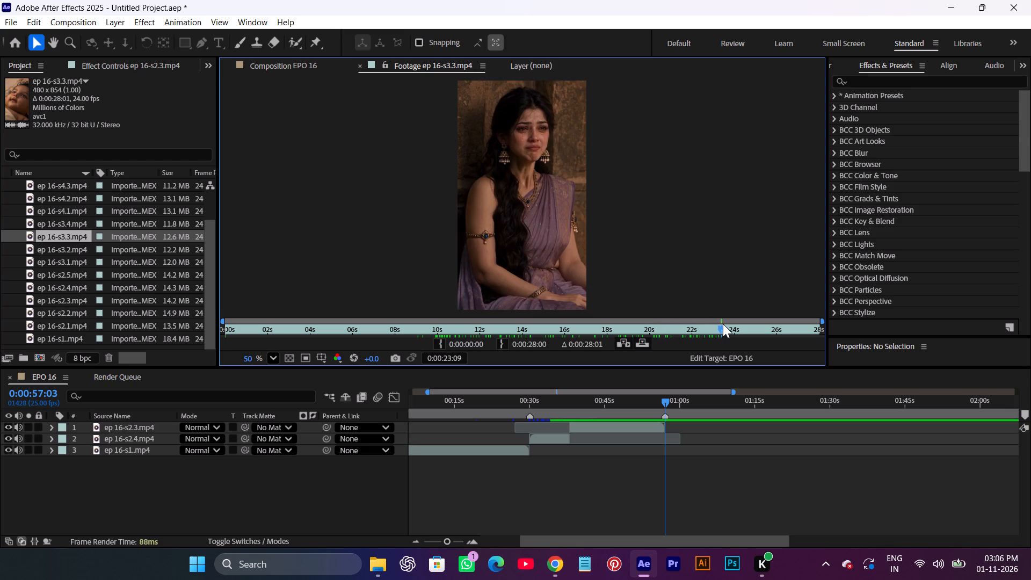
drag(723, 324, 725, 323)
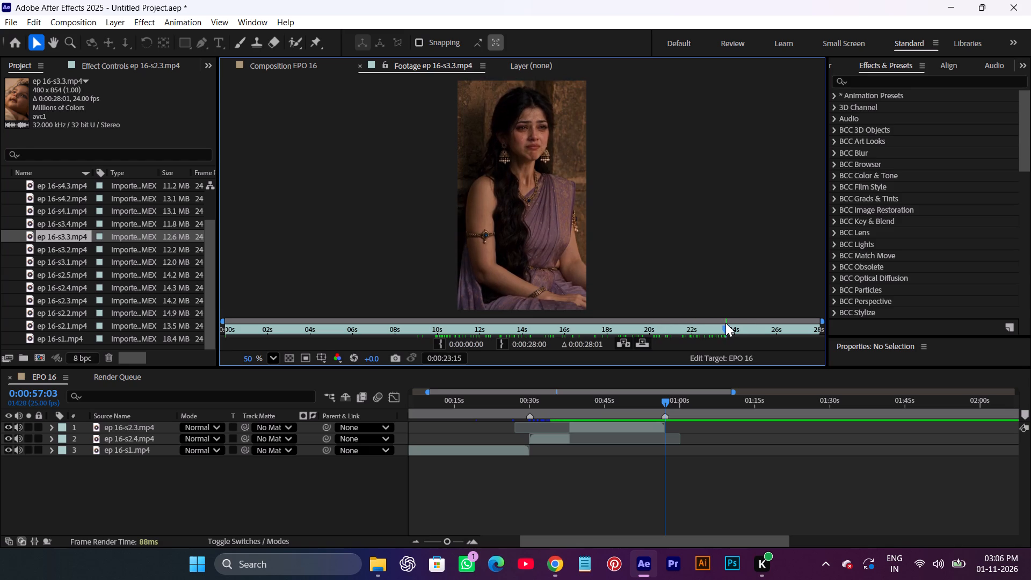
drag(725, 323, 744, 322)
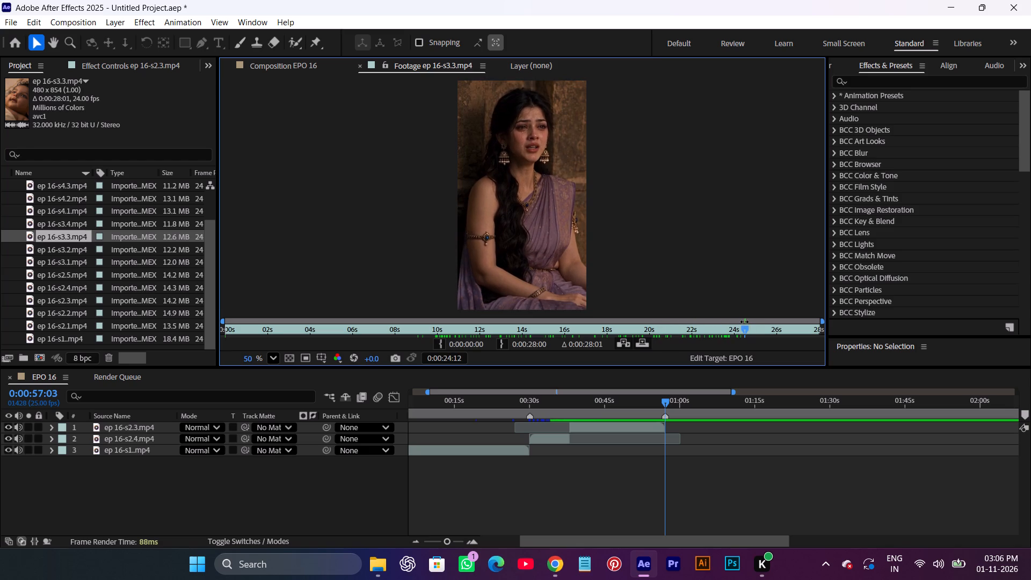
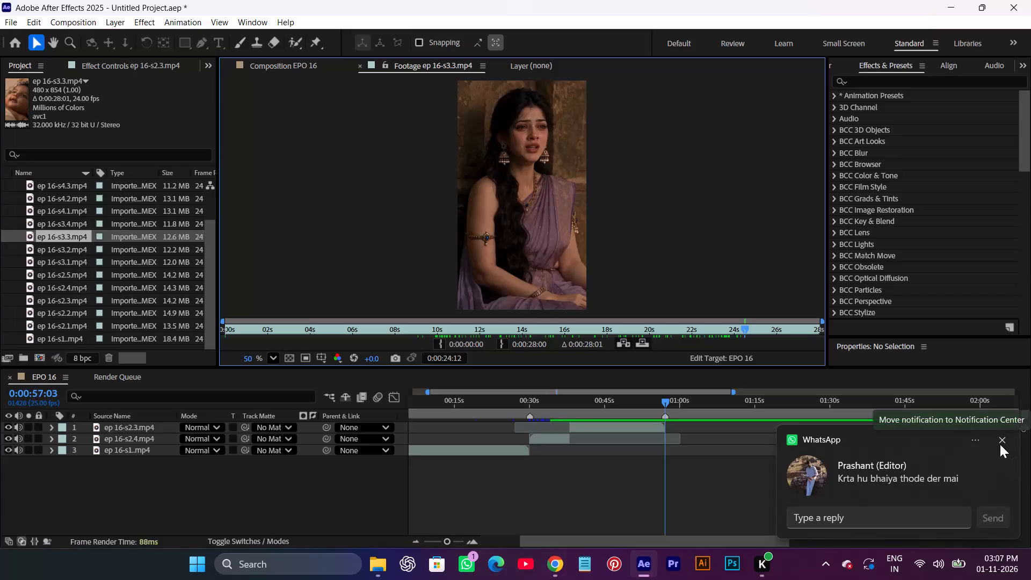
Scrub the EPO 16 composition between 0:00:37:24 and 0:00:57:03 to review the ep 16-s2.3 section, ending at the 0:00:57:03 marker.
click(1000, 444)
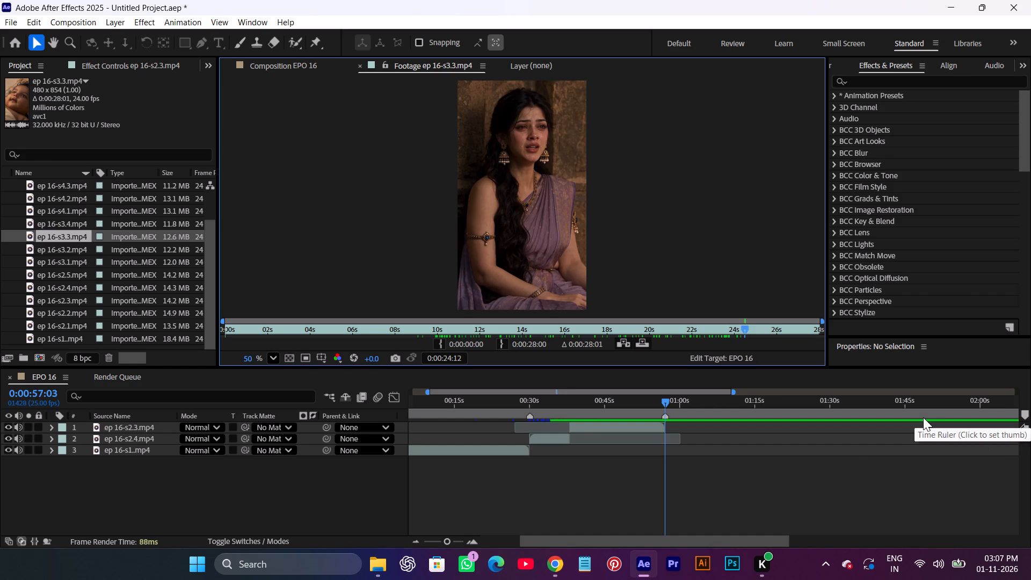
click(689, 490)
drag(667, 397, 656, 399)
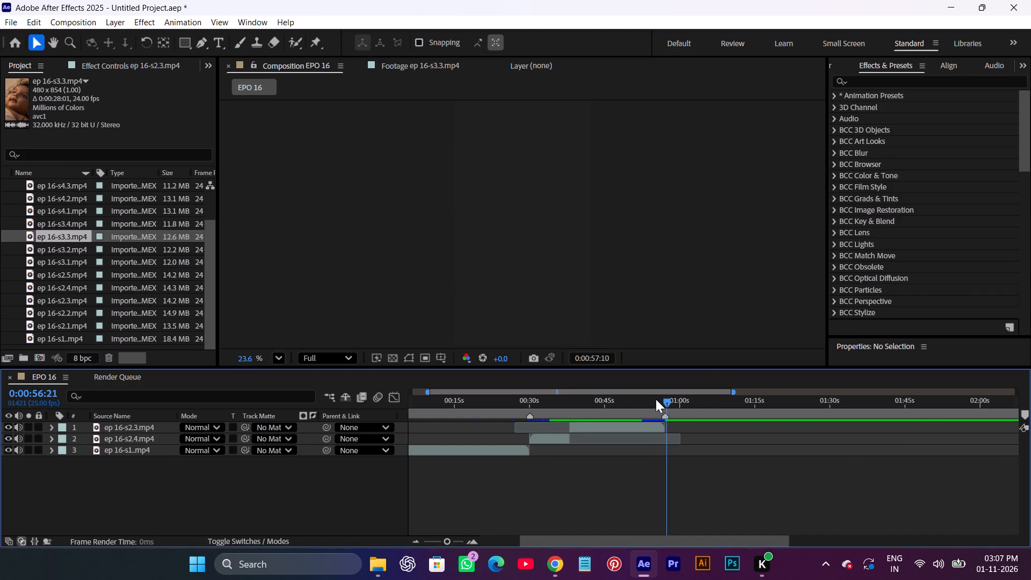
drag(656, 399, 569, 414)
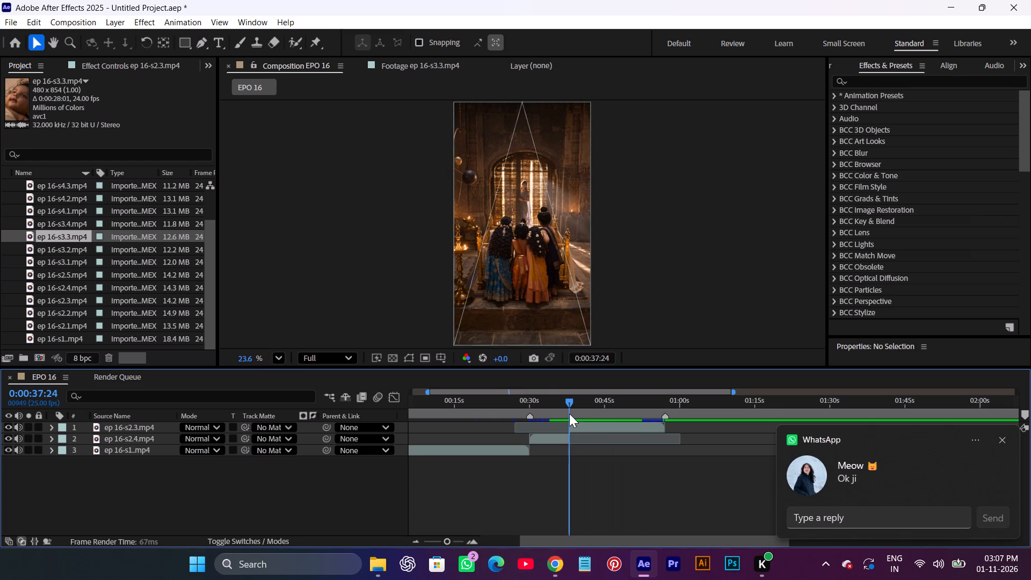
drag(569, 414, 584, 415)
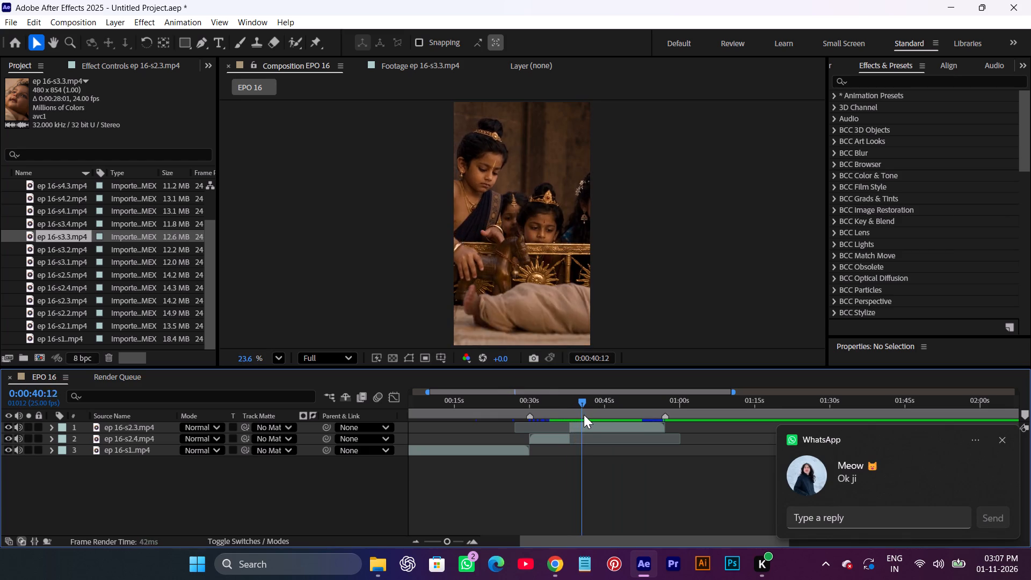
drag(584, 415, 622, 422)
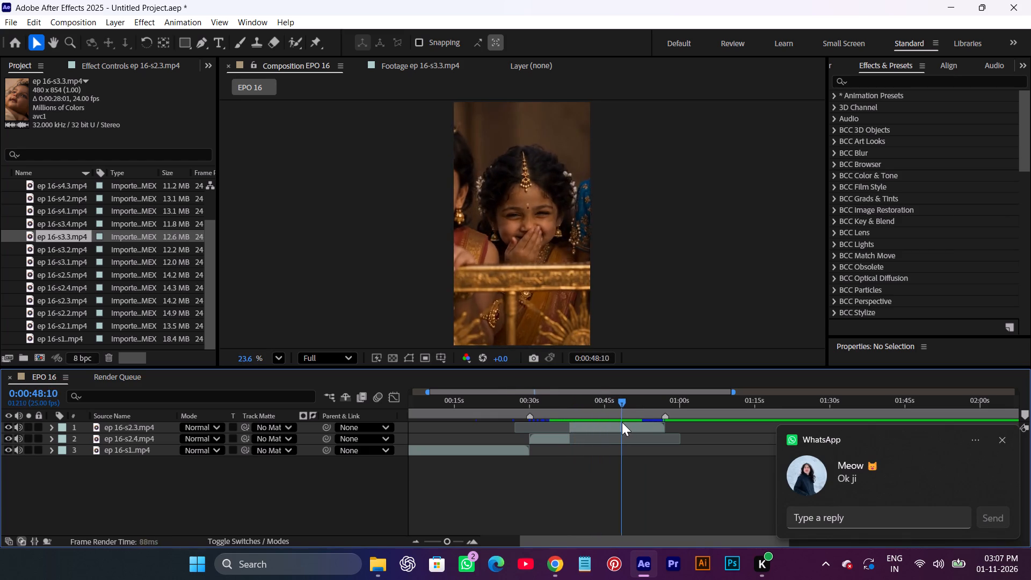
drag(622, 422, 643, 433)
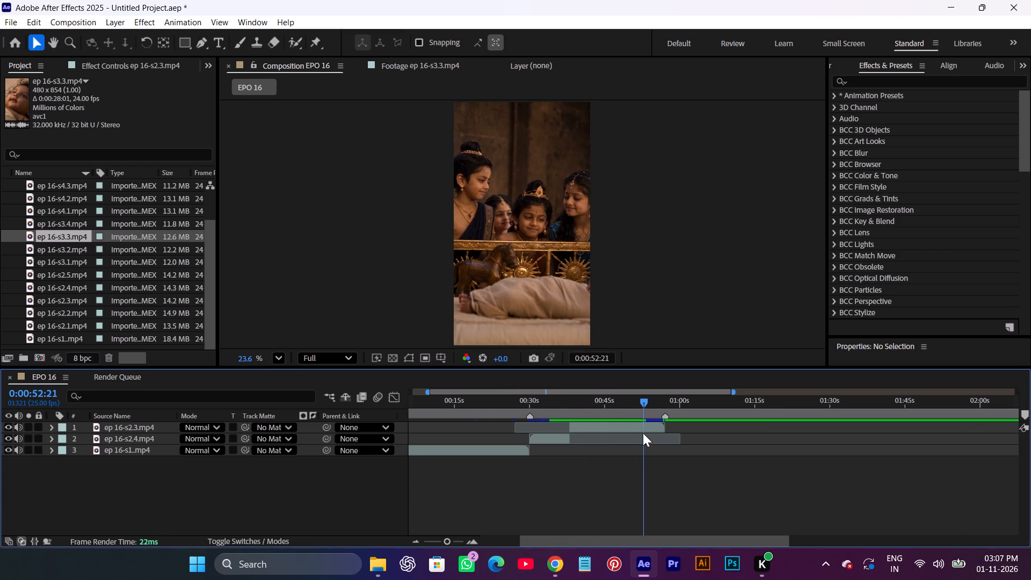
drag(643, 433, 656, 440)
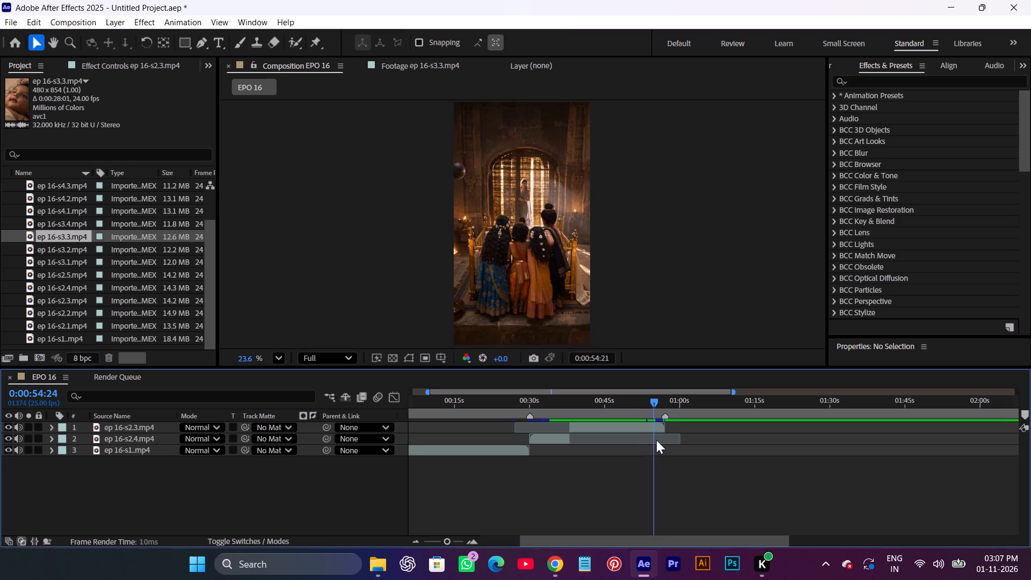
drag(656, 440, 649, 440)
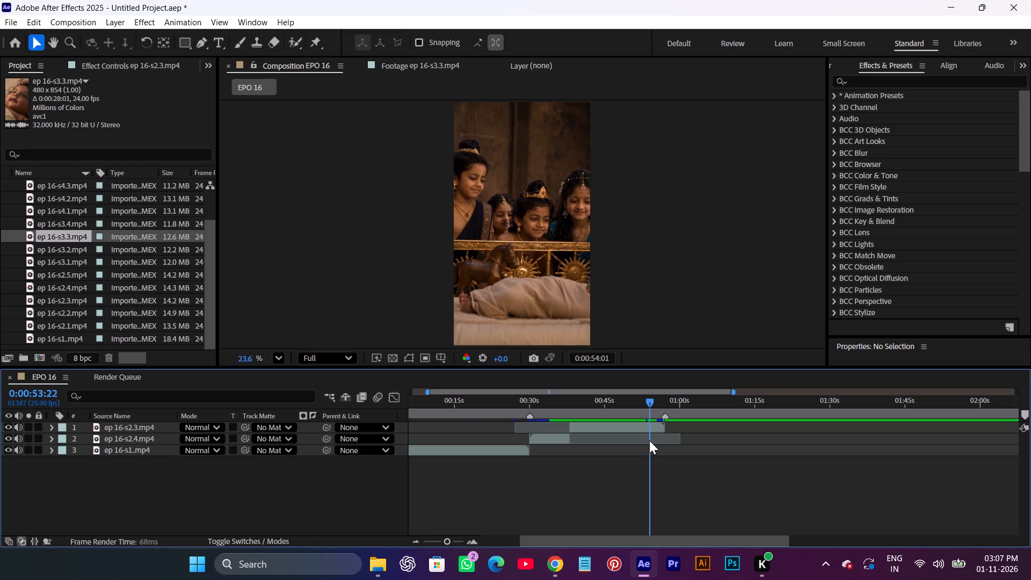
drag(649, 440, 663, 449)
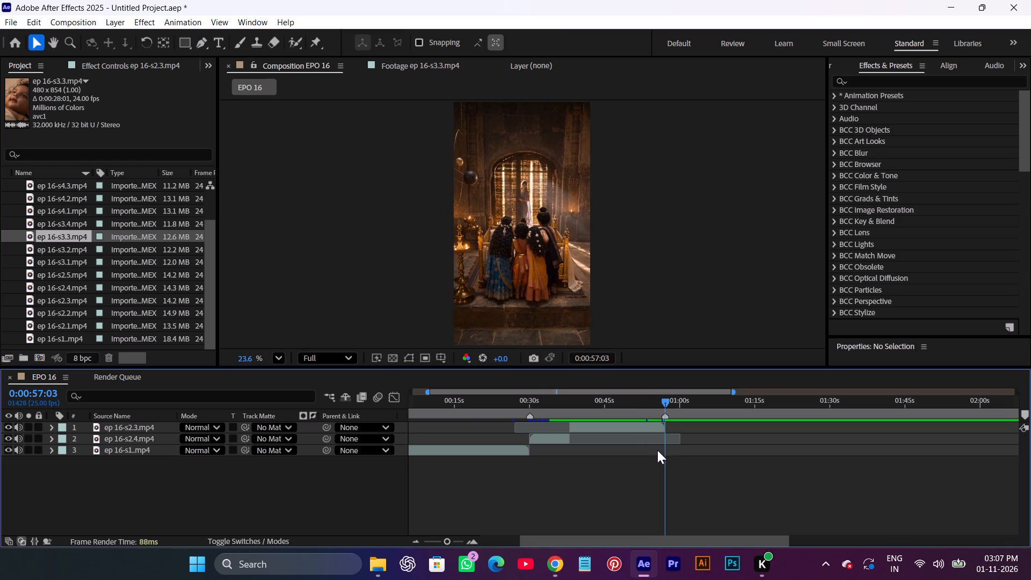
Open the ep 16-s4.4 footage and play it from the start to about 0:00:22:13.
scroll(59, 240, up, 1)
click(61, 235)
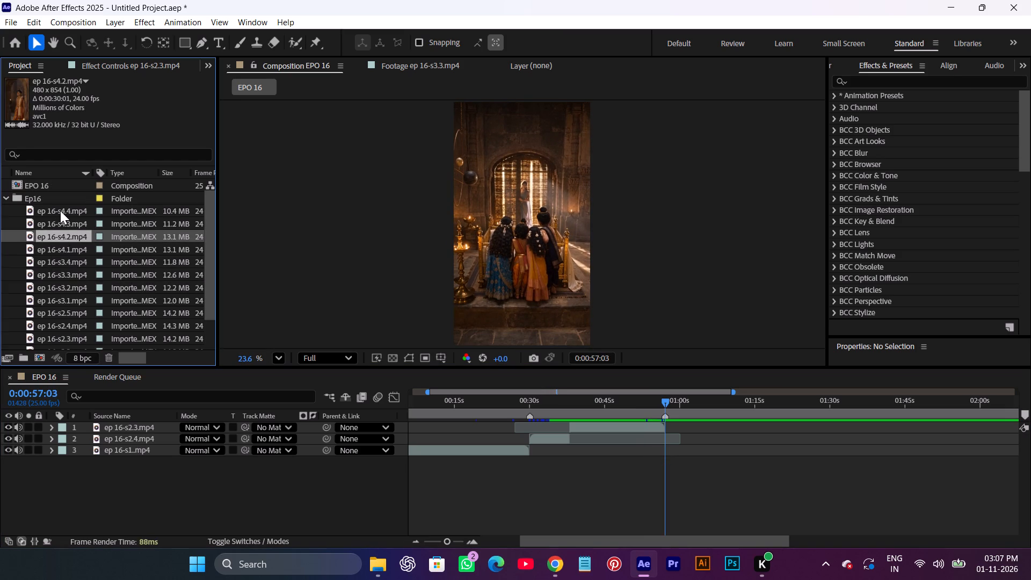
double_click(60, 211)
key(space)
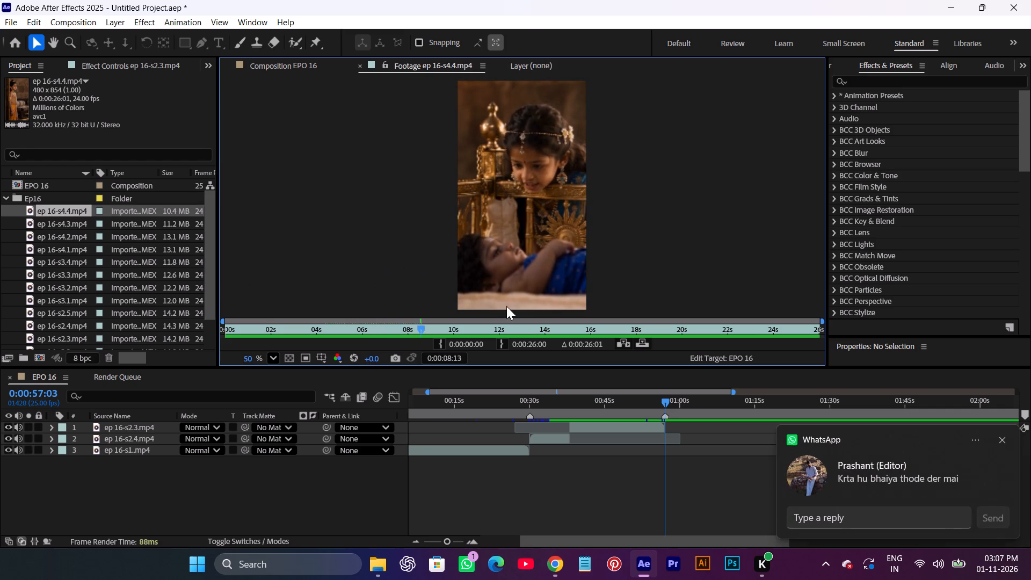
click(1003, 438)
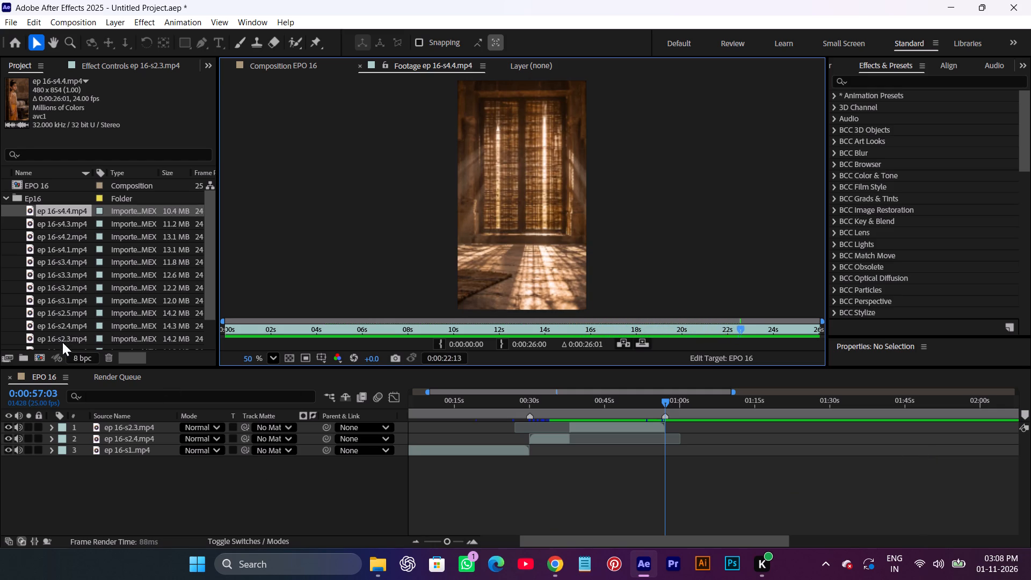
Open the ep 16-s4.3 footage for review.
double_click(79, 224)
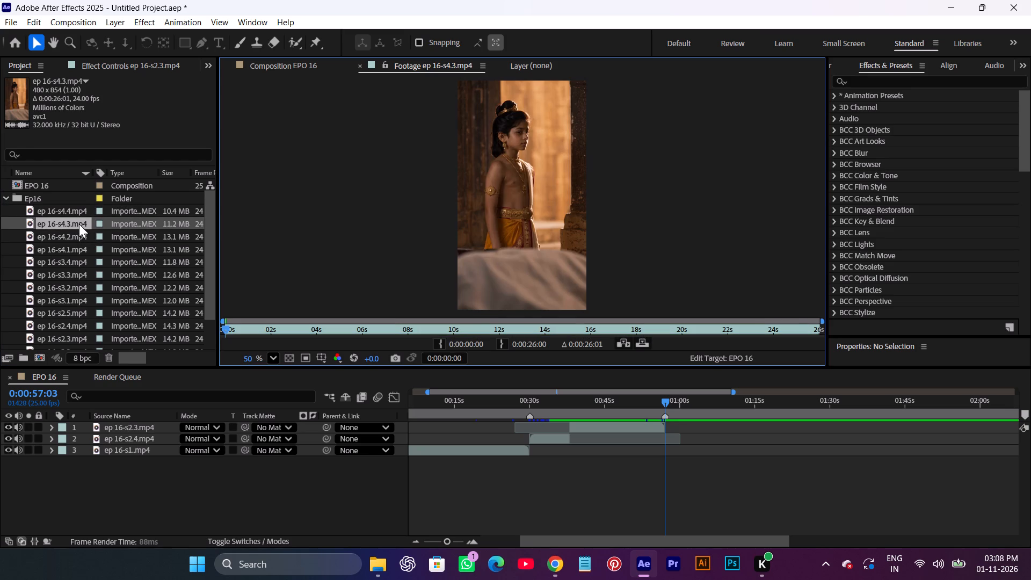
Play the ep 16-s4.3 footage to about 0:00:25:11 and compare it with ep 16-s4.2, viewed up to 0:00:13:07.
key(space)
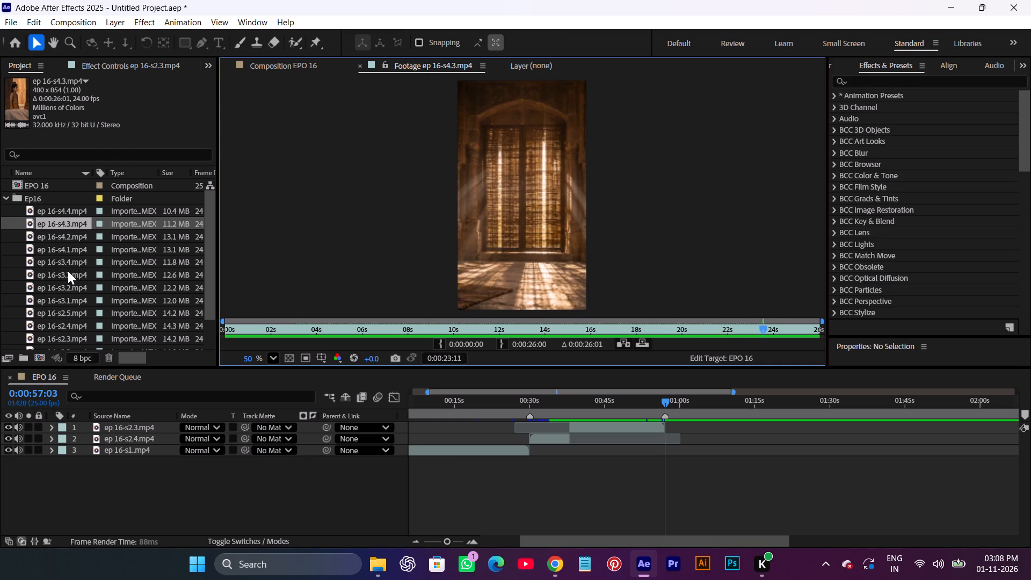
double_click(66, 236)
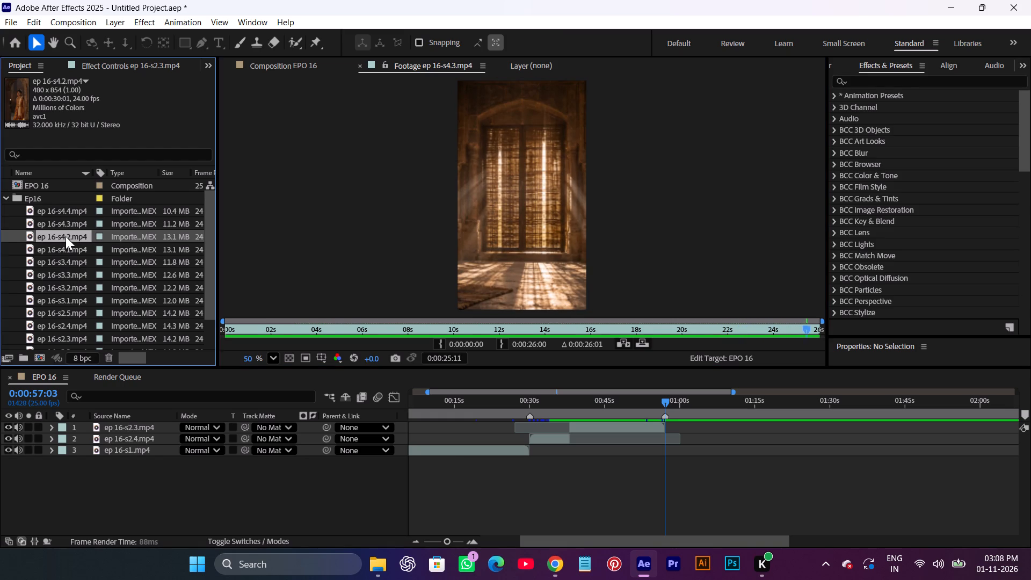
key(space)
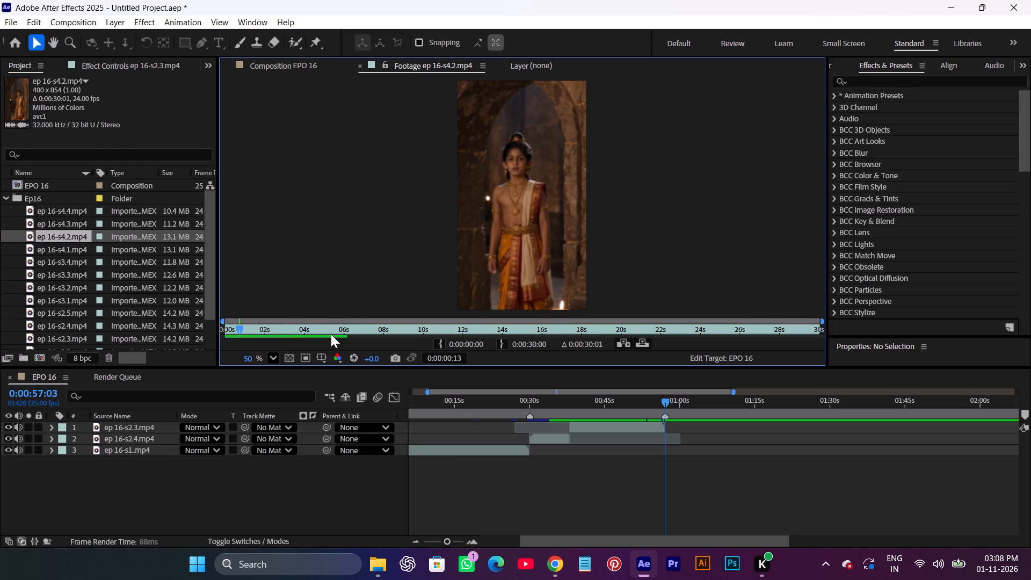
drag(324, 331, 489, 335)
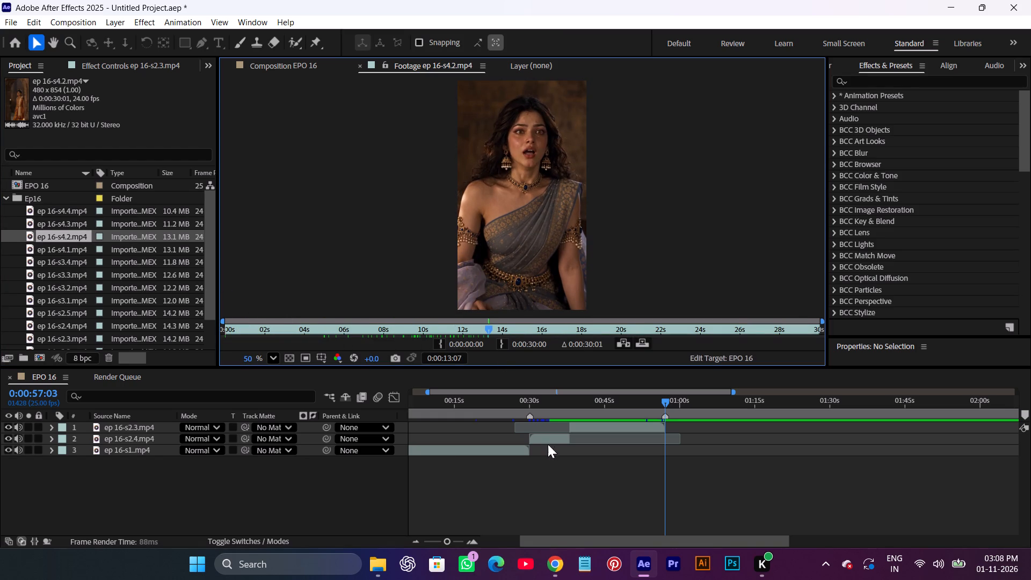
Add the ep 16-s4.3 clip to EPO 16 as the top layer, starting at the 0:00:57:03 marker.
drag(78, 226, 735, 434)
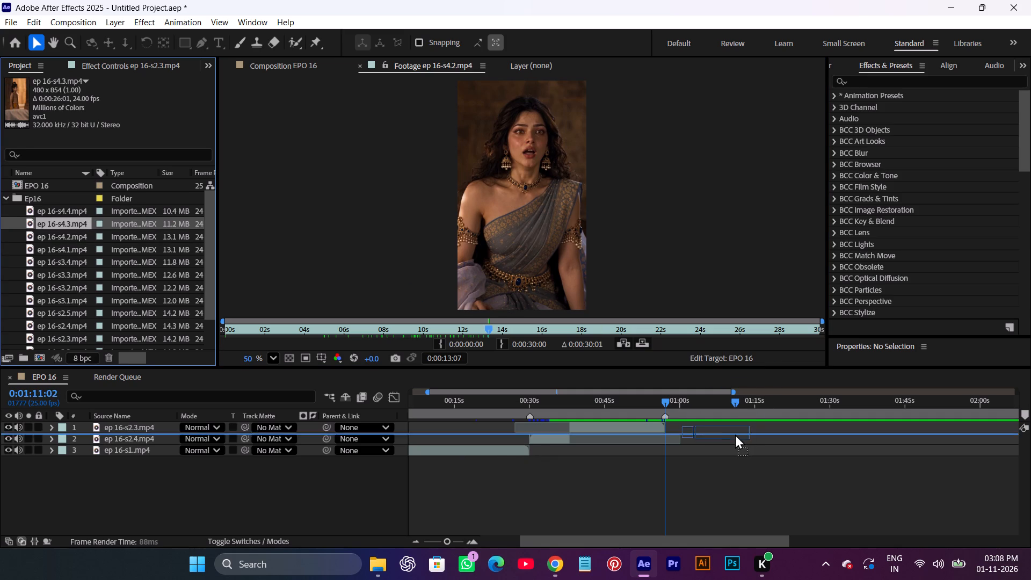
drag(735, 434, 741, 425)
key(bracketleft)
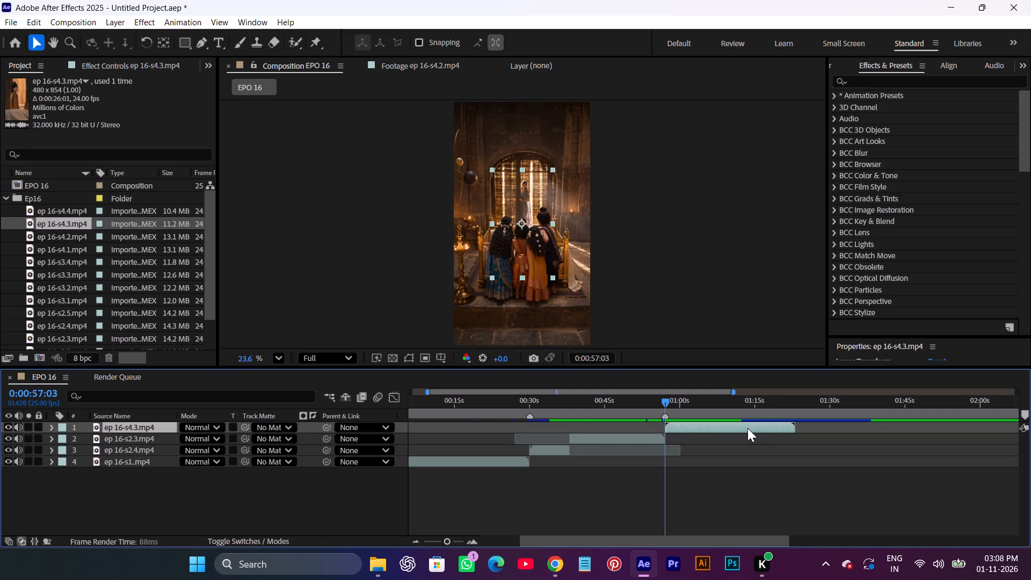
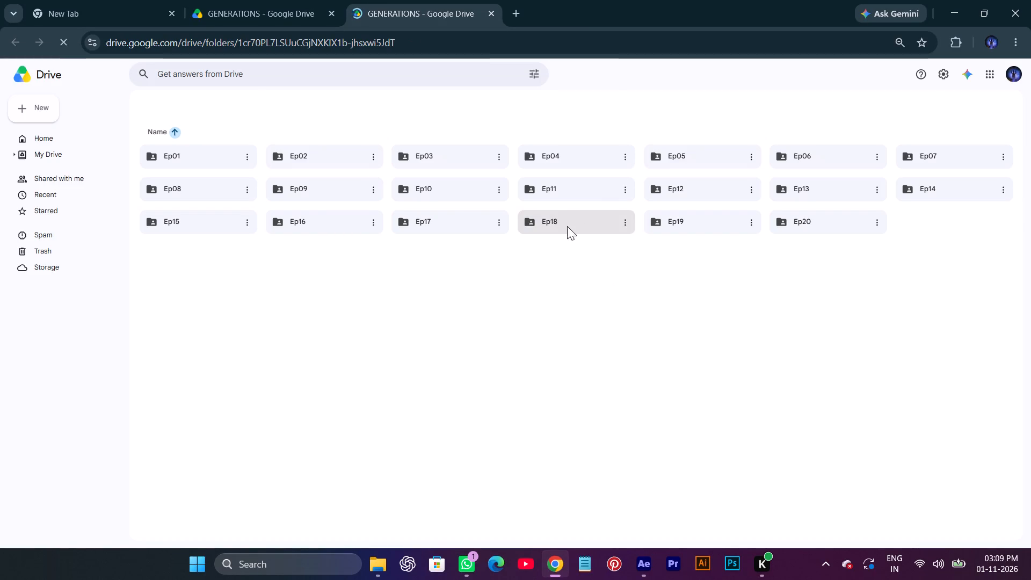
Browse the clips in the Ep18 and Ep15 folders of the GENERATIONS Drive folder and check who has access to Ep15.
double_click(577, 213)
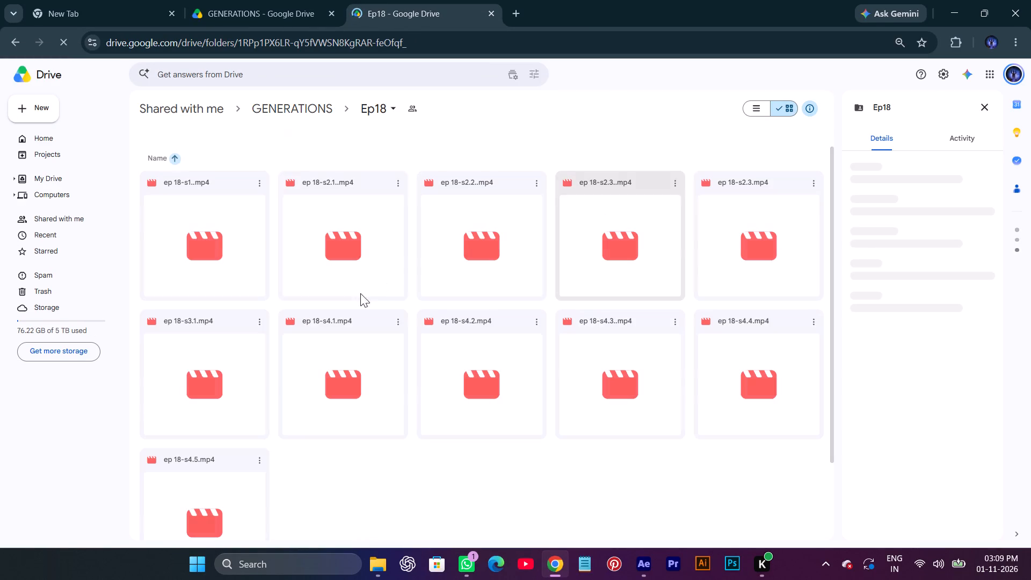
click(368, 475)
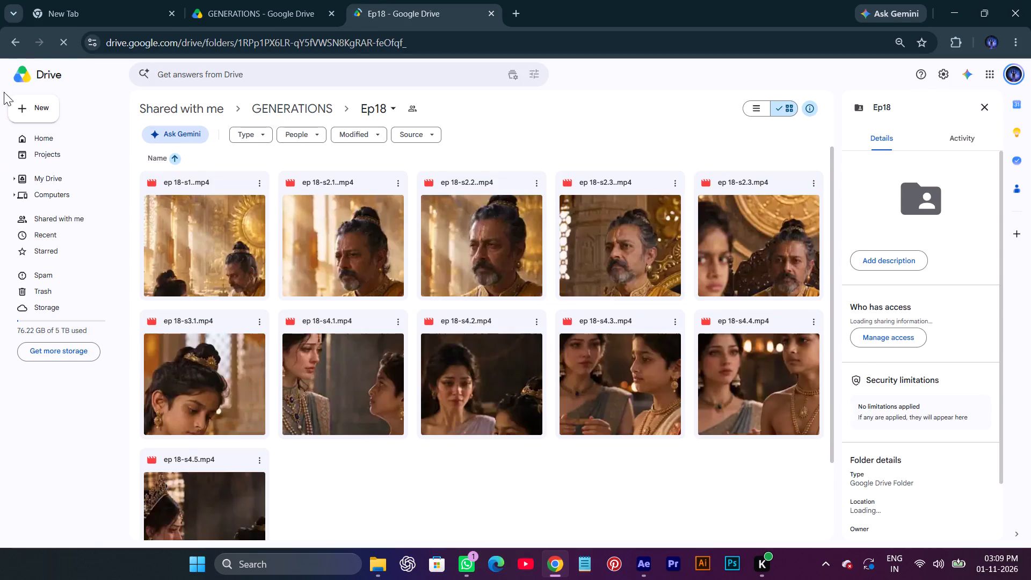
click(16, 39)
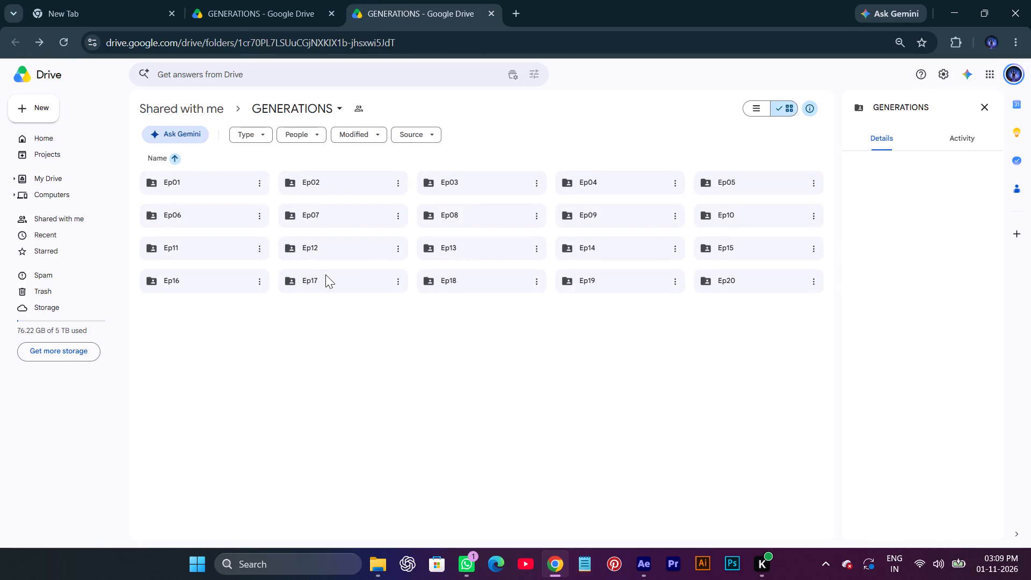
double_click(721, 240)
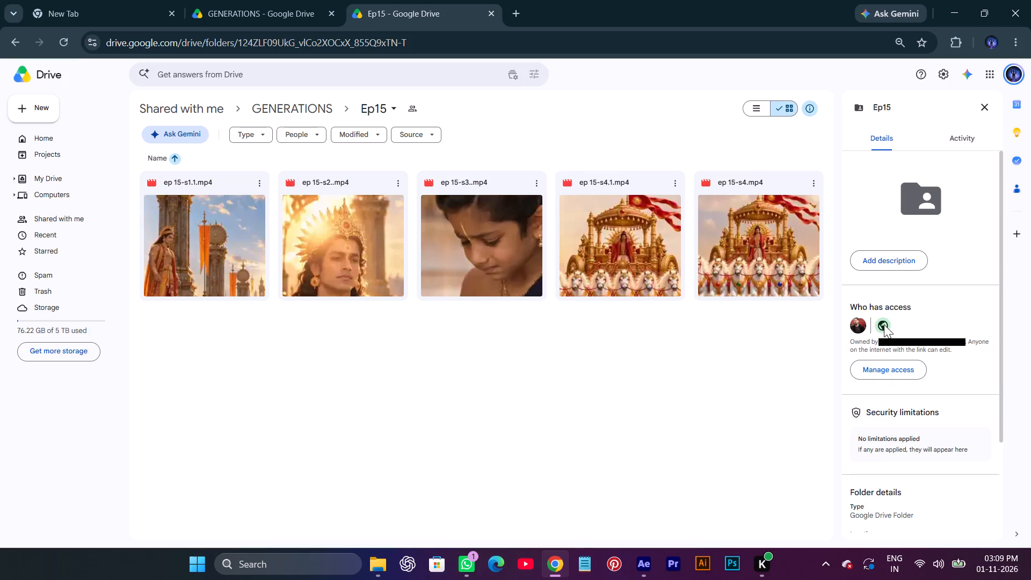
click(884, 324)
click(859, 325)
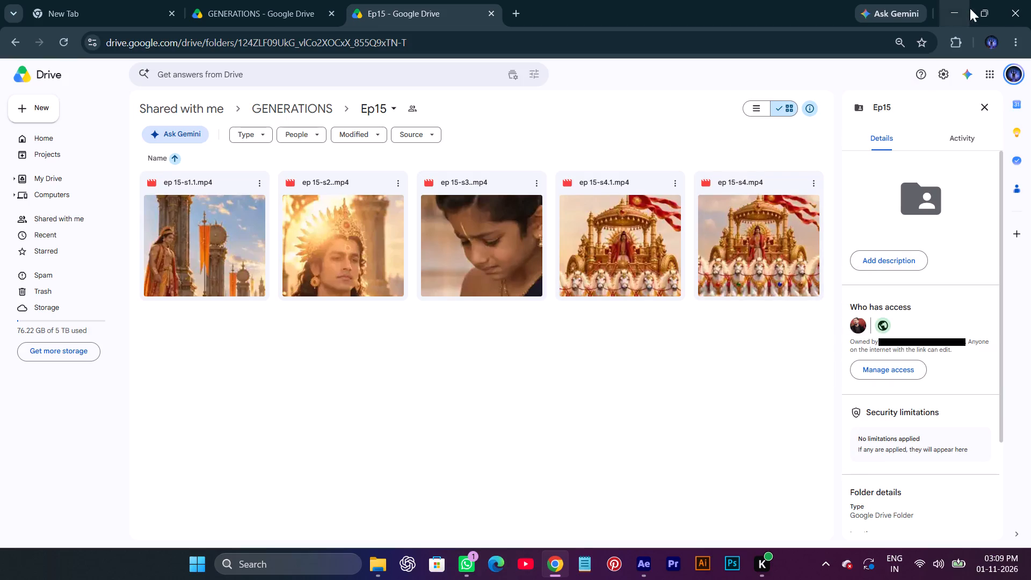
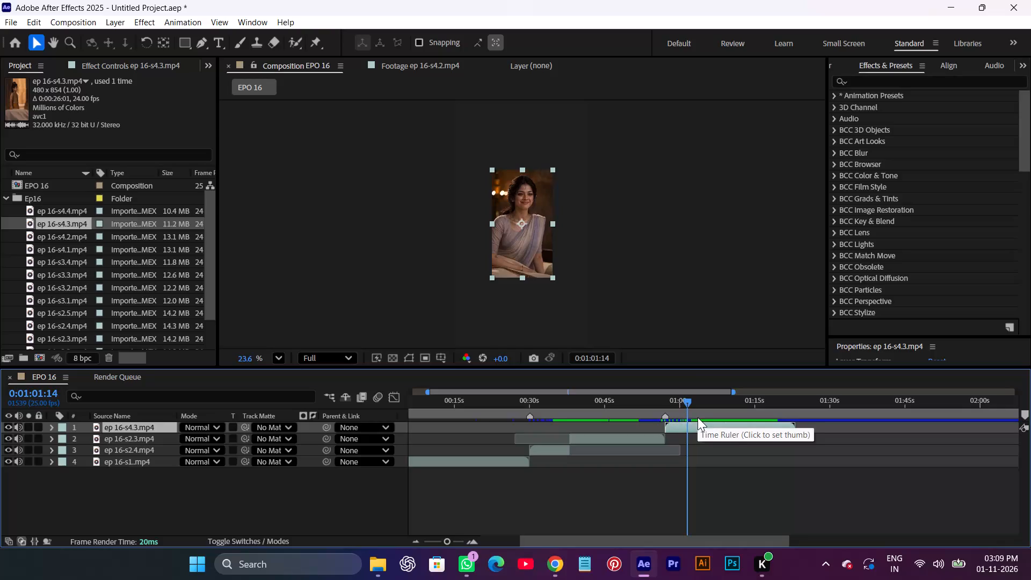
Fit the ep 16-s4.3.mp4 layer to the EPO 16 composition frame.
key(ctrl+alt+f)
Review the start of ep 16-s4.3 in the composition and compare it with the full ep 16-s4.4.mp4 source footage.
drag(690, 403, 697, 405)
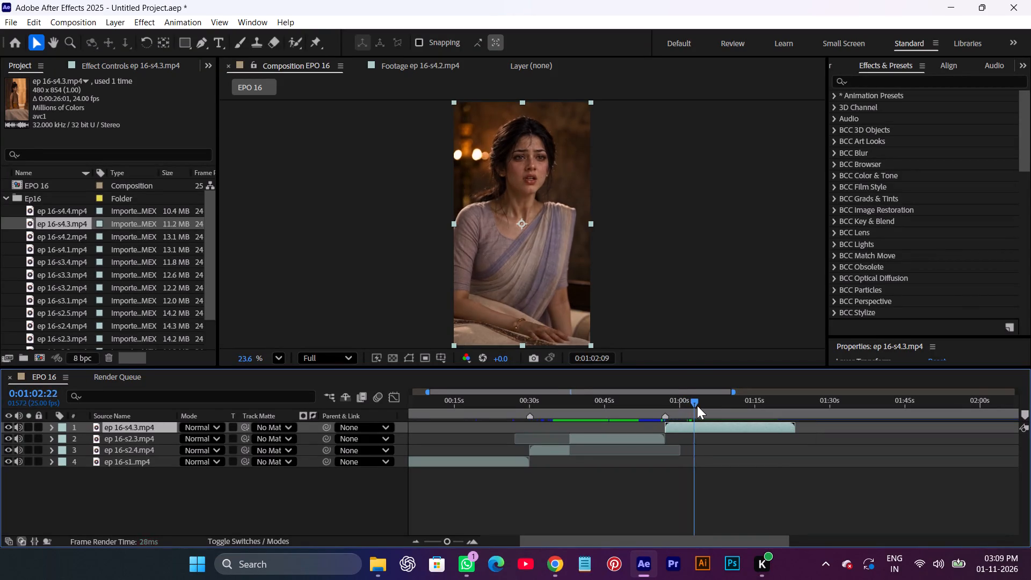
drag(697, 405, 706, 415)
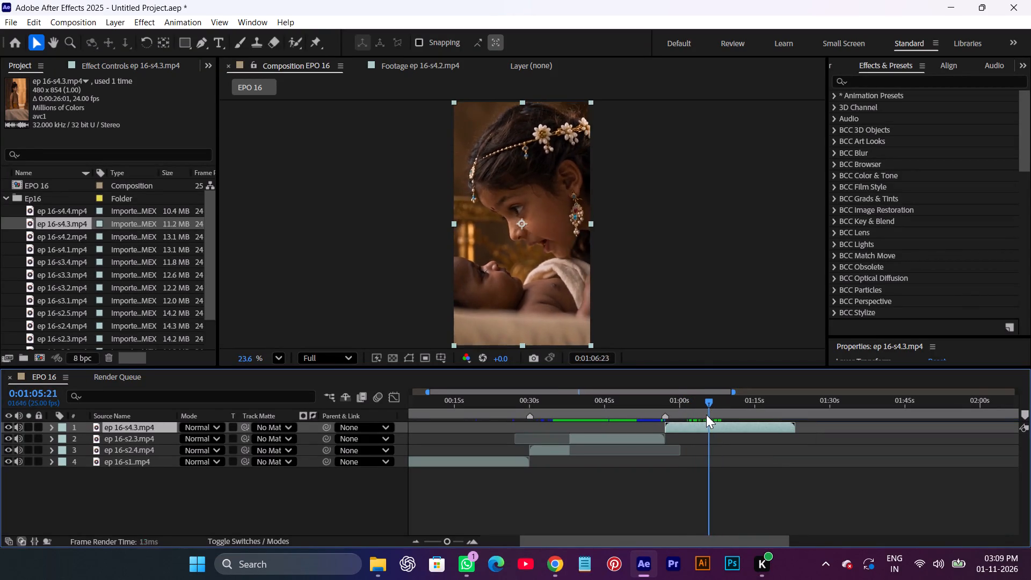
drag(706, 415, 698, 415)
double_click(64, 210)
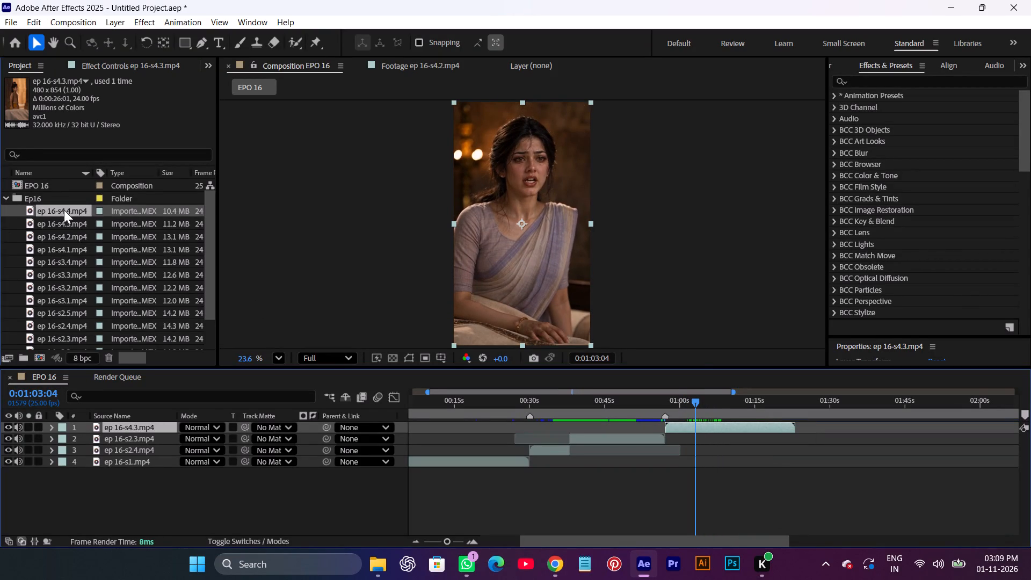
drag(302, 325, 381, 334)
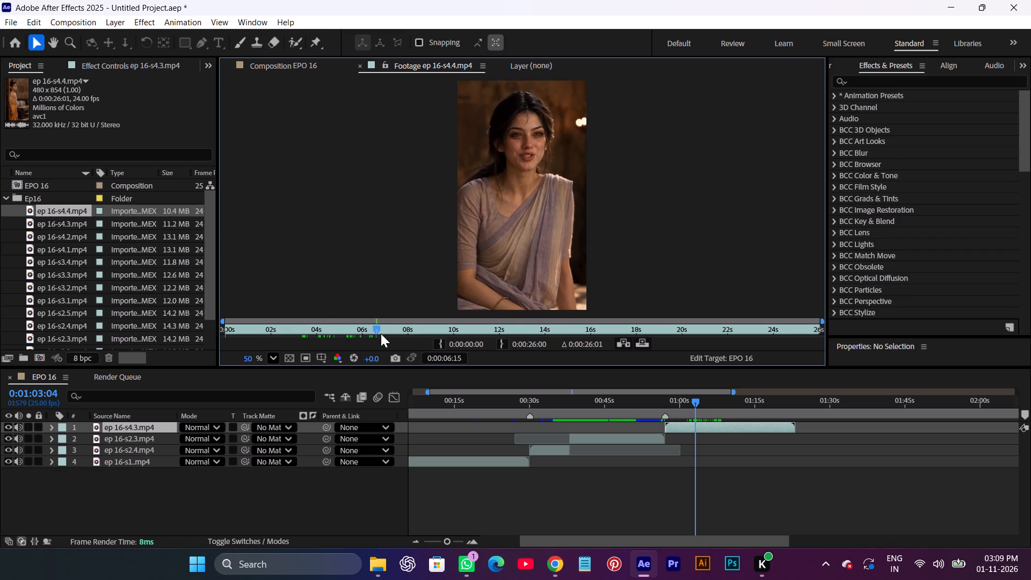
drag(381, 334, 447, 334)
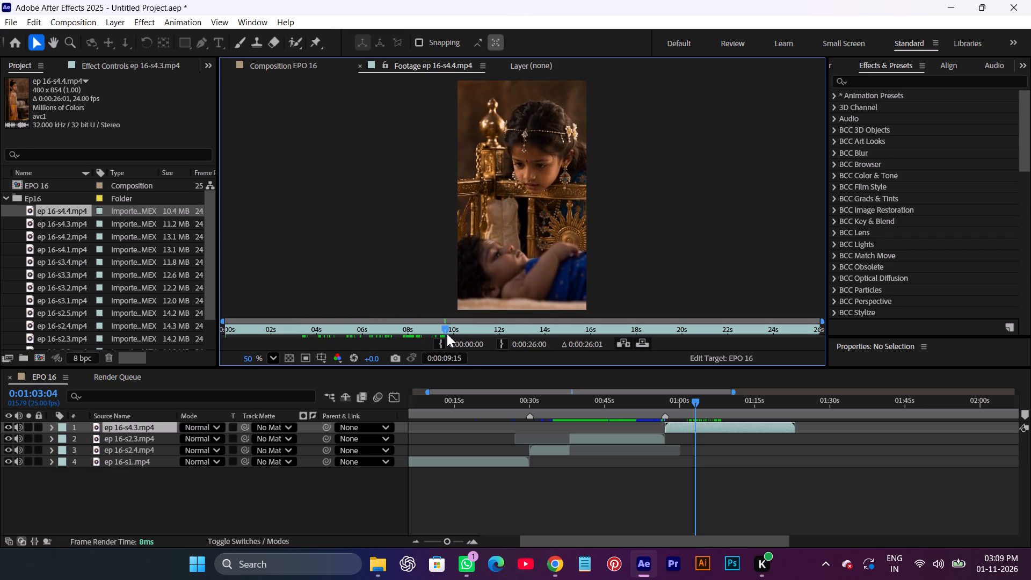
drag(447, 334, 551, 338)
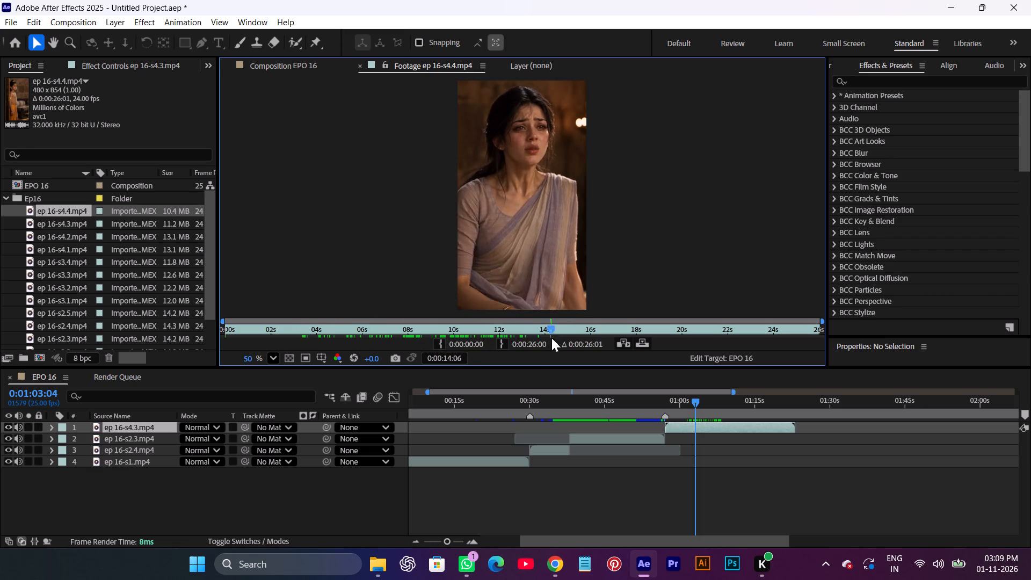
drag(551, 338, 720, 357)
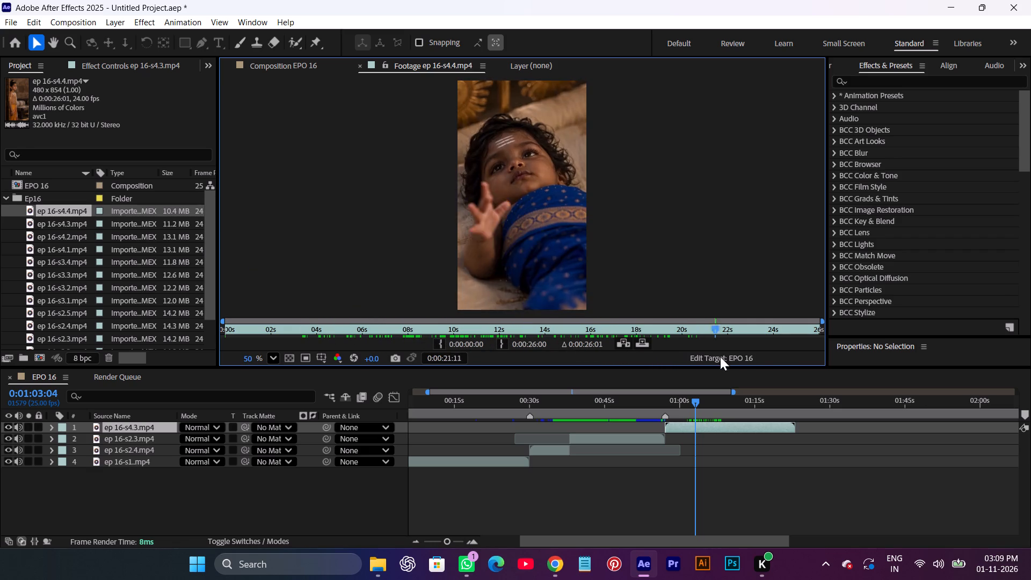
drag(720, 357, 783, 357)
Trim the end of the ep 16-s4.3 layer at 0:01:19:23, on the baby's raised hand just before the door shot.
drag(692, 407, 693, 407)
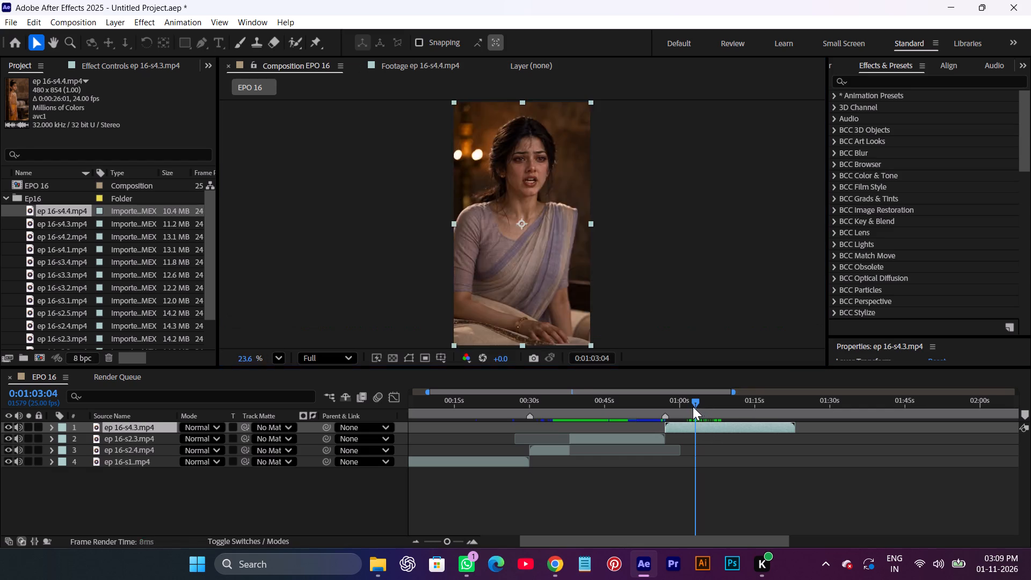
drag(693, 407, 779, 422)
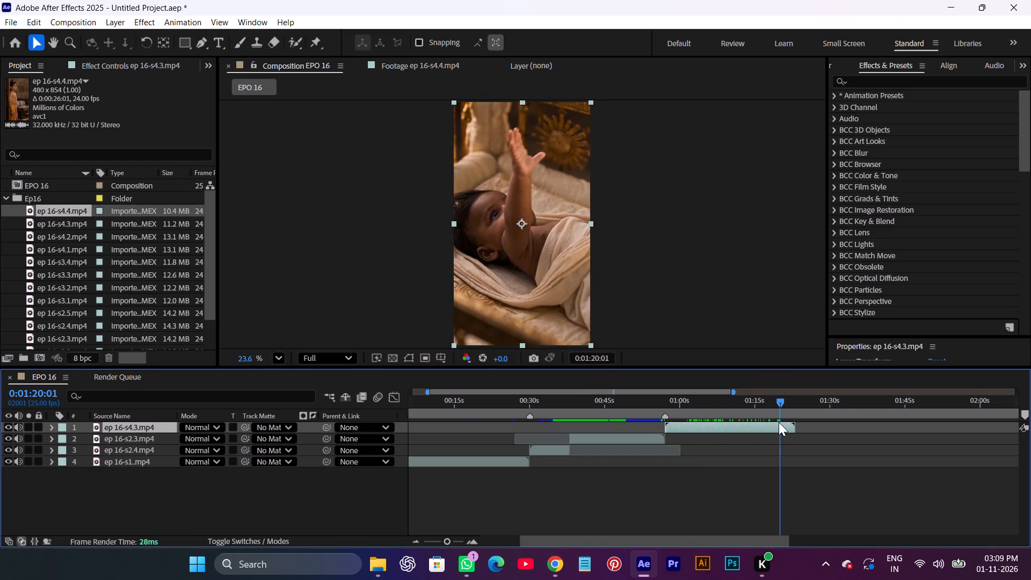
drag(779, 422, 775, 427)
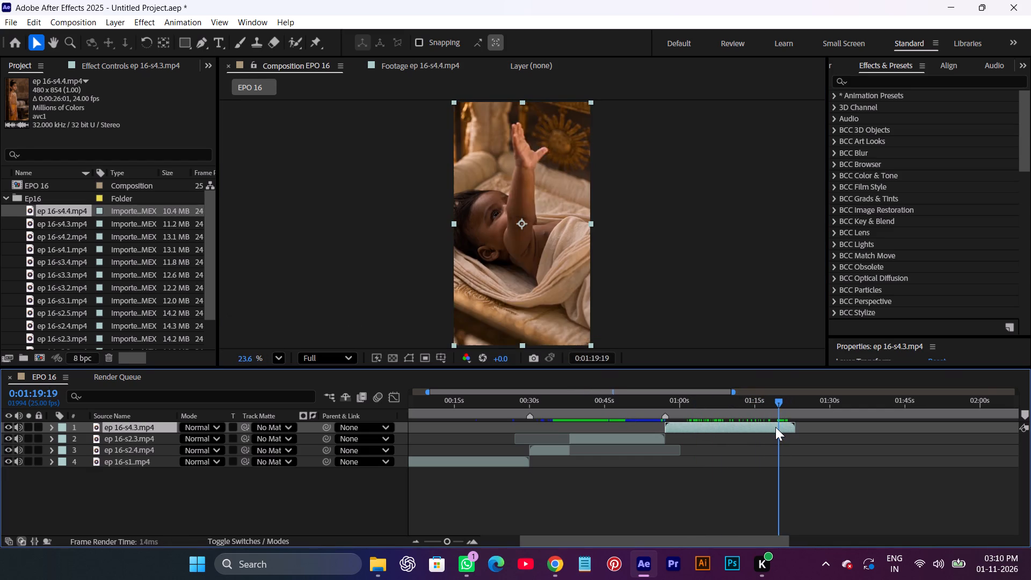
drag(775, 427, 775, 427)
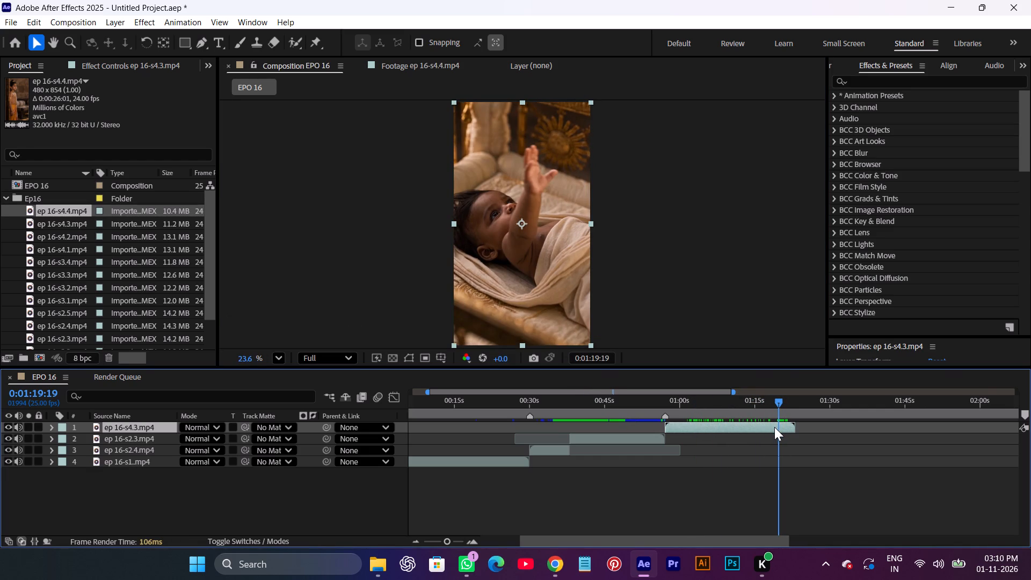
key(bracketright)
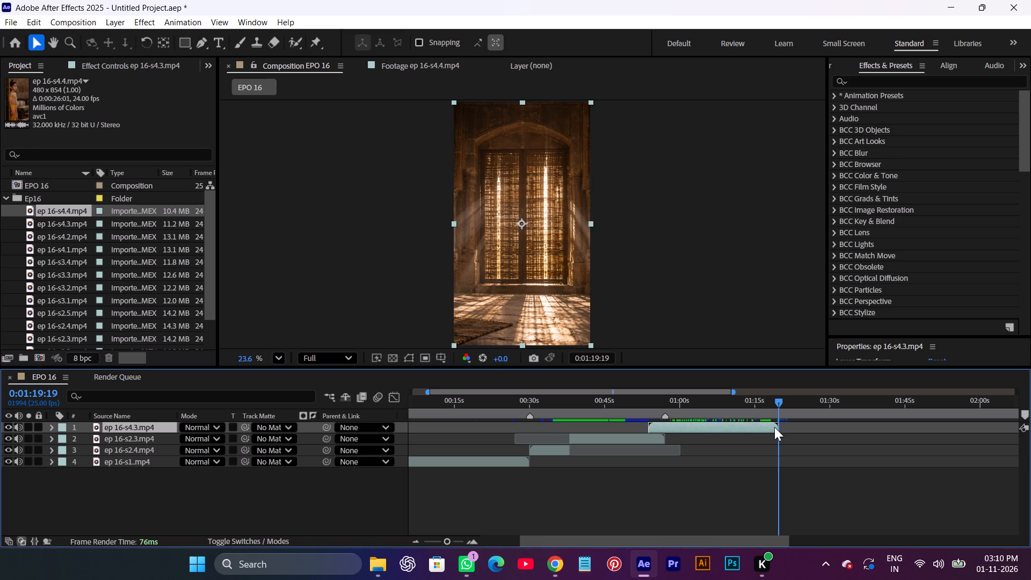
key(ctrl+z)
drag(776, 401, 779, 406)
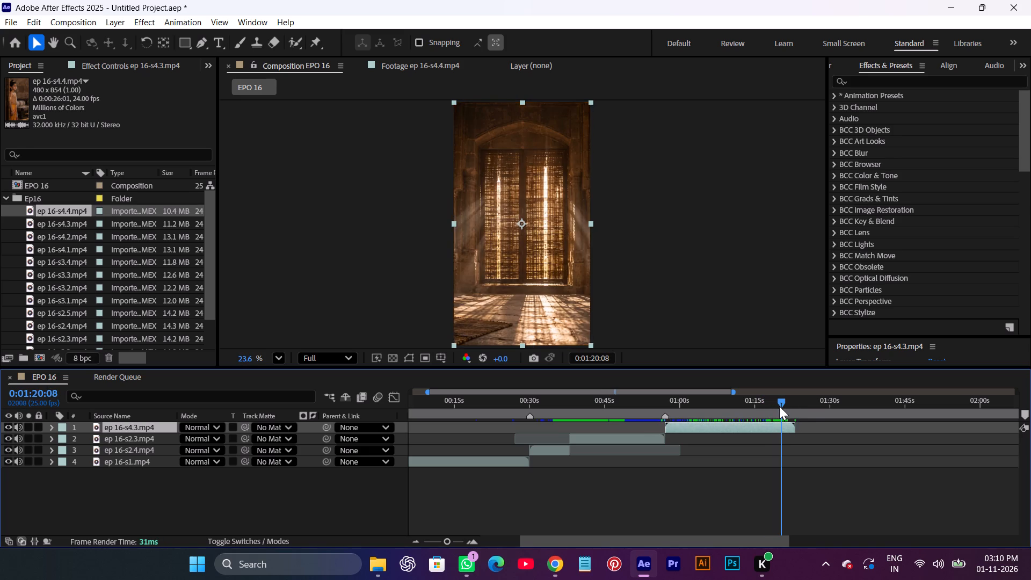
drag(779, 406, 777, 406)
click(783, 426)
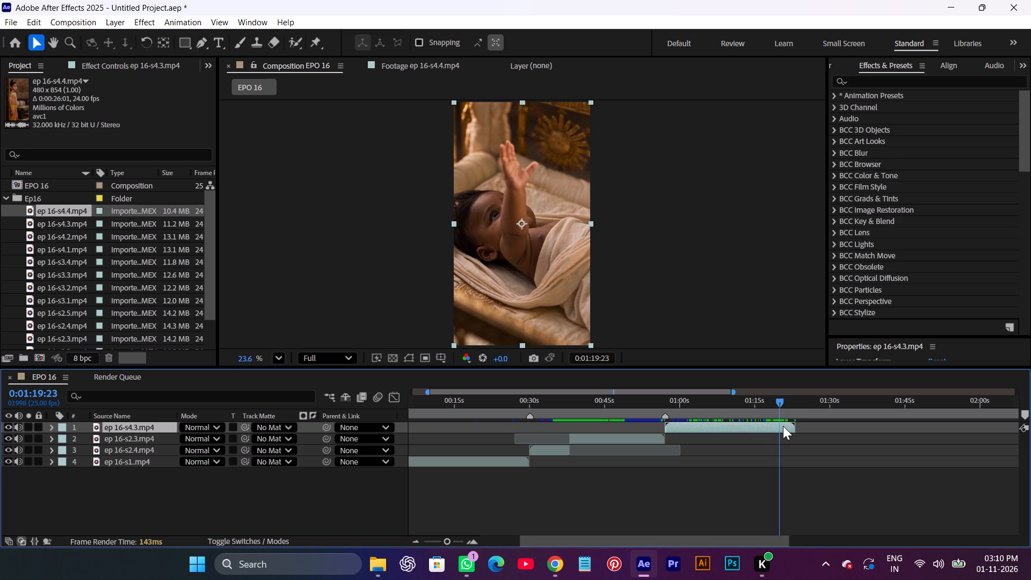
key(alt+bracketright)
Duplicate the ep 16-s4.3 layer, trim the copy's start to 0:01:19:23 and apply Freeze Frame to it.
key(ctrl+d)
key(alt+bracketleft)
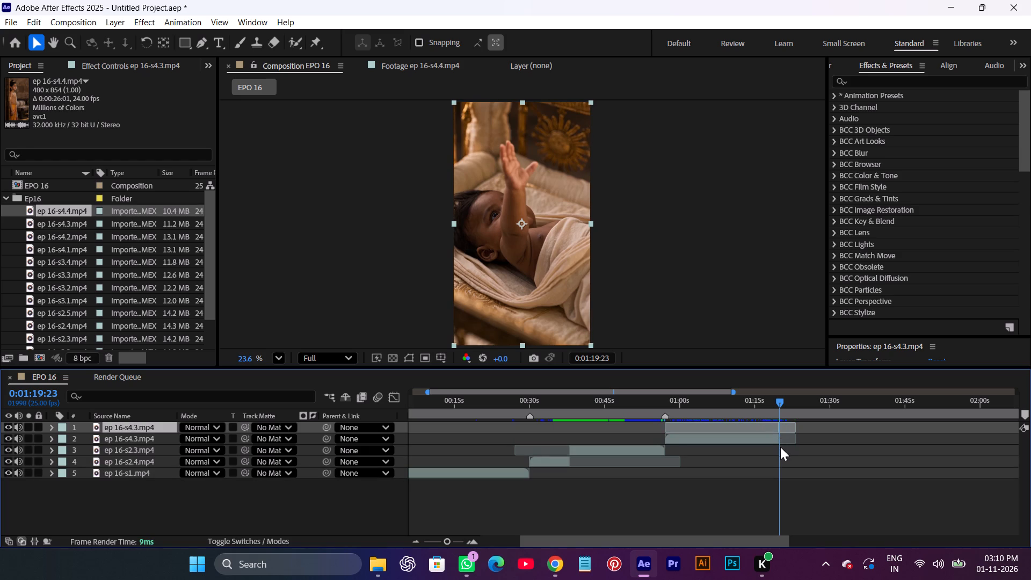
alt+scroll(780, 447, up, 2)
right_click(780, 430)
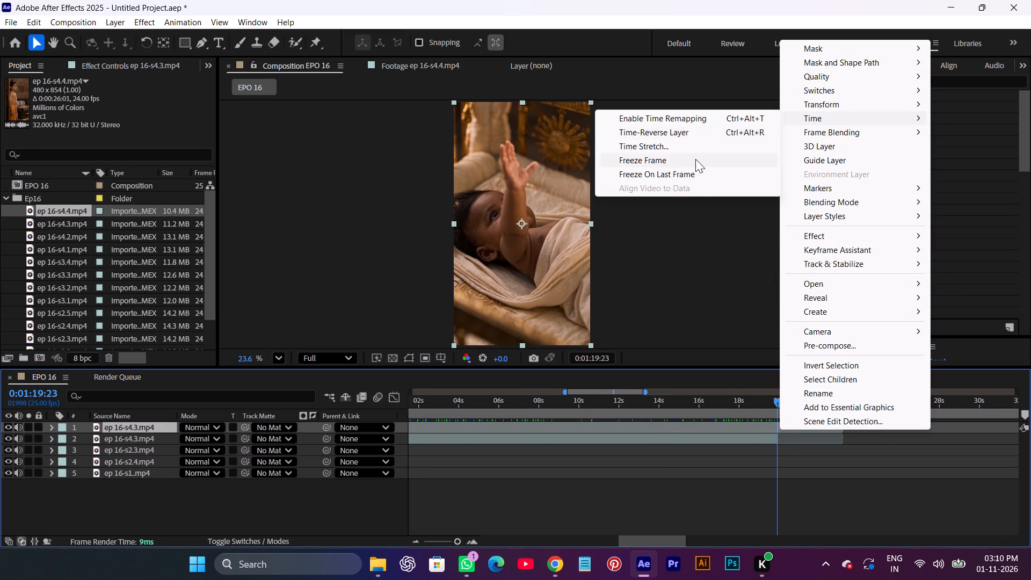
click(695, 159)
Adjust the frozen ep 16-s4.3 copy to end at about 0:01:24:09, previewing the hold.
drag(777, 426, 926, 444)
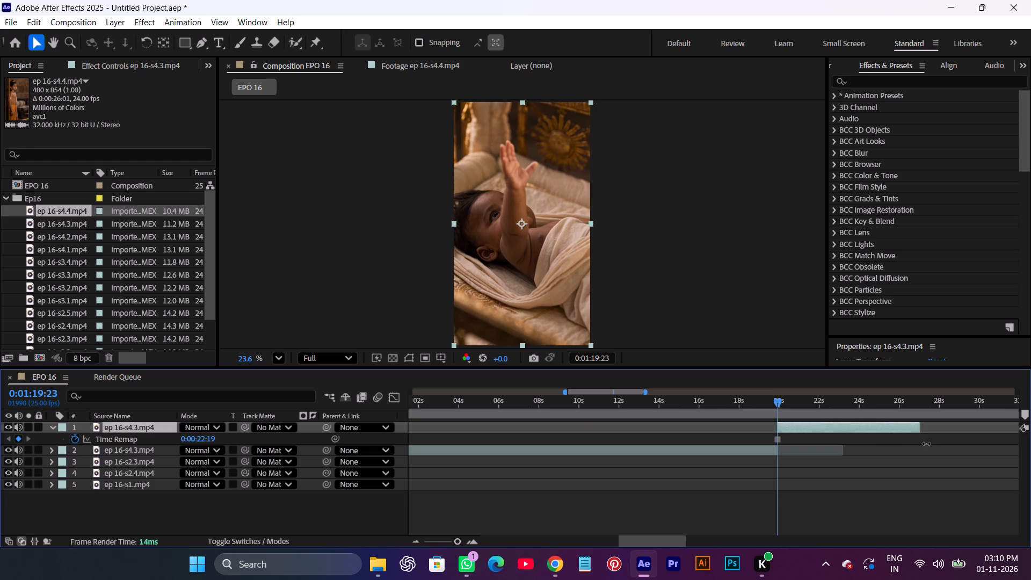
drag(926, 444, 932, 442)
key(space)
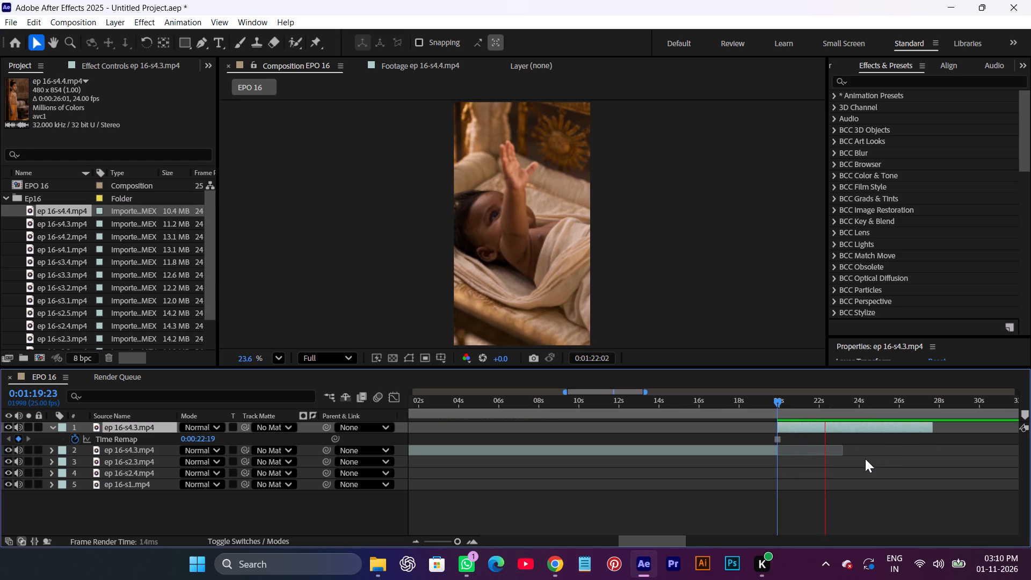
key(space)
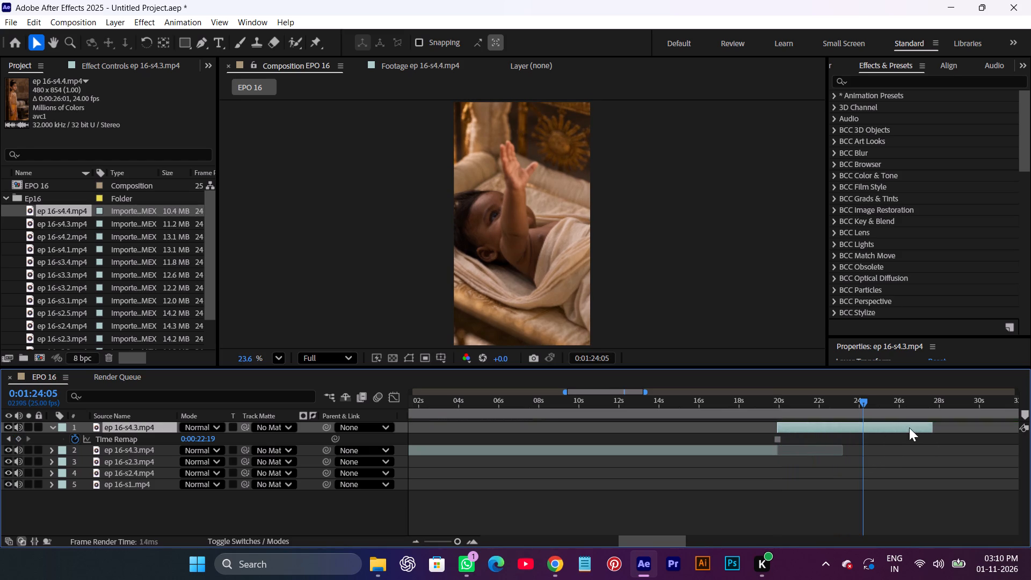
drag(930, 428, 865, 447)
Apply the recent animation preset "ewxposed drama" to the frozen ep 16-s4.3 layer at 0:01:19:23.
shift+drag(862, 405, 779, 446)
click(793, 427)
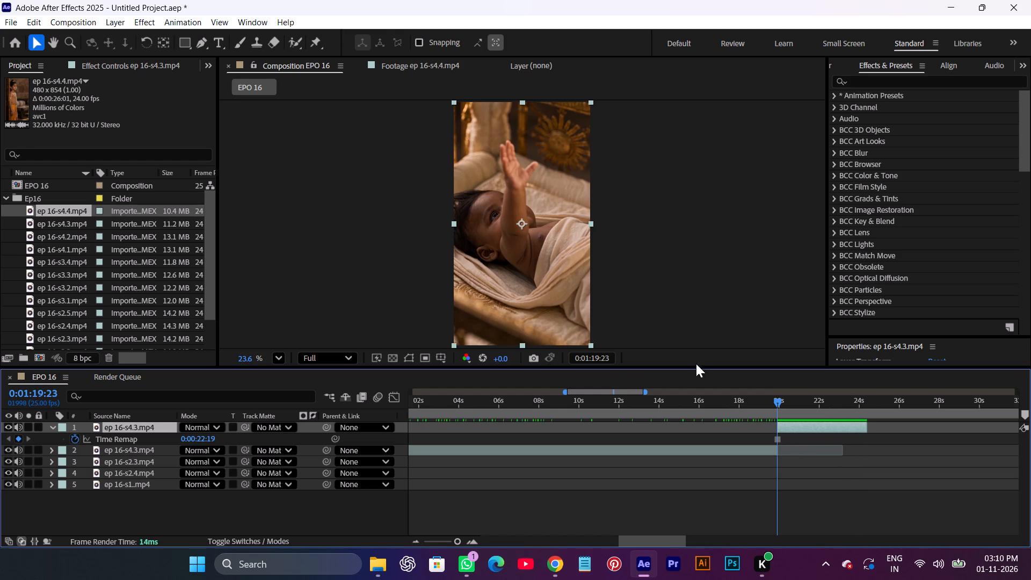
click(193, 24)
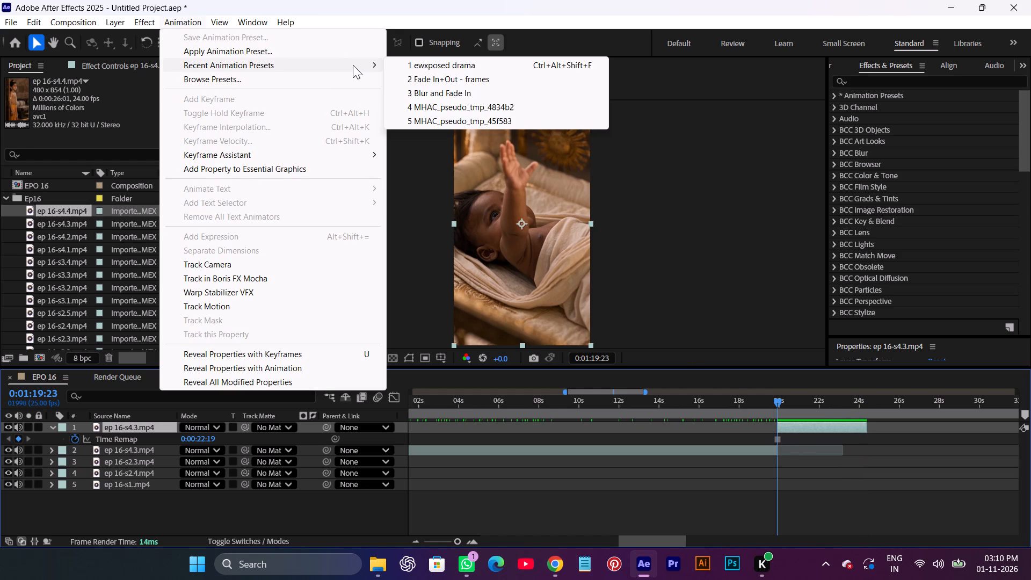
click(488, 70)
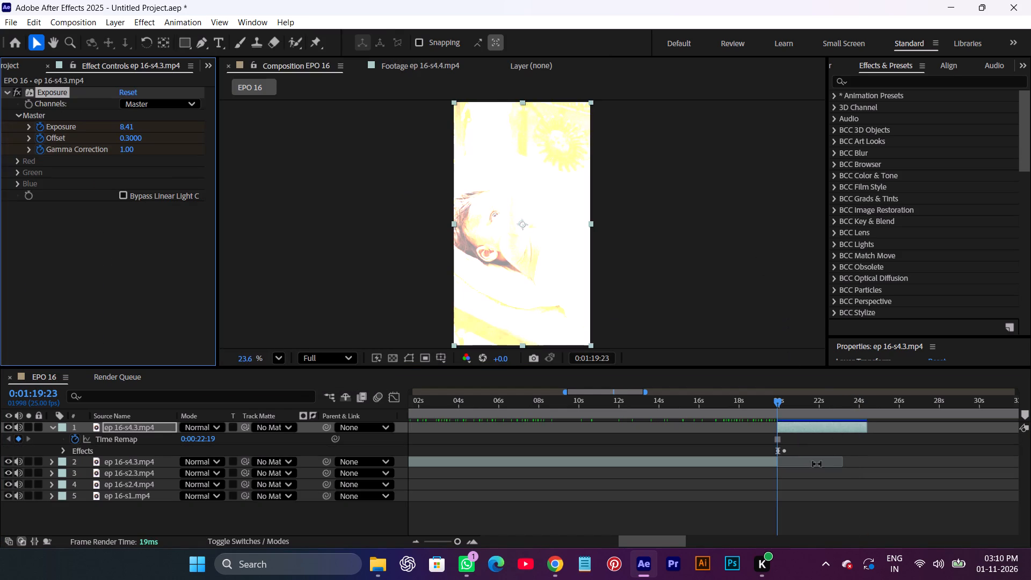
Set the work area end at 0:01:24:09, where the frozen layer ends.
shift+drag(783, 399, 863, 433)
click(886, 527)
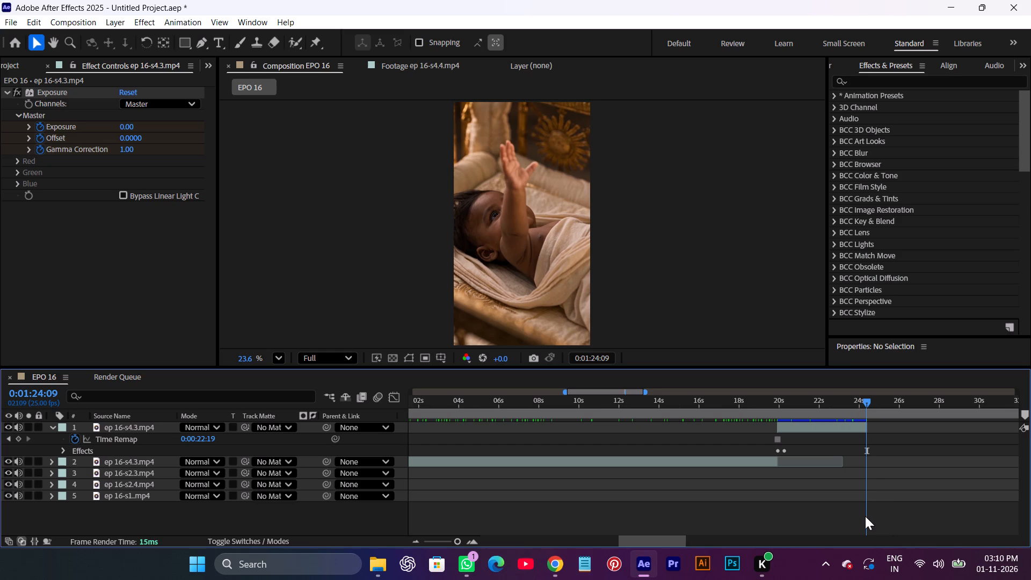
key(n)
Import the "long whoosh" sound effect from the MAHADEV (E:) drive into the project.
shift+drag(869, 397, 846, 410)
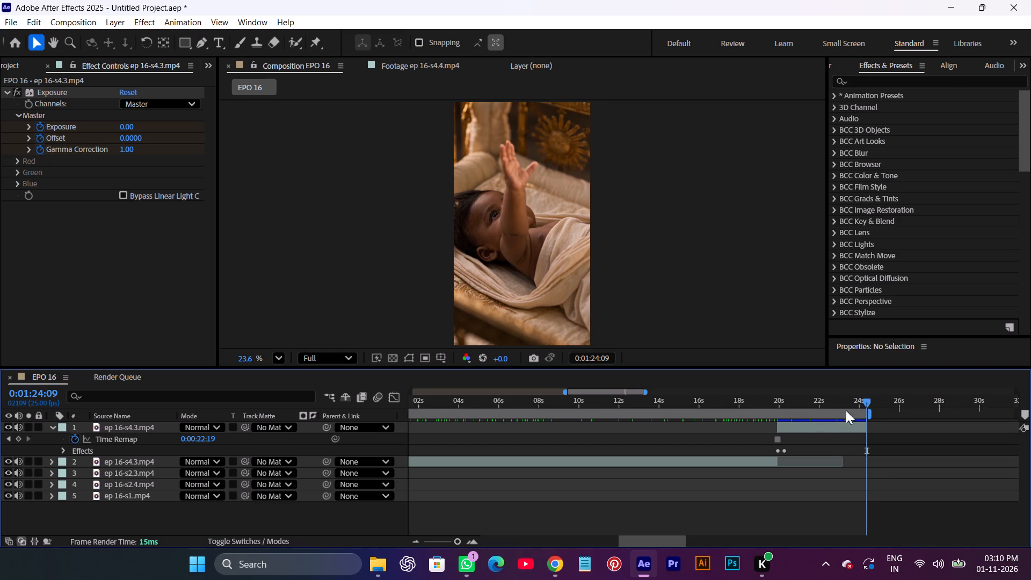
shift+drag(846, 410, 782, 436)
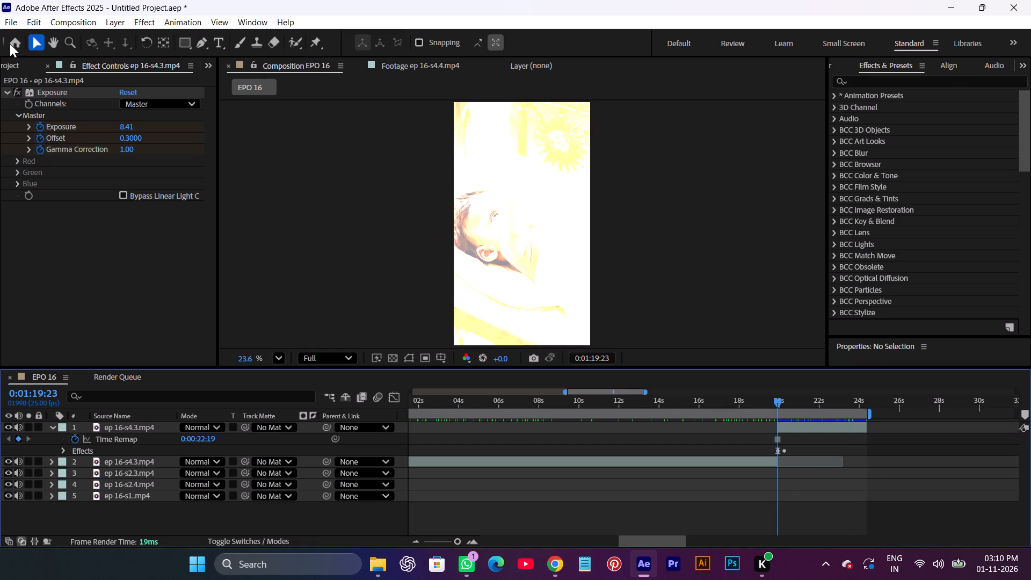
click(10, 64)
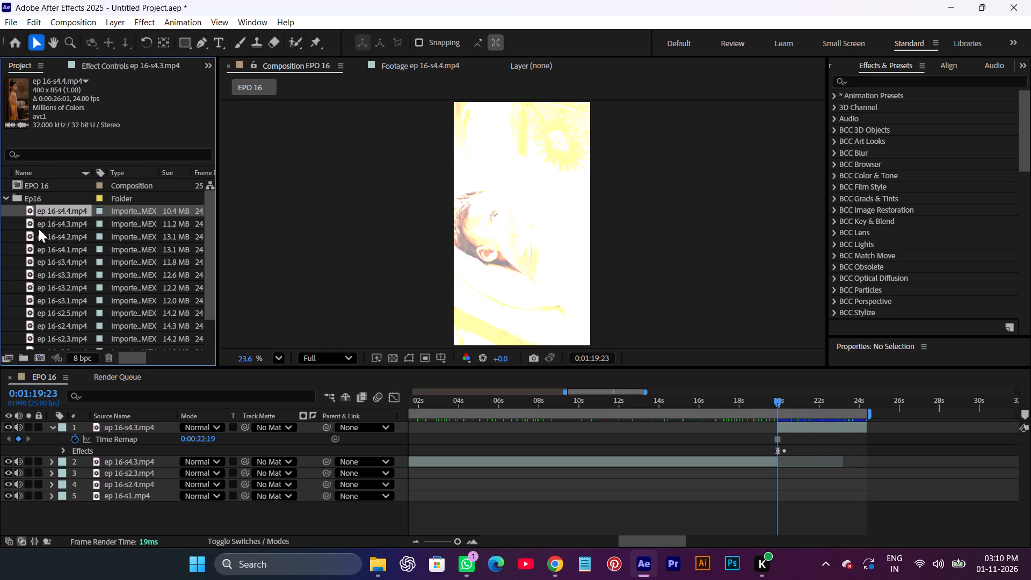
right_click(19, 259)
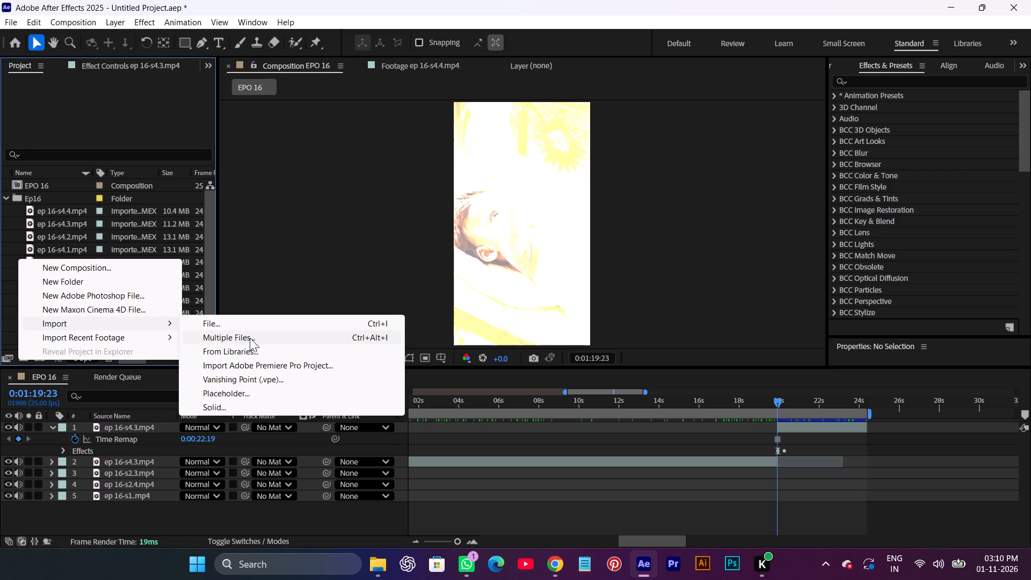
click(239, 325)
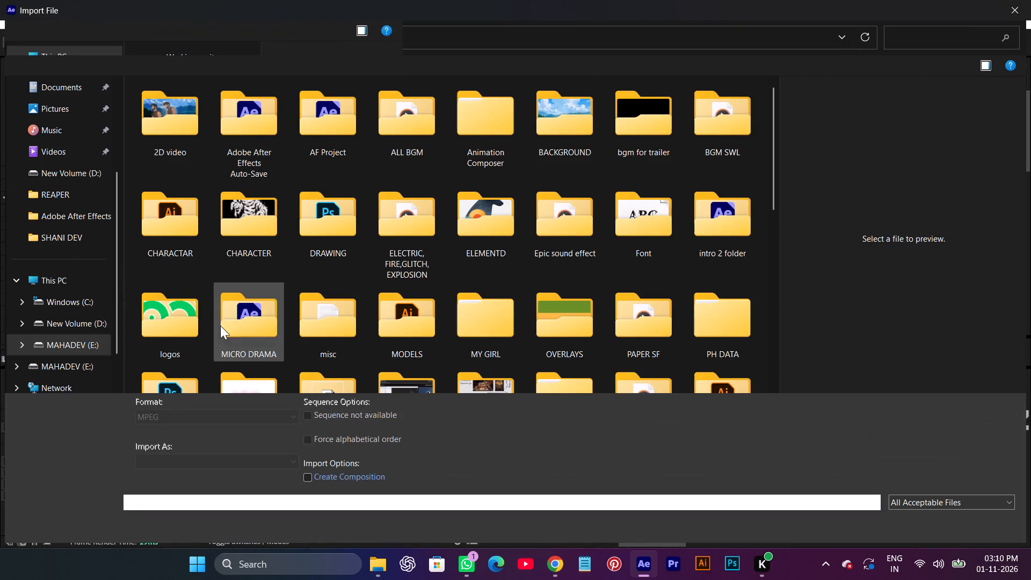
scroll(298, 280, down, 2)
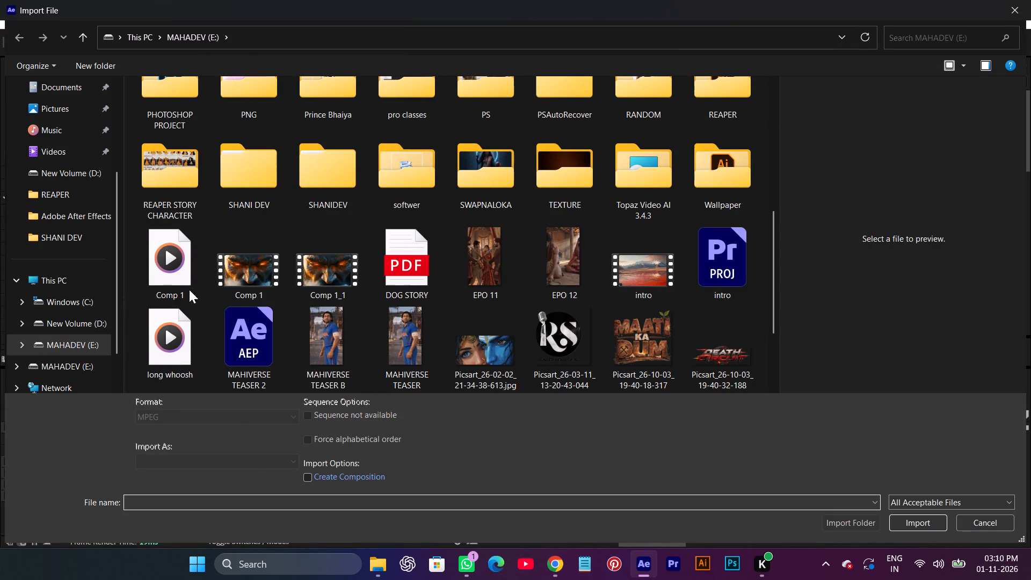
click(174, 340)
click(901, 525)
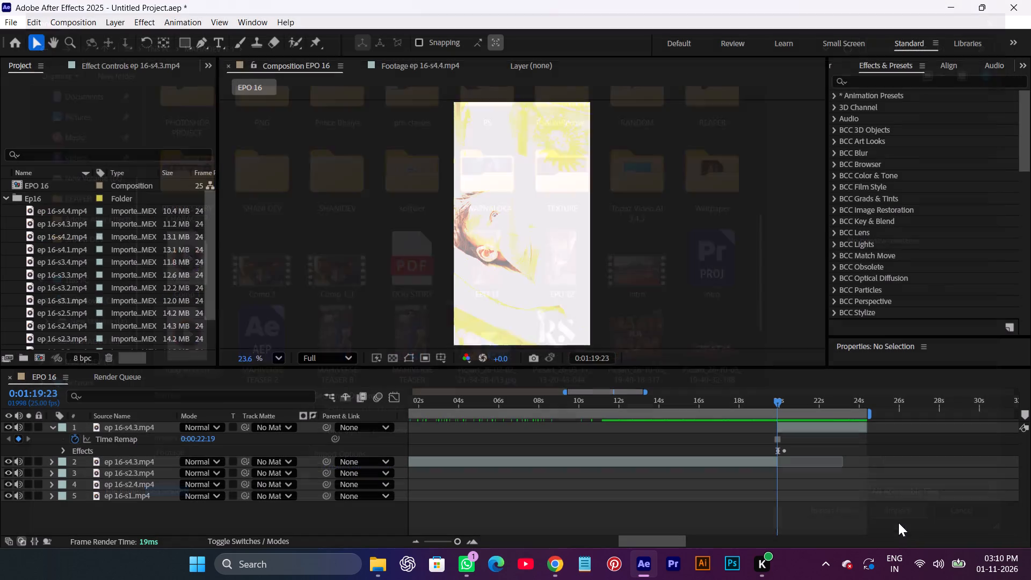
Add long whoosh.aac as the top layer of EPO 16, starting at about 0:01:18, and collapse the frozen layer's properties.
drag(47, 184, 686, 343)
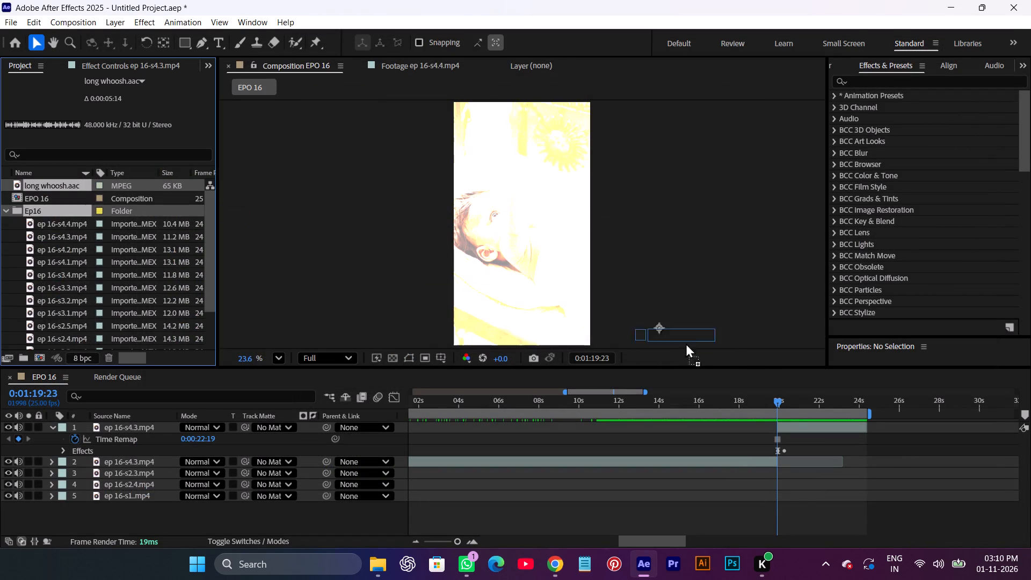
drag(686, 343, 754, 424)
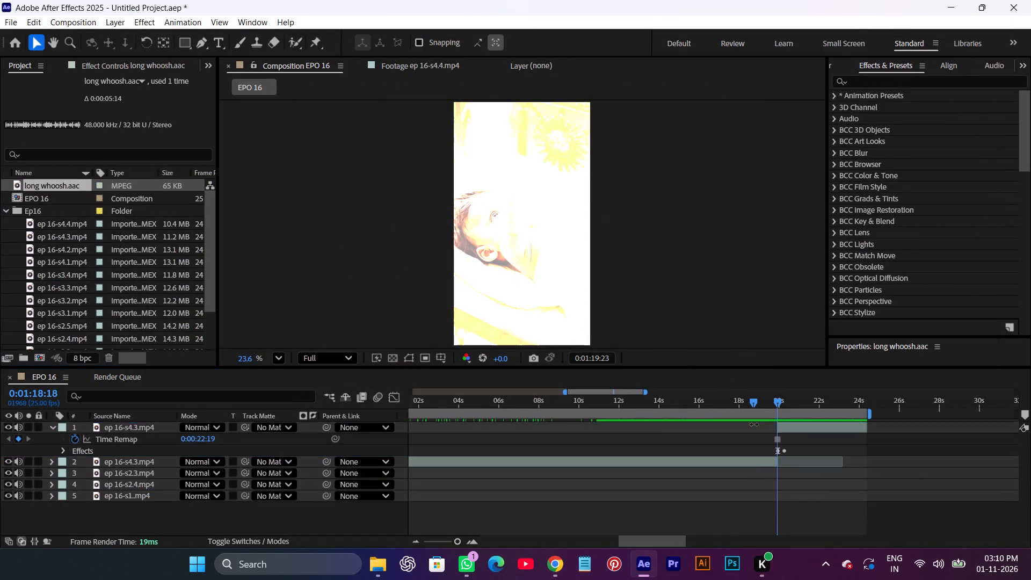
drag(796, 426, 783, 429)
click(750, 448)
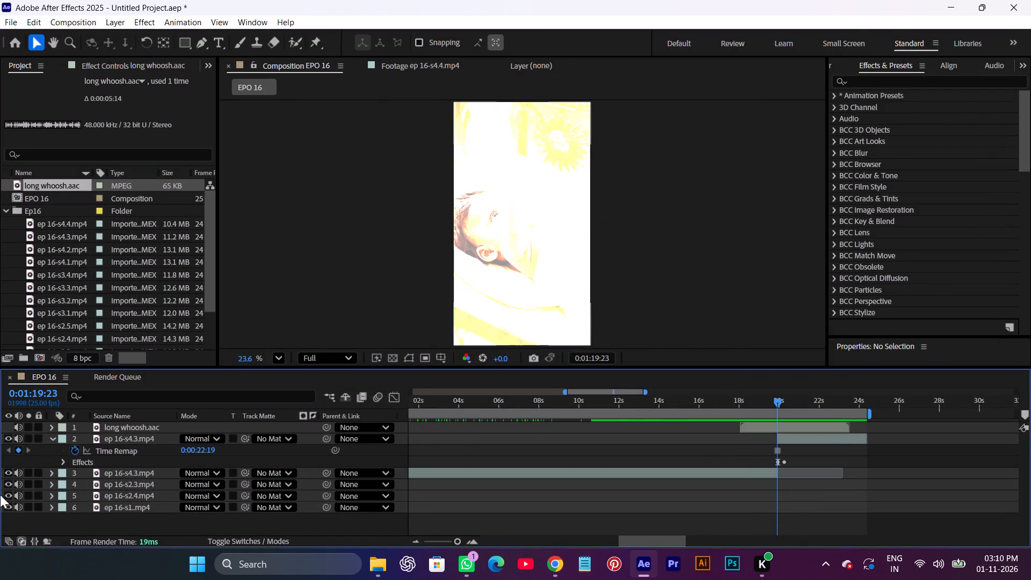
click(50, 437)
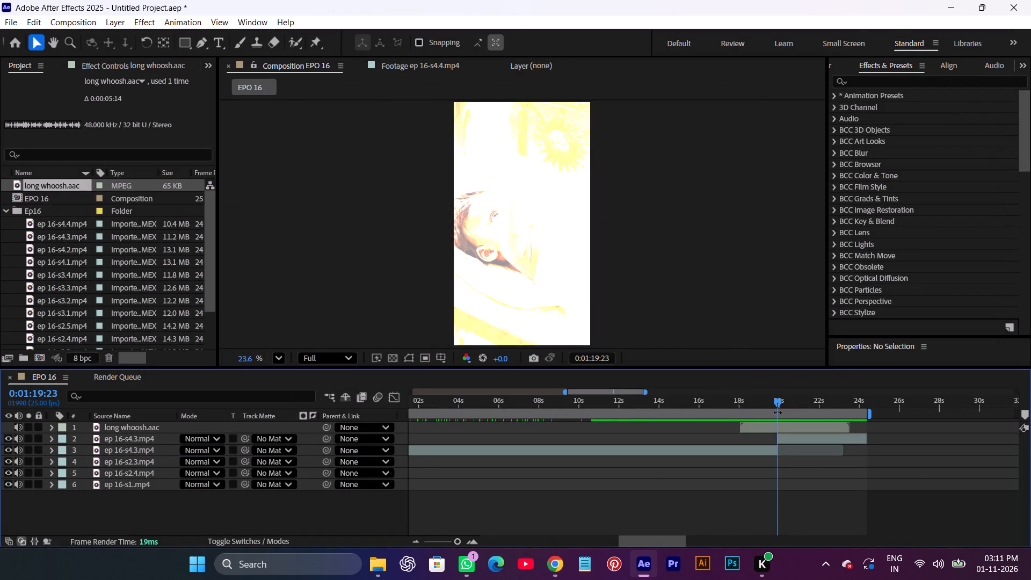
Shift the long whoosh.aac layer later so it starts at about 0:01:19, and preview it against the frozen flash ending.
click(781, 407)
drag(776, 400, 754, 415)
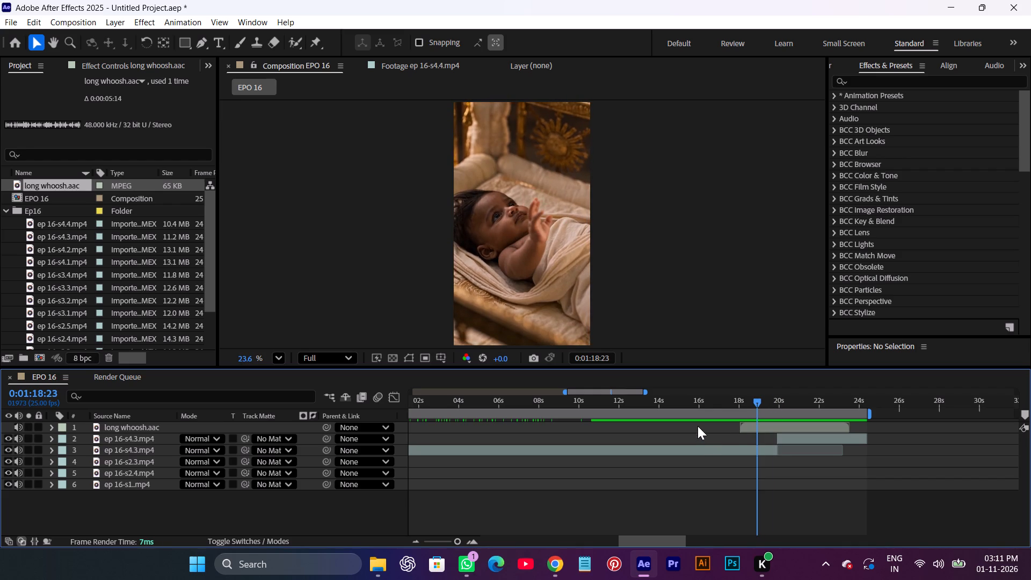
click(698, 426)
key(space)
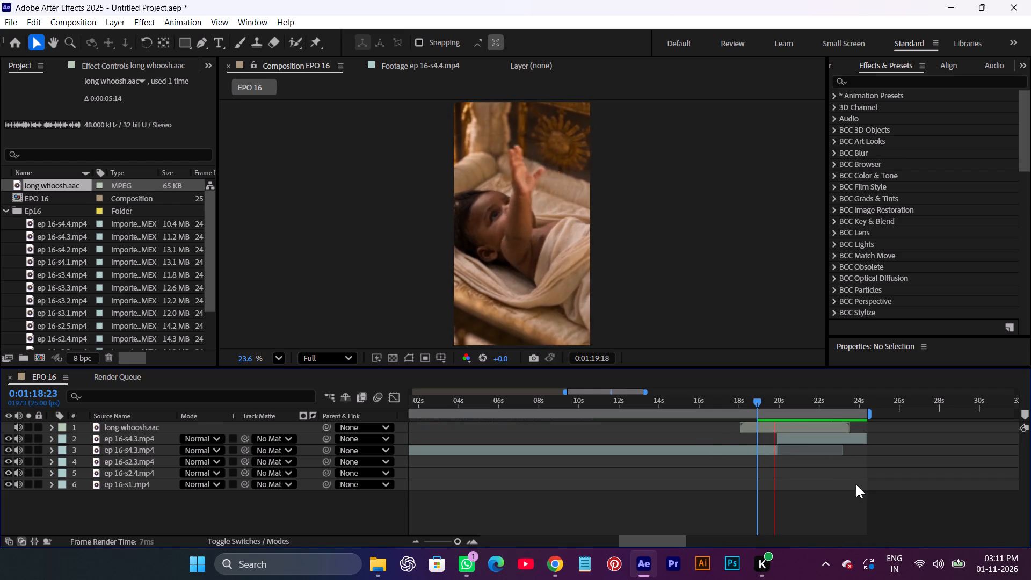
key(space)
drag(793, 432, 808, 433)
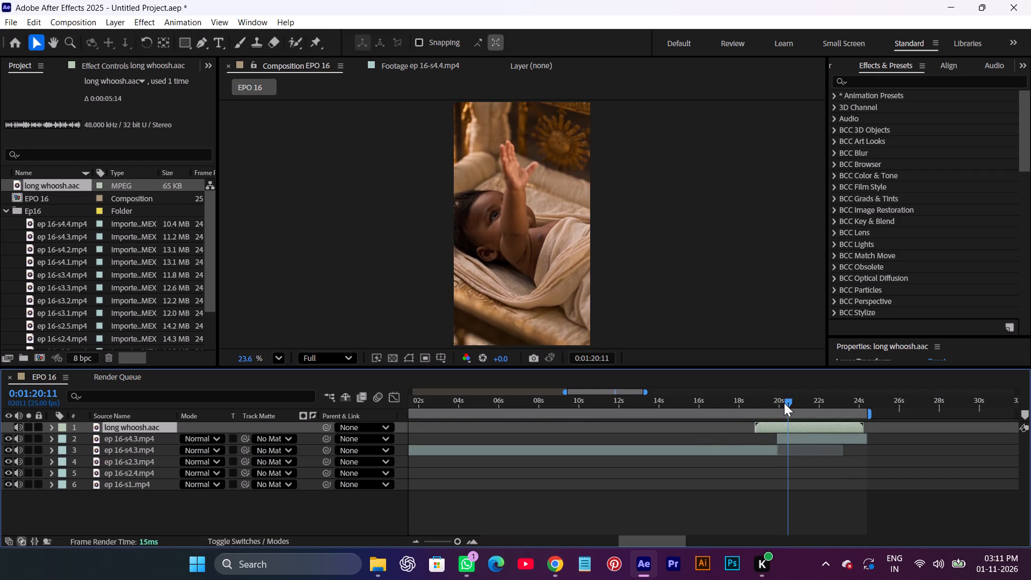
drag(784, 403, 758, 412)
click(727, 436)
key(space)
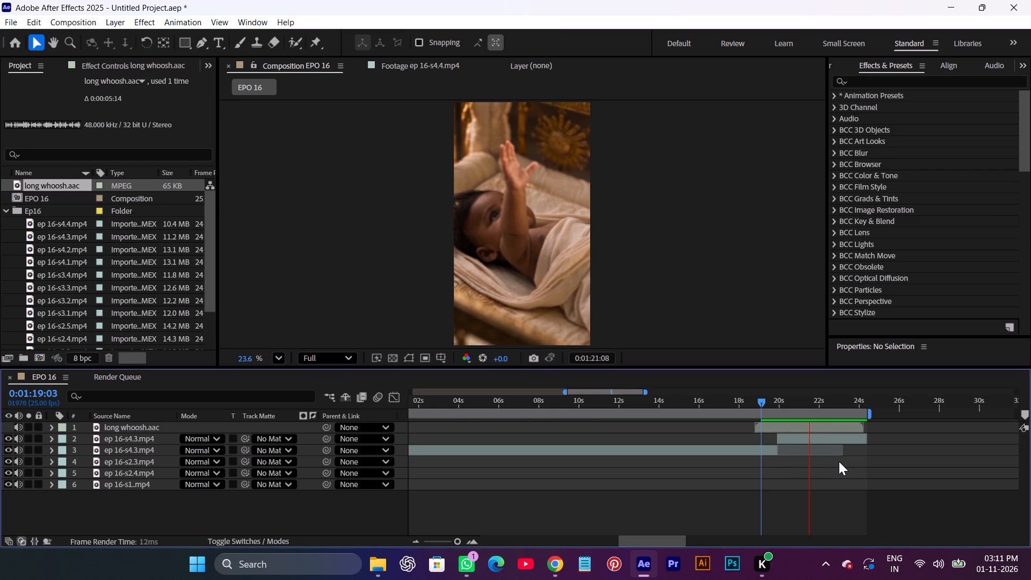
key(space)
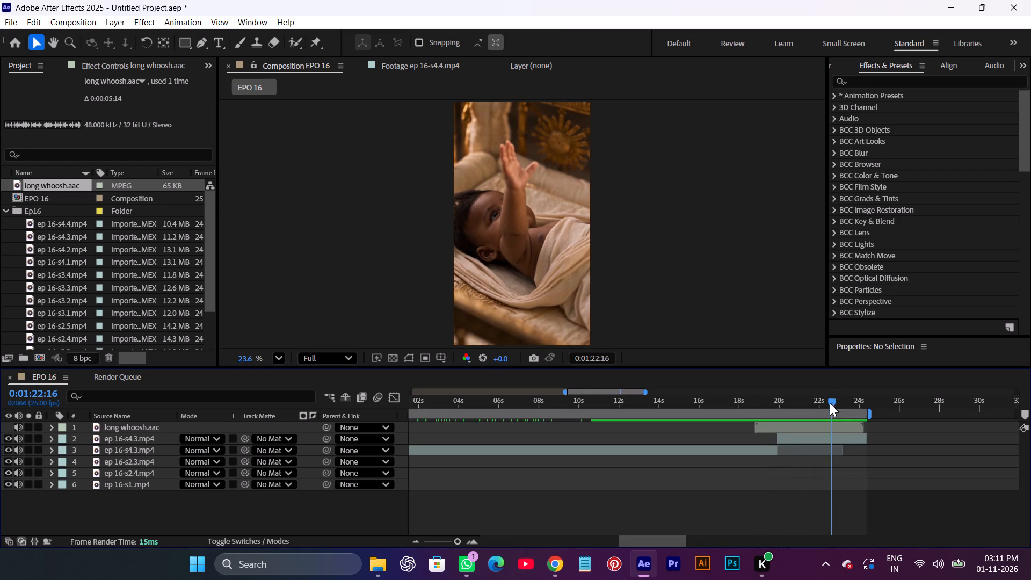
Return the playhead to the start of the EPO 16 composition at 0:00:00:00.
drag(828, 403, 788, 492)
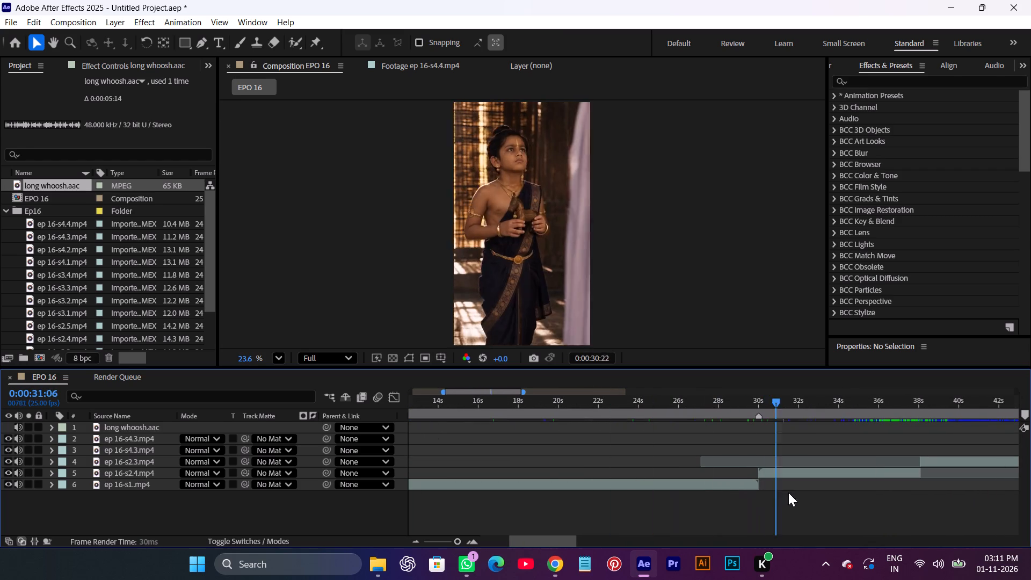
drag(788, 492, 279, 405)
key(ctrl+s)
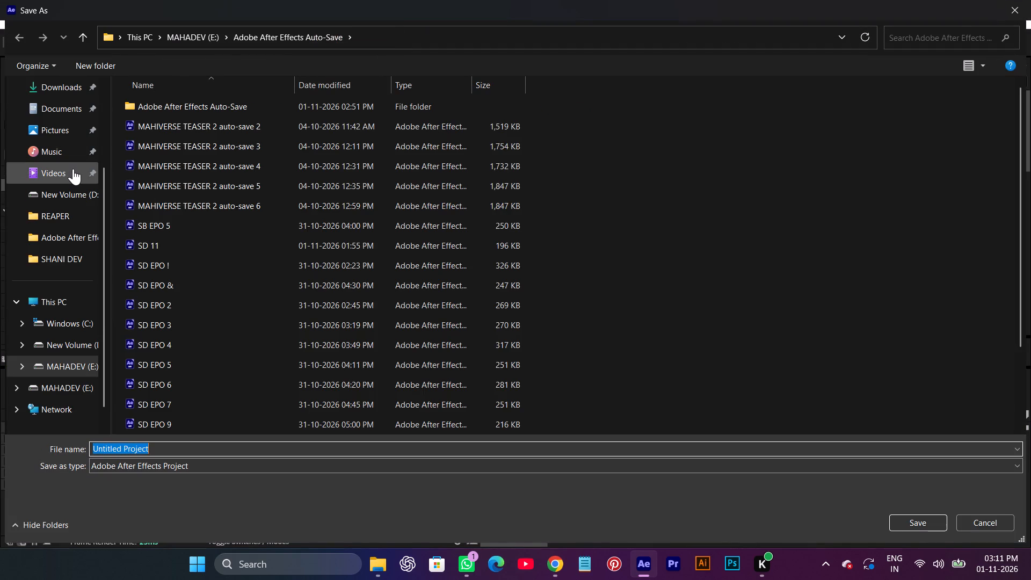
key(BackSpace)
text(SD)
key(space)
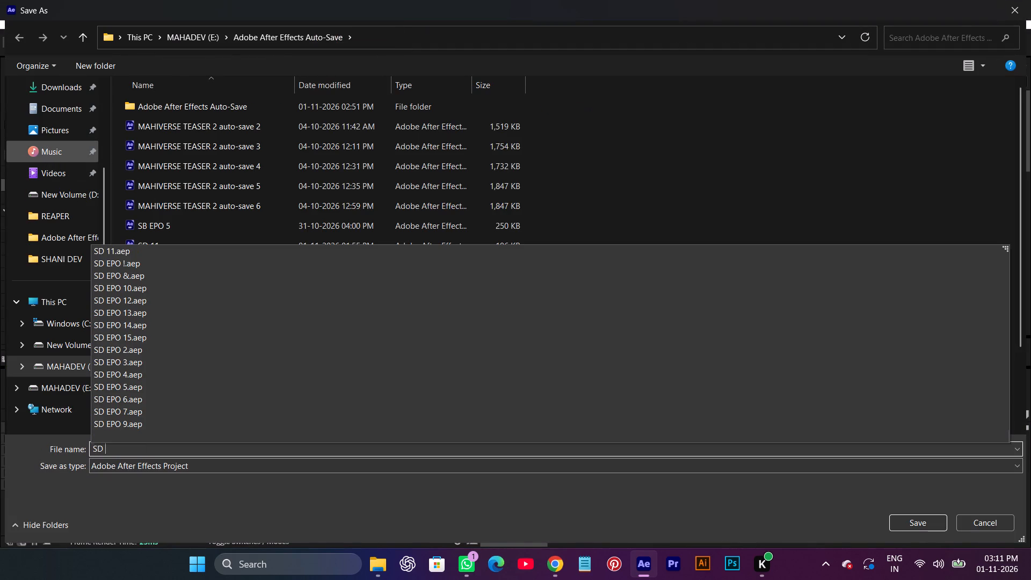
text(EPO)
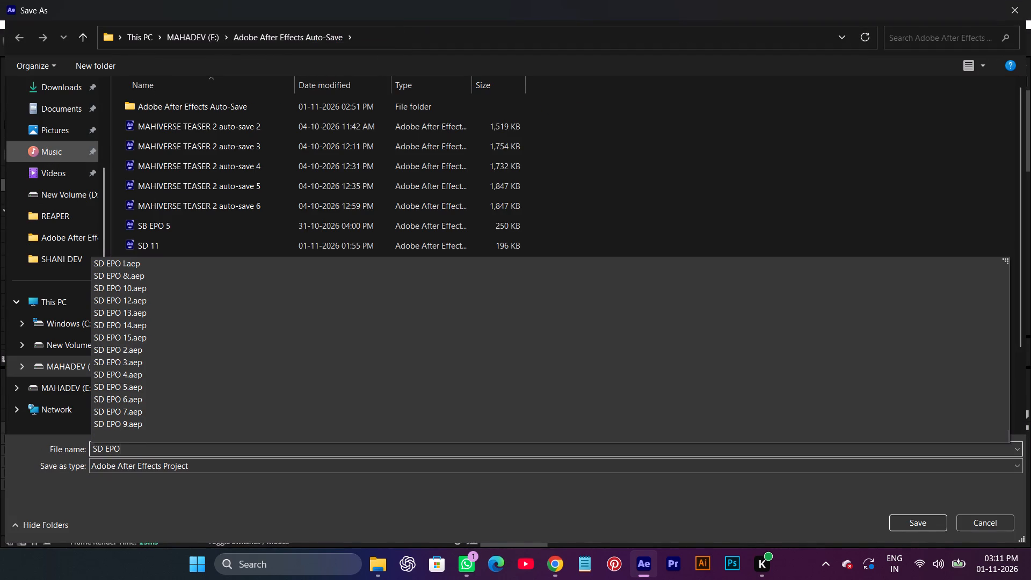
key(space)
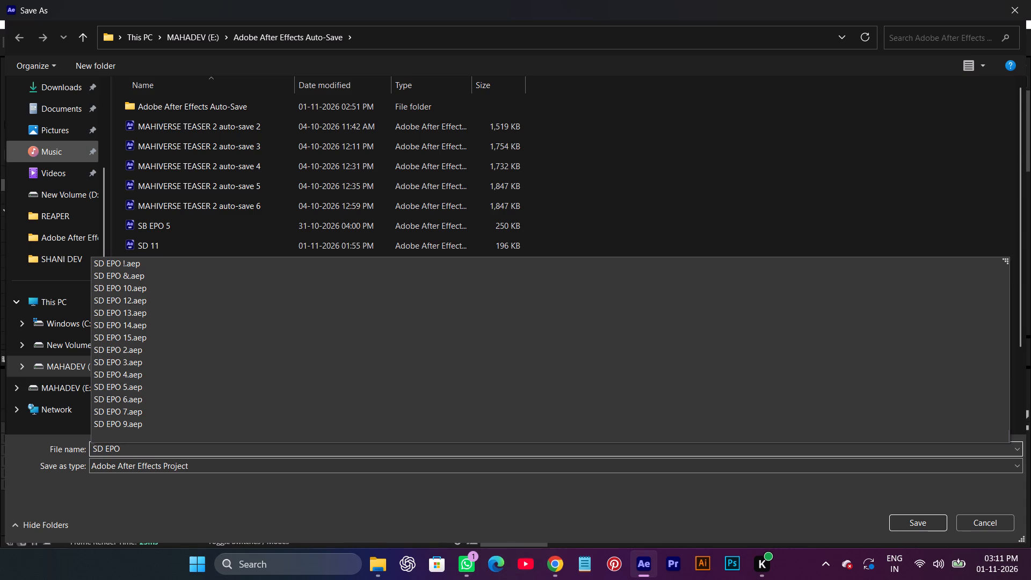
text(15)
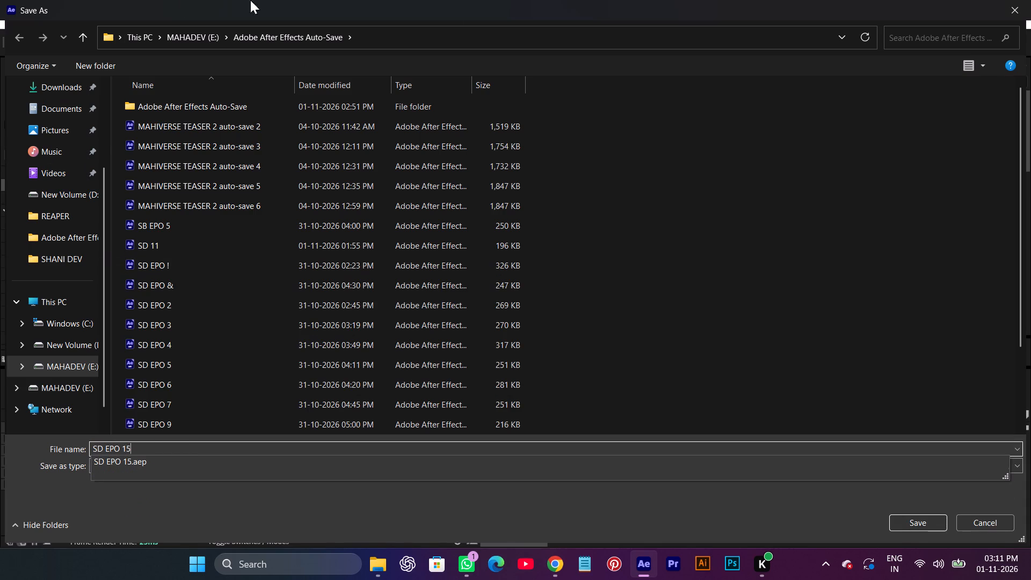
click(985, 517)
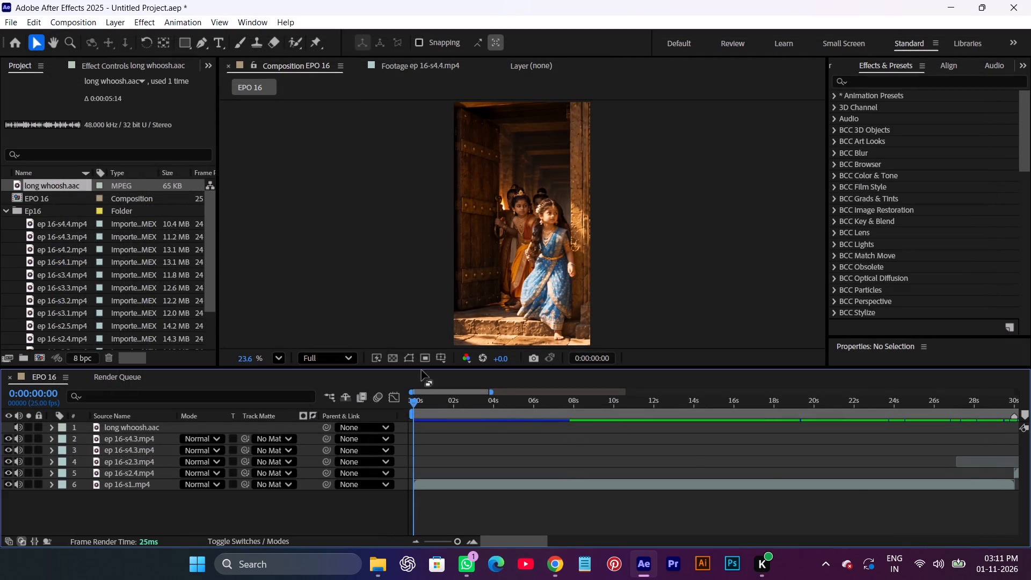
Save the project as SD EPO 16 in the Adobe After Effects Auto-Save folder on the MAHADEV (E:) drive.
key(ctrl+s)
key(BackSpace)
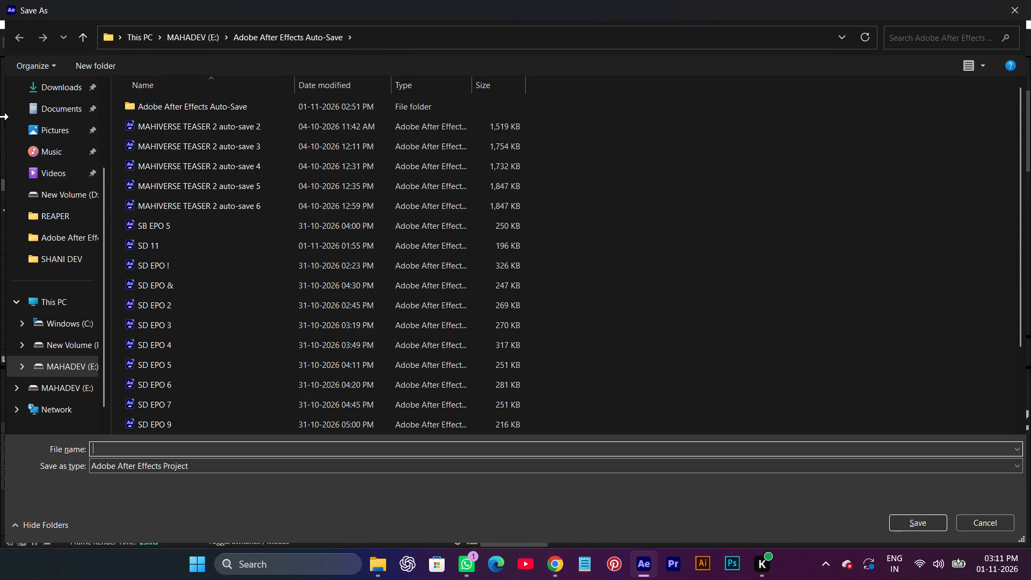
text(SD)
key(space)
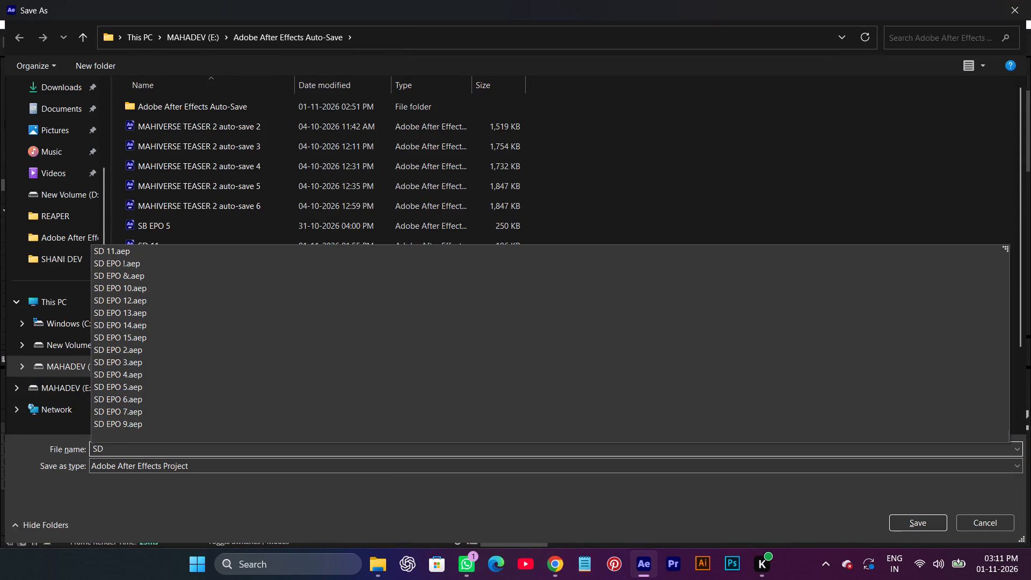
text(EPO)
key(space)
text(16)
click(920, 516)
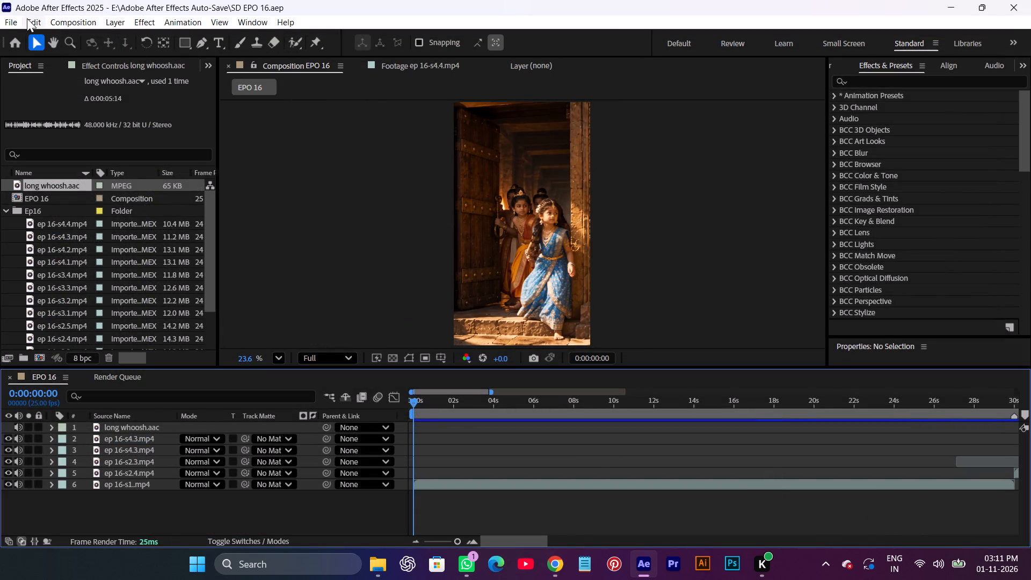
Add EPO 16 to the render queue and start rendering it to EPO 16.mp4 with the H.264 15 Mbps output module.
click(4, 24)
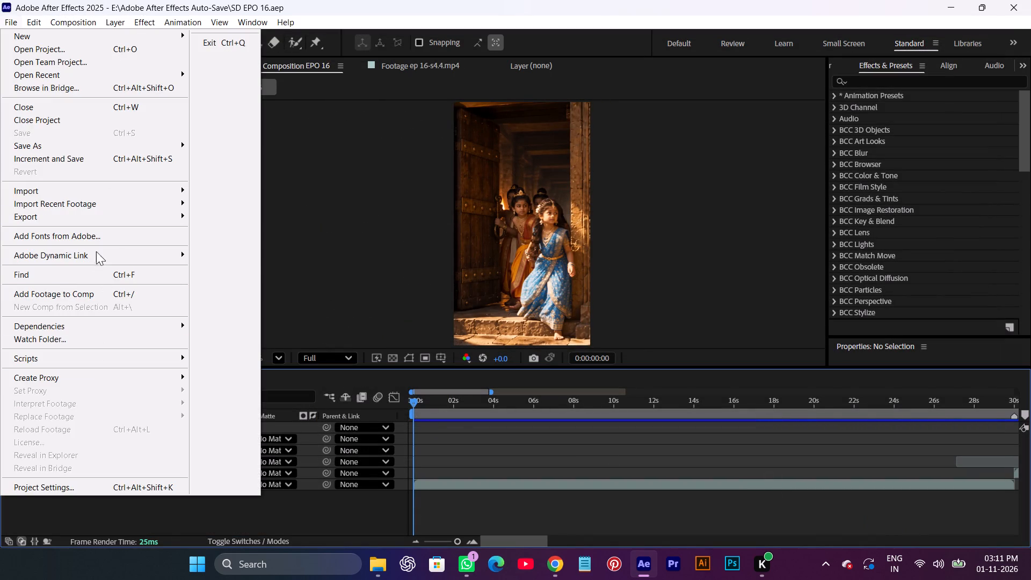
click(263, 237)
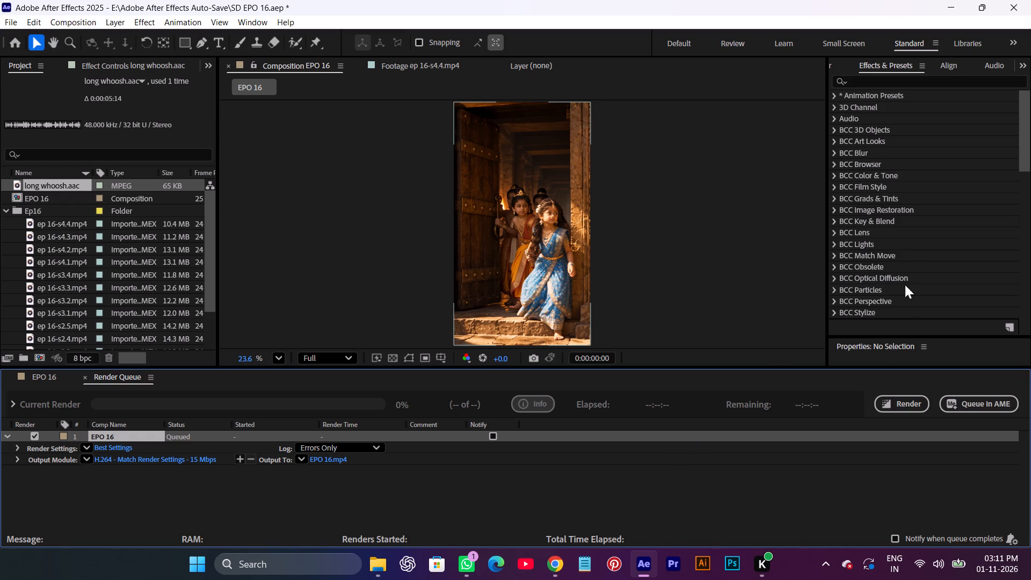
click(903, 407)
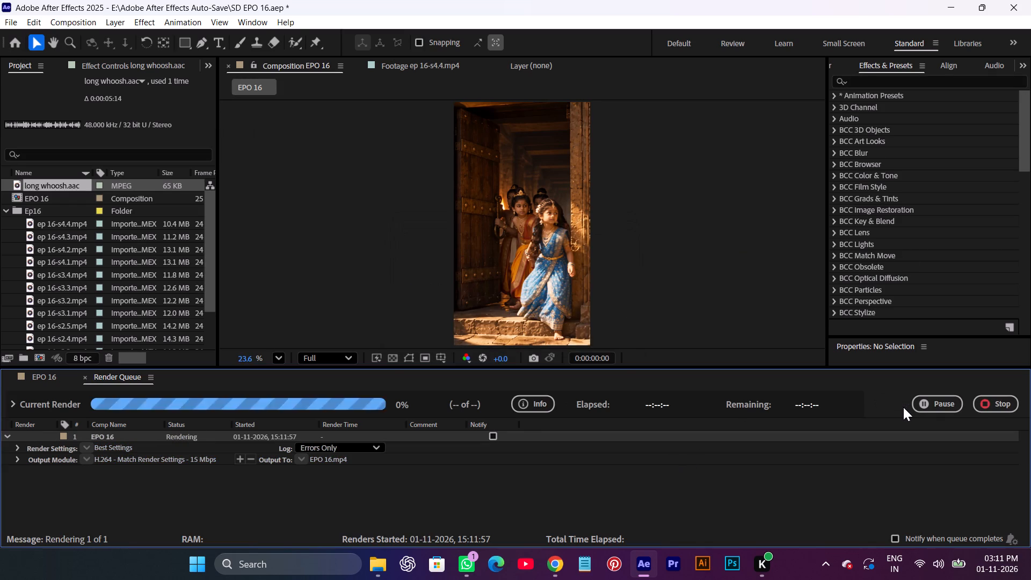
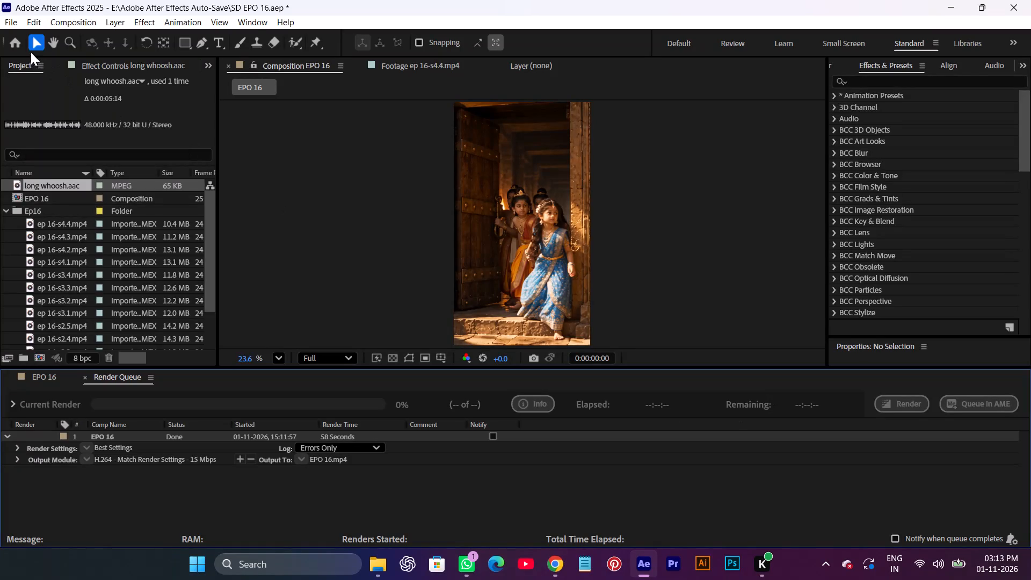
Start a new project, saving the changes to SD EPO 16.aep.
click(8, 25)
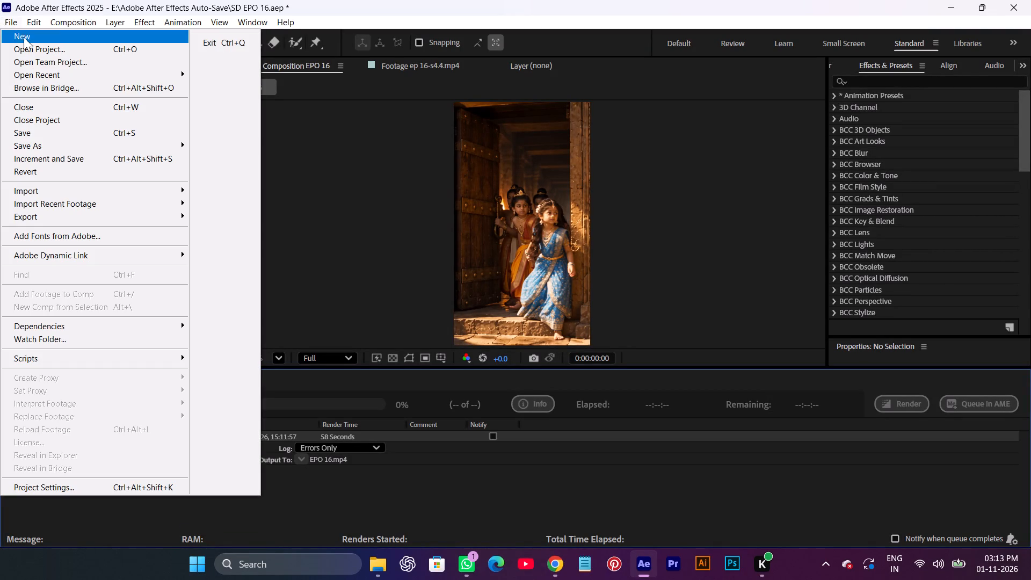
click(253, 35)
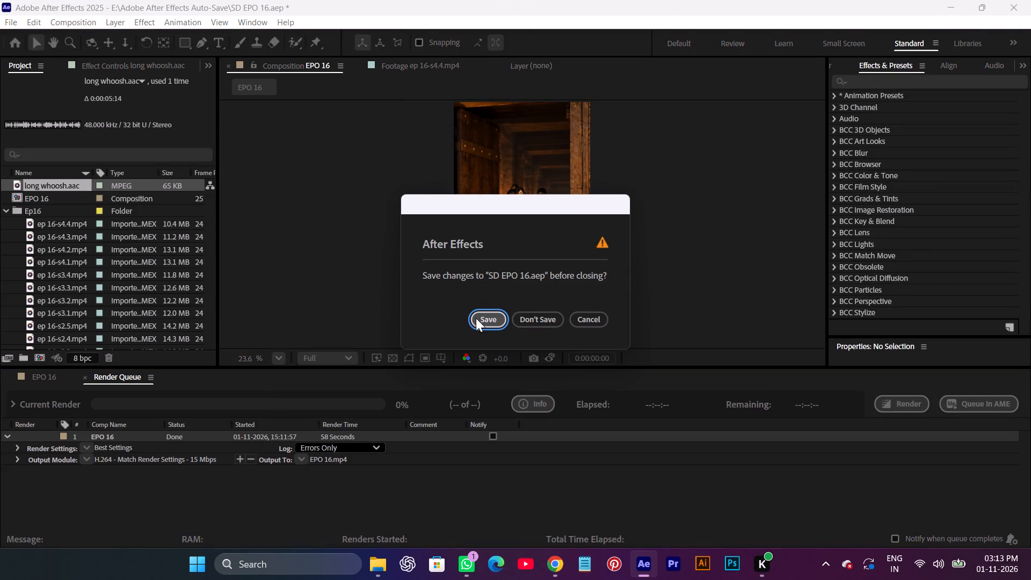
click(483, 317)
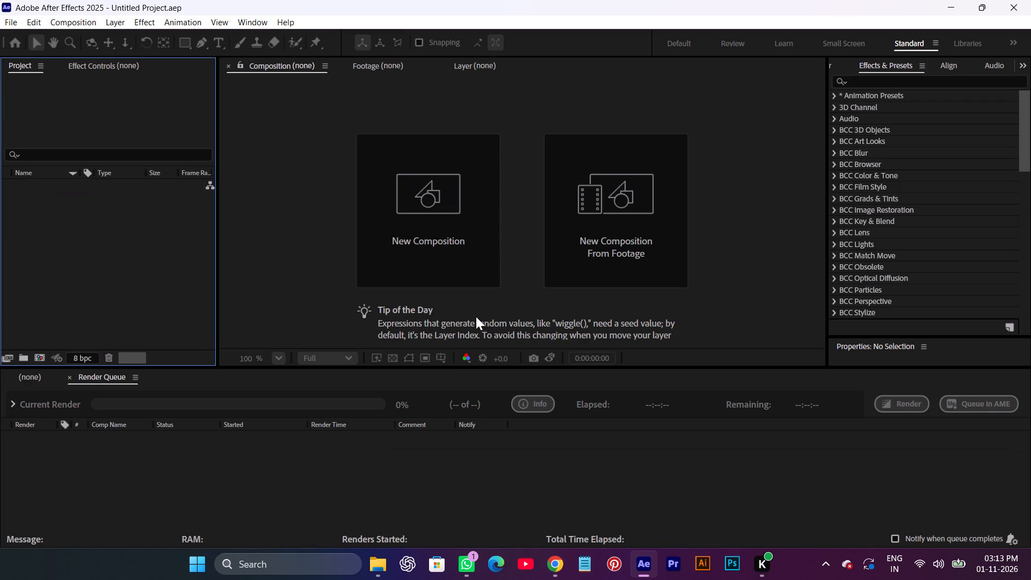
Create a new 1080 x 1920, 25 fps composition named EPO 17 with a duration of 0:04:00:00.
click(463, 236)
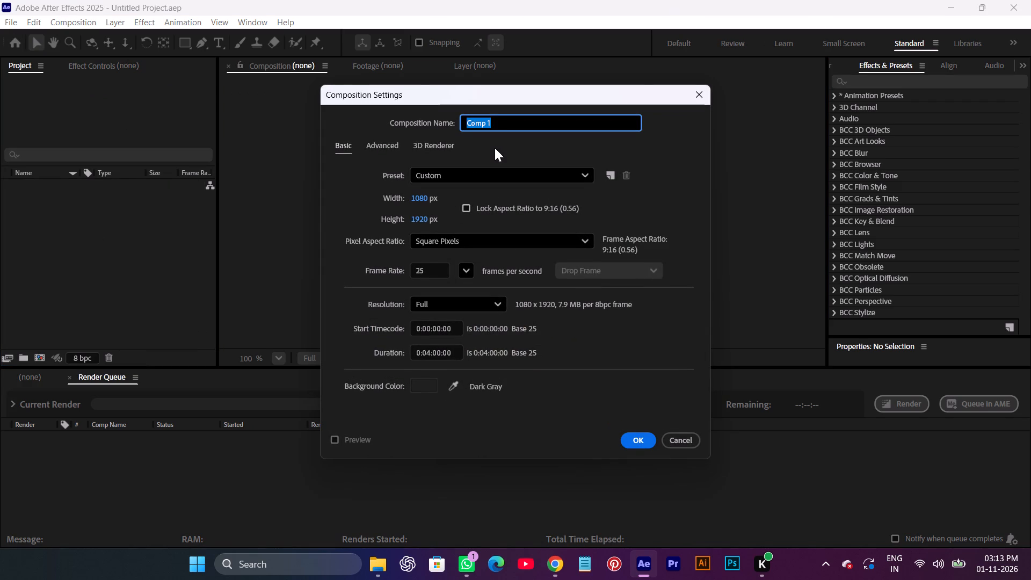
key(BackSpace)
text(EPO)
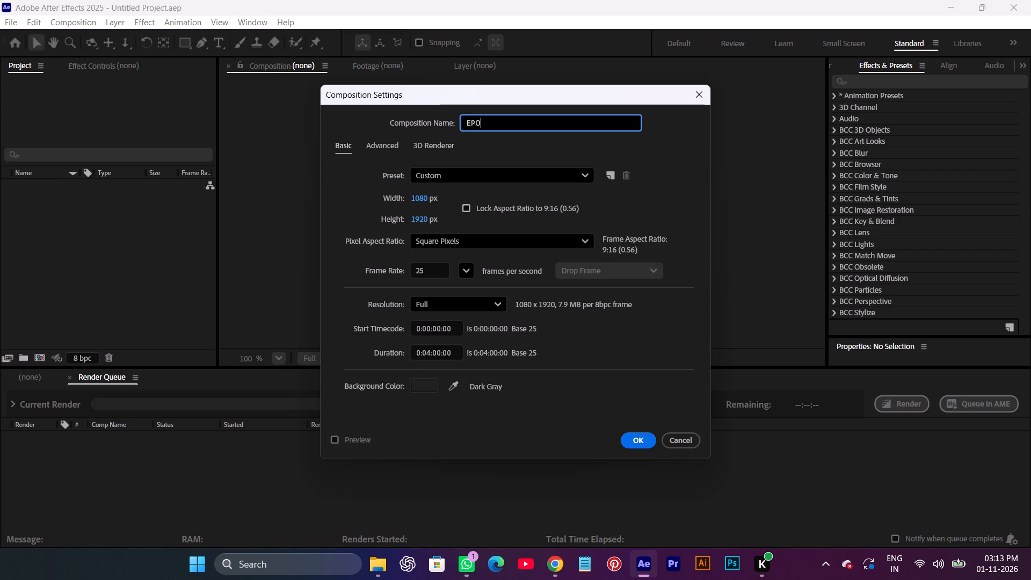
key(space)
text(17)
key(Return)
Import the whole Ep17 folder from the SHANI DEV folder on the MAHADEV (E:) drive.
right_click(95, 300)
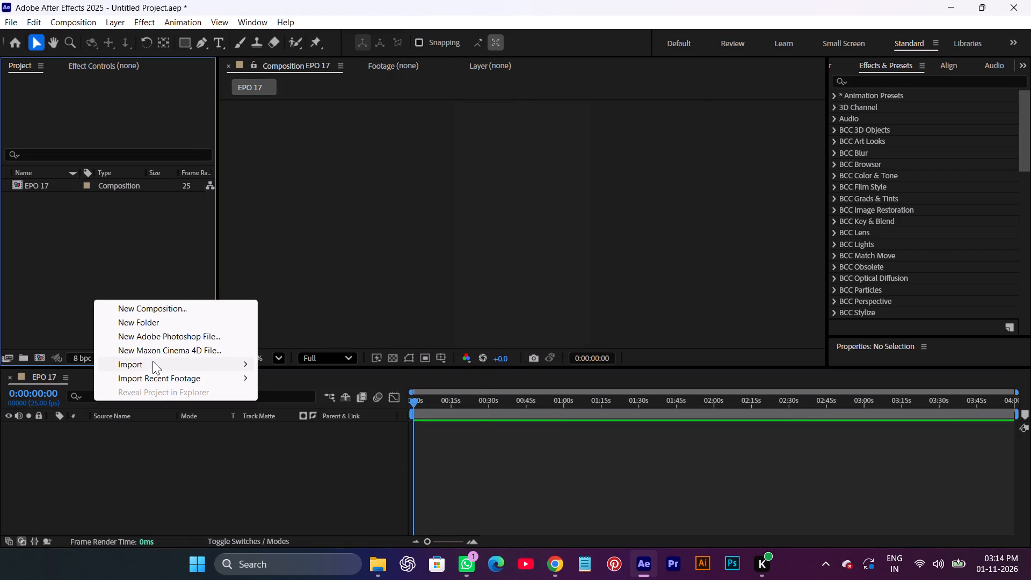
click(287, 369)
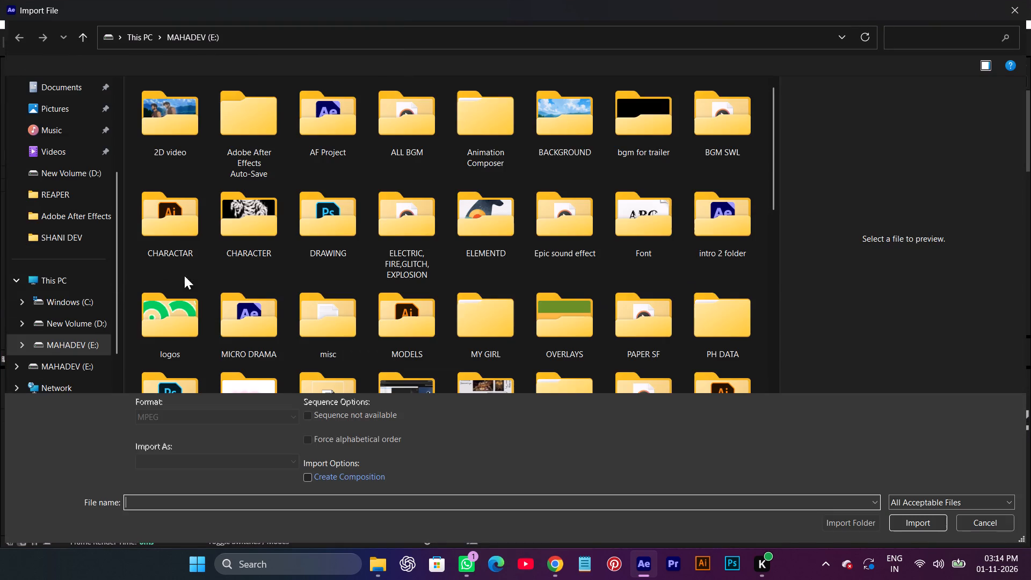
scroll(58, 309, down, 2)
click(60, 296)
scroll(389, 256, down, 3)
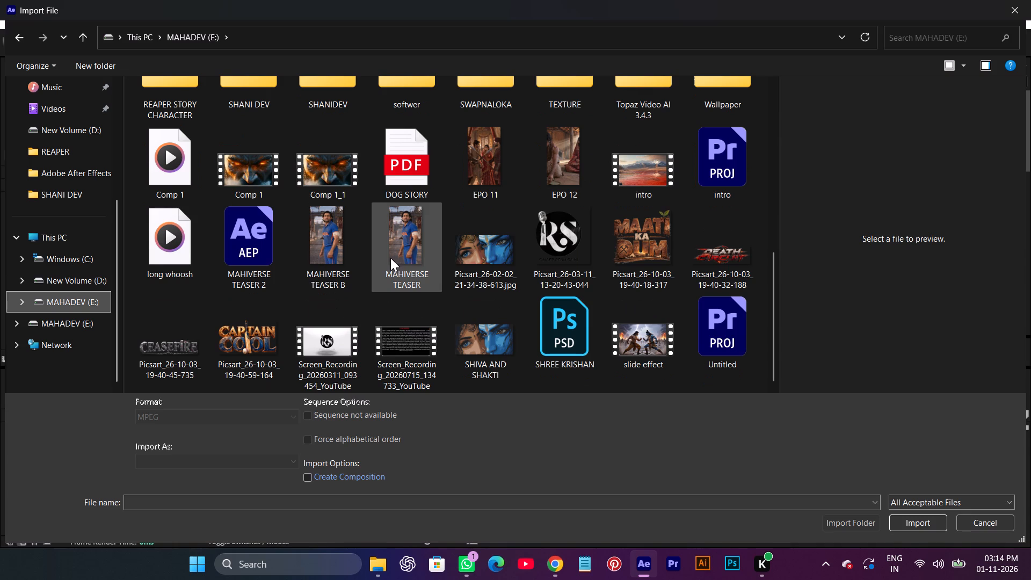
double_click(337, 94)
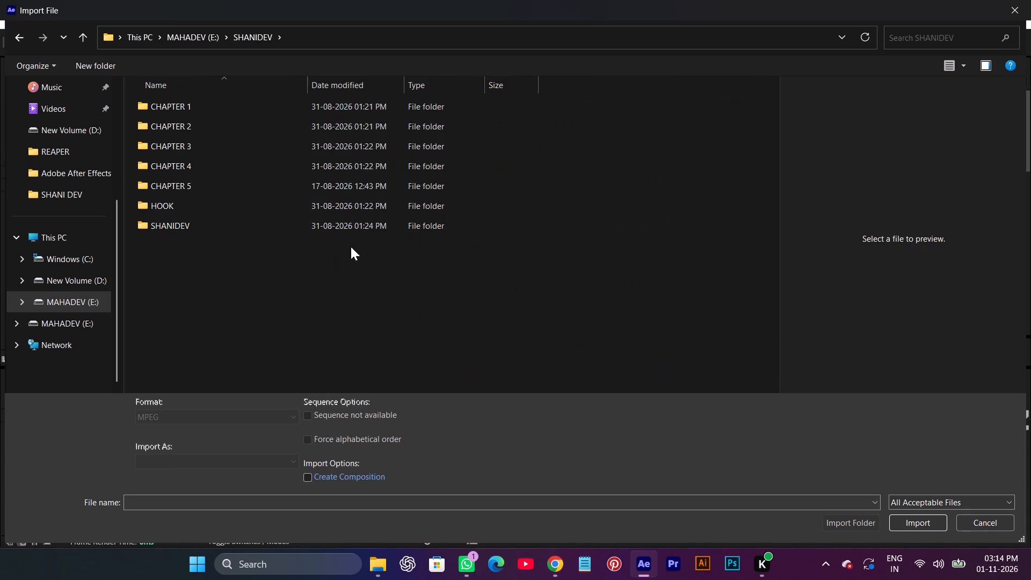
click(19, 40)
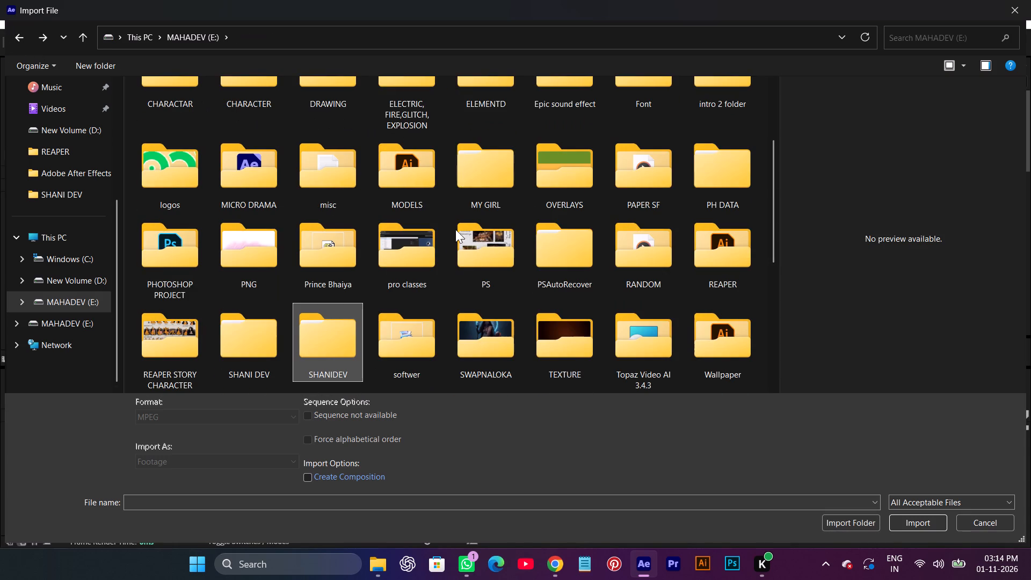
double_click(278, 340)
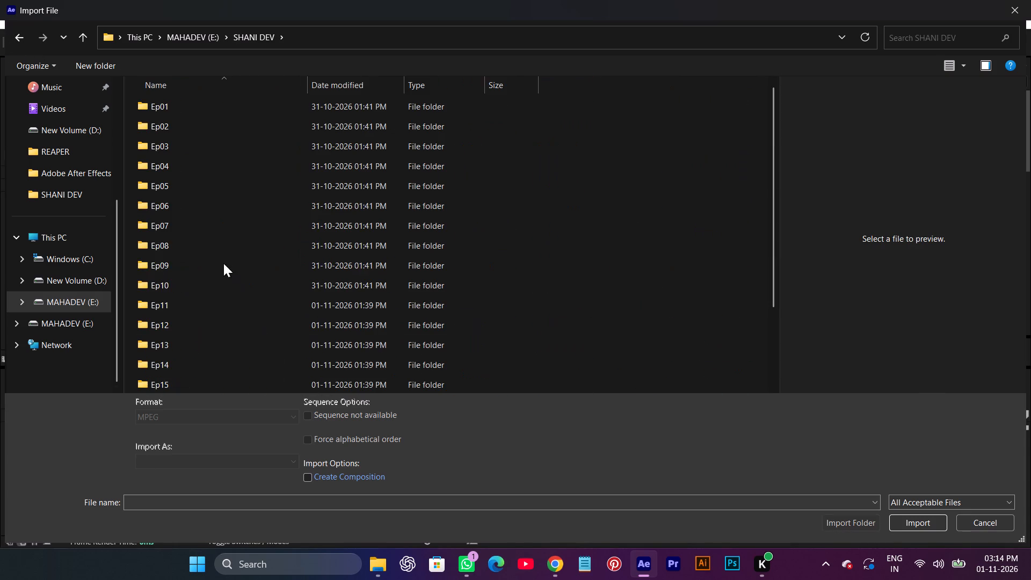
scroll(216, 313, down, 2)
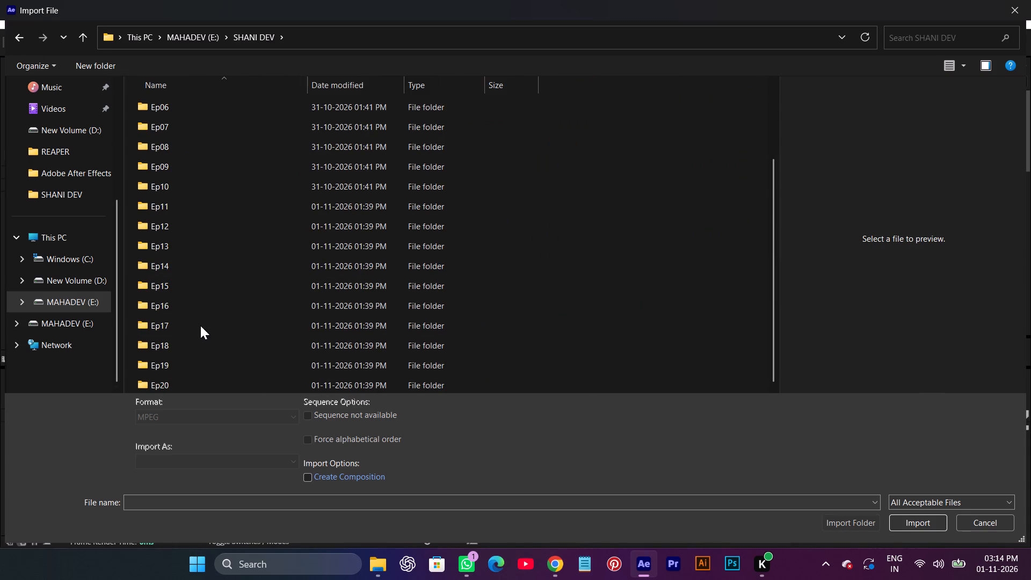
click(200, 325)
click(852, 526)
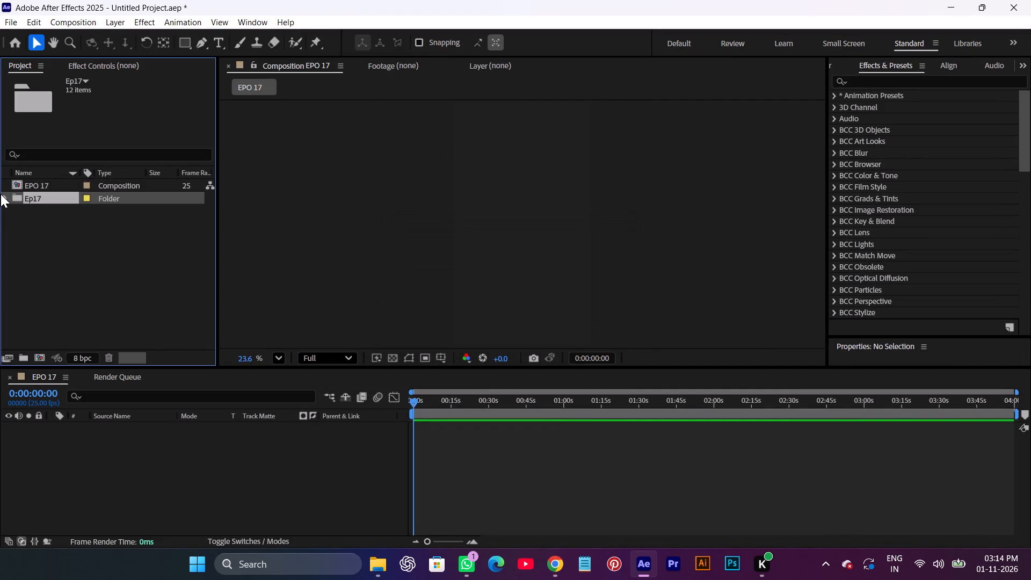
Expand the Ep17 folder and preview its opening-scene footage: both ep 17-s1.2 clips and the ep 17-s1 clip.
click(1, 194)
click(2, 200)
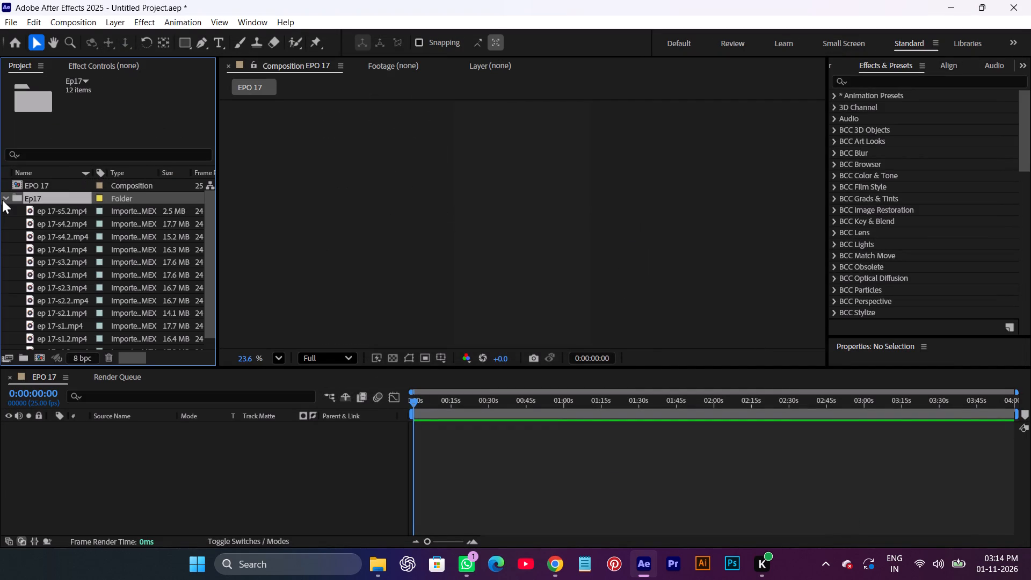
scroll(70, 252, down, 3)
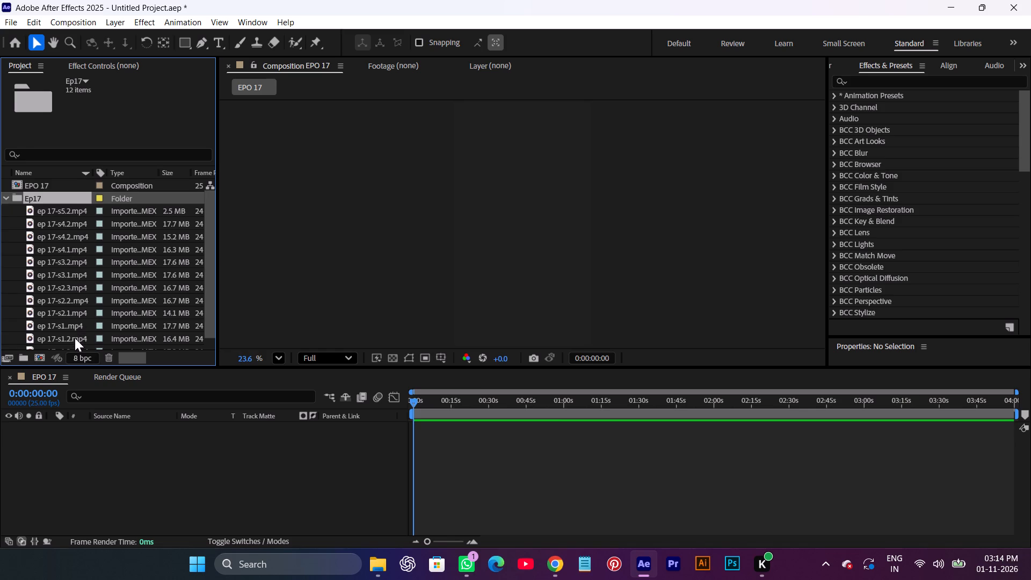
double_click(75, 339)
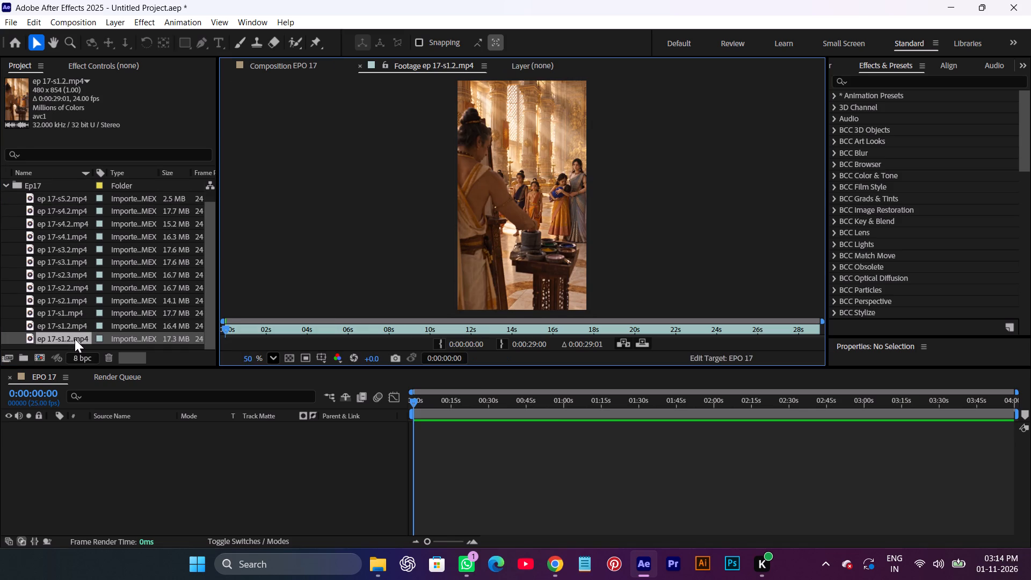
key(space)
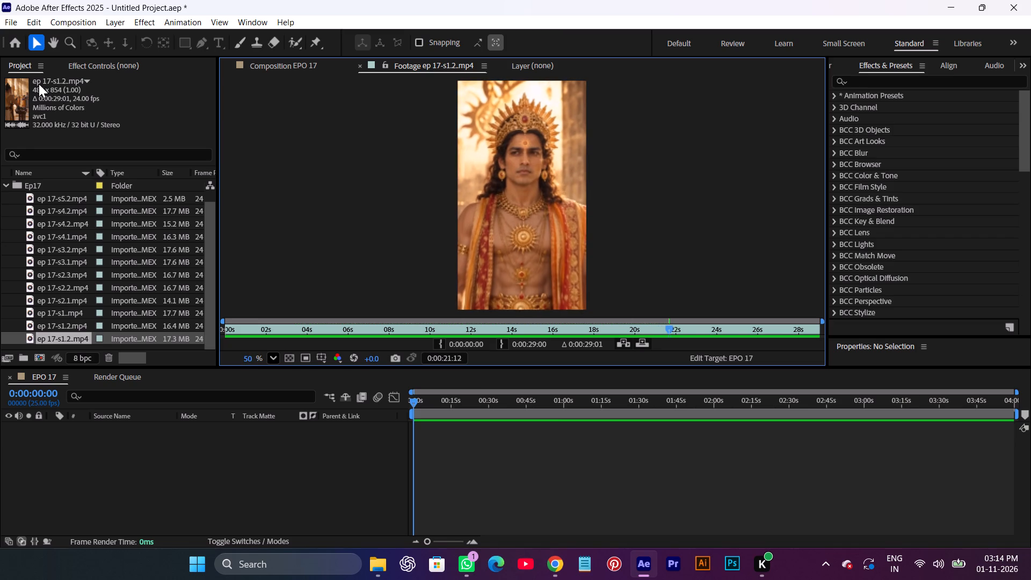
double_click(79, 324)
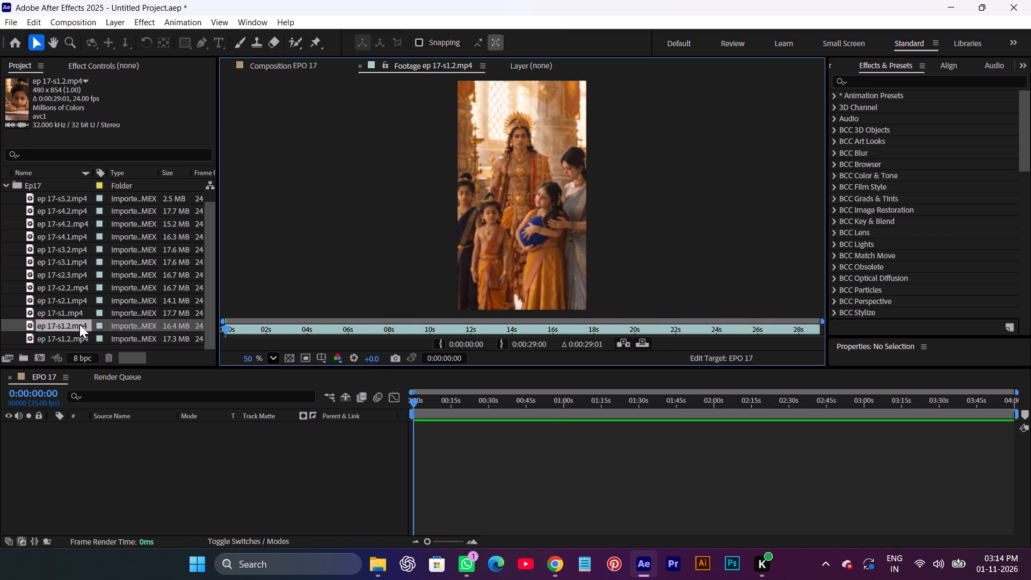
key(space)
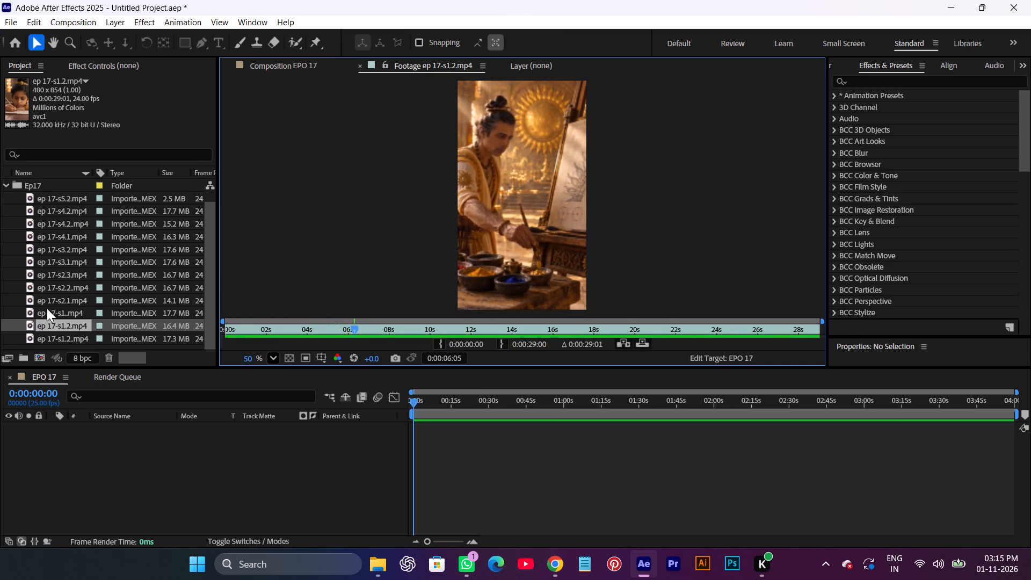
double_click(79, 314)
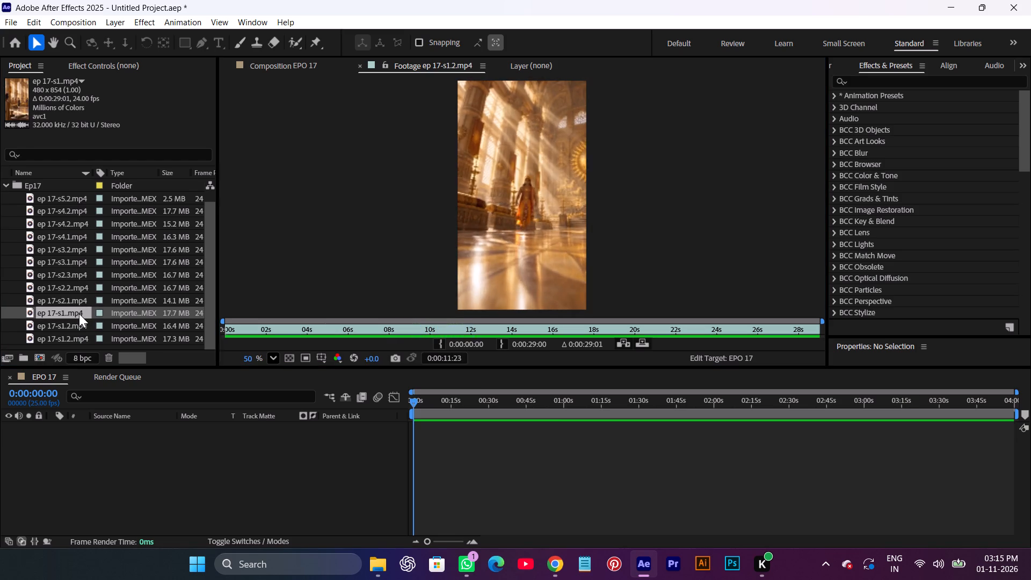
key(space)
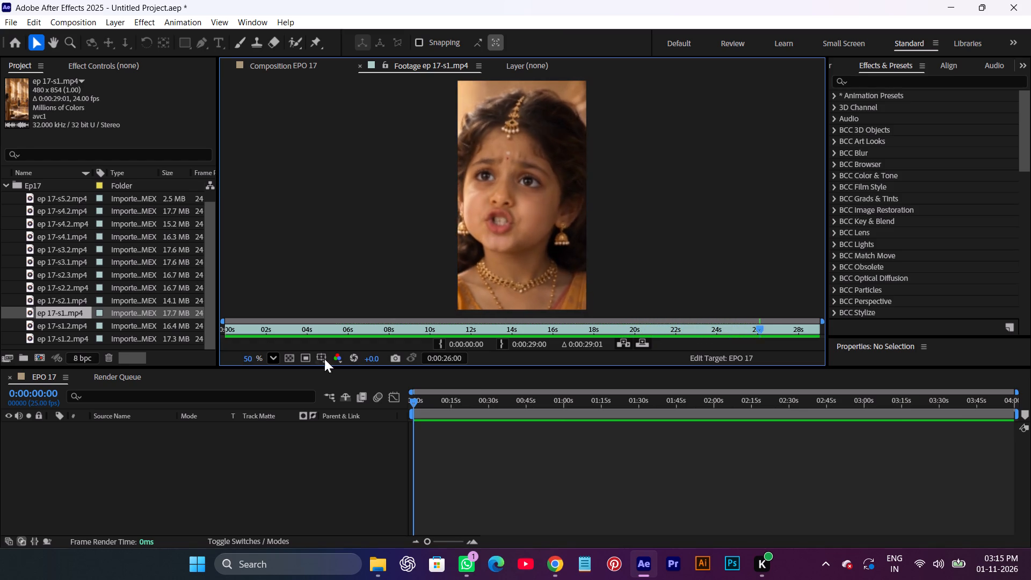
drag(771, 327, 685, 345)
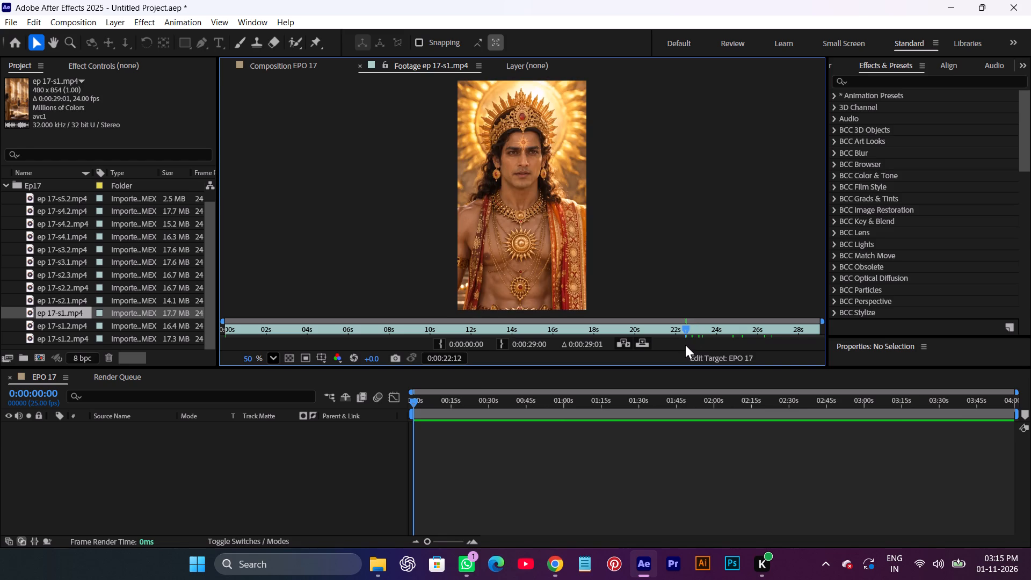
drag(685, 345, 811, 330)
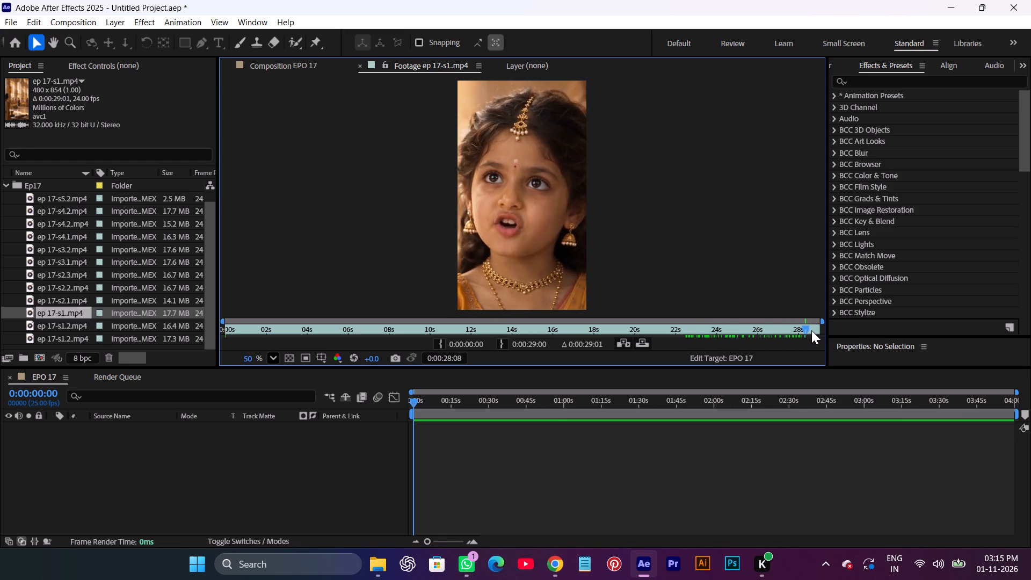
drag(811, 330, 826, 330)
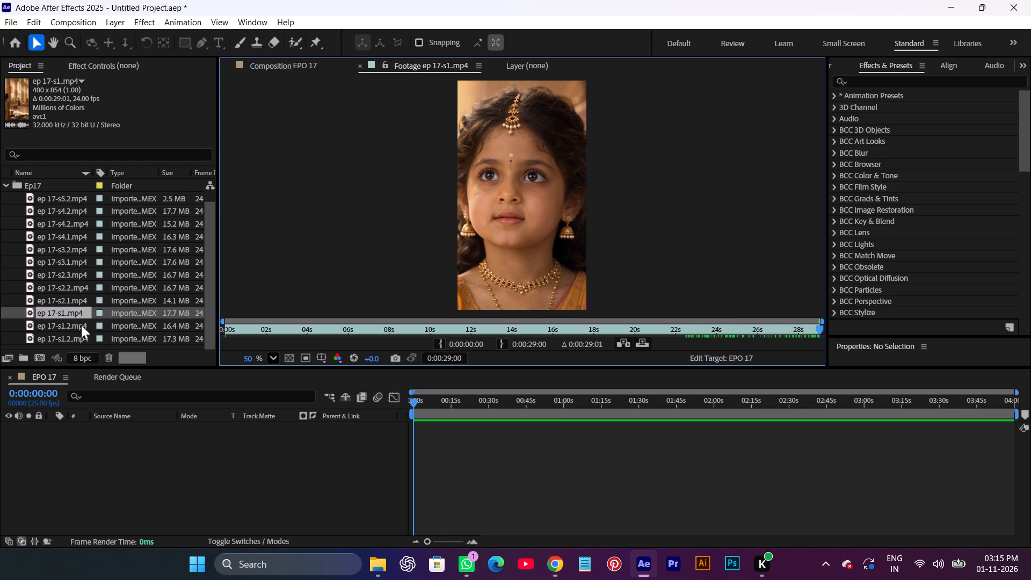
Preview the 16.4 MB ep 17-s1.2 clip, examining its shots from about 20 seconds to the end.
triple_click(81, 325)
drag(519, 321, 617, 314)
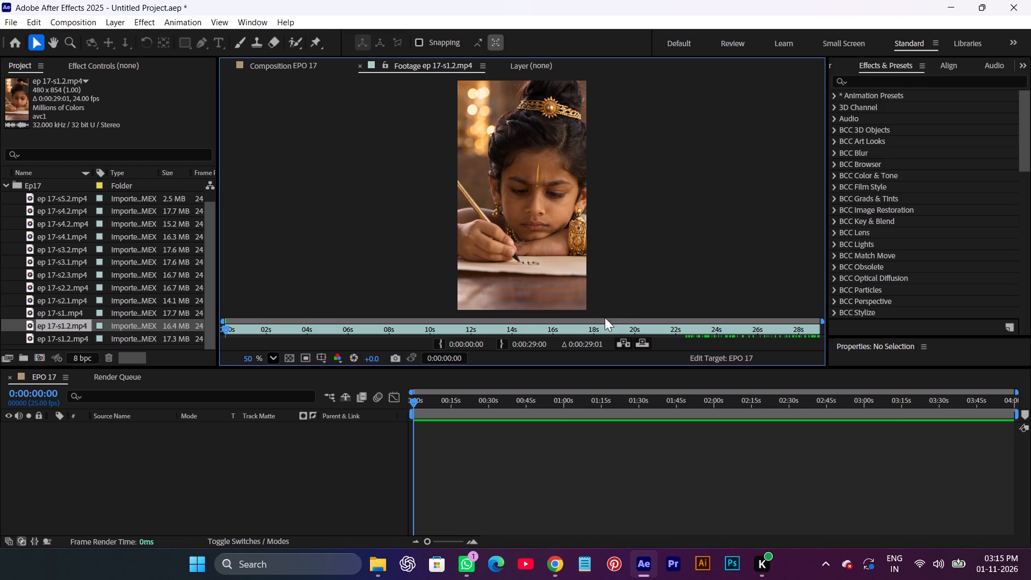
drag(594, 322, 634, 323)
drag(635, 323, 657, 323)
drag(226, 332, 656, 343)
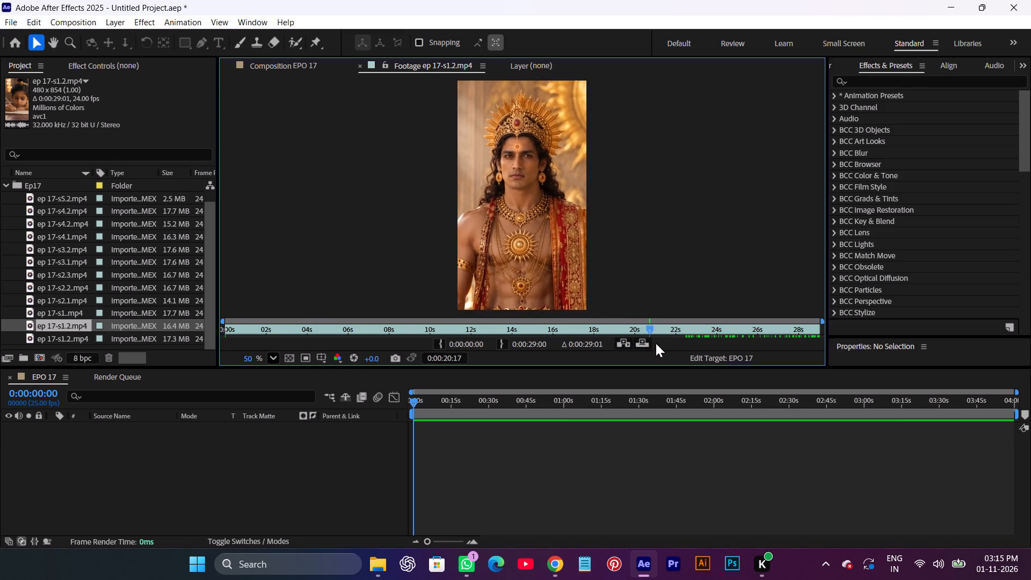
drag(656, 343, 772, 341)
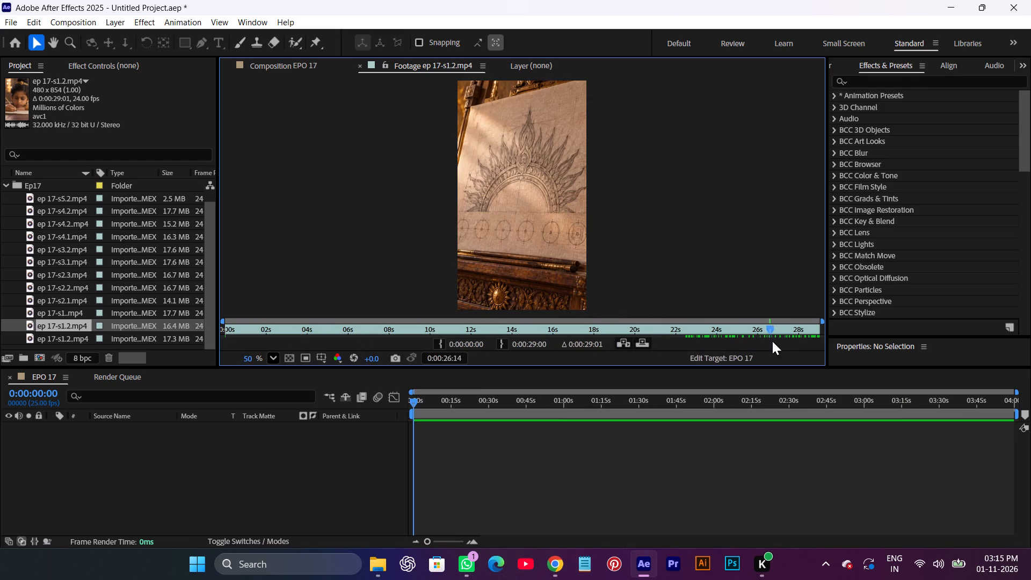
drag(772, 341, 708, 371)
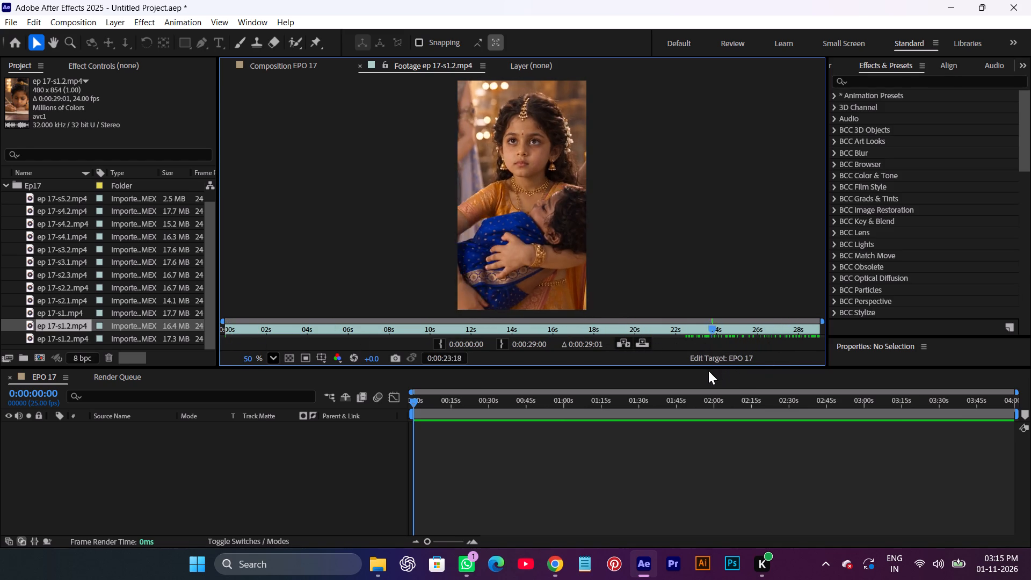
drag(708, 371, 635, 368)
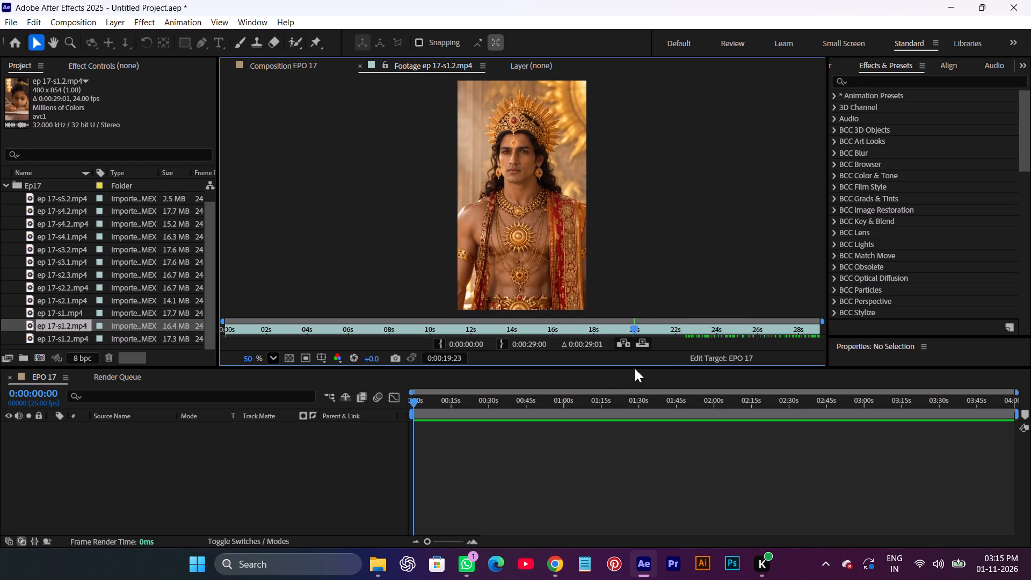
drag(635, 368, 626, 371)
key(space)
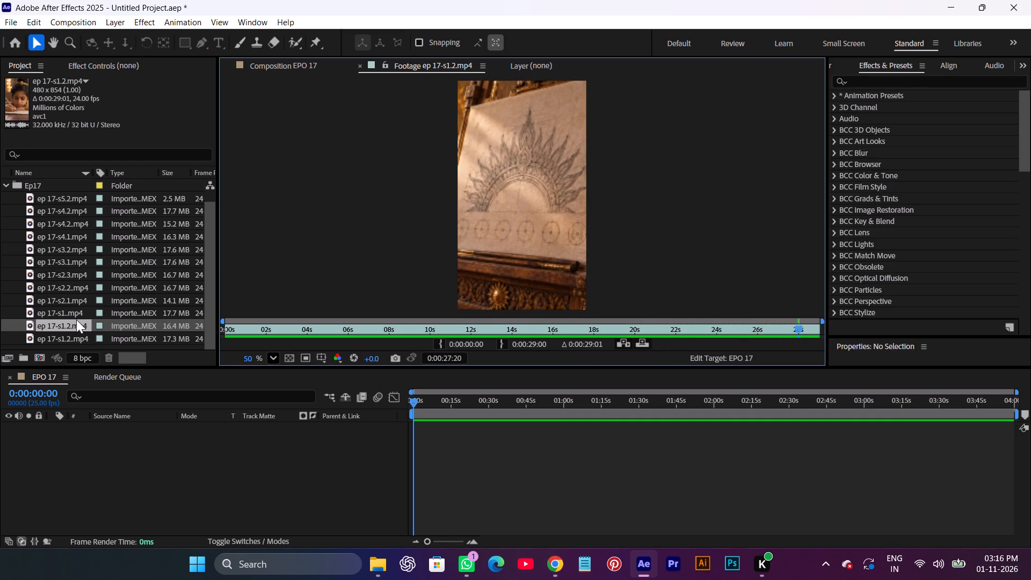
Preview the 17.3 MB ep 17-s1.2 clip, comparing its shots from about 14 to 28 seconds.
double_click(50, 341)
drag(321, 327, 542, 332)
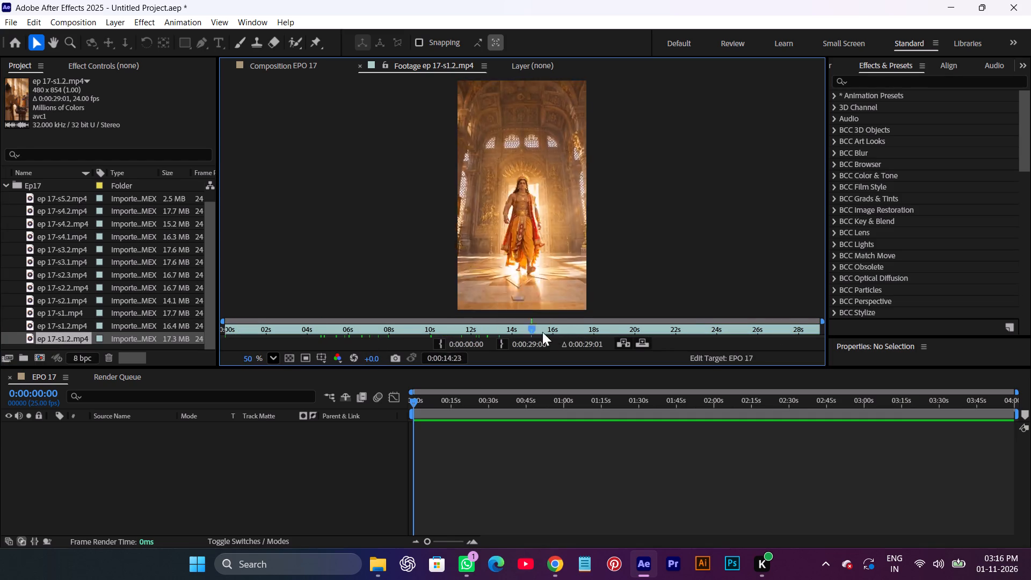
drag(542, 332, 735, 323)
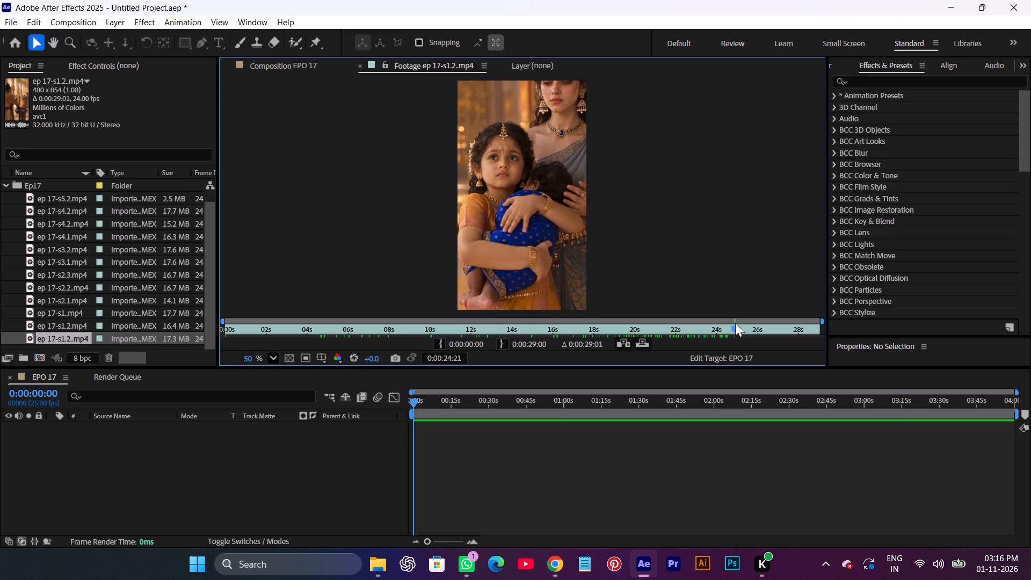
drag(735, 323, 718, 336)
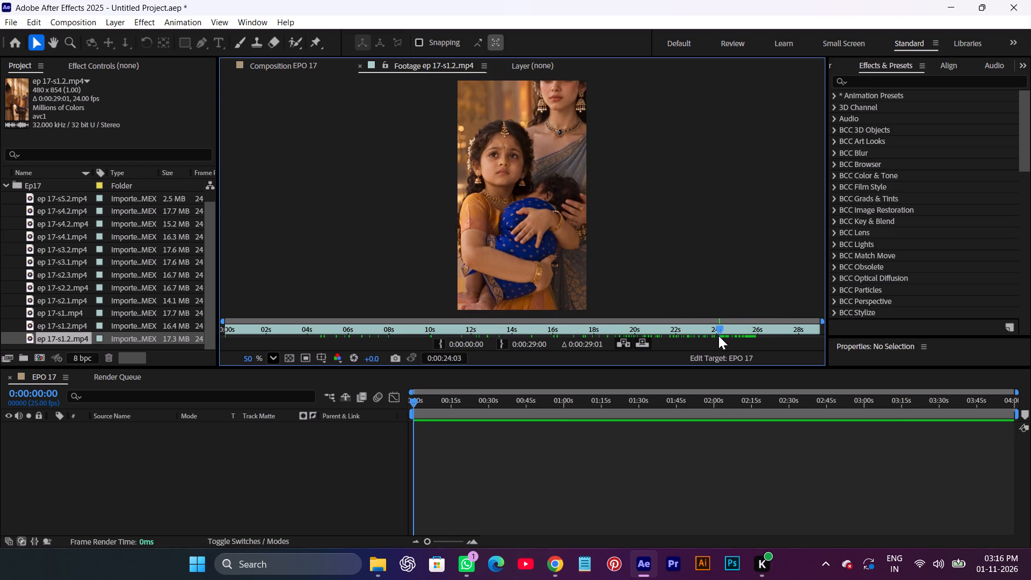
drag(718, 336, 792, 327)
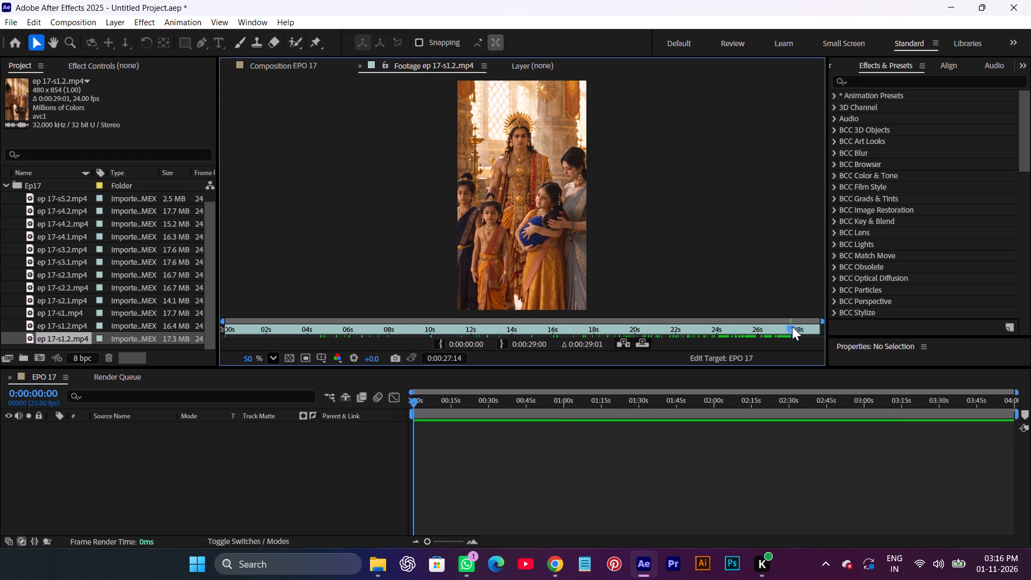
drag(792, 327, 802, 328)
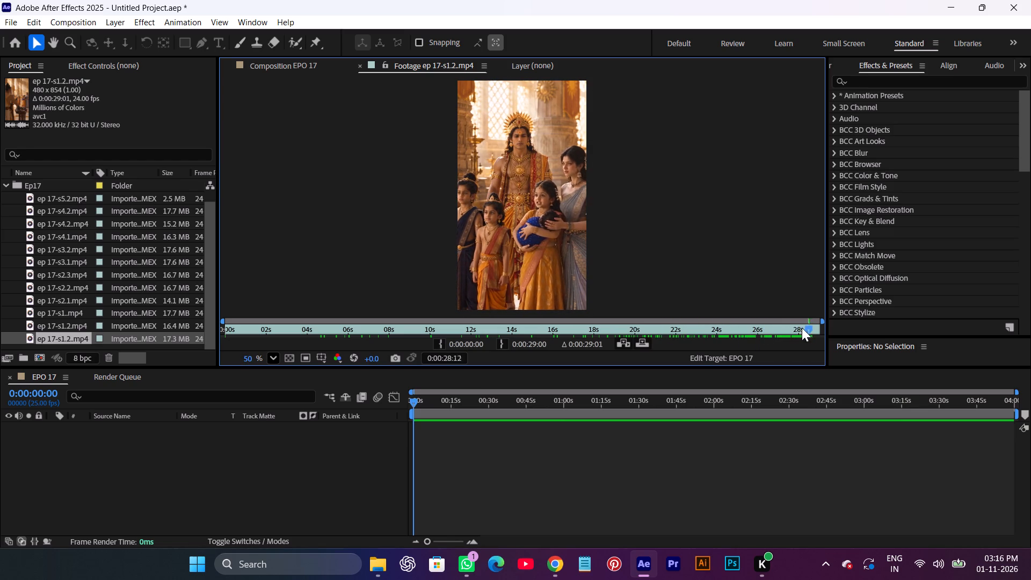
drag(802, 328, 694, 361)
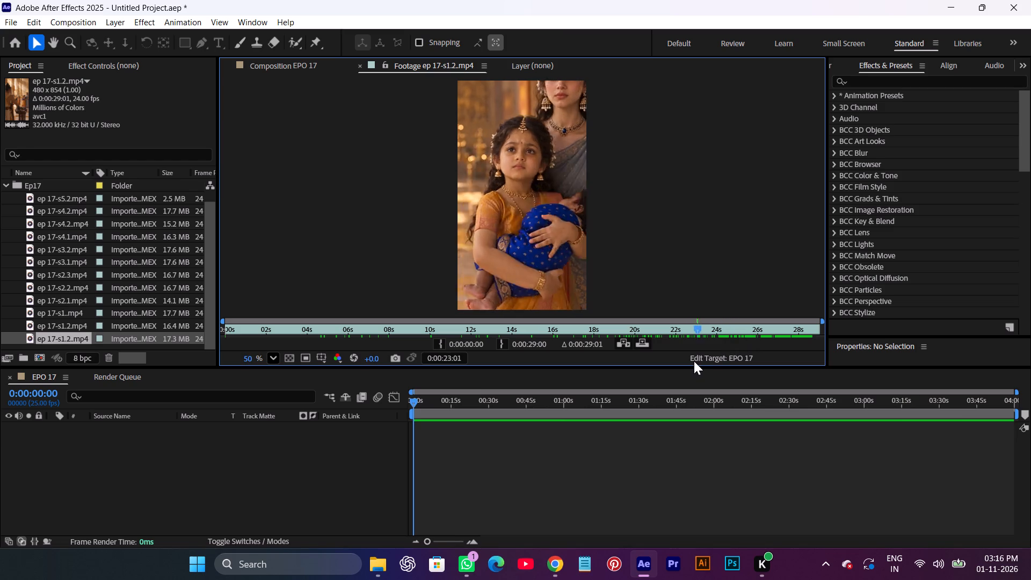
drag(694, 361, 659, 363)
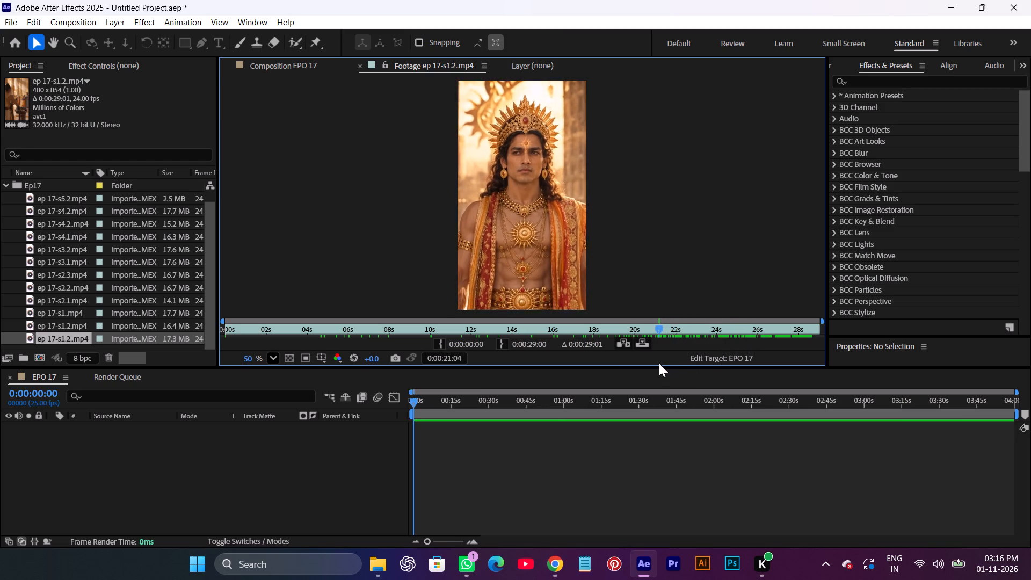
drag(659, 363, 643, 366)
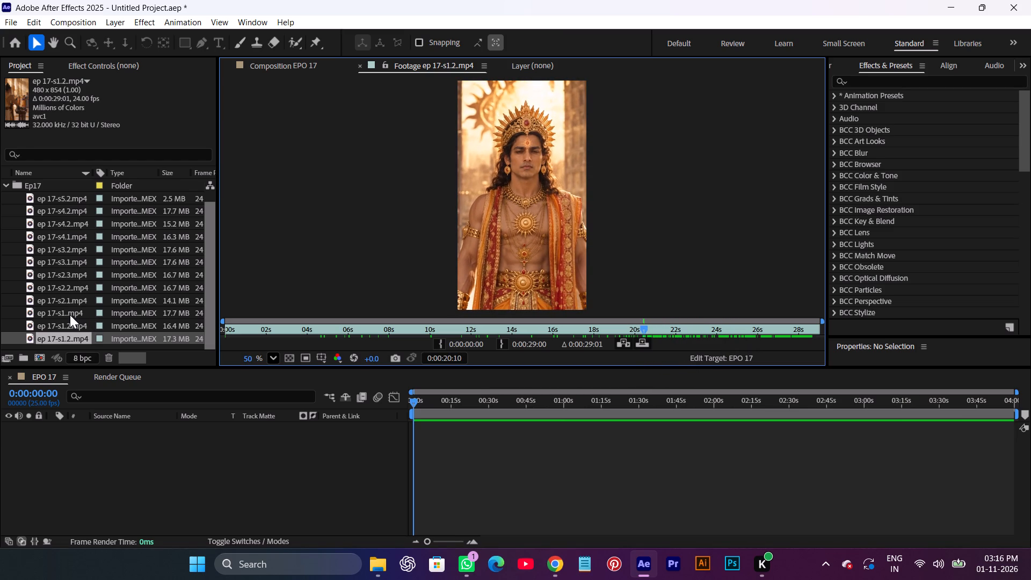
Add ep 17-s1.mp4 to the EPO 17 composition at the start of the timeline and scale it to fit the frame.
double_click(70, 315)
drag(249, 329, 208, 340)
drag(55, 313, 444, 428)
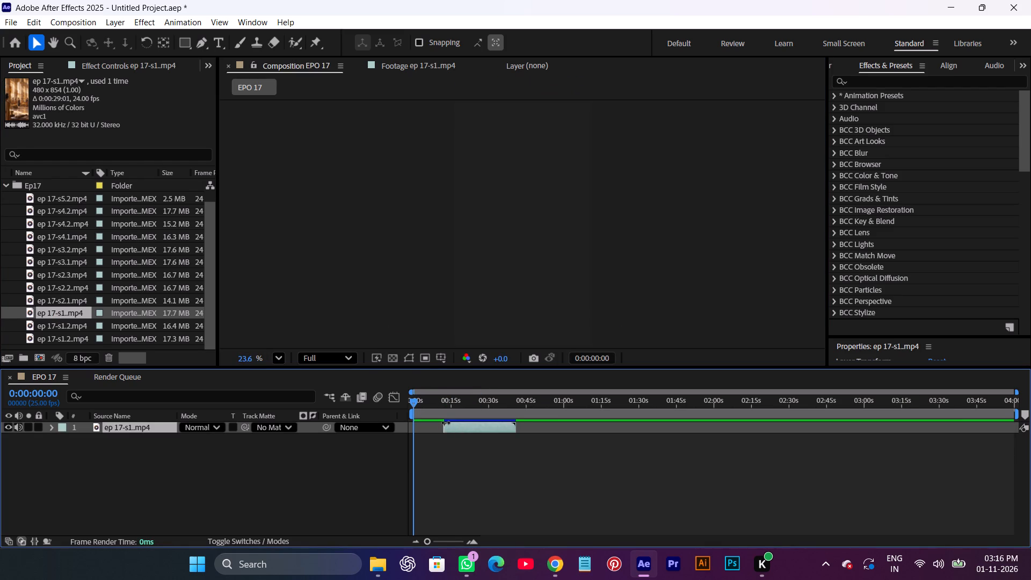
key(bracketleft)
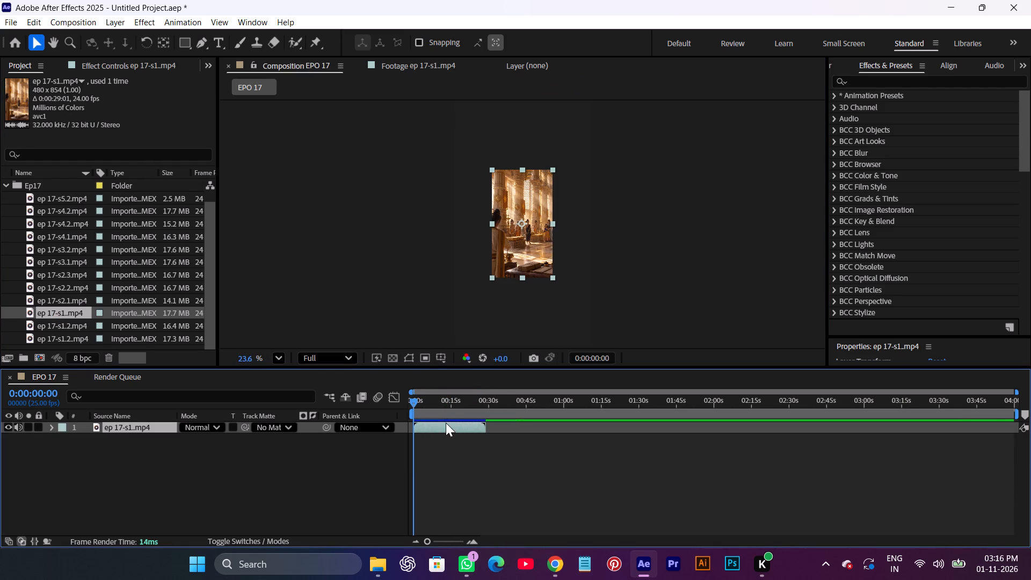
key(ctrl+alt+f)
click(444, 426)
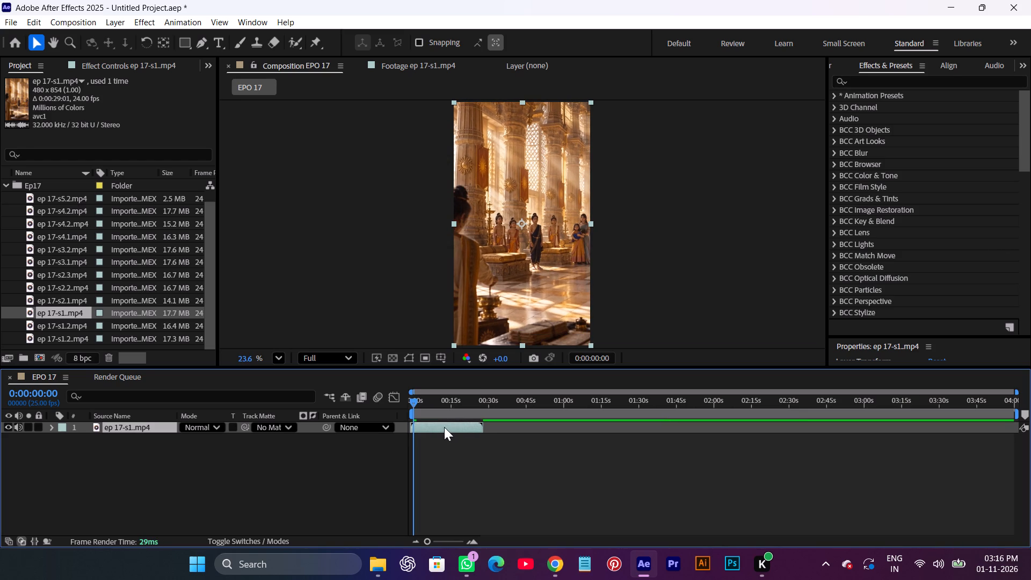
Play through the ep 17-s1 layer in EPO 17 to find where the opening take should be cut.
shift+drag(409, 407, 480, 425)
click(499, 462)
key(c)
drag(478, 400, 464, 401)
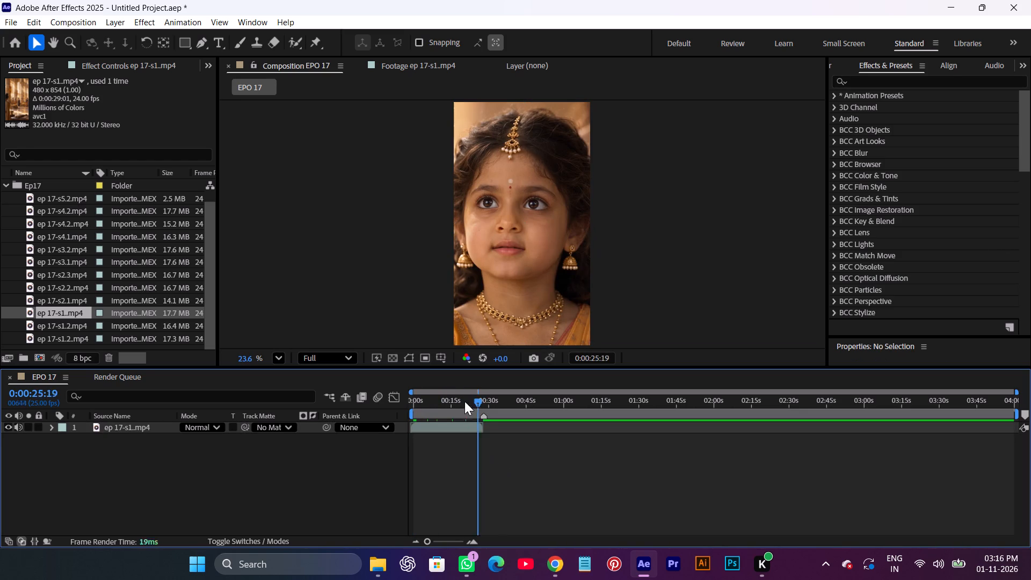
drag(464, 401, 439, 409)
click(478, 447)
key(space)
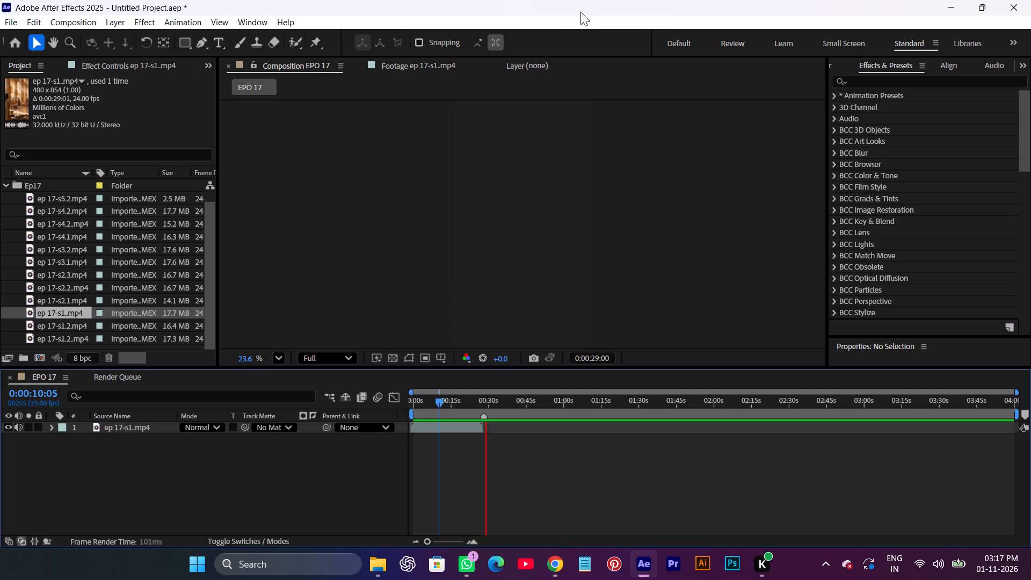
key(space)
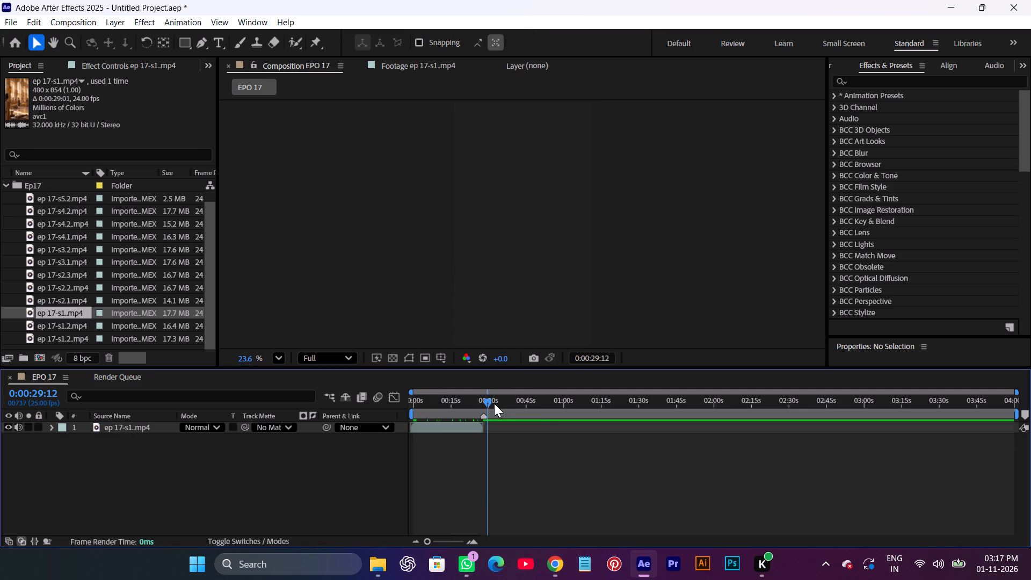
Trim the end of the ep 17-s1 layer to 0:00:17:04, at the ink-splatter shot.
drag(484, 405, 469, 417)
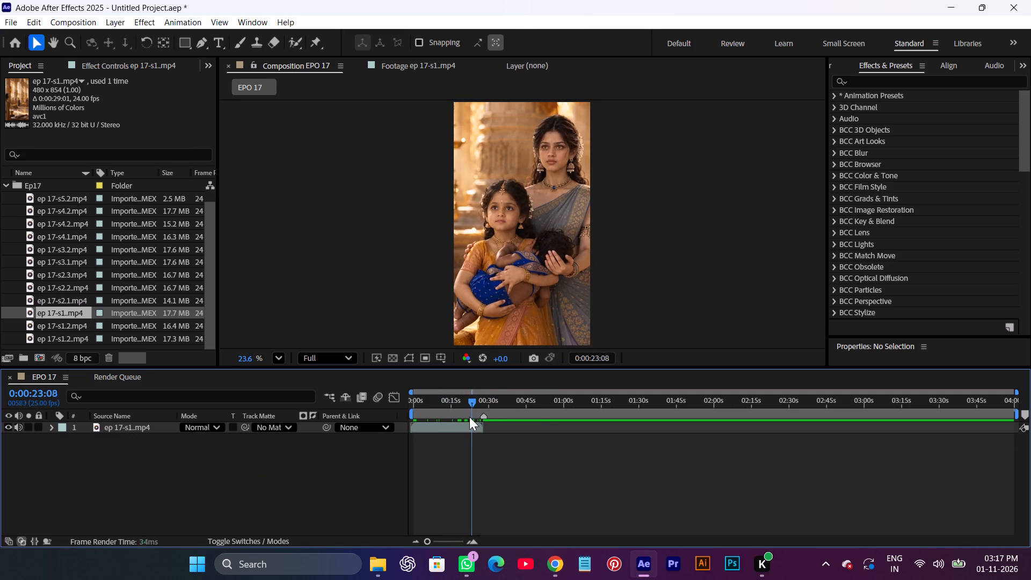
drag(469, 417, 469, 416)
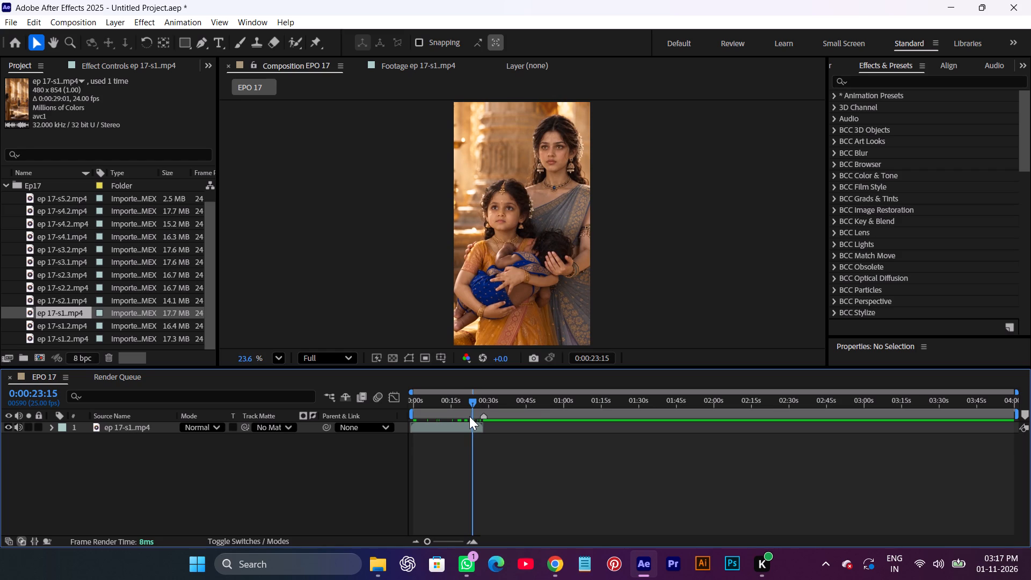
drag(469, 416, 454, 421)
click(459, 428)
key(alt+bracketright)
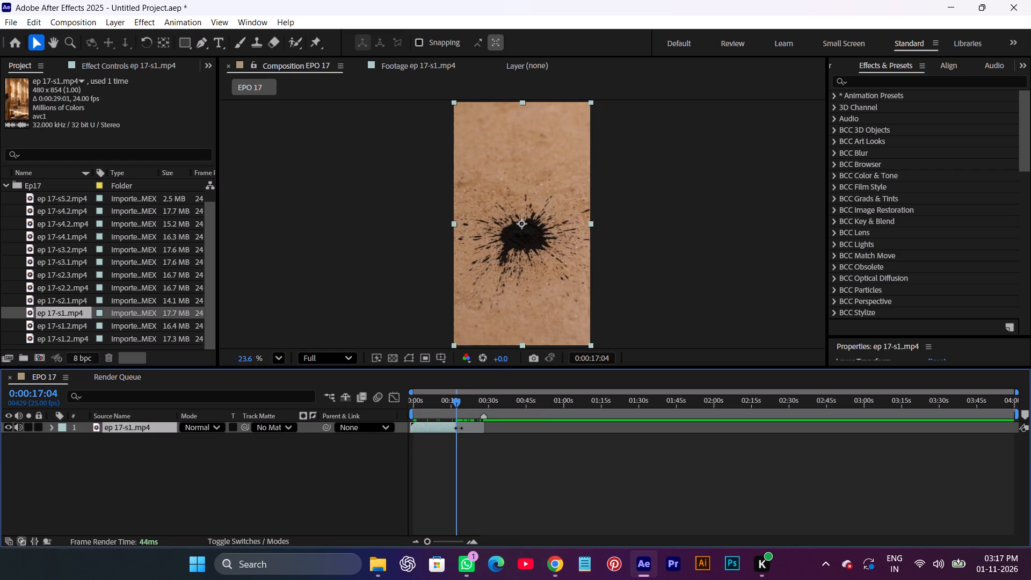
Set the in point of the 17.3 MB ep 17-s1.2 footage to 0:00:19:05, at the crowned man's shot.
double_click(70, 341)
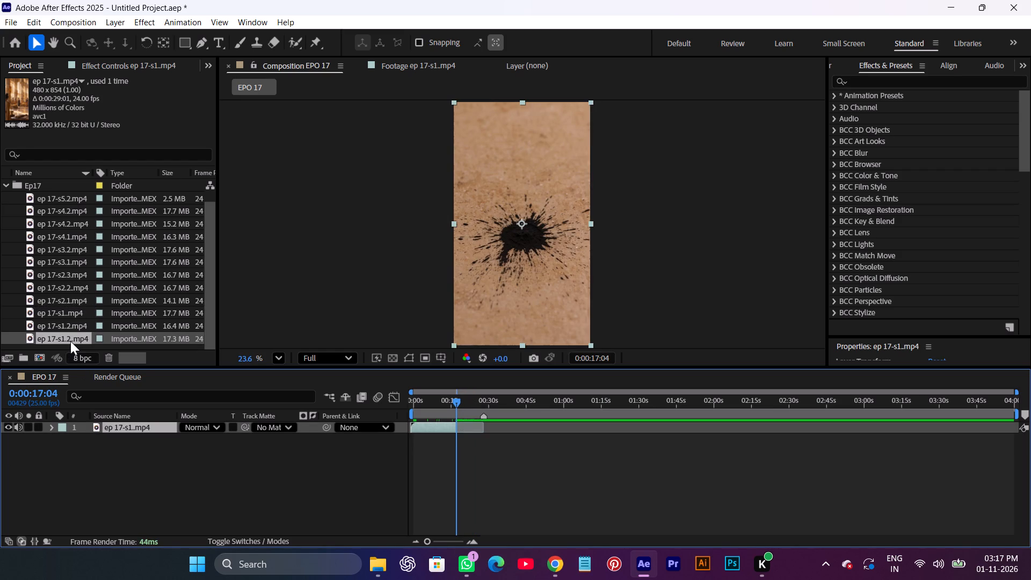
drag(223, 328, 468, 326)
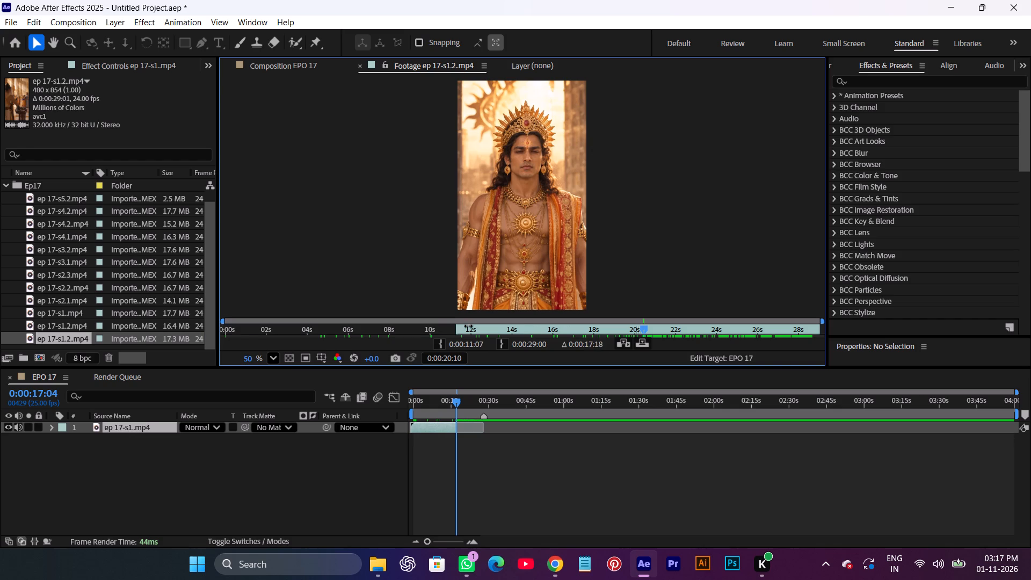
drag(468, 326, 522, 329)
drag(646, 329, 631, 334)
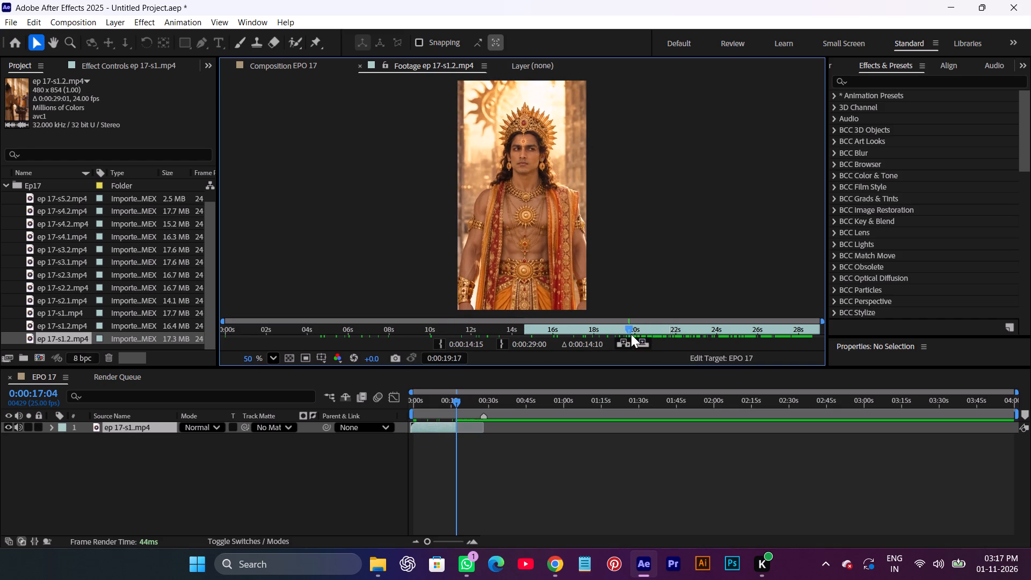
drag(631, 334, 656, 333)
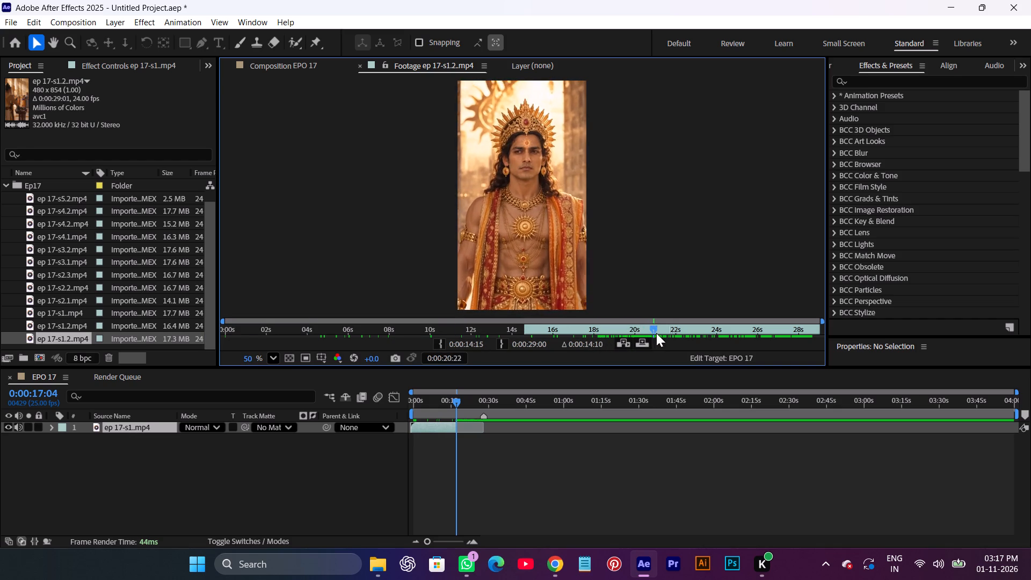
drag(656, 333, 667, 345)
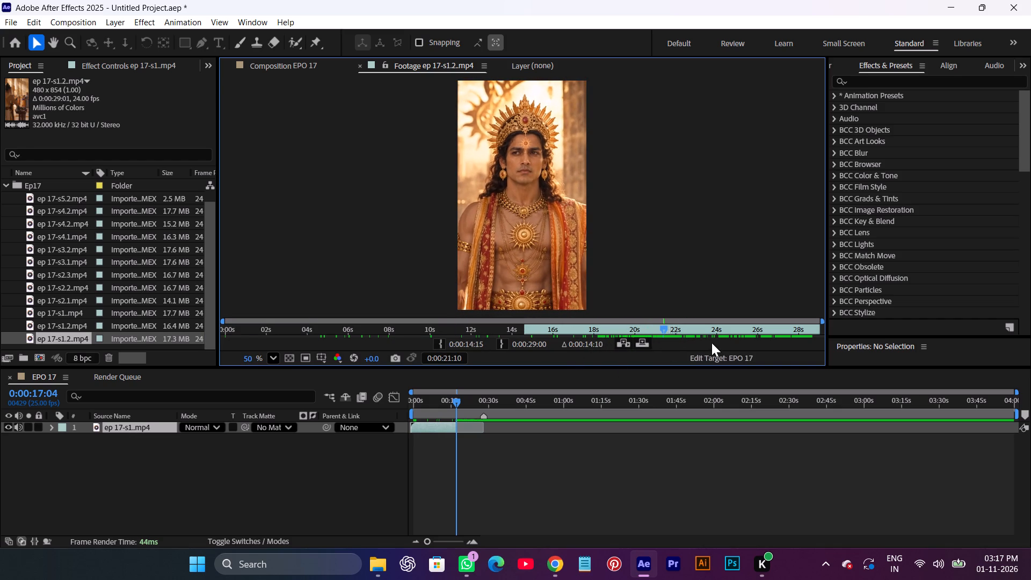
drag(665, 328, 633, 336)
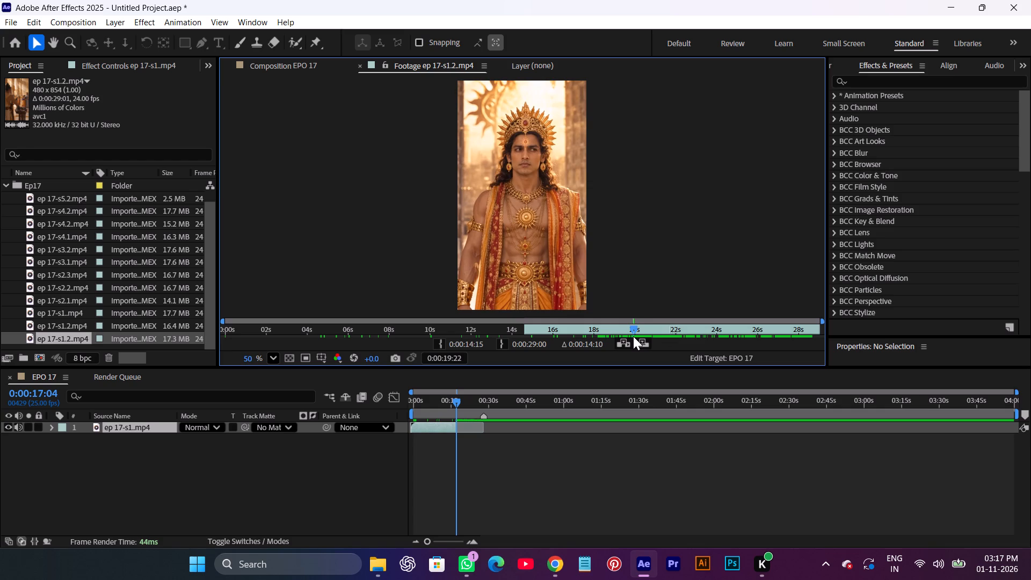
drag(633, 336, 621, 337)
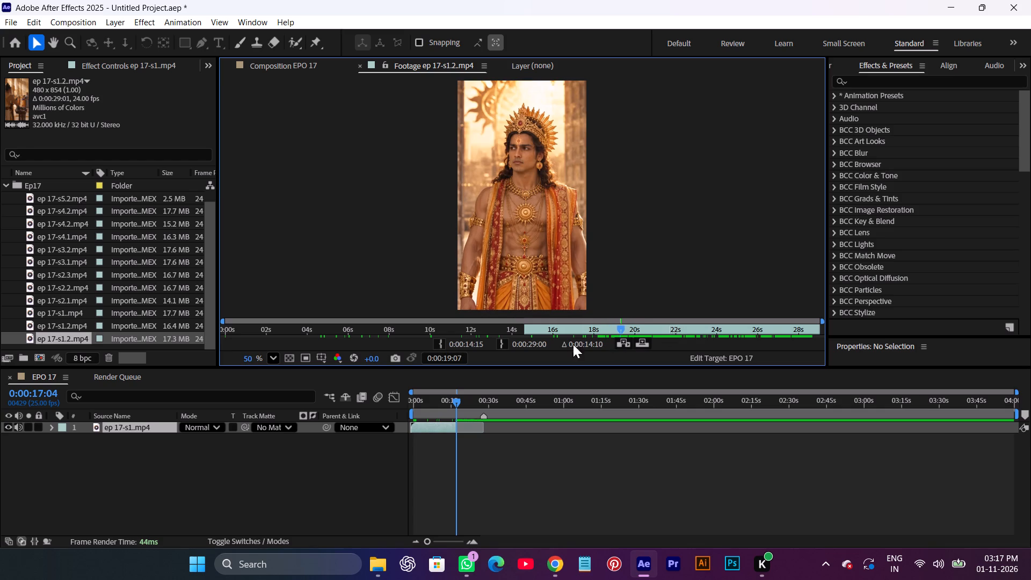
drag(524, 328, 619, 344)
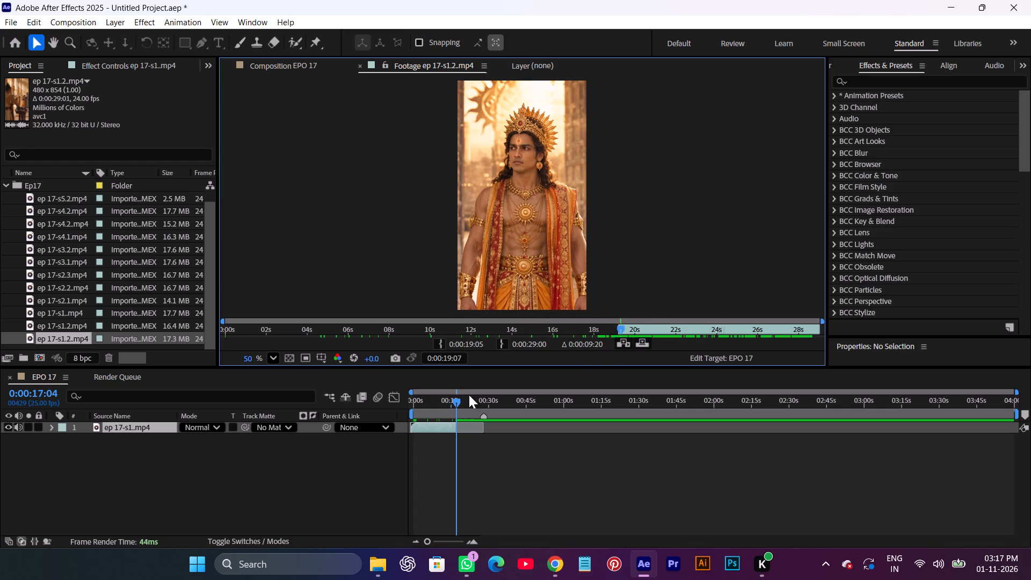
Place the trimmed ep 17-s1.2 clip above ep 17-s1 starting at 0:00:17:04 and scale it to fit the frame.
drag(73, 338, 456, 425)
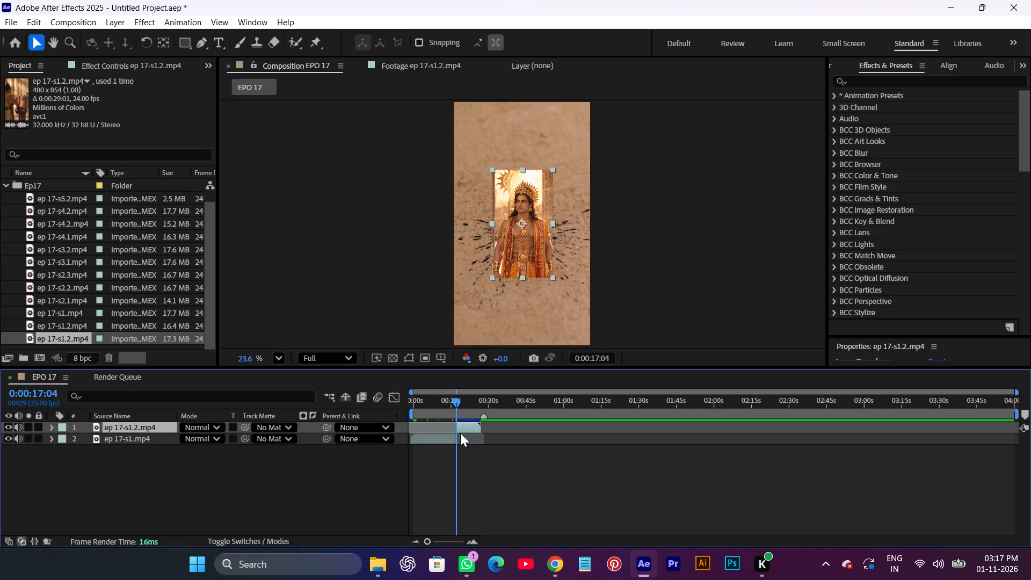
key(ctrl+alt+f)
alt+scroll(459, 441, up, 1)
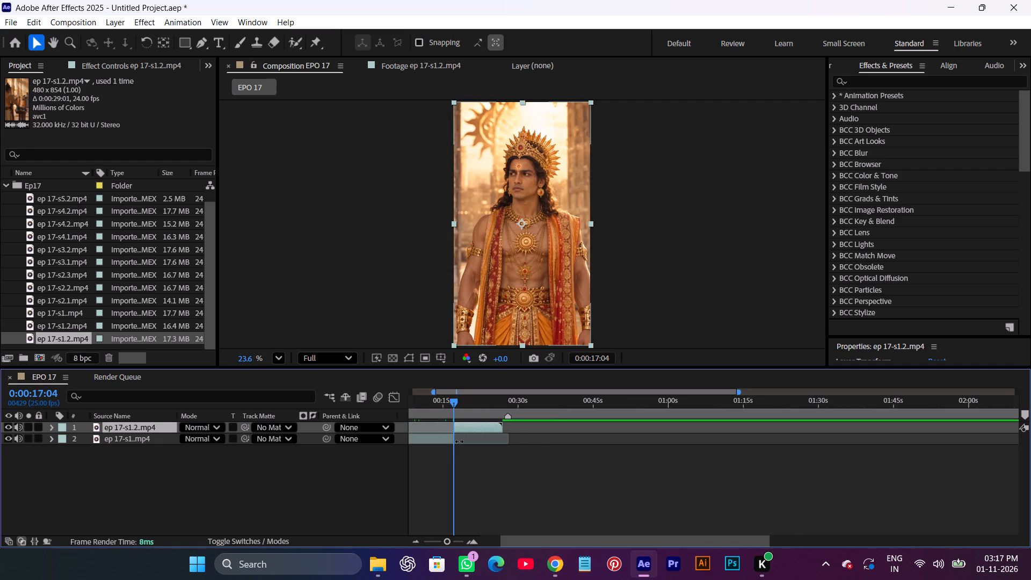
alt+scroll(459, 441, up, 1)
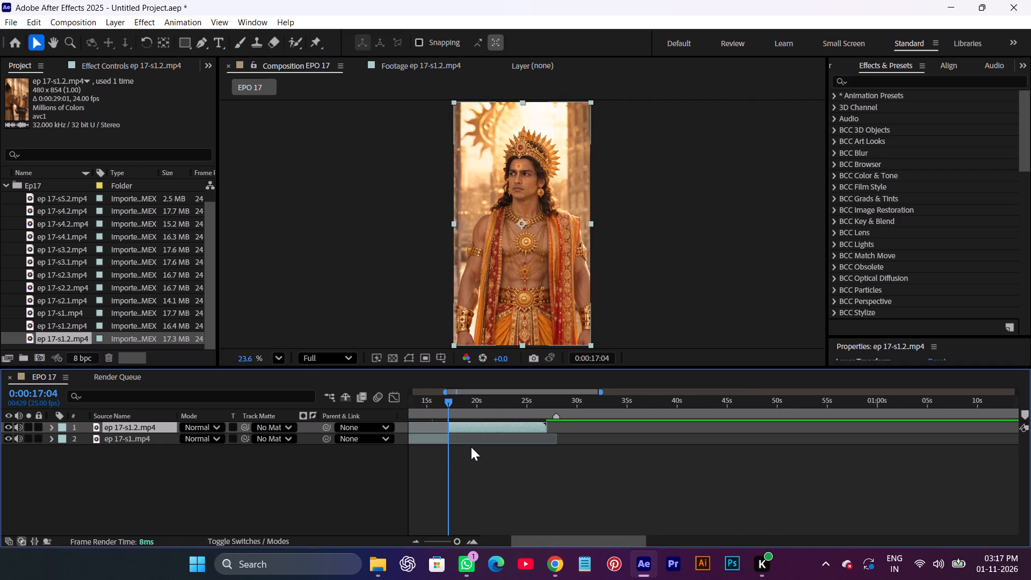
Play and scrub EPO 17 across the cut from ep 17-s1 into ep 17-s1.2 to review the transition and the shots after it.
key(space)
key(space)
drag(464, 467, 491, 463)
drag(488, 421, 483, 423)
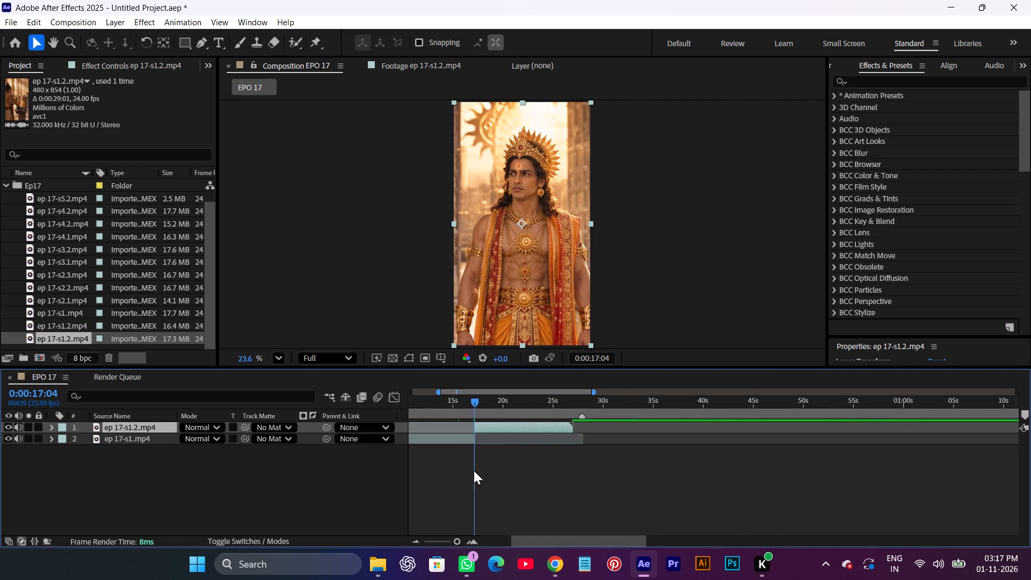
click(474, 475)
drag(481, 397, 454, 408)
key(space)
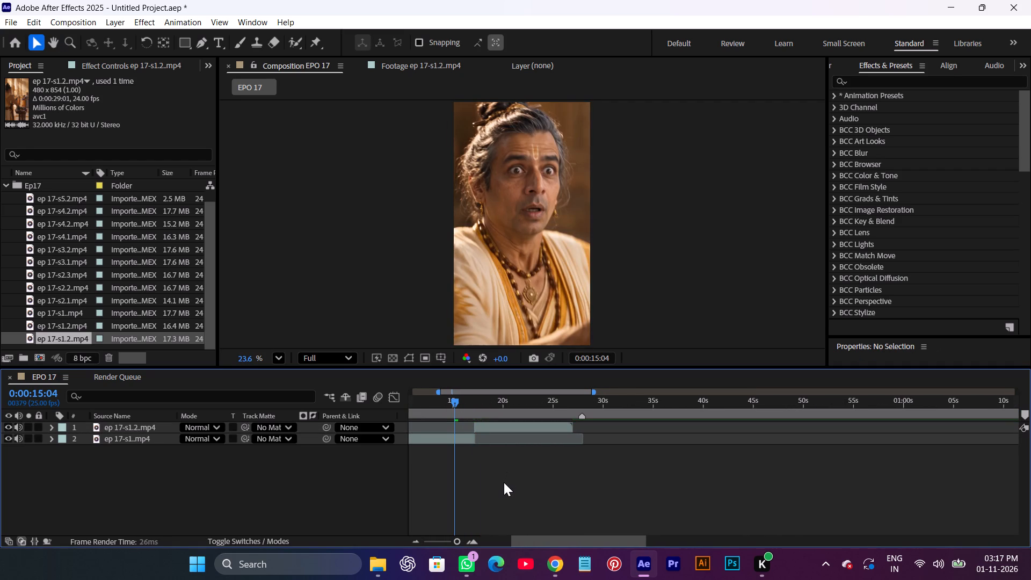
click(504, 482)
key(space)
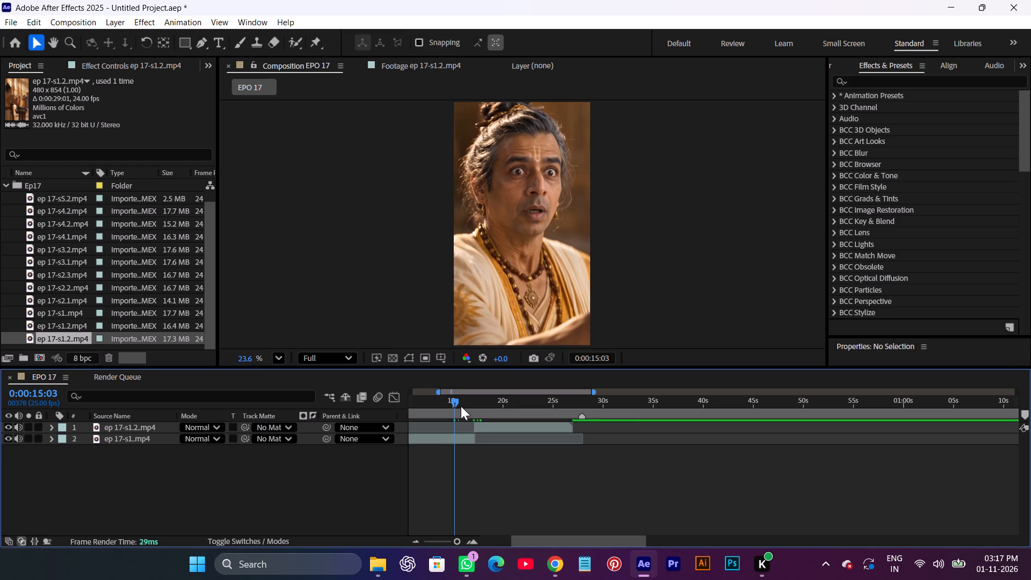
drag(457, 404, 464, 404)
click(453, 427)
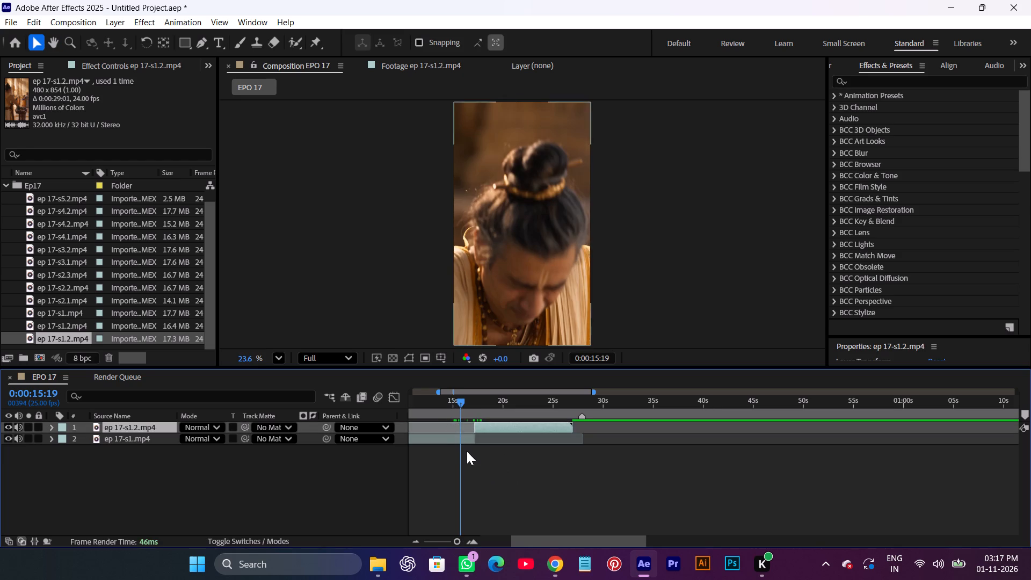
click(467, 451)
key(space)
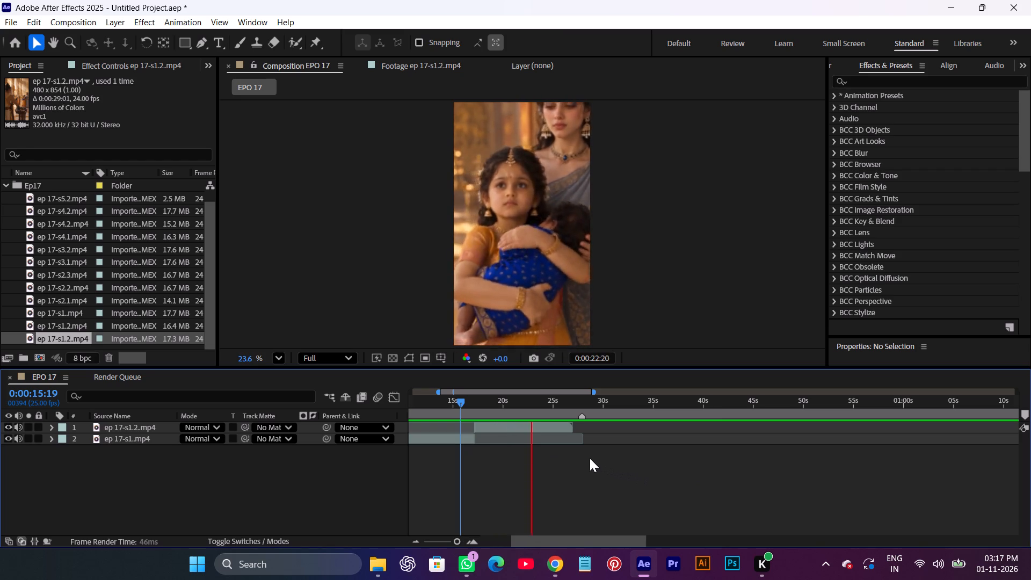
key(space)
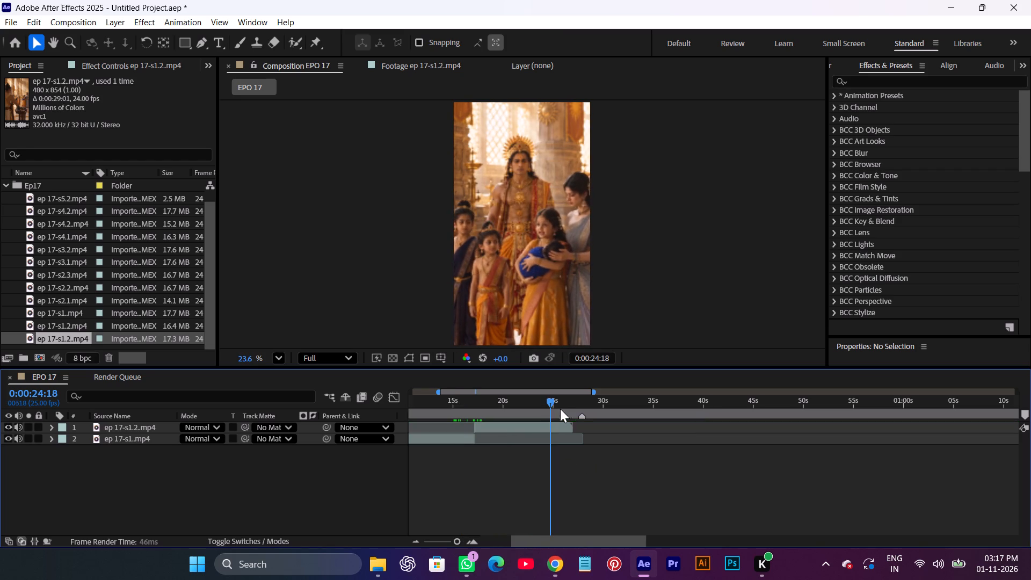
drag(551, 406, 568, 409)
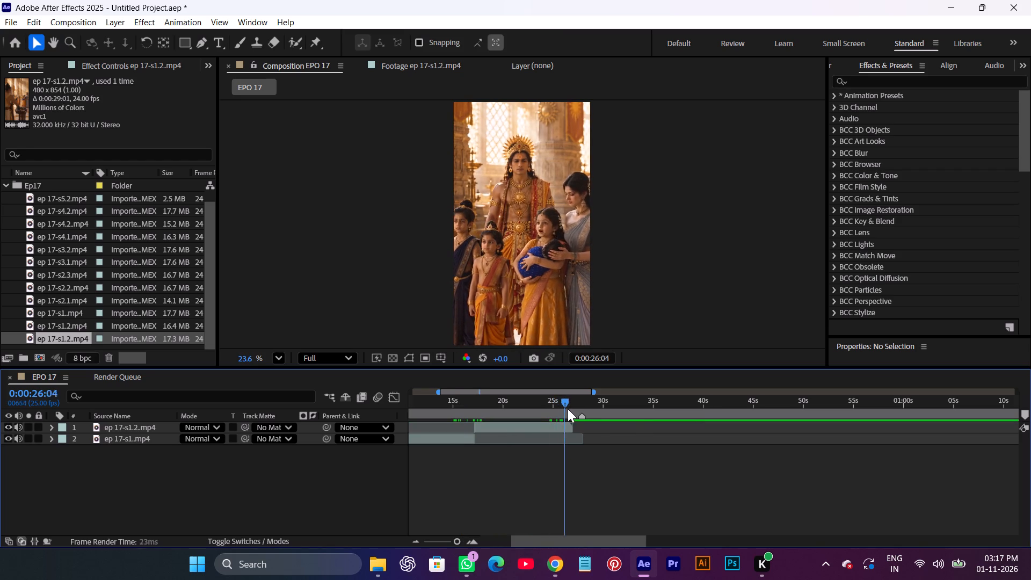
drag(568, 409, 527, 421)
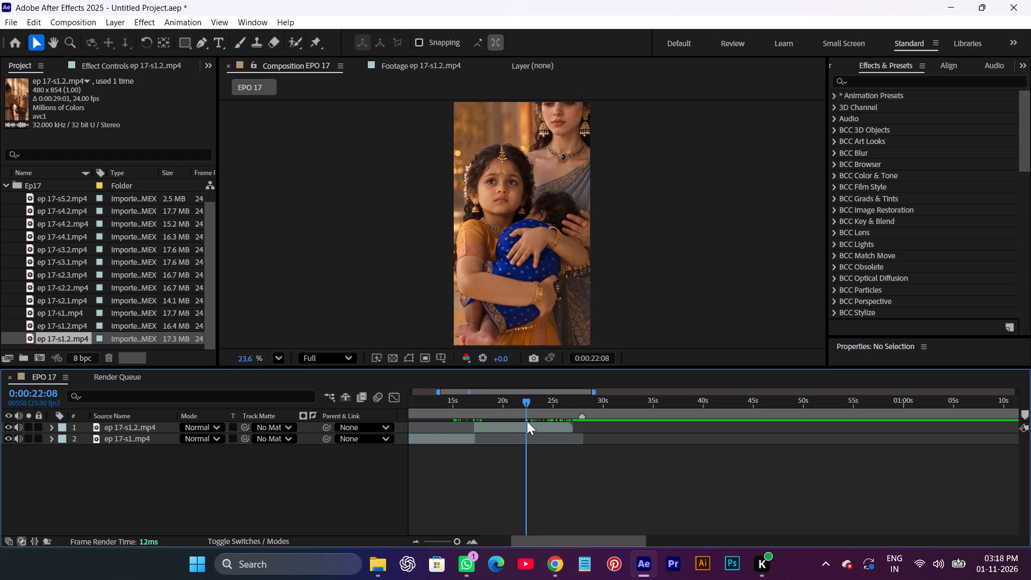
drag(527, 421, 535, 423)
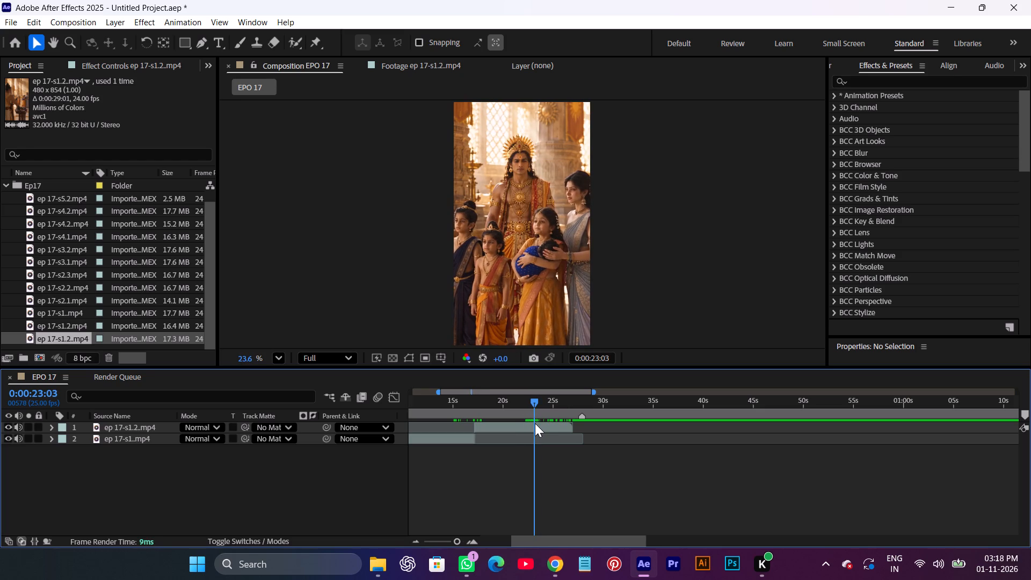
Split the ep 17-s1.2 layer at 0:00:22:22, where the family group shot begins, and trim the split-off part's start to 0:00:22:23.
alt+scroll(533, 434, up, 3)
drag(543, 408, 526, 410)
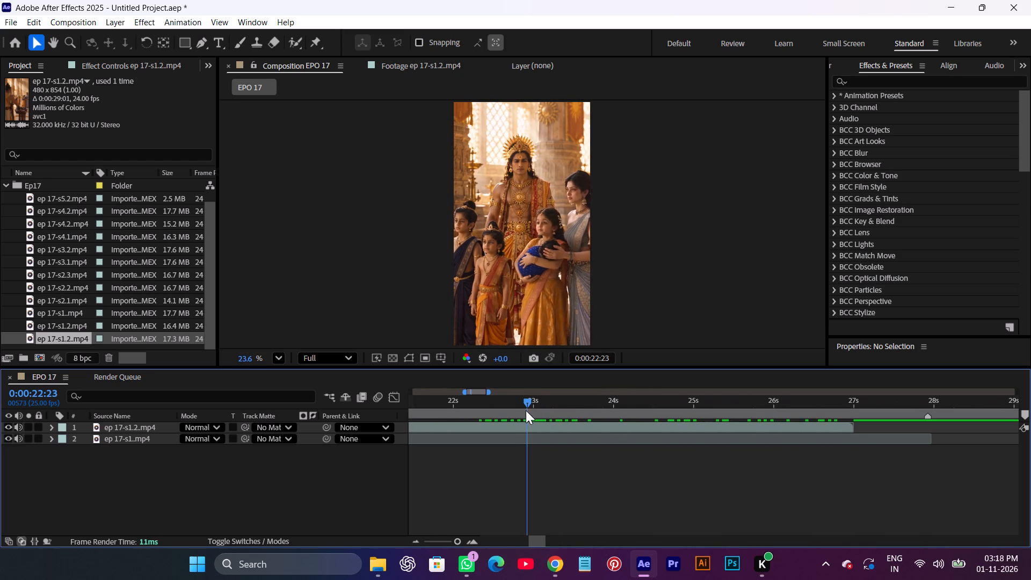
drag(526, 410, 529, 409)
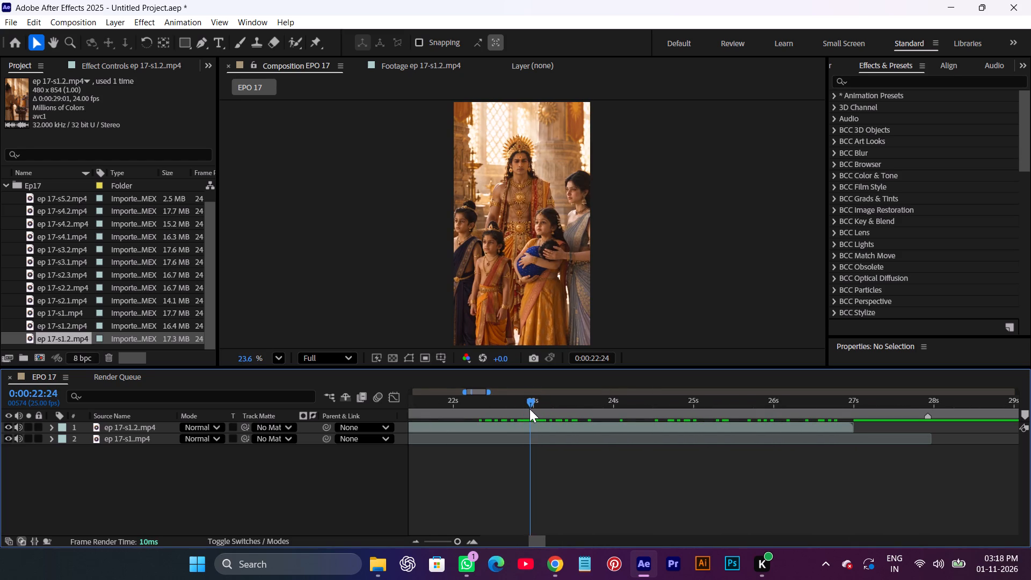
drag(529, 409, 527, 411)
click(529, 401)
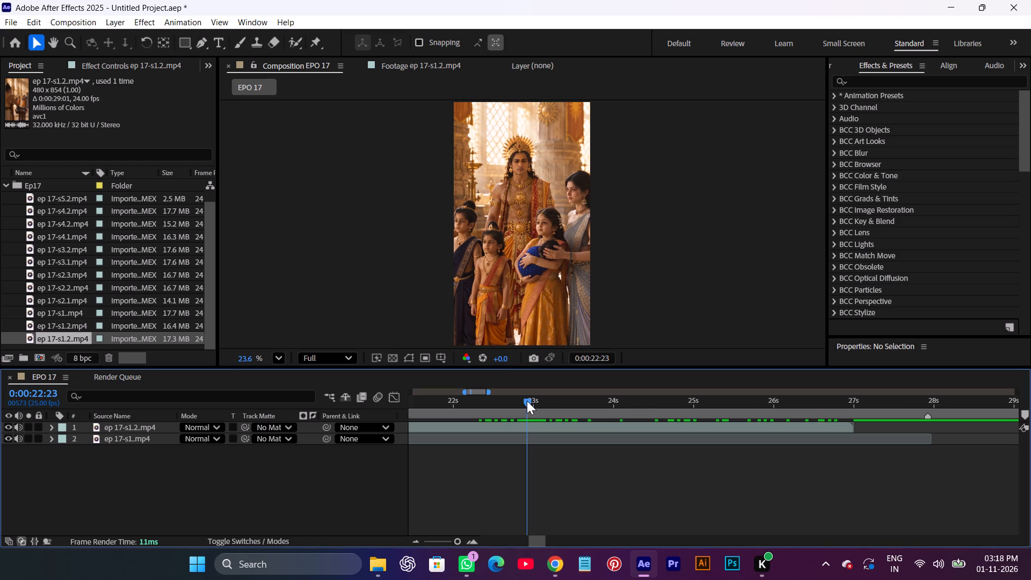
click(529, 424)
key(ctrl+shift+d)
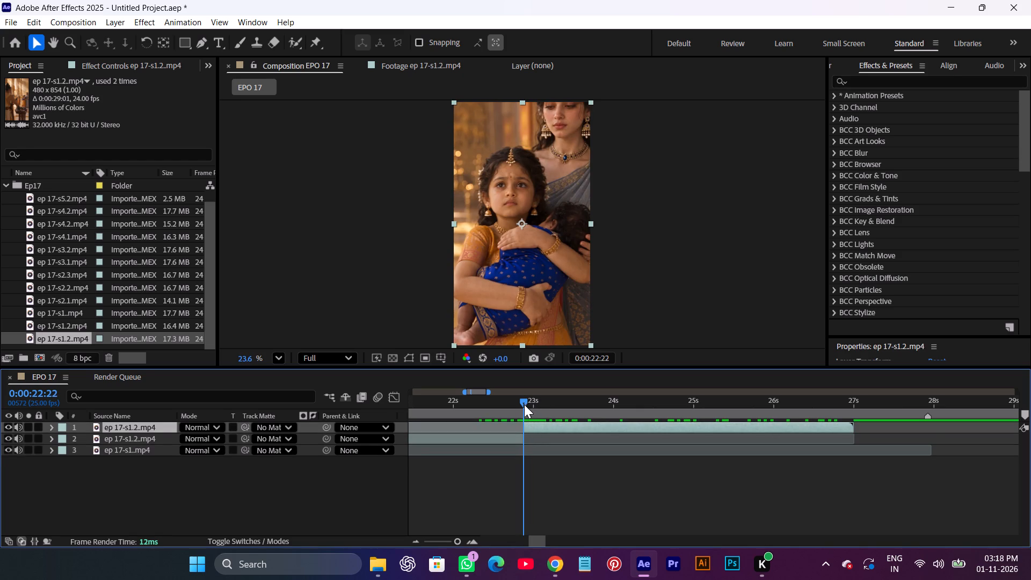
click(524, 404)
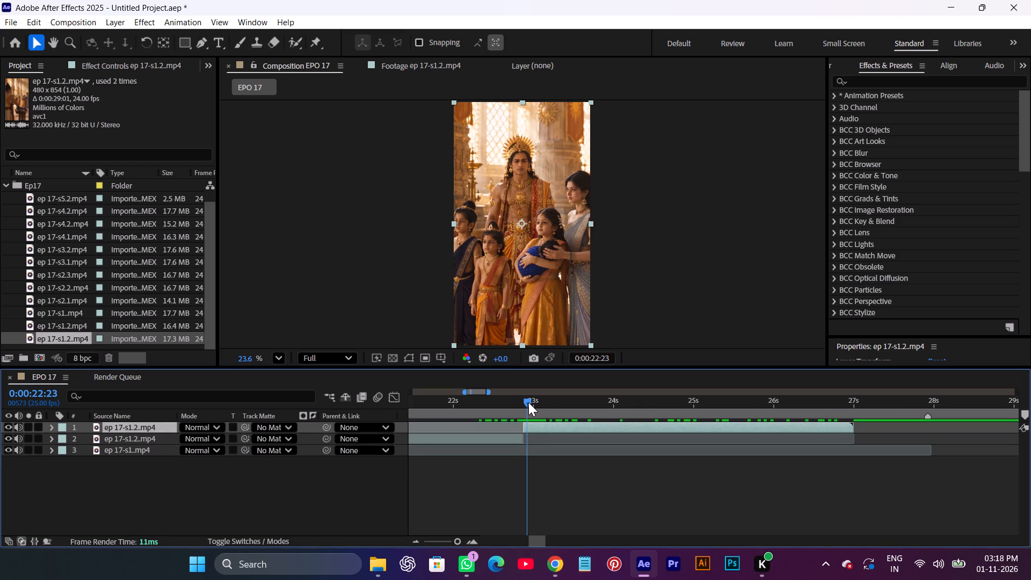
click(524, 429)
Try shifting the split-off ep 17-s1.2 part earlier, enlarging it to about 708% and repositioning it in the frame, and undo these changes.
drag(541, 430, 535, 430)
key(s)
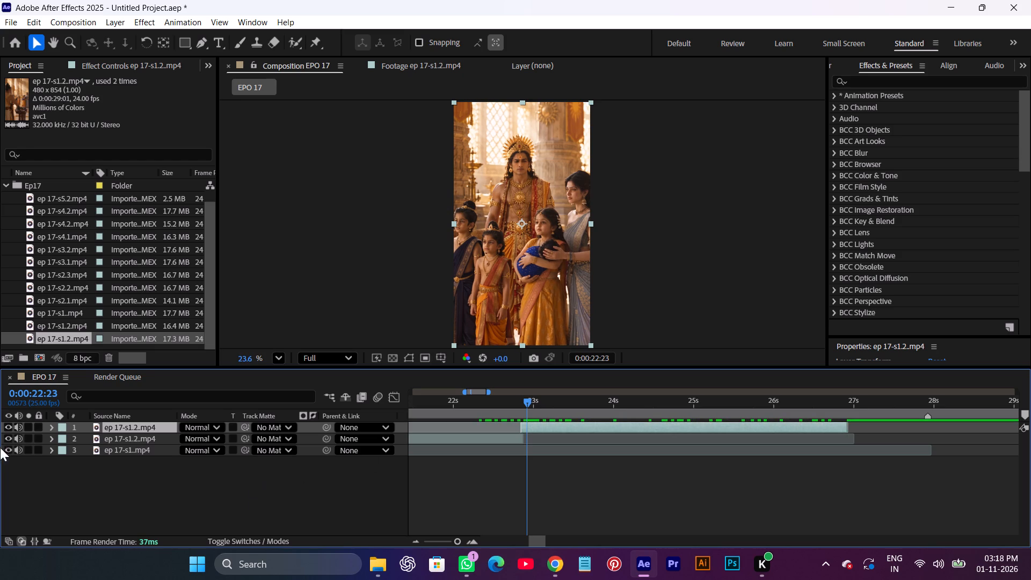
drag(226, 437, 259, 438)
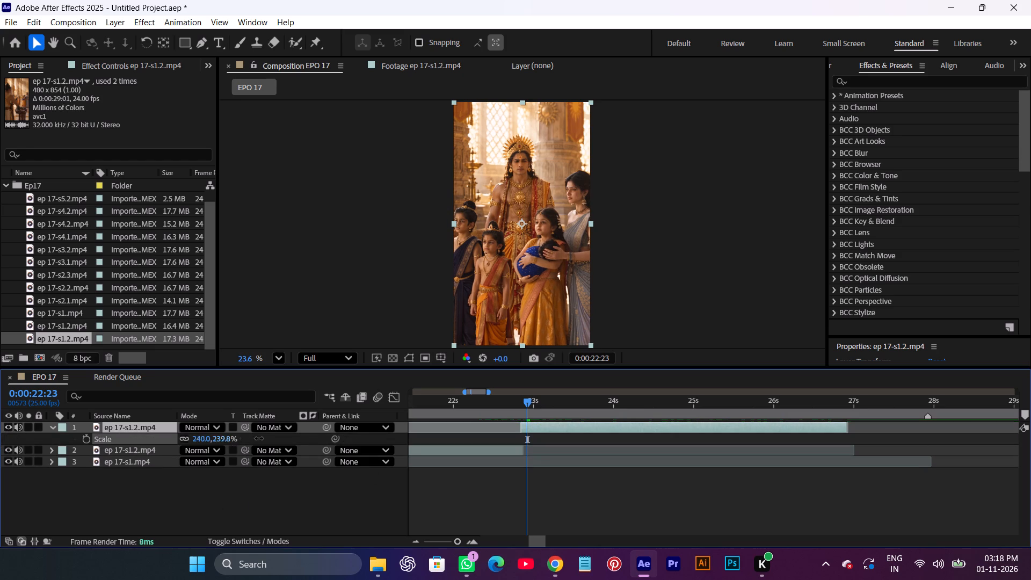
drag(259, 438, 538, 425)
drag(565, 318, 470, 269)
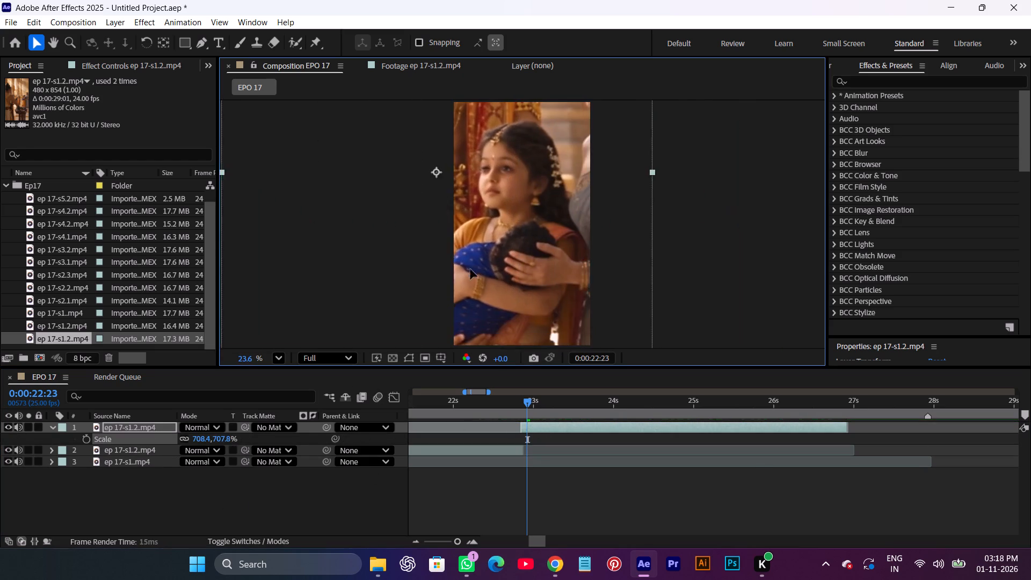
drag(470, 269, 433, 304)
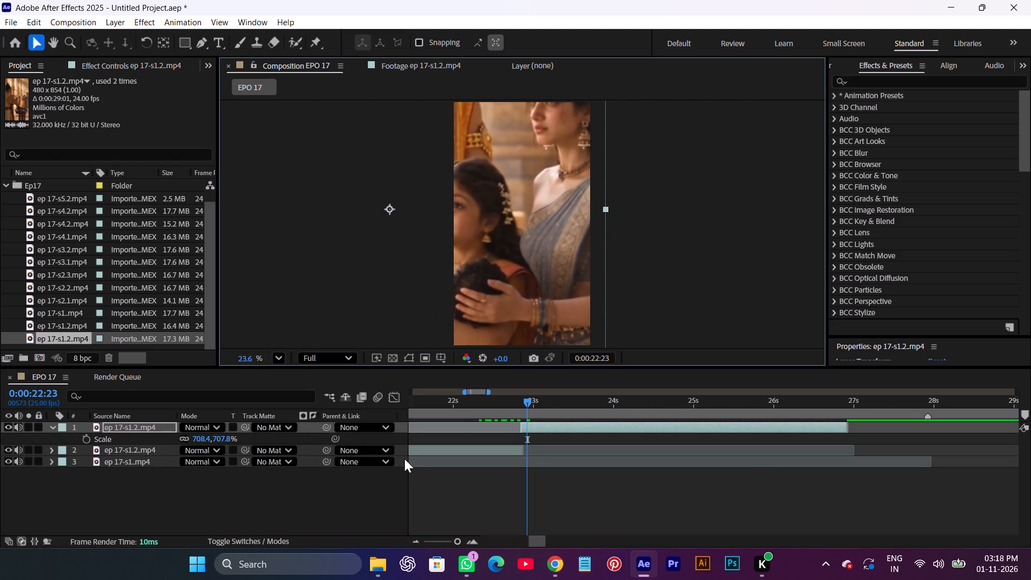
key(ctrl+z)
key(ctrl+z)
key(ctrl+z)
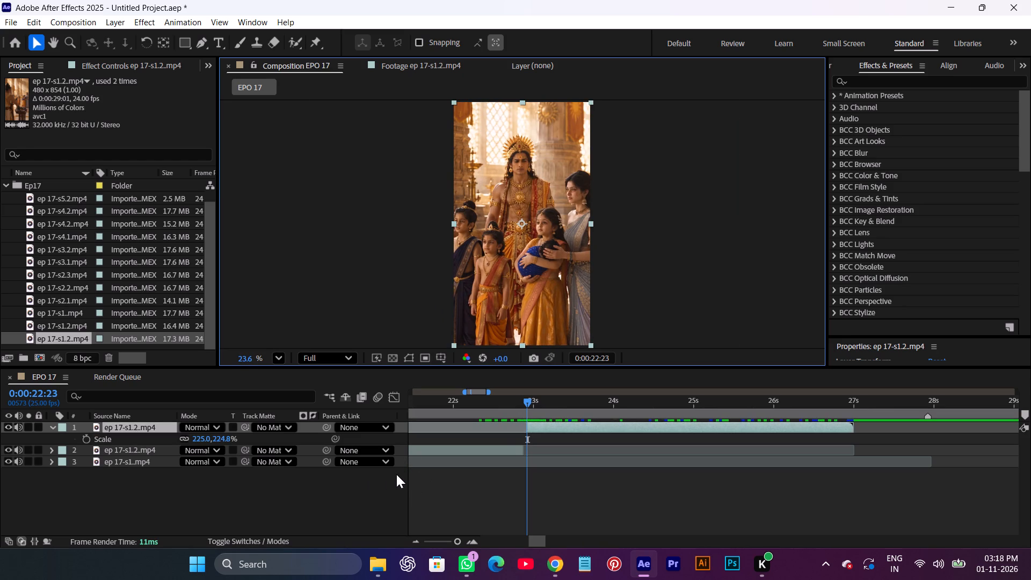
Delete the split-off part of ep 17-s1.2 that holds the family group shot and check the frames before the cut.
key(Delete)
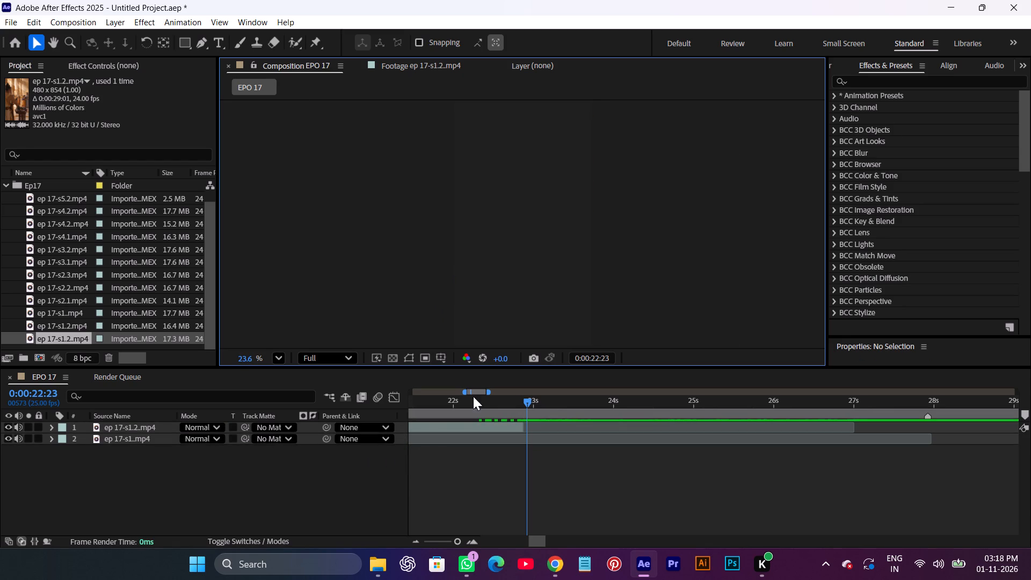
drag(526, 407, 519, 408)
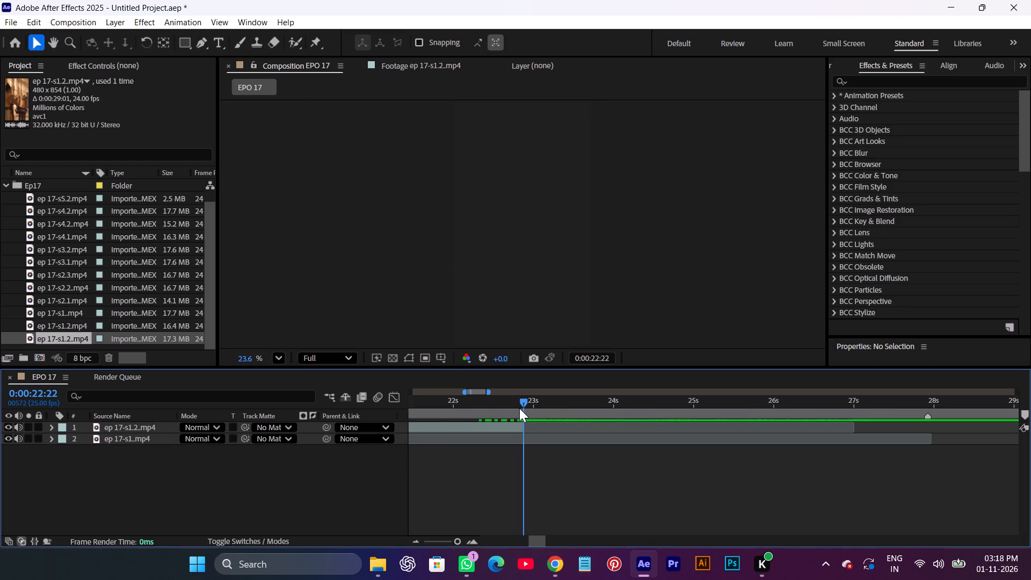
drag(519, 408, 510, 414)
Scrub through the 16.4 MB ep 17-s1.2 and the ep 17-s1 footage to compare their shots.
double_click(70, 328)
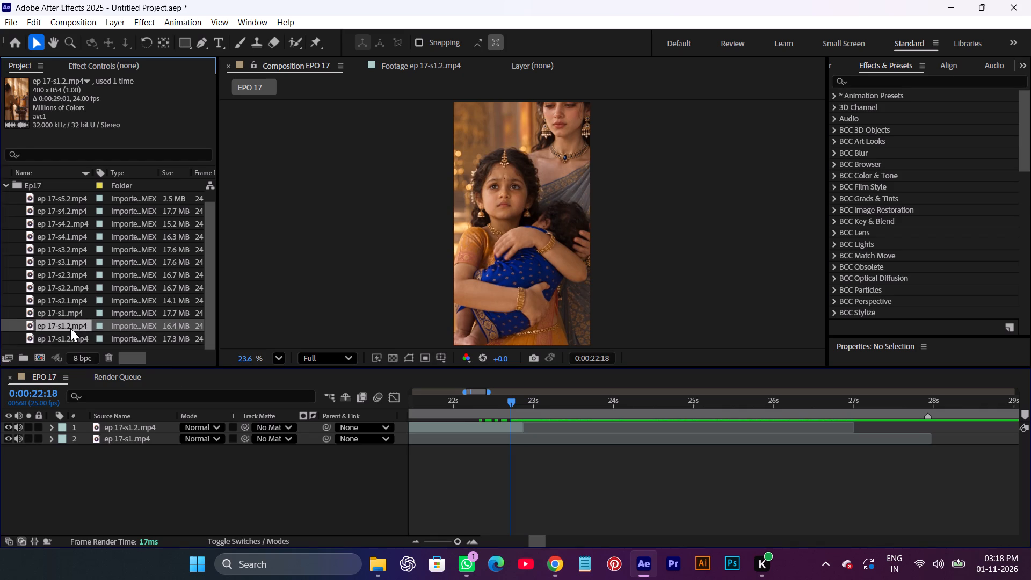
drag(636, 330, 806, 344)
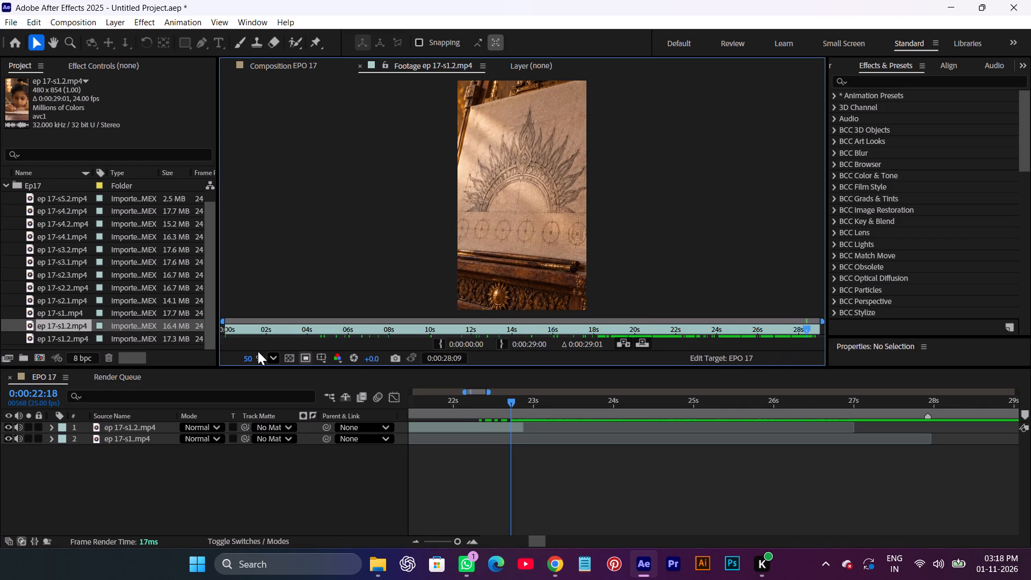
double_click(69, 313)
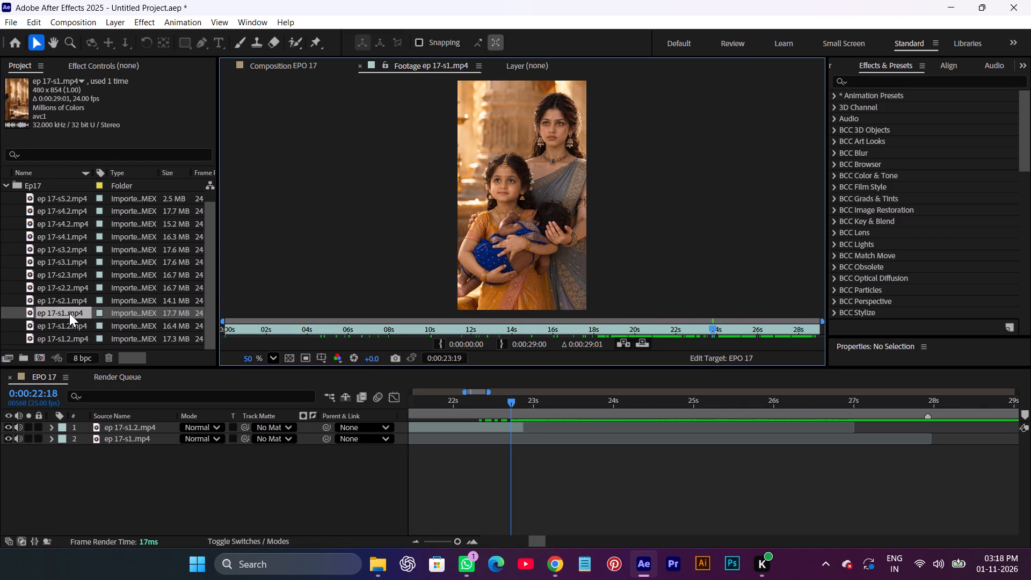
drag(512, 323, 490, 331)
drag(548, 324, 495, 338)
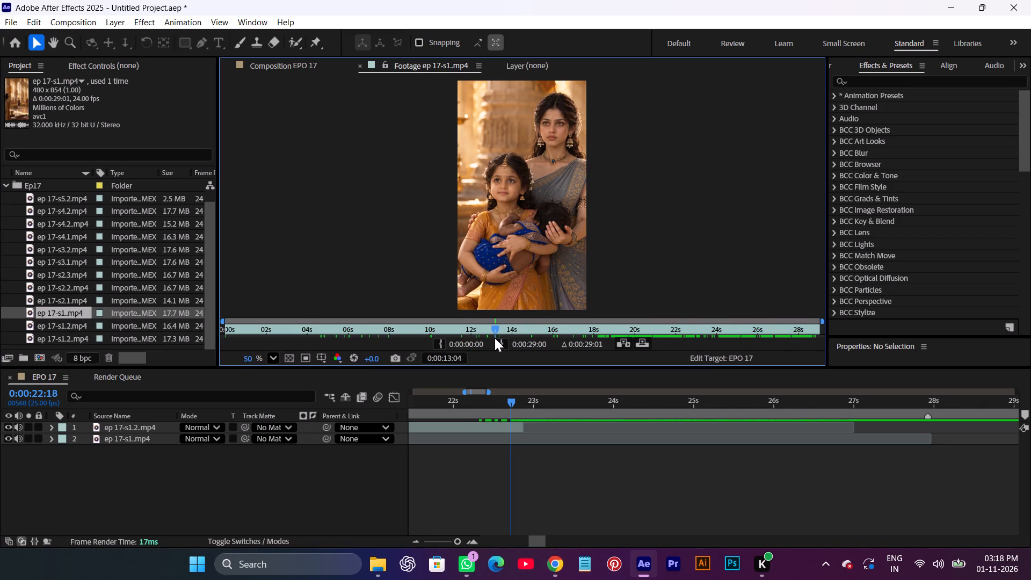
drag(495, 338, 494, 338)
drag(494, 330, 473, 332)
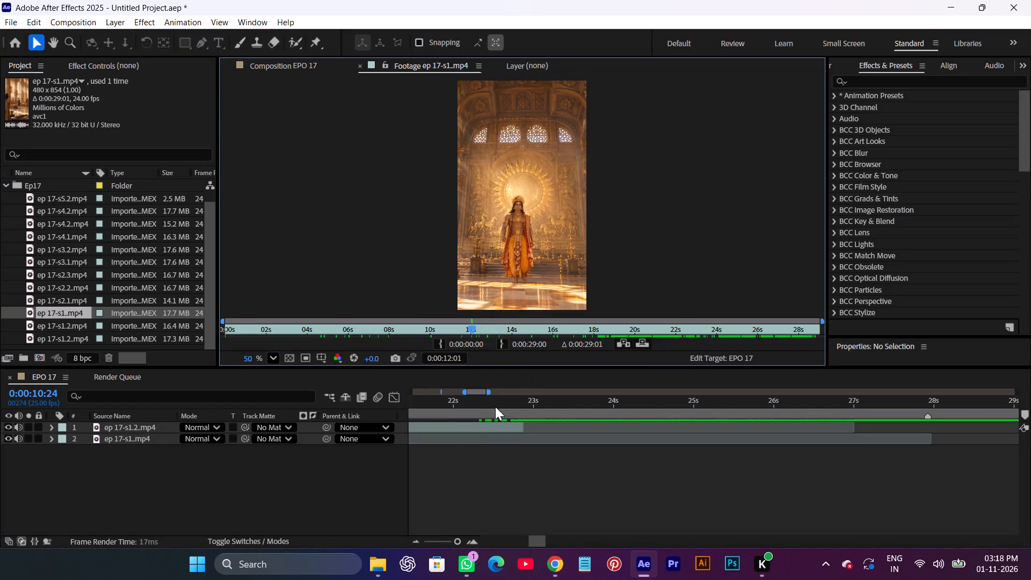
Delete the ep 17-s1.2 layer from EPO 17.
drag(525, 427, 774, 450)
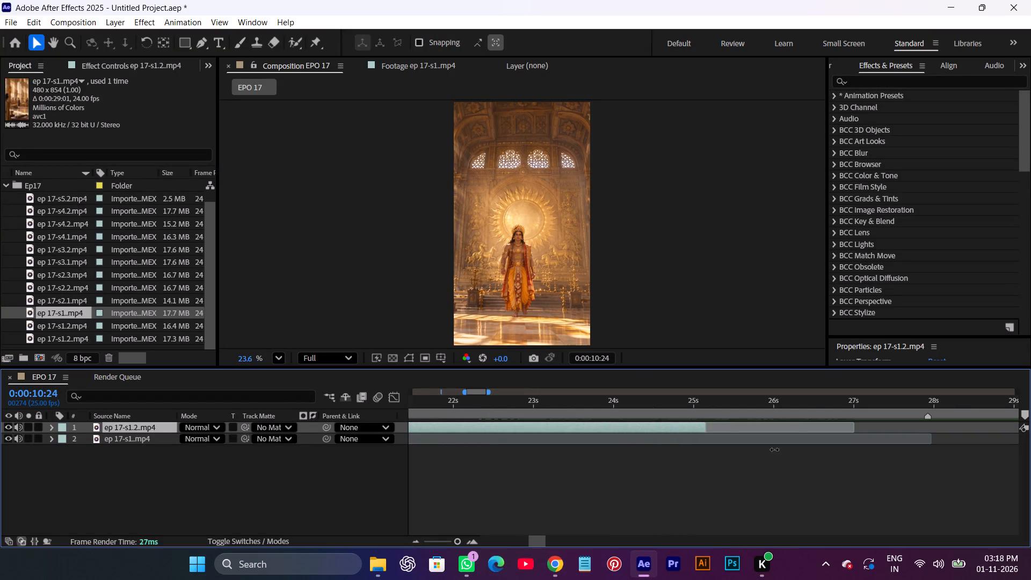
drag(774, 450, 804, 453)
key(Delete)
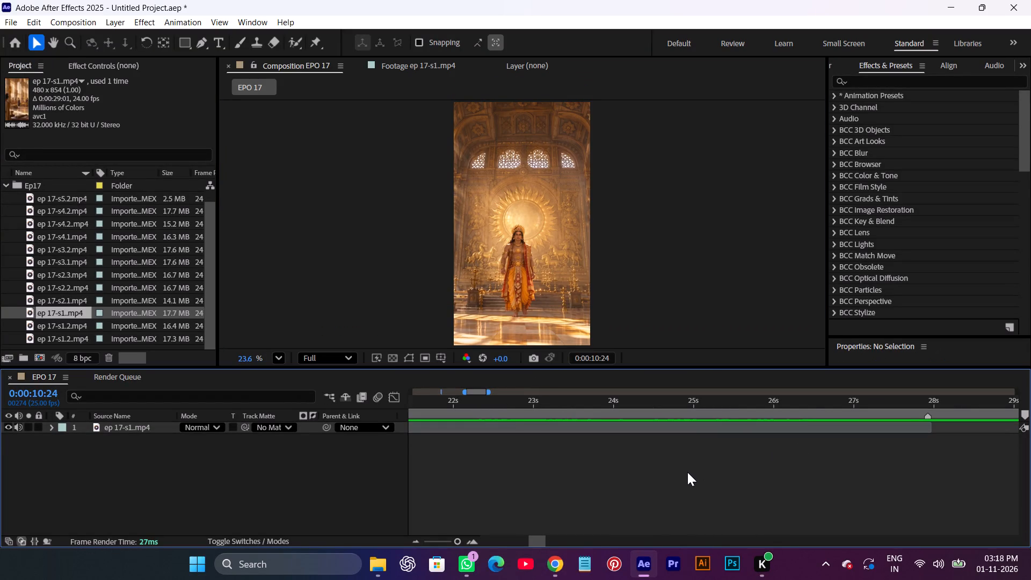
Extend the trimmed end of the ep 17-s1 layer back to its full length and place the playhead at 0:00:27:23.
key(space)
key(space)
key(space)
key(space)
key(space)
key(space)
key(space)
key(space)
key(space)
key(space)
key(space)
key(space)
key(space)
key(space)
key(space)
key(space)
key(space)
drag(483, 479, 538, 479)
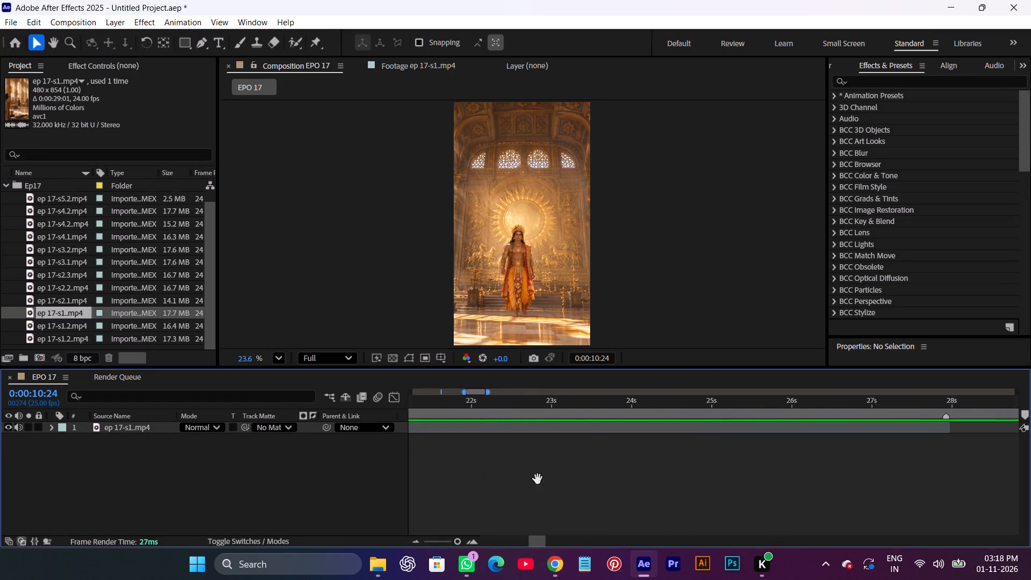
drag(538, 479, 977, 196)
drag(561, 425, 764, 425)
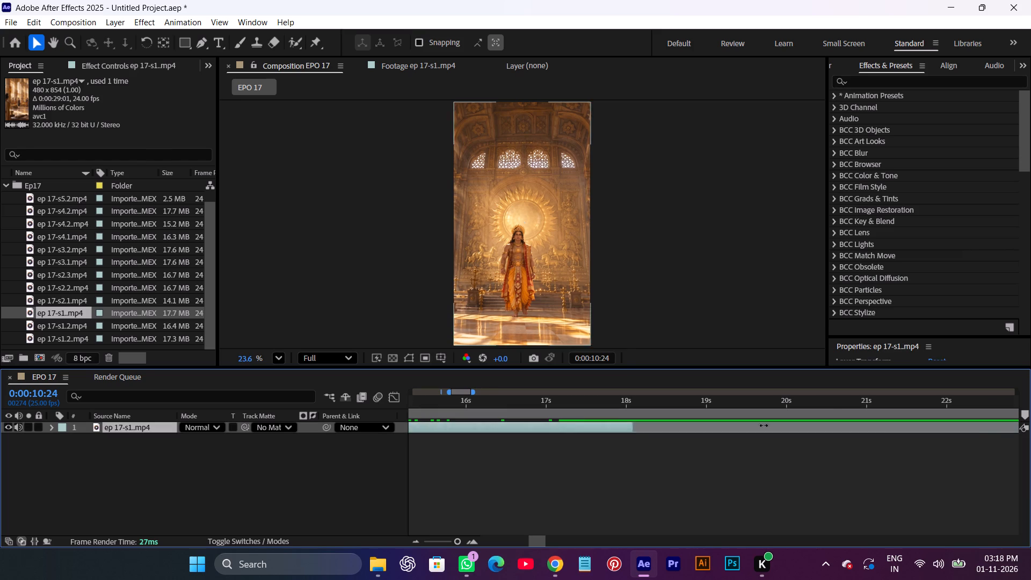
drag(764, 425, 1030, 422)
drag(431, 401, 537, 407)
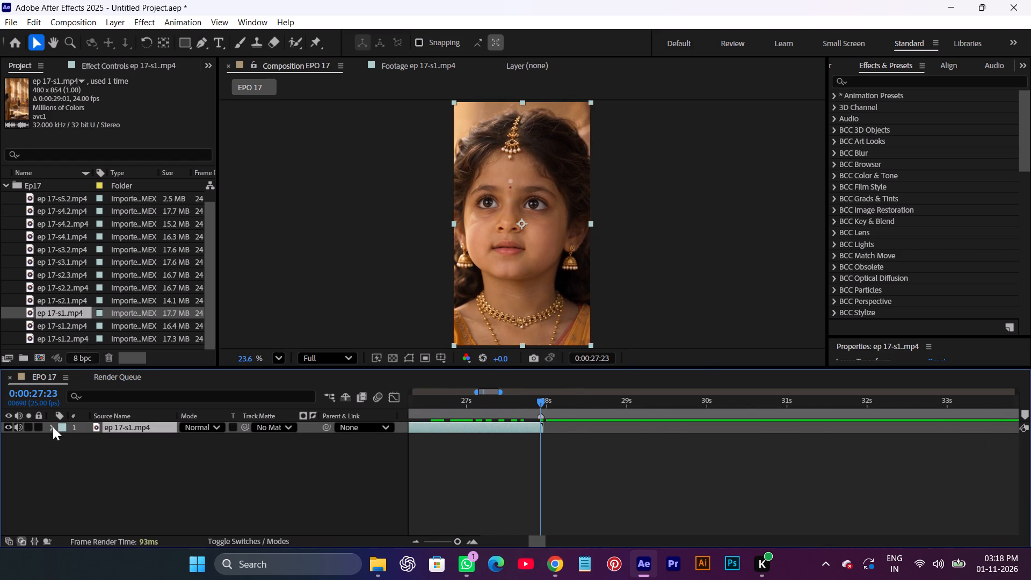
click(65, 475)
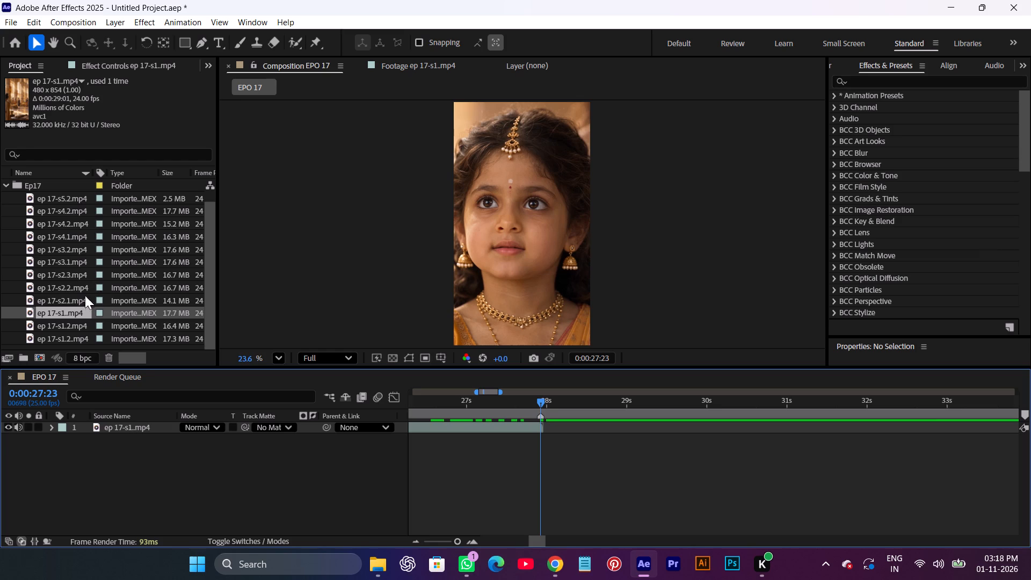
Play and scrub the ep 17-s2.1, ep 17-s2.3 and ep 17-s2.2 footage to compare the scene 2 takes.
double_click(67, 299)
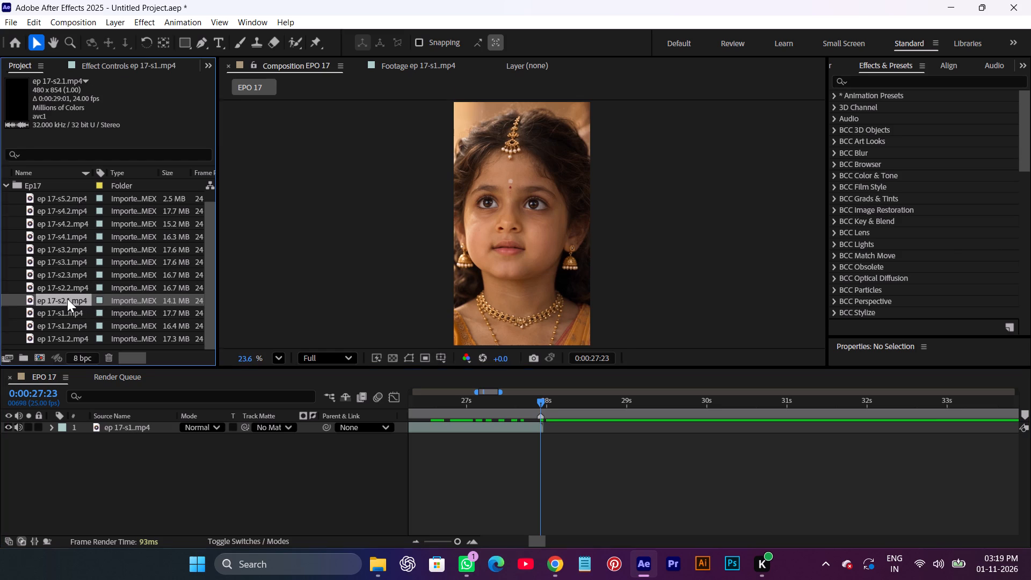
key(space)
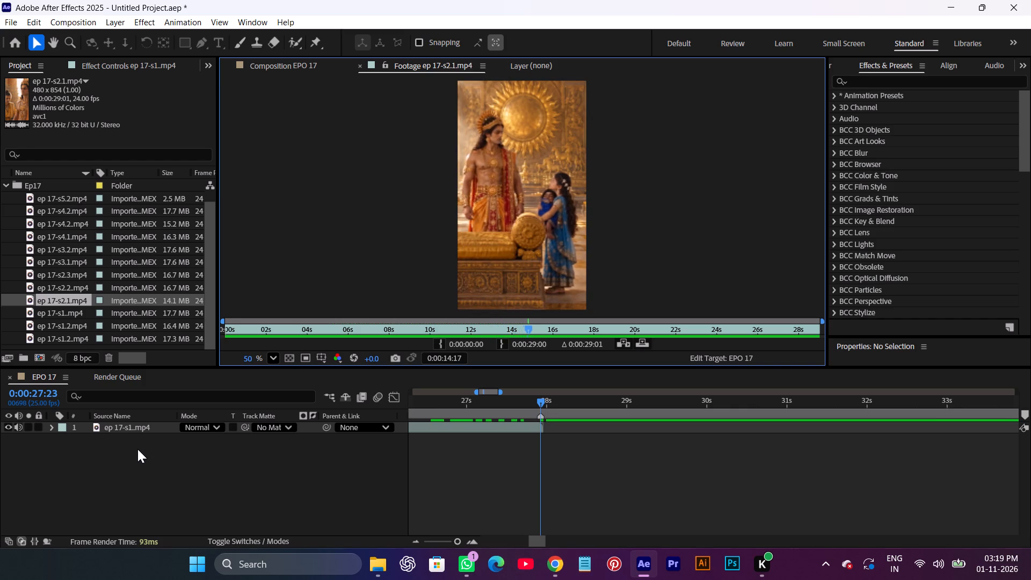
double_click(75, 278)
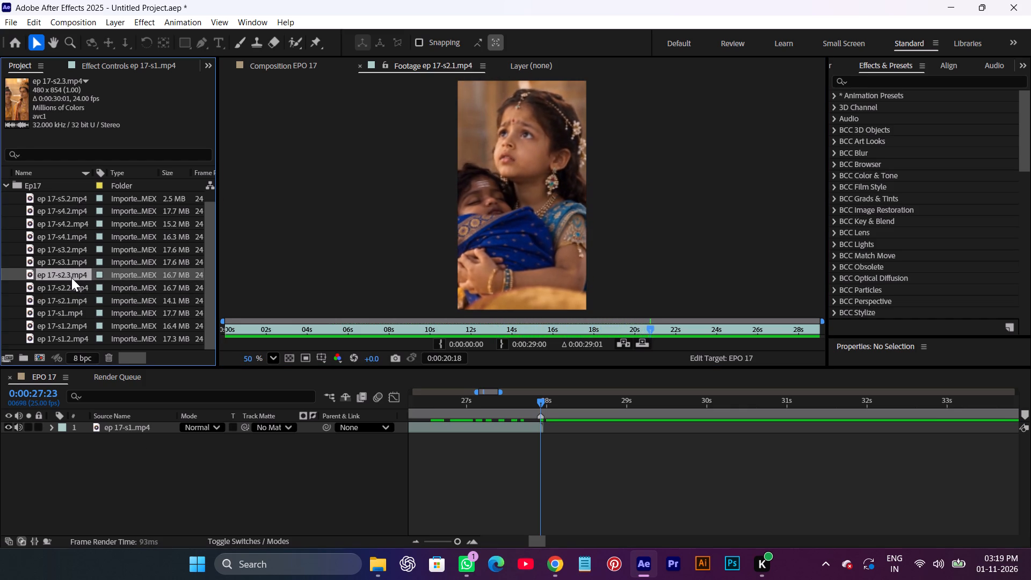
double_click(71, 278)
key(space)
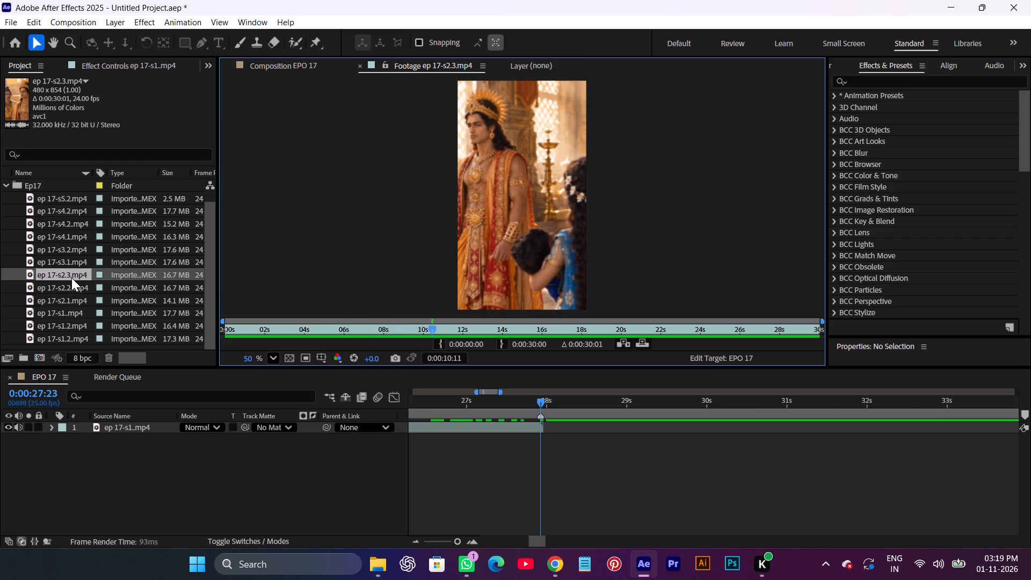
double_click(74, 282)
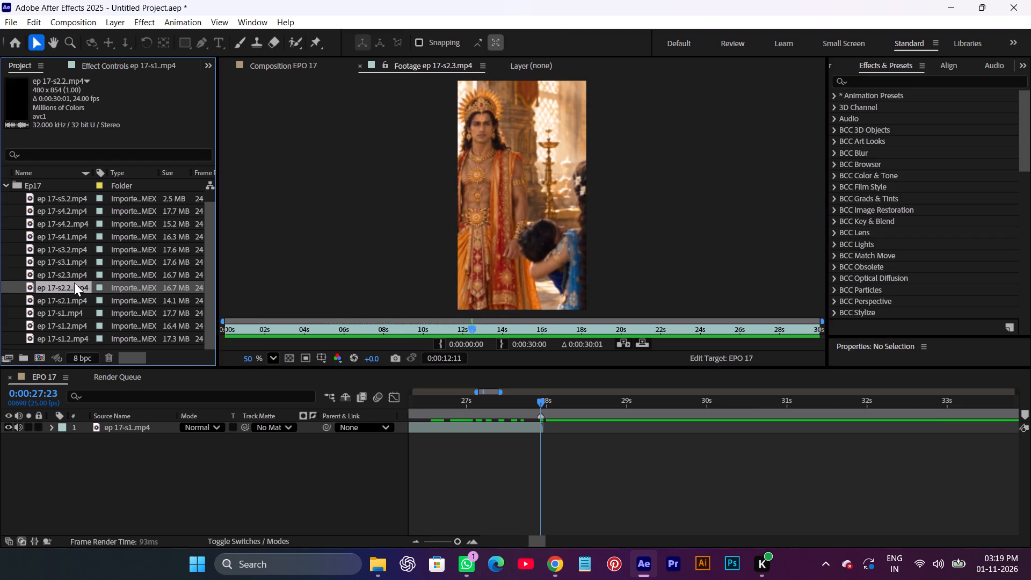
key(space)
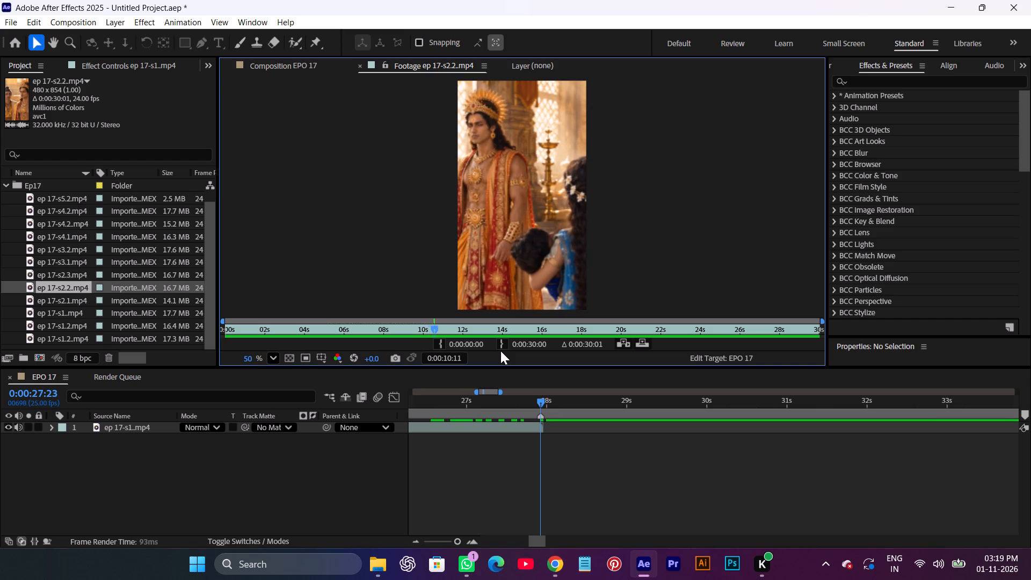
drag(497, 330, 665, 332)
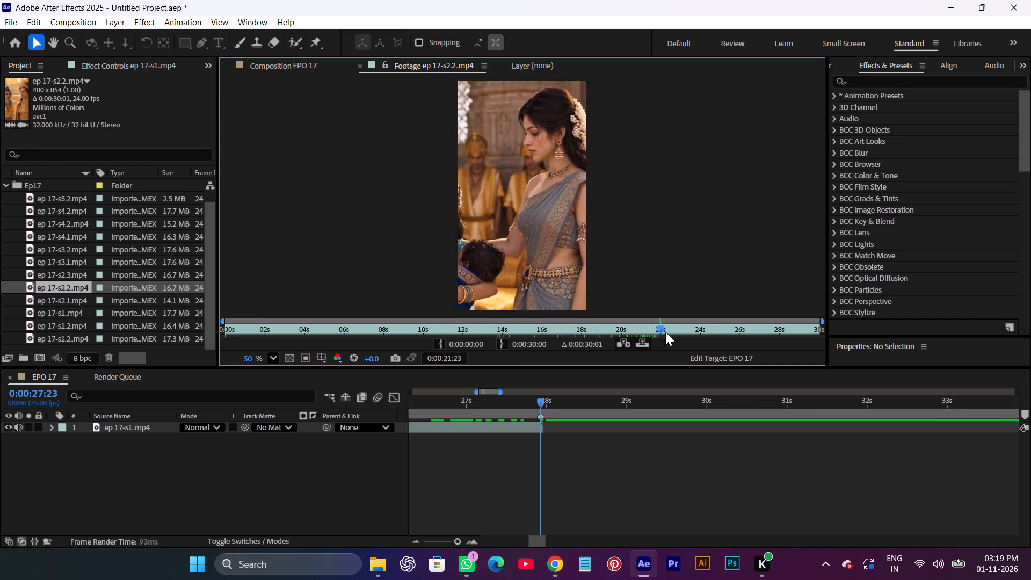
drag(665, 332, 732, 332)
Add ep 17-s2.1 to EPO 17 above ep 17-s1, starting at 0:00:27:23, and fit it to the composition frame.
drag(50, 300, 476, 368)
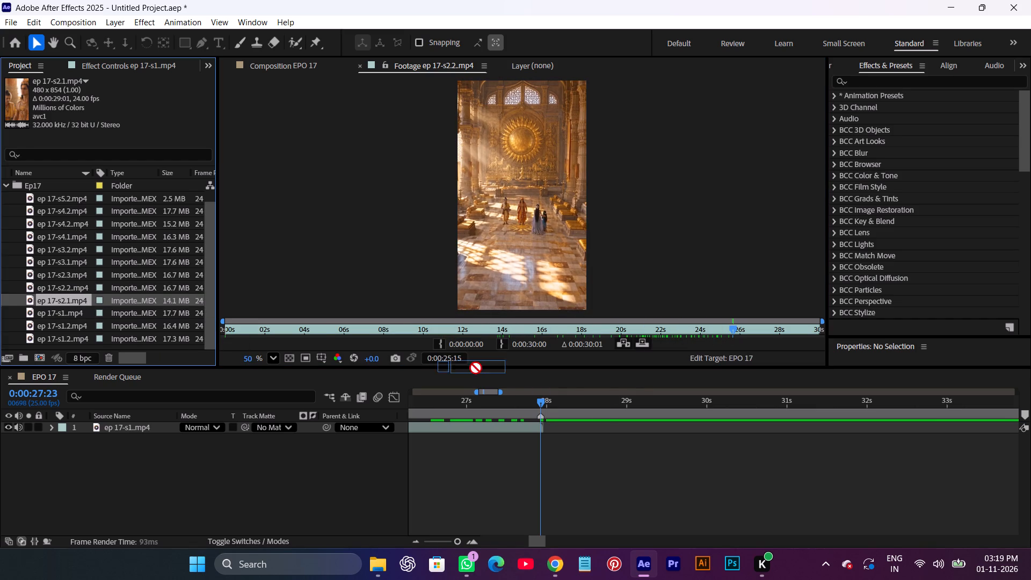
drag(476, 368, 579, 422)
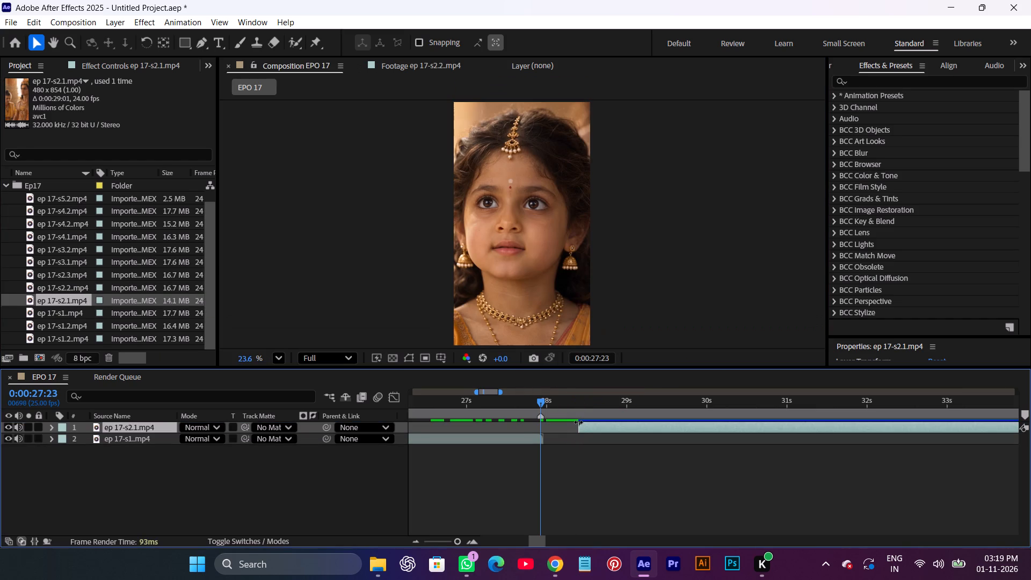
key(bracketleft)
key(ctrl+alt+f)
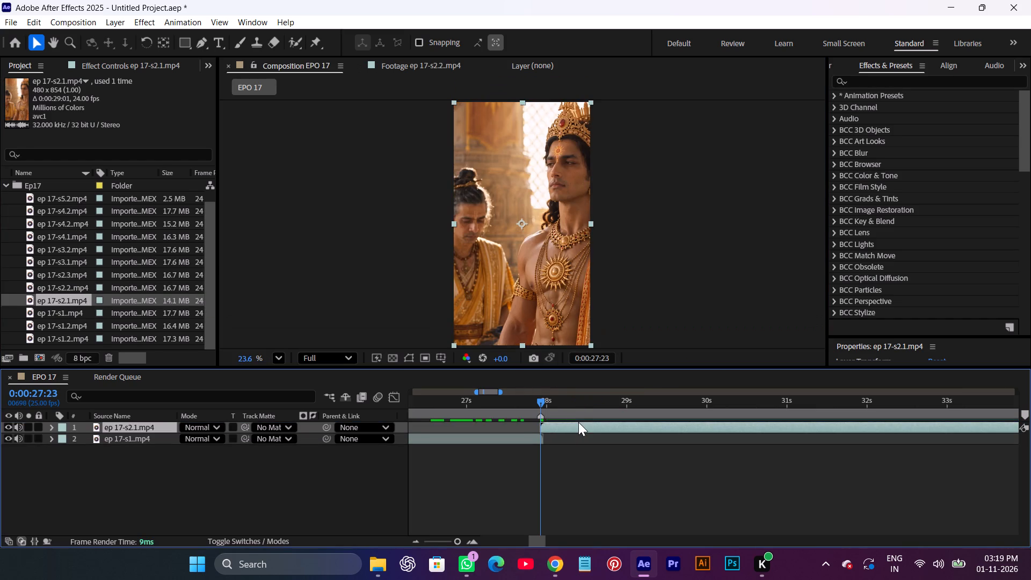
Play and scrub EPO 17 around the ep 17-s1 to ep 17-s2.1 cut and through ep 17-s2.1 to review its shots.
key(space)
alt+scroll(674, 455, down, 1)
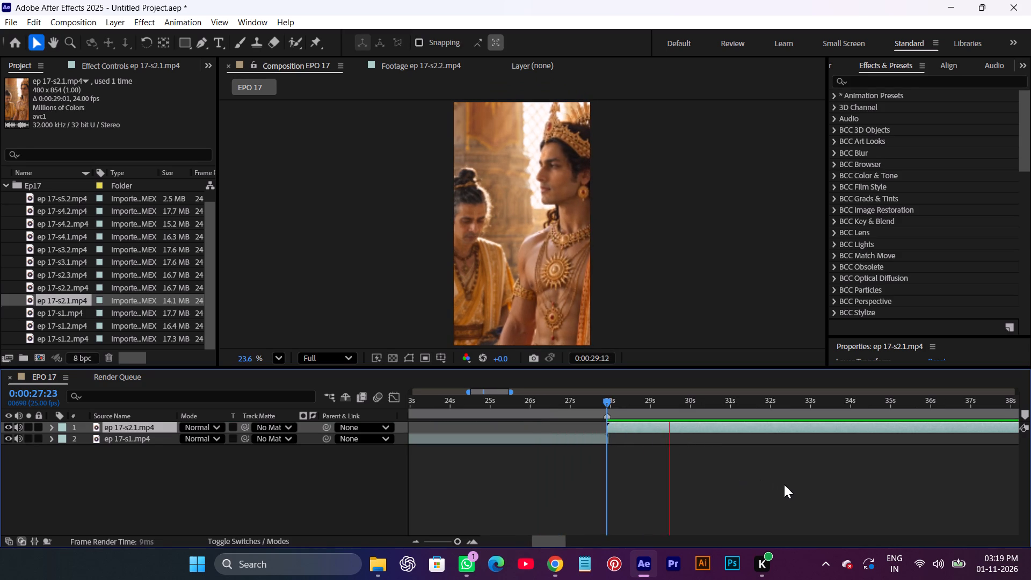
key(space)
key(space)
key(space)
key(space)
key(space)
key(space)
key(space)
drag(836, 479, 550, 525)
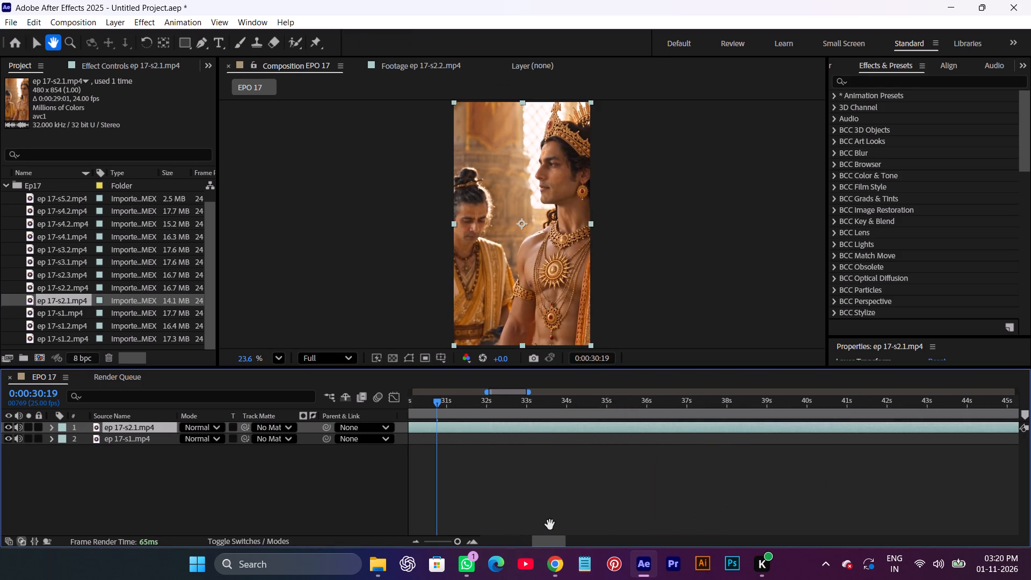
drag(550, 525, 549, 525)
key(space)
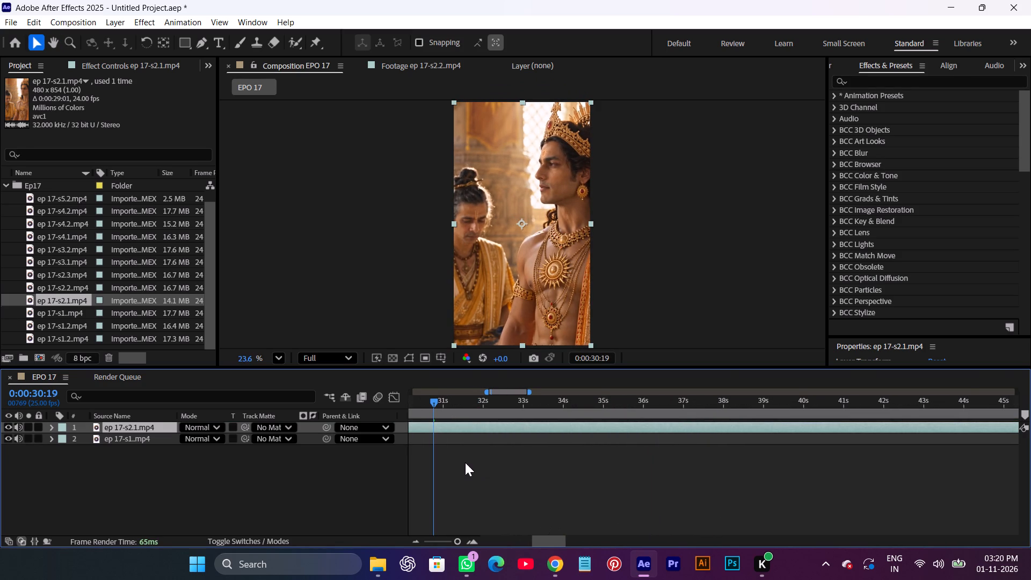
key(space)
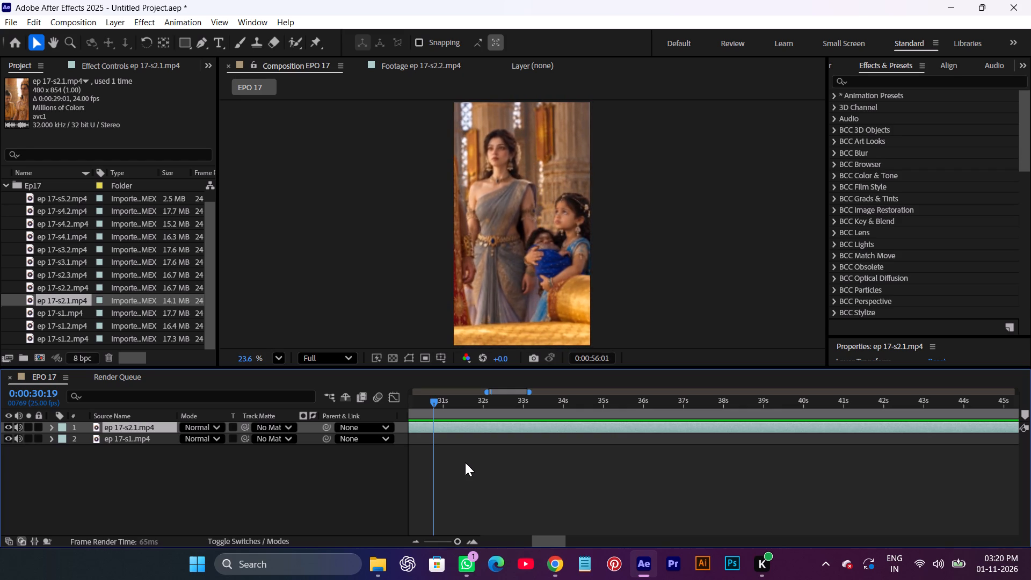
key(space)
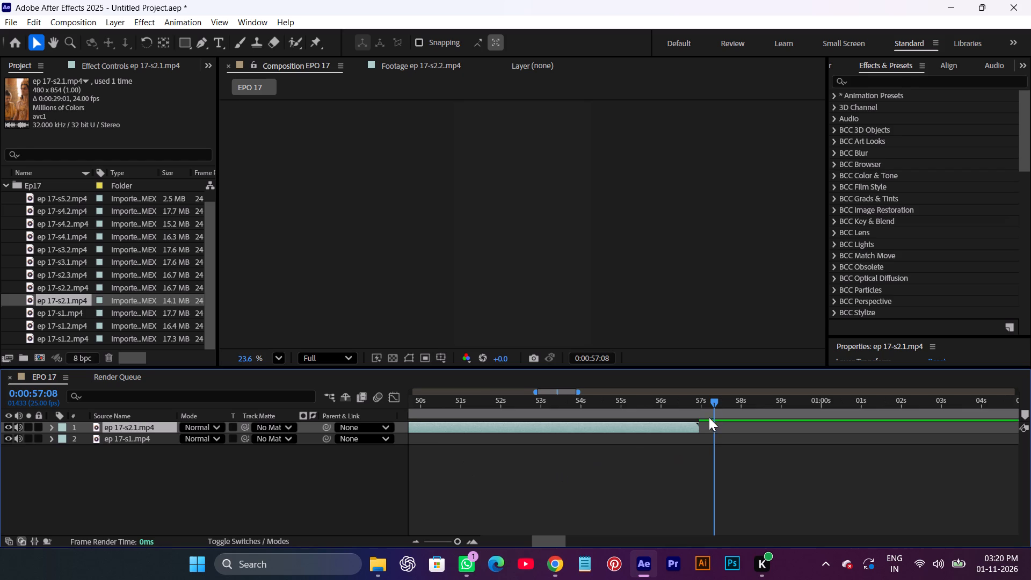
drag(712, 401, 342, 483)
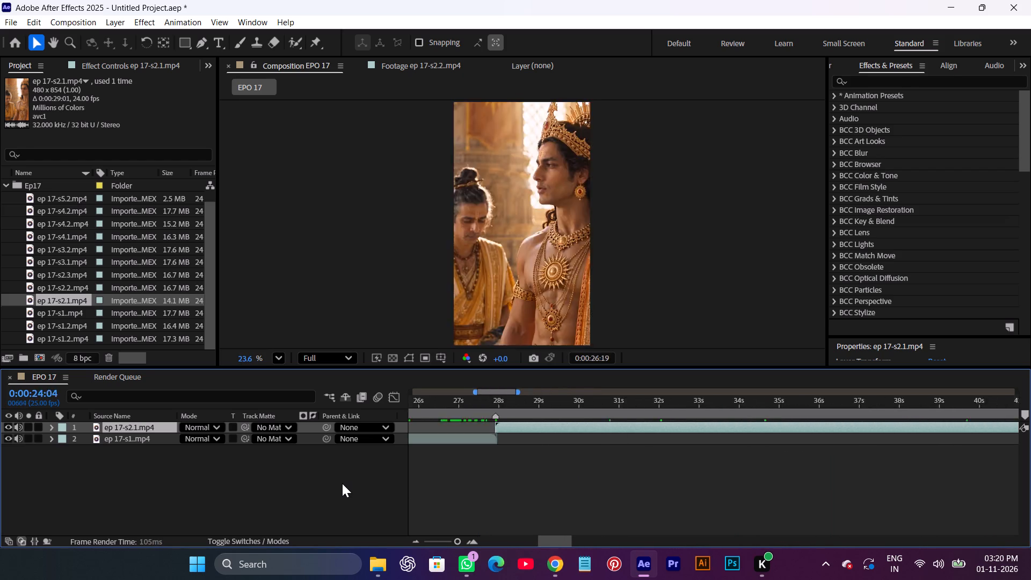
drag(342, 483, 1030, 506)
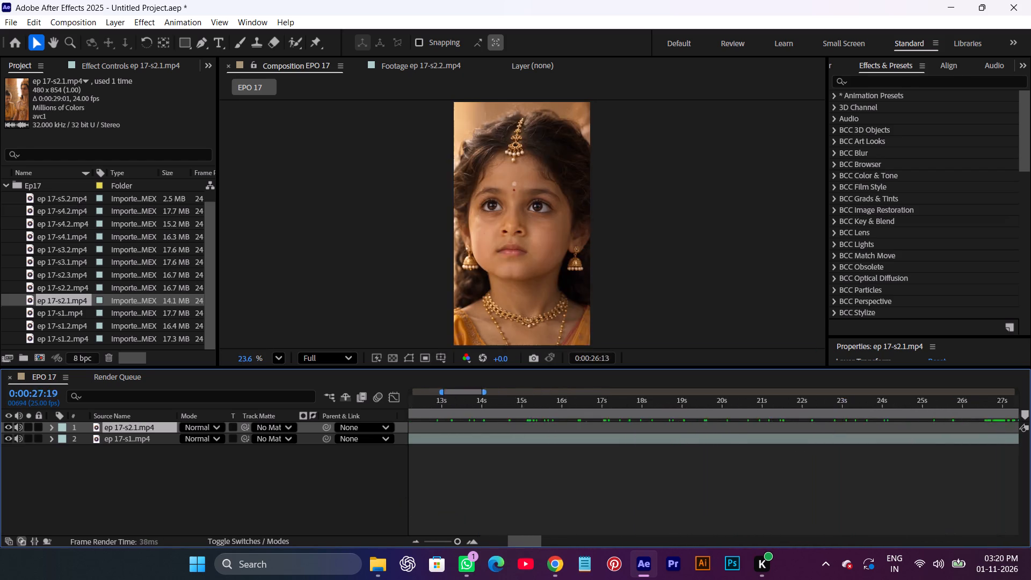
drag(1030, 506, 1030, 502)
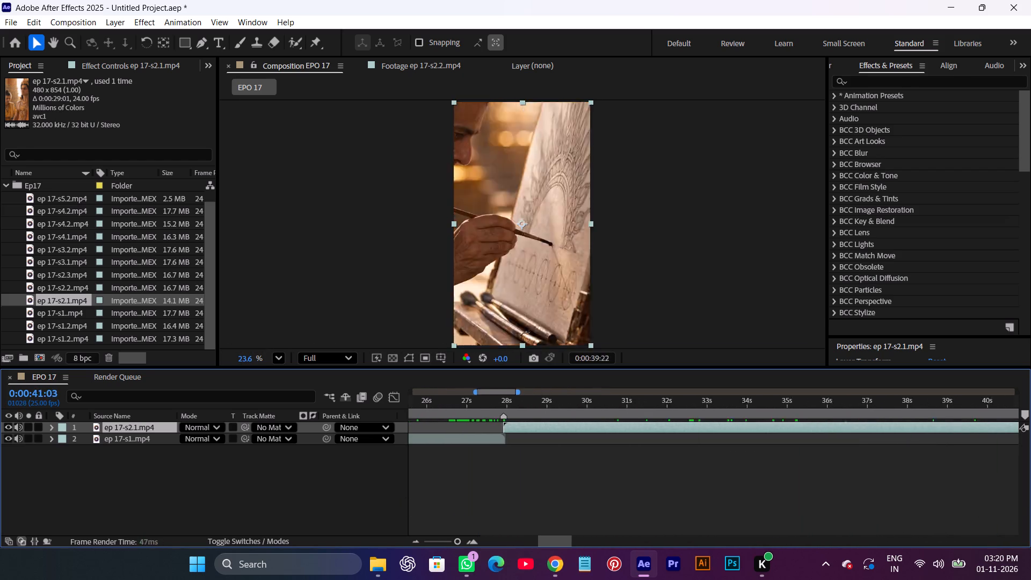
drag(1030, 502, 924, 513)
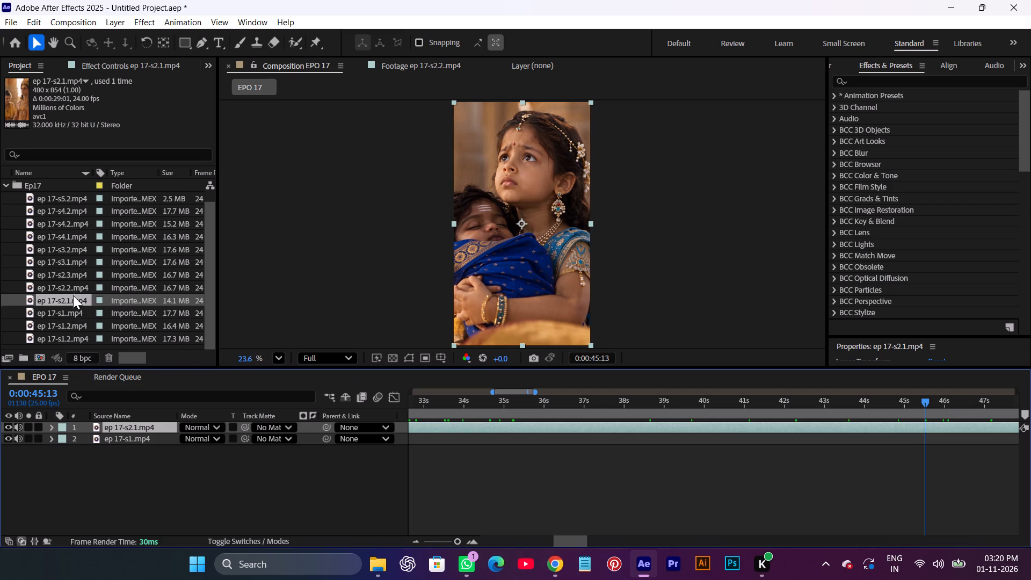
Scrub through the ep 17-s2.2 and ep 17-s2.3 footage to check their shots against ep 17-s2.1.
double_click(76, 290)
double_click(56, 287)
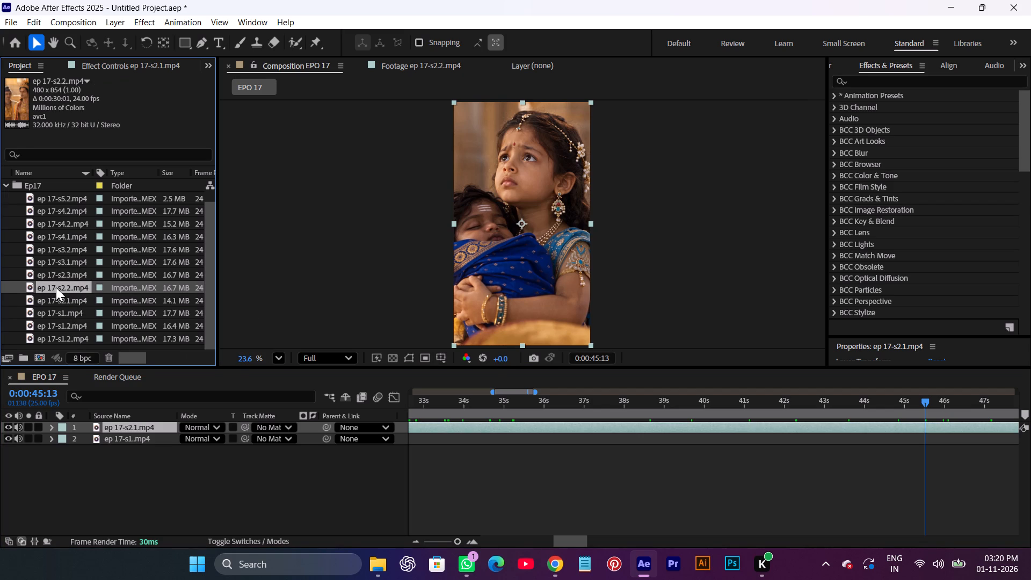
drag(385, 334, 533, 339)
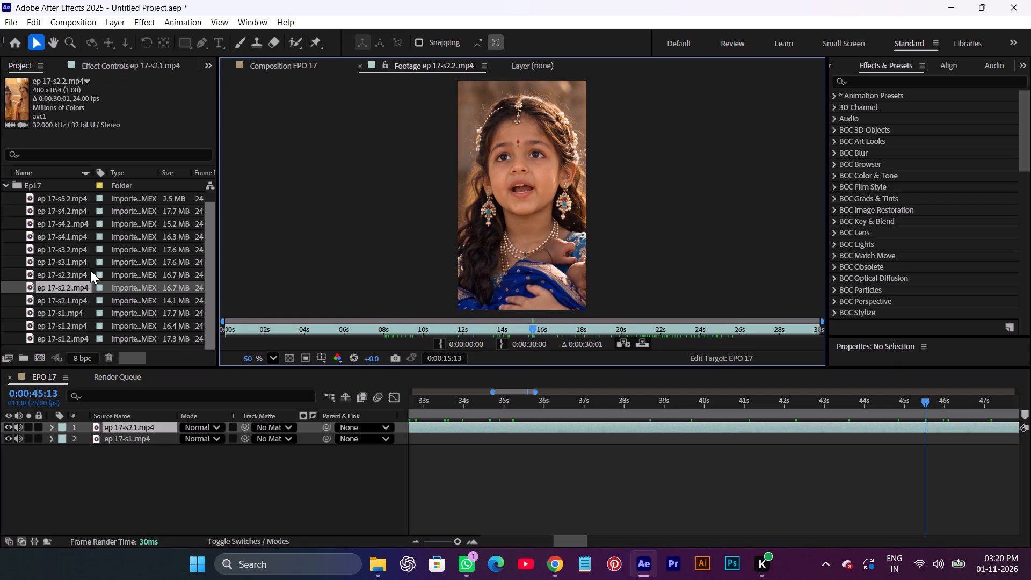
double_click(76, 275)
drag(393, 334, 461, 325)
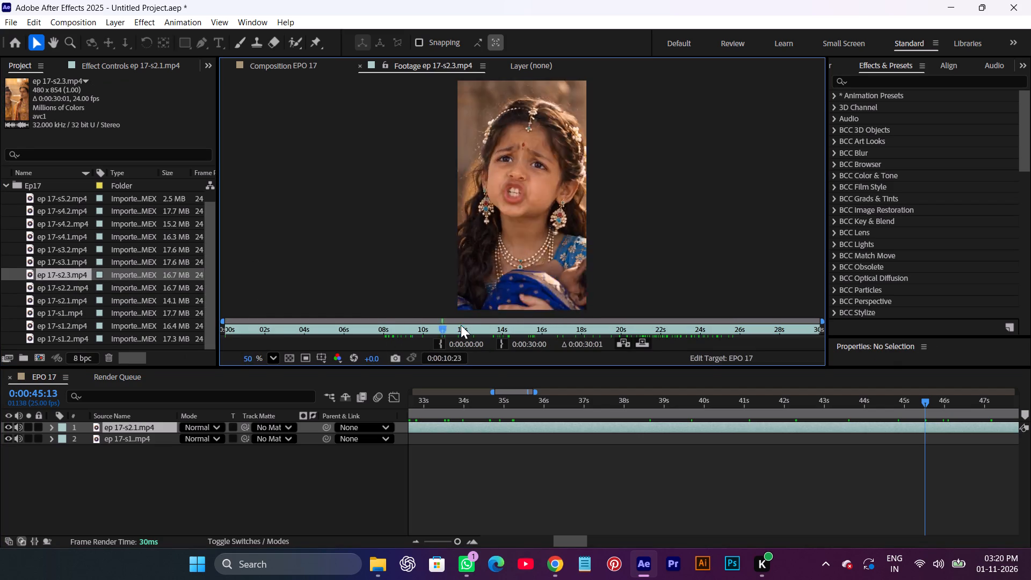
drag(461, 325, 506, 324)
Place the EPO 17 playhead at the end of the ep 17-s2.1 layer, at 0:00:56:24.
click(537, 428)
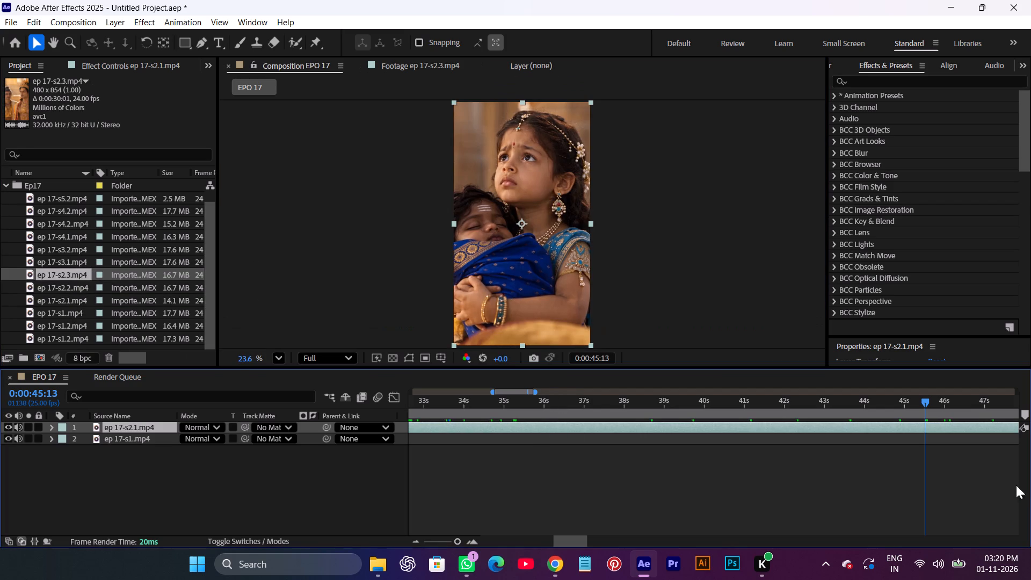
key(space)
key(space)
key(space)
drag(855, 451, 441, 497)
alt+scroll(643, 513, down, 2)
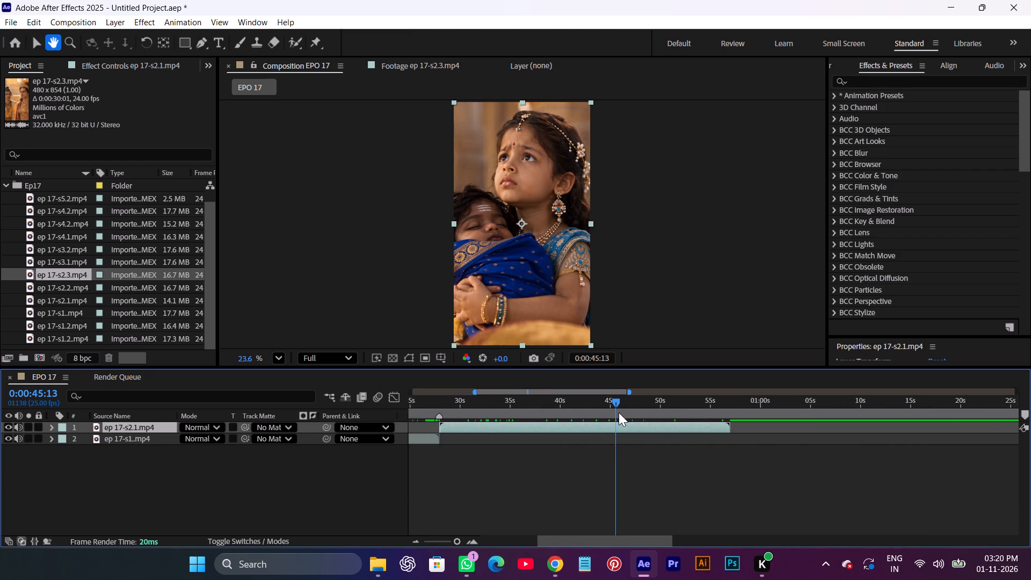
drag(613, 400, 724, 444)
click(695, 480)
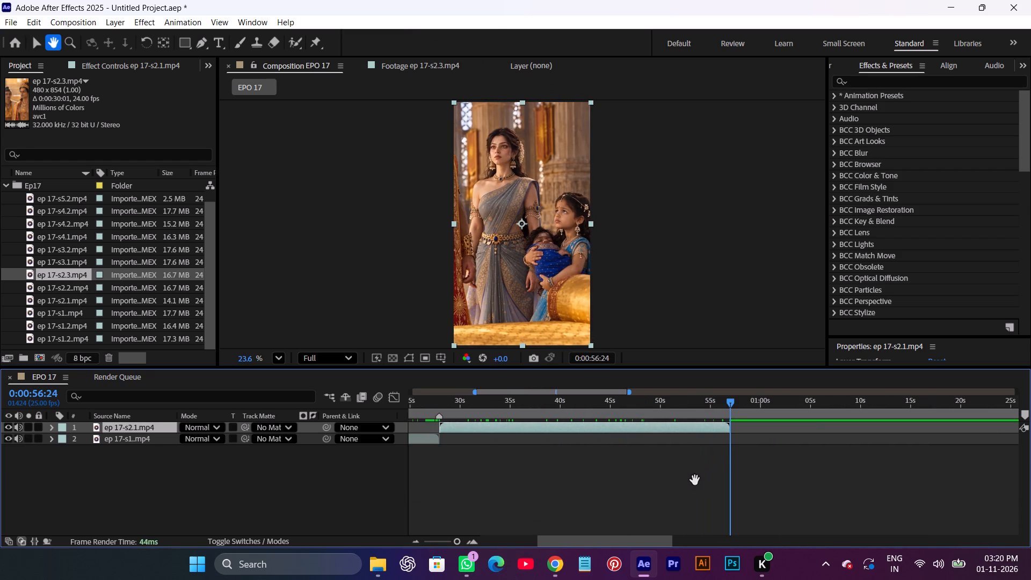
key(c)
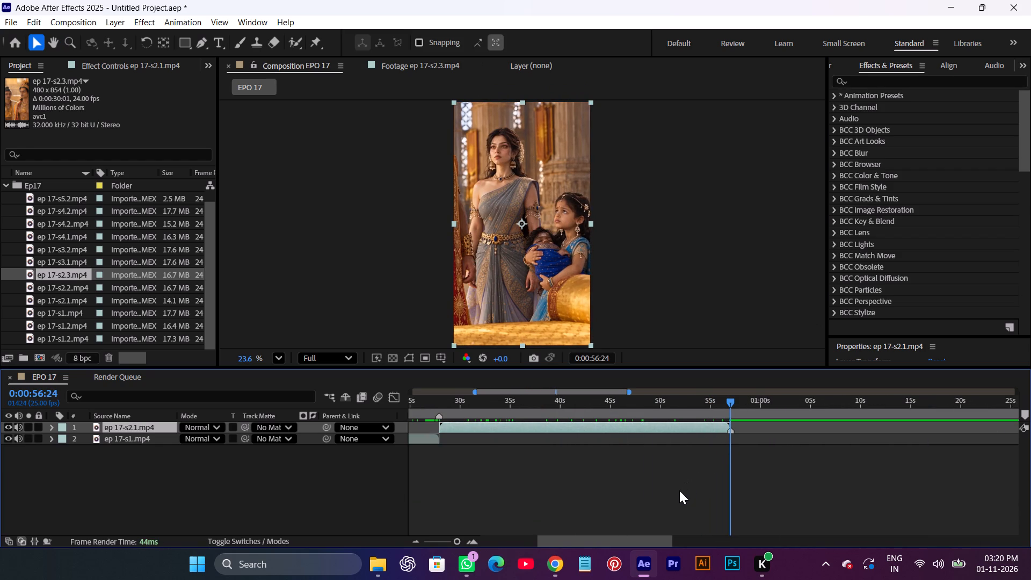
Play the ep 17-s3.1 and ep 17-s3.2 footage to compare the two scene 3 takes.
double_click(54, 264)
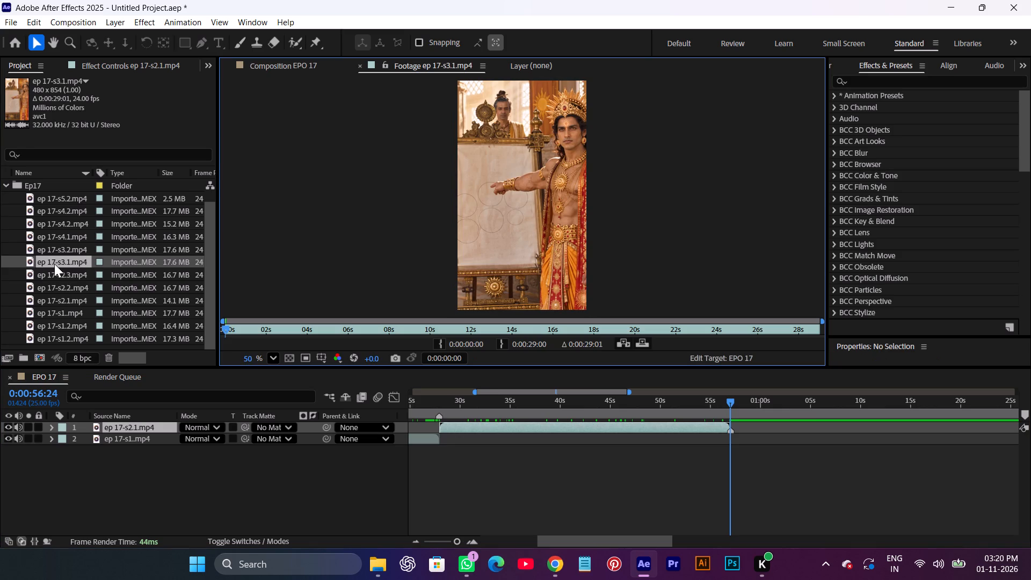
key(space)
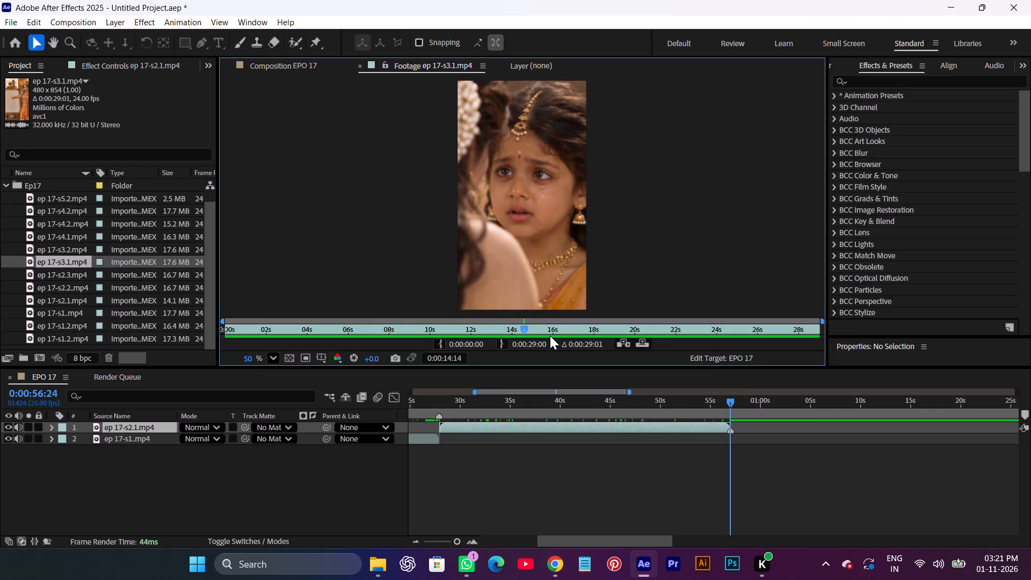
double_click(63, 251)
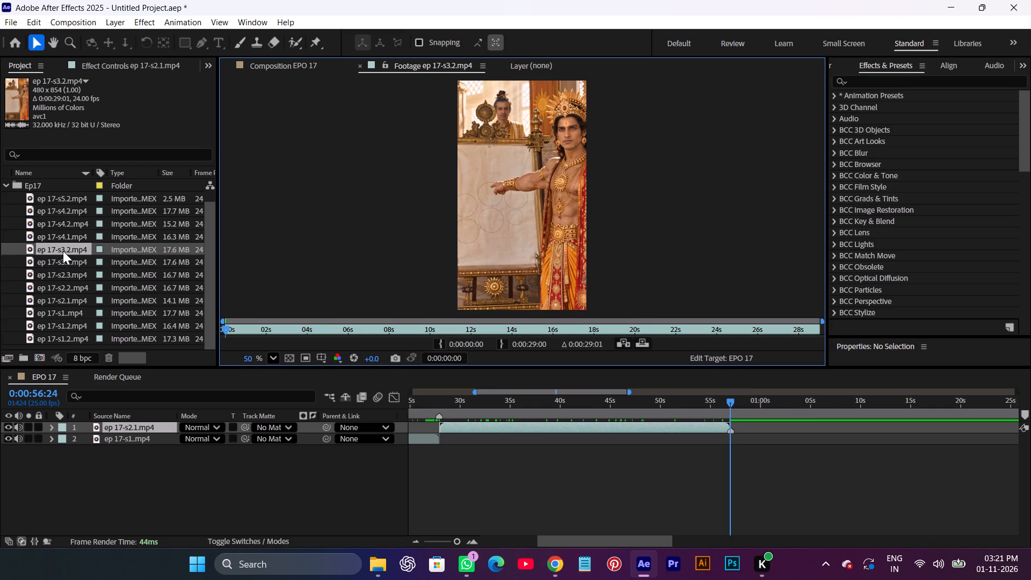
key(space)
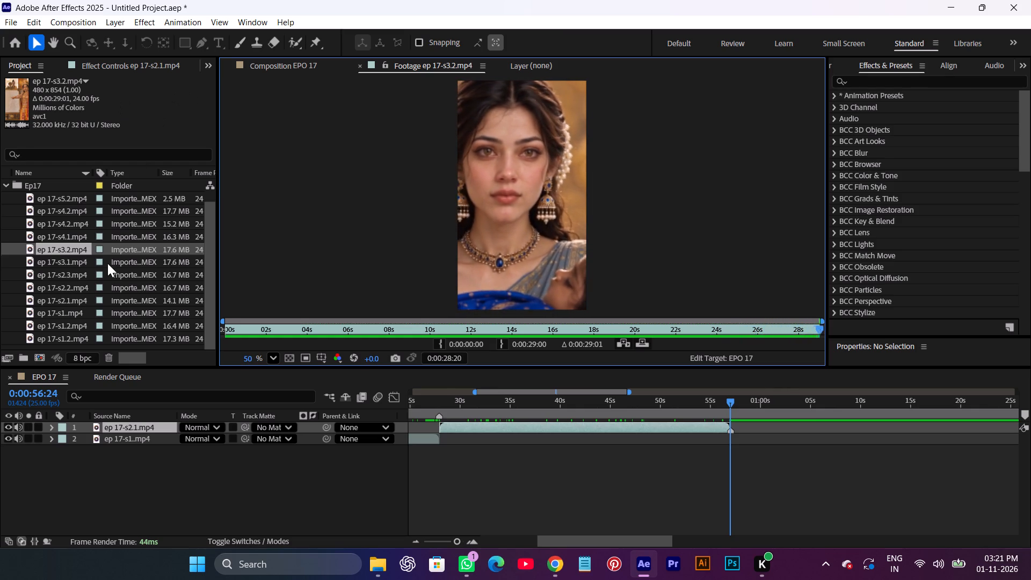
double_click(70, 259)
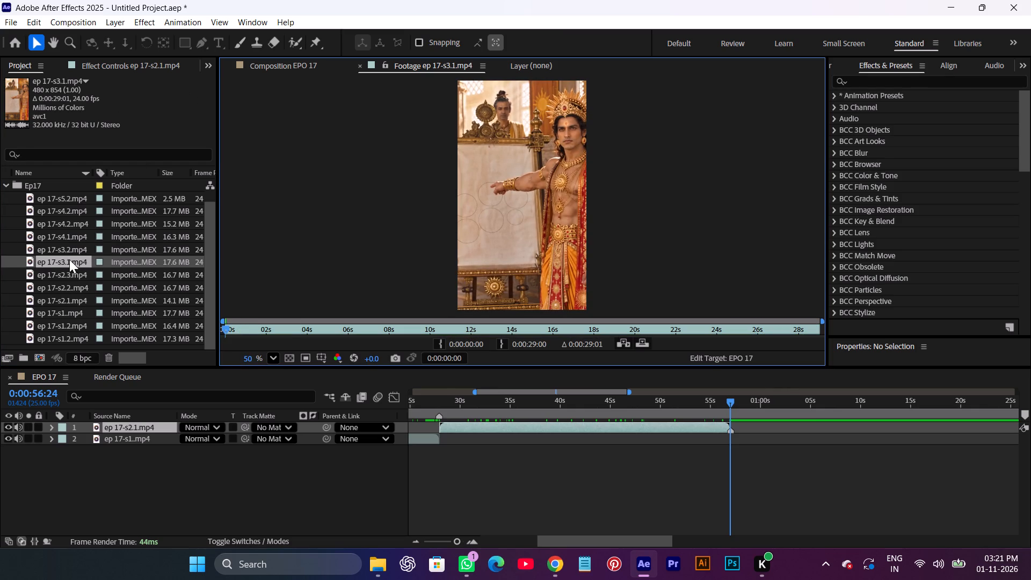
key(space)
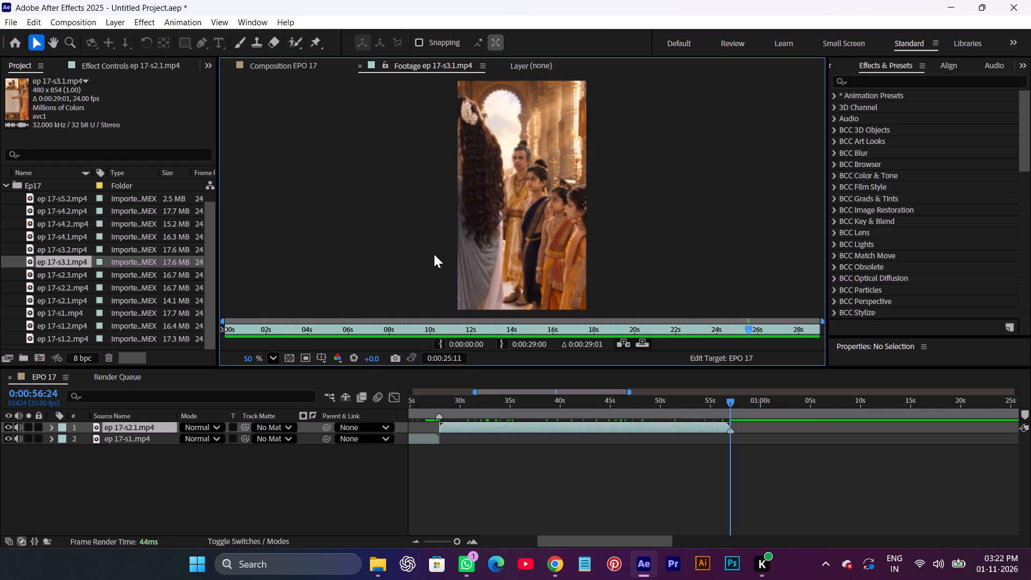
key(space)
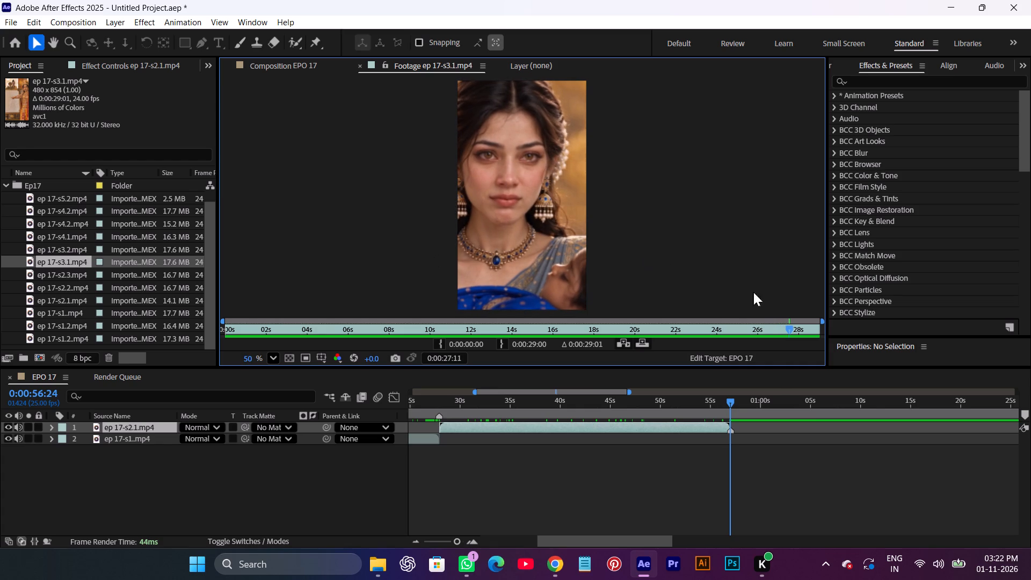
Scrub back and forth through ep 17-s3.1 and ep 17-s3.2 to compare their individual shots.
click(787, 323)
drag(781, 331, 725, 348)
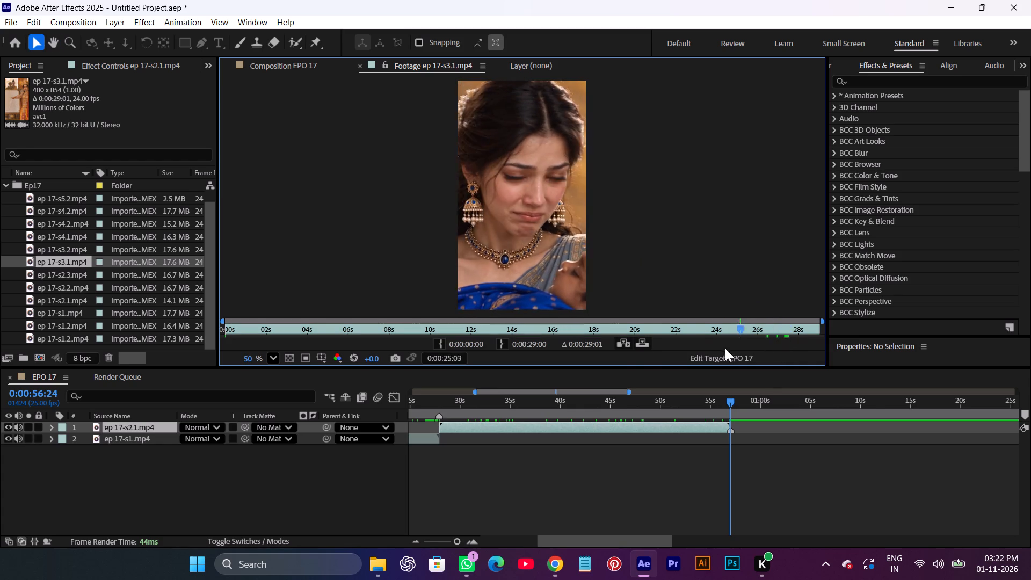
drag(725, 348, 414, 350)
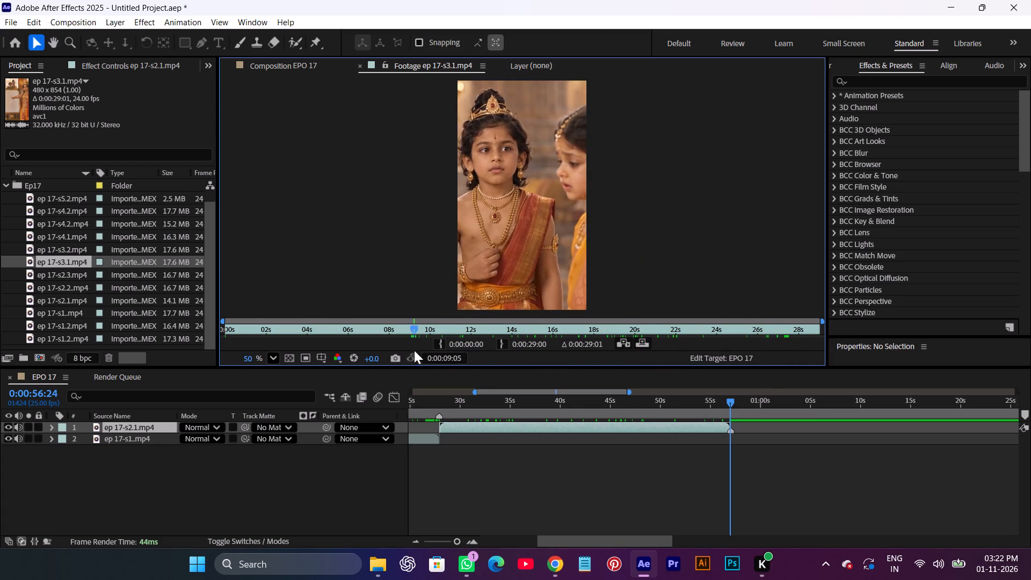
drag(414, 350, 594, 383)
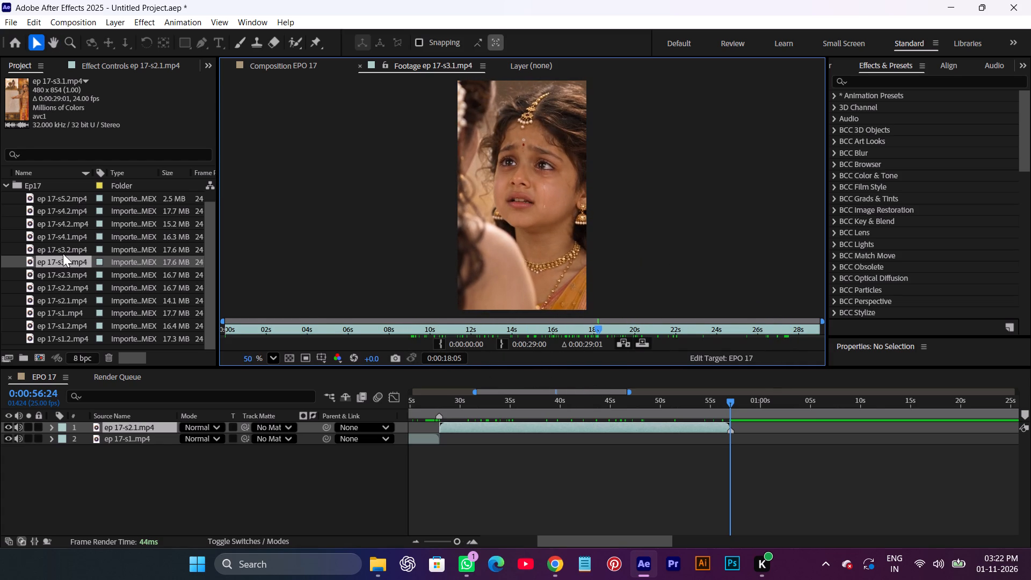
double_click(70, 249)
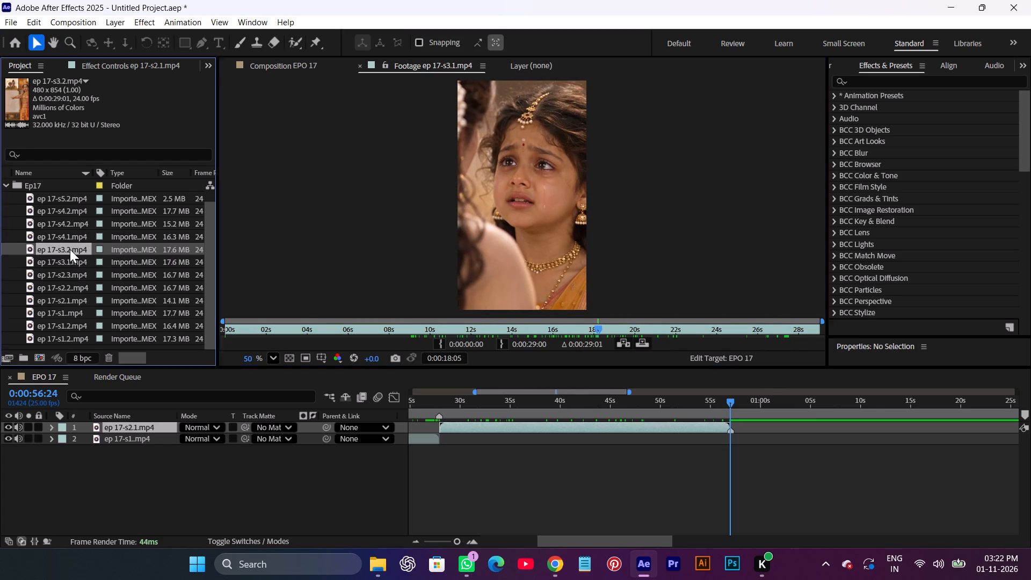
drag(294, 333, 383, 364)
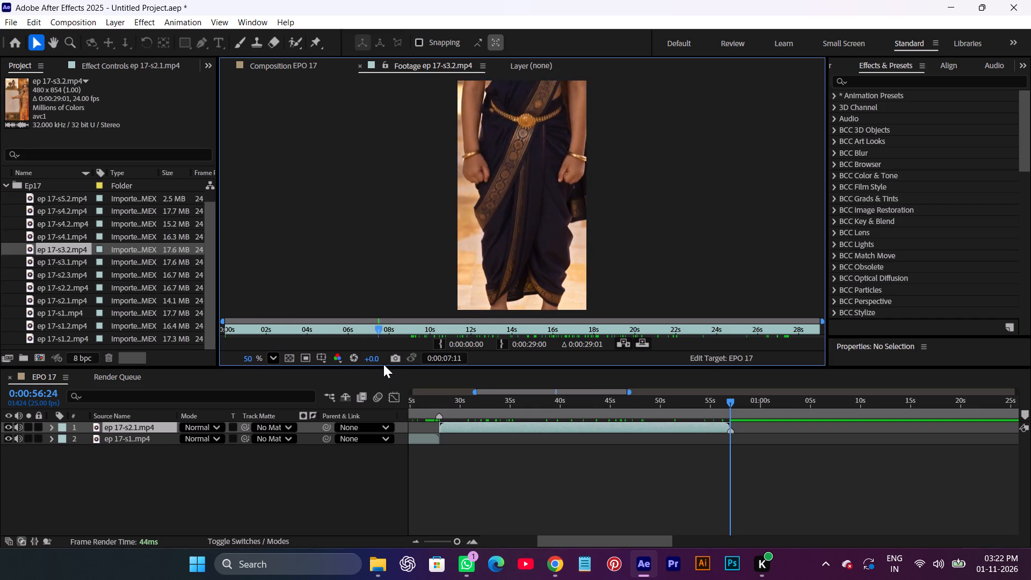
drag(383, 364, 499, 368)
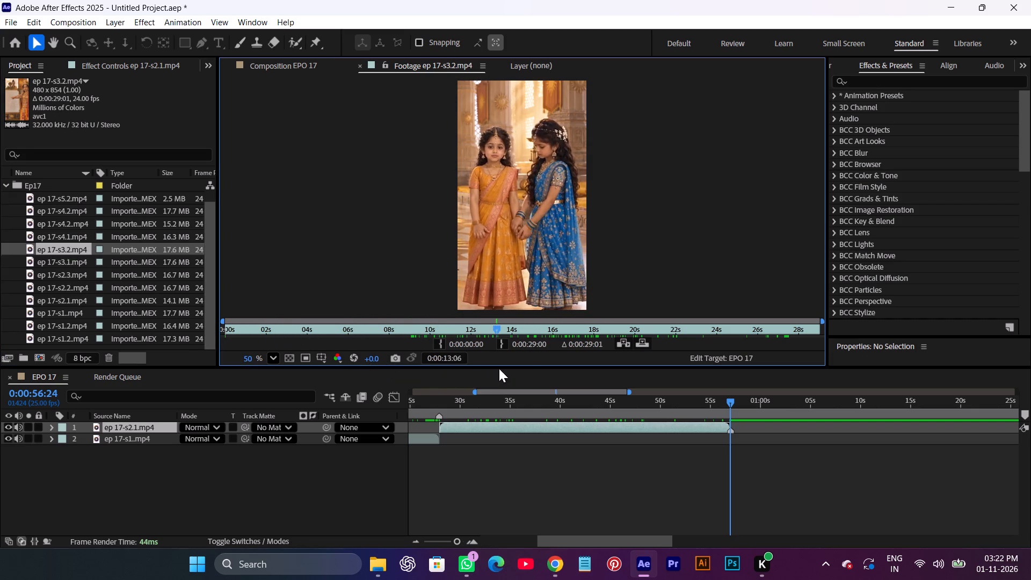
drag(499, 368, 685, 366)
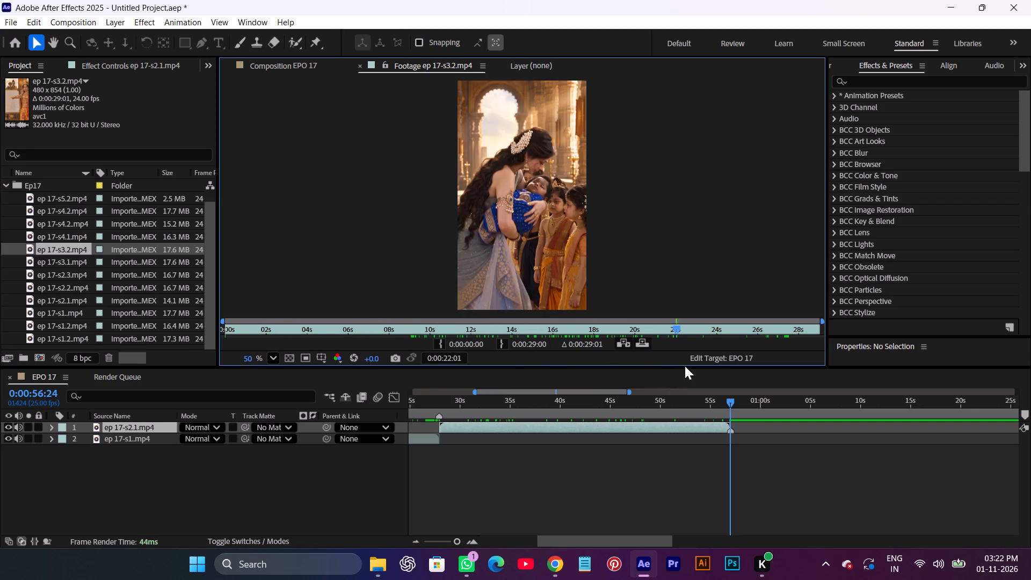
drag(685, 366, 756, 363)
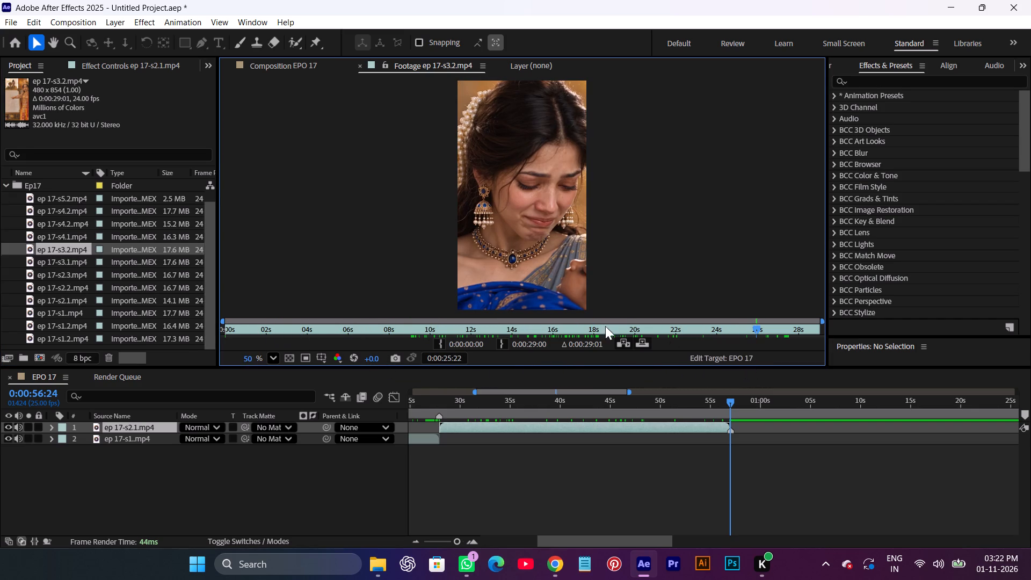
Add ep 17-s3.2 to EPO 17 above ep 17-s2.1, starting at 0:00:56:24, and fit it to the composition frame.
drag(80, 248, 768, 423)
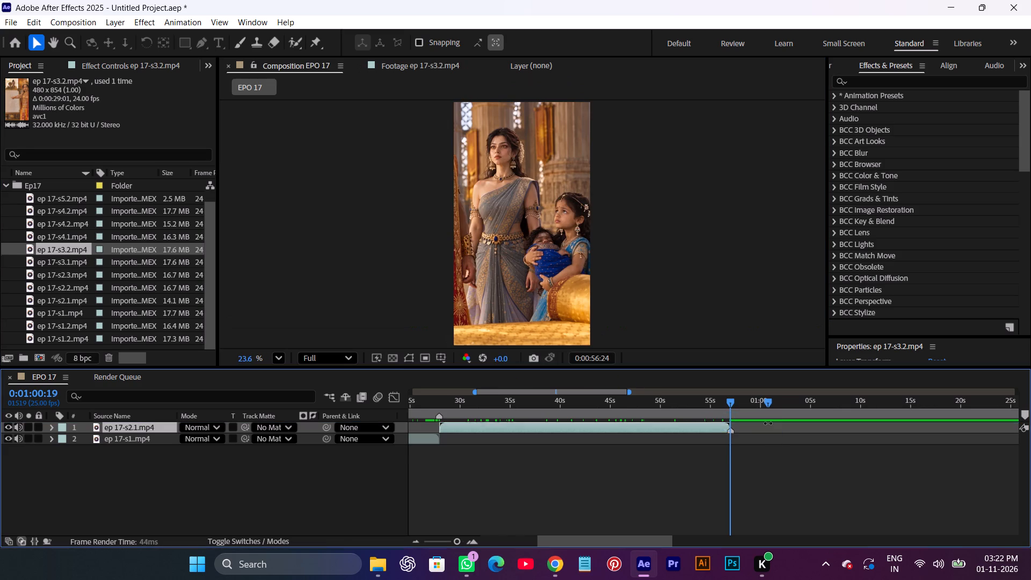
key(bracketleft)
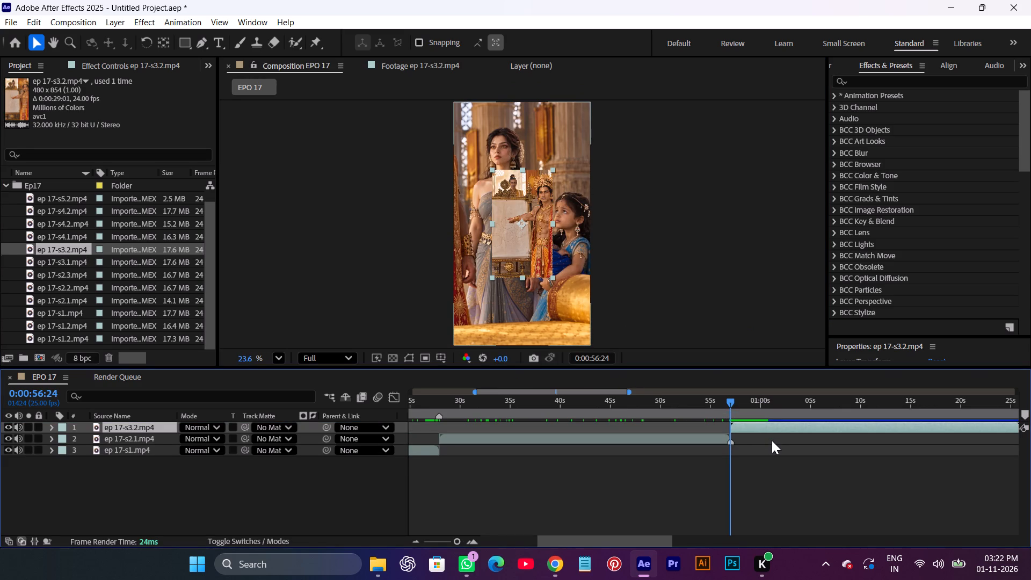
key(ctrl+alt+f)
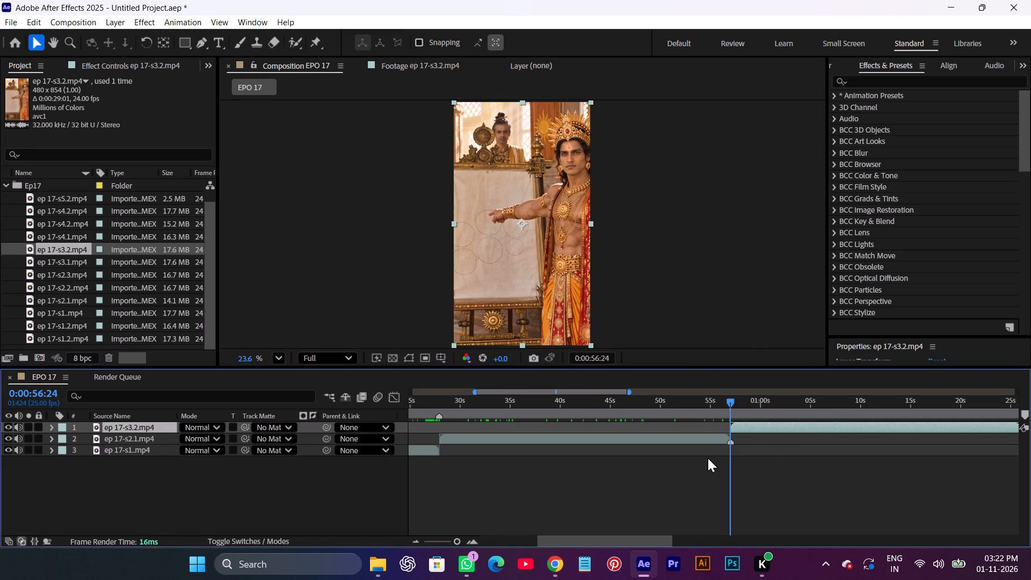
Split the ep 17-s3.2 layer at 0:01:01:11, where the crowned man's shot cuts to the boy in the dark blue drape.
key(space)
key(space)
key(space)
key(space)
key(space)
key(space)
key(space)
key(space)
drag(755, 472, 573, 482)
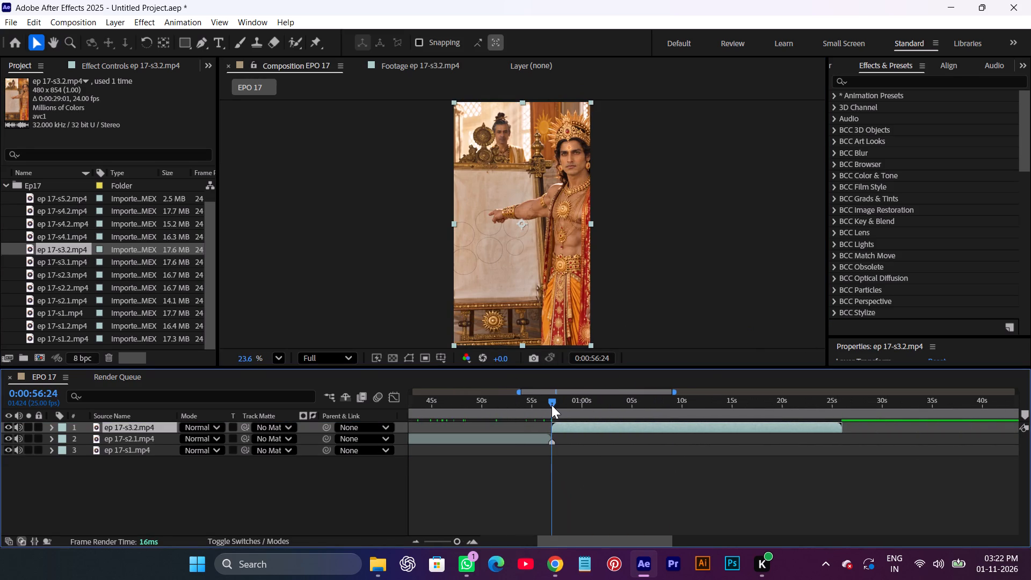
drag(551, 405, 616, 418)
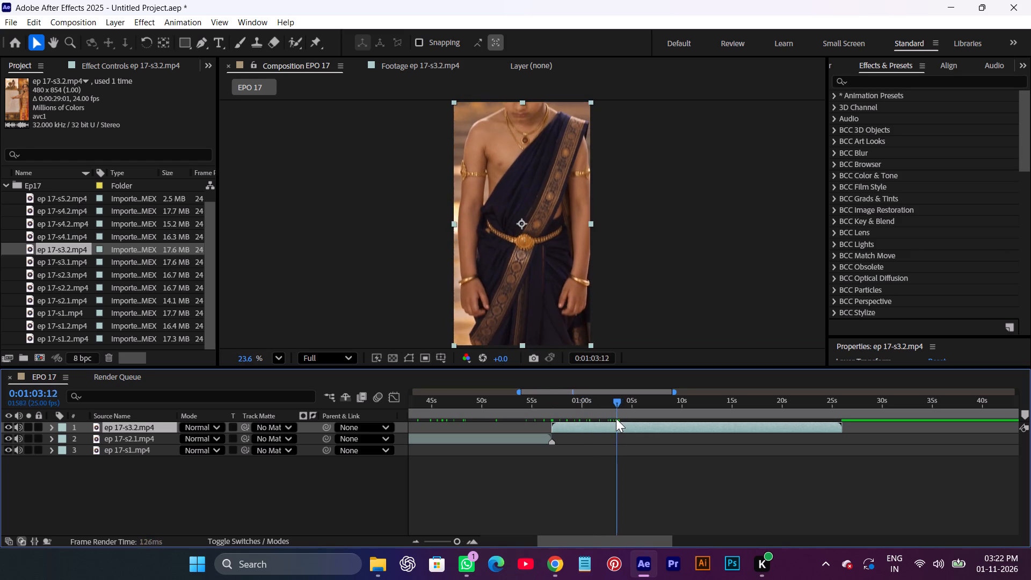
drag(616, 418, 596, 424)
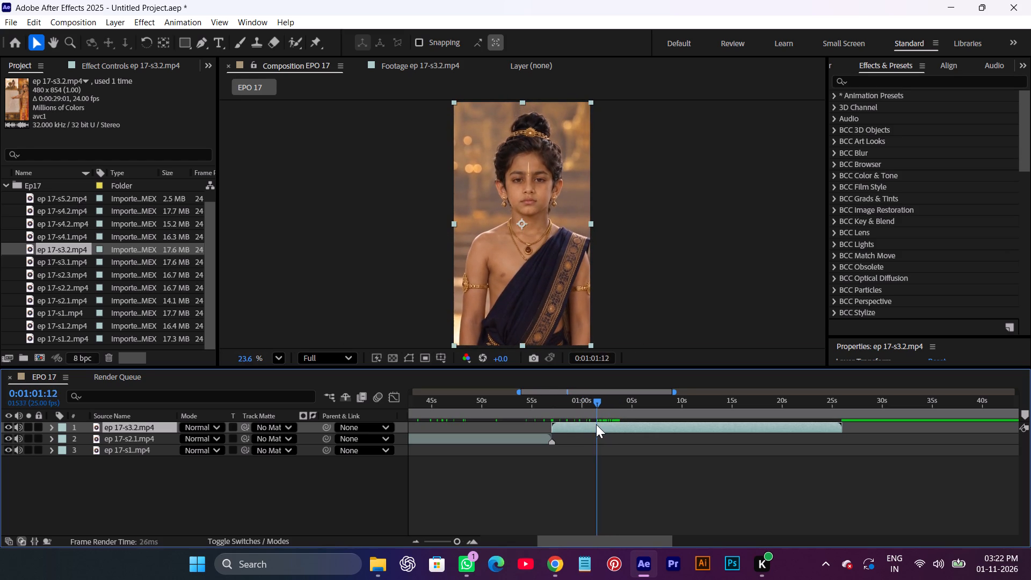
drag(596, 424, 591, 424)
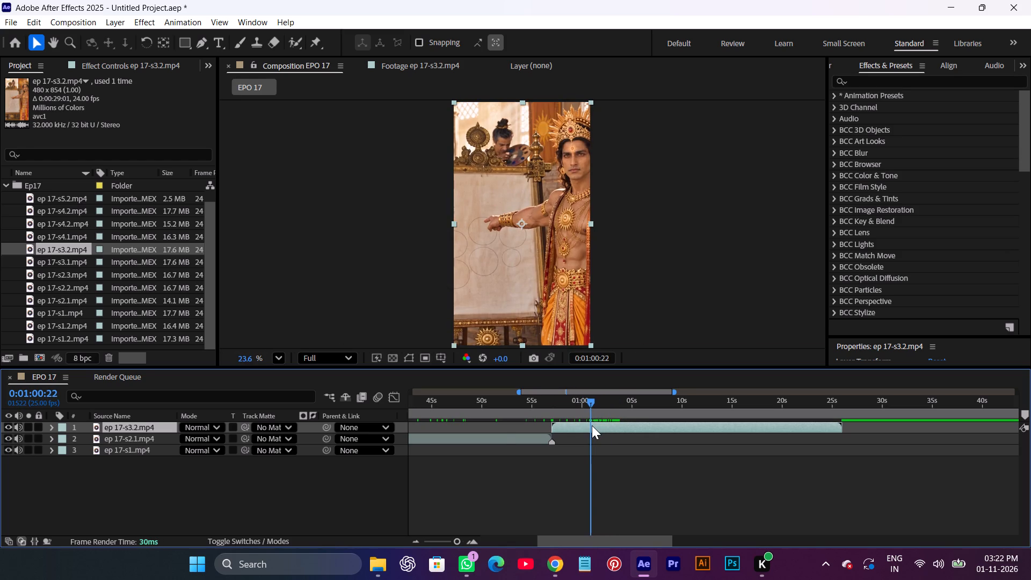
alt+scroll(592, 425, up, 1)
drag(587, 402, 580, 403)
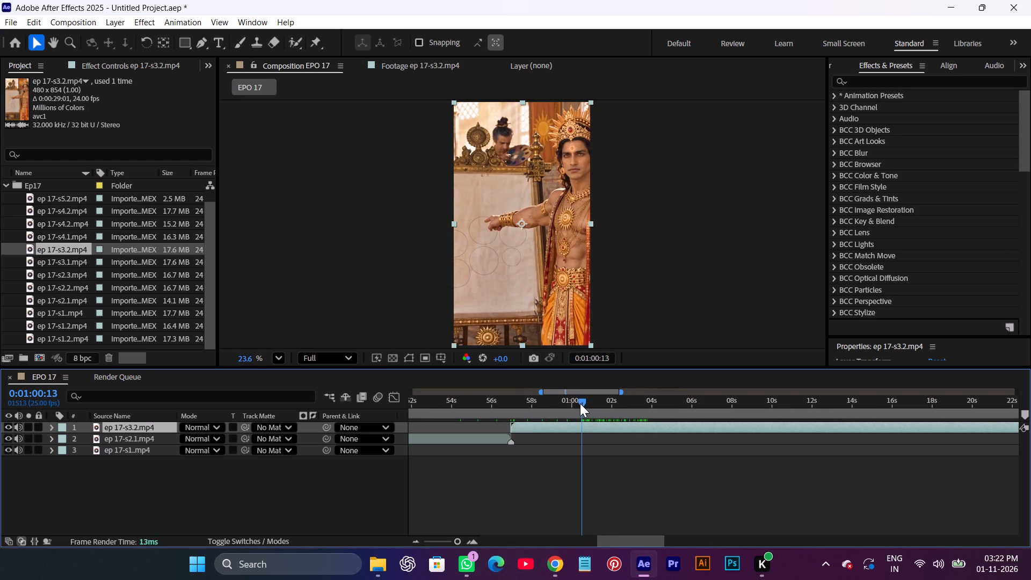
drag(580, 403, 575, 406)
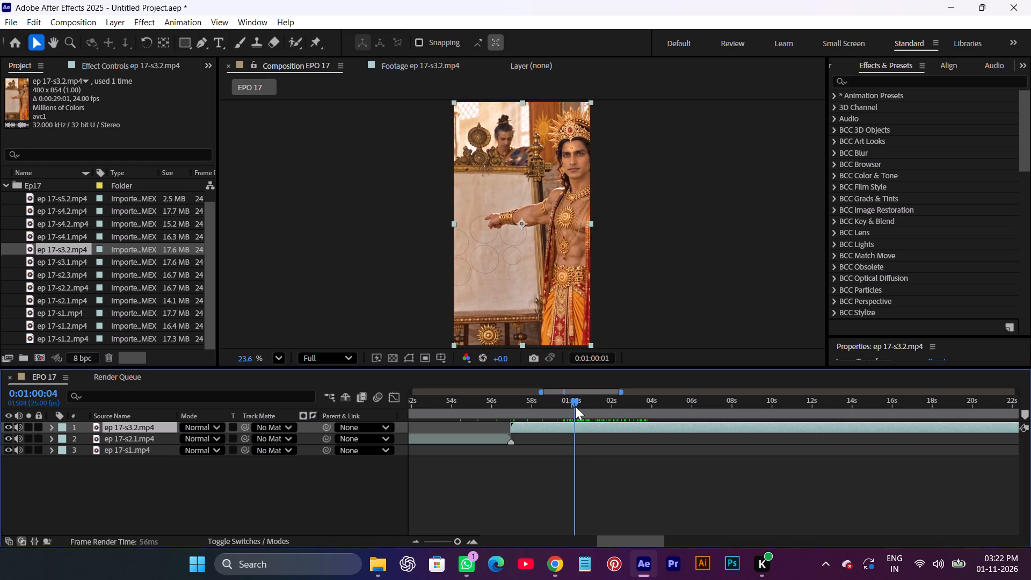
drag(575, 406, 597, 411)
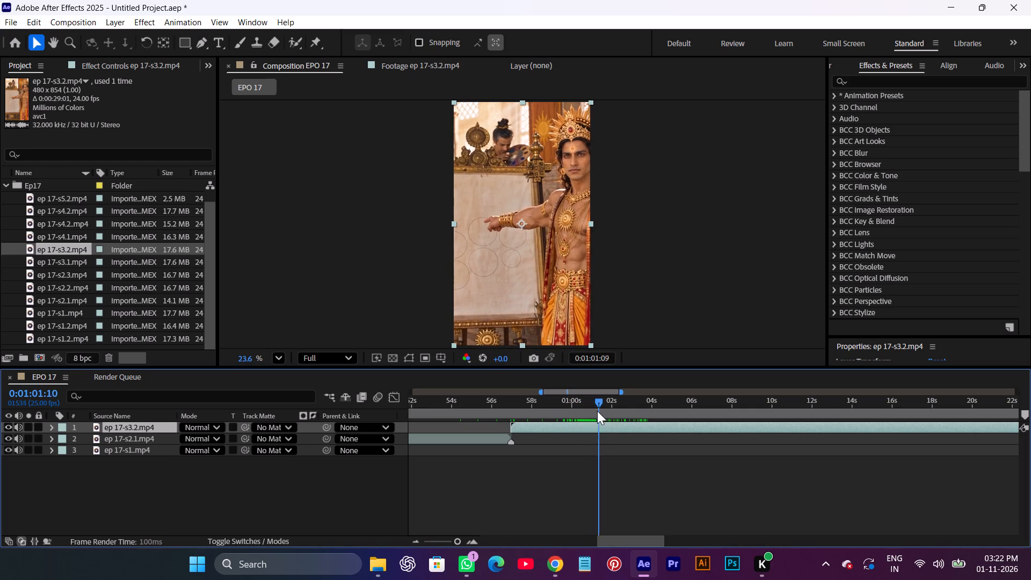
drag(597, 411, 599, 411)
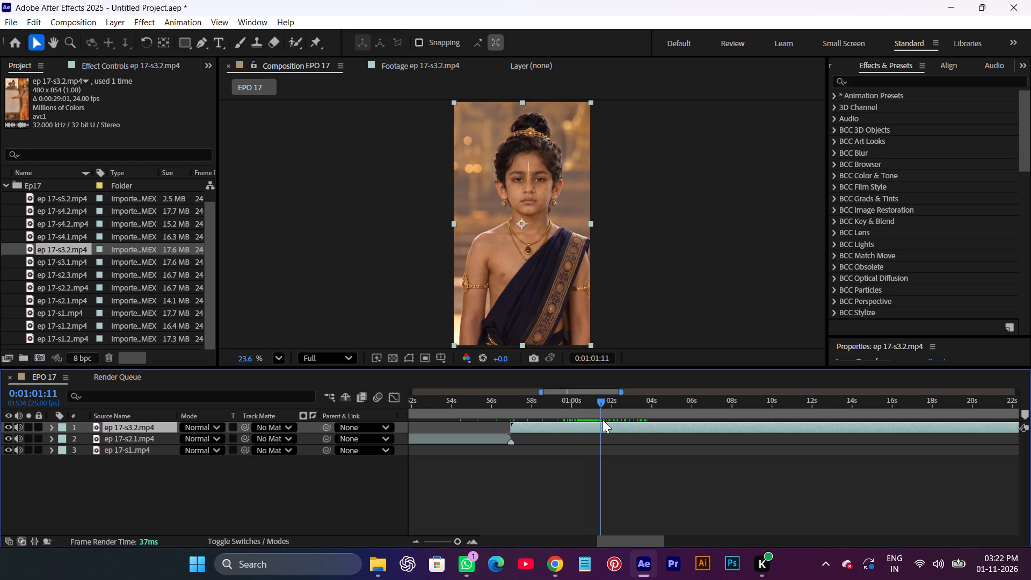
key(ctrl+shift+d)
Scale the first ep 17-s3.2 piece to about 416% and reposition it to frame the crowned man's face and chest closely.
click(583, 404)
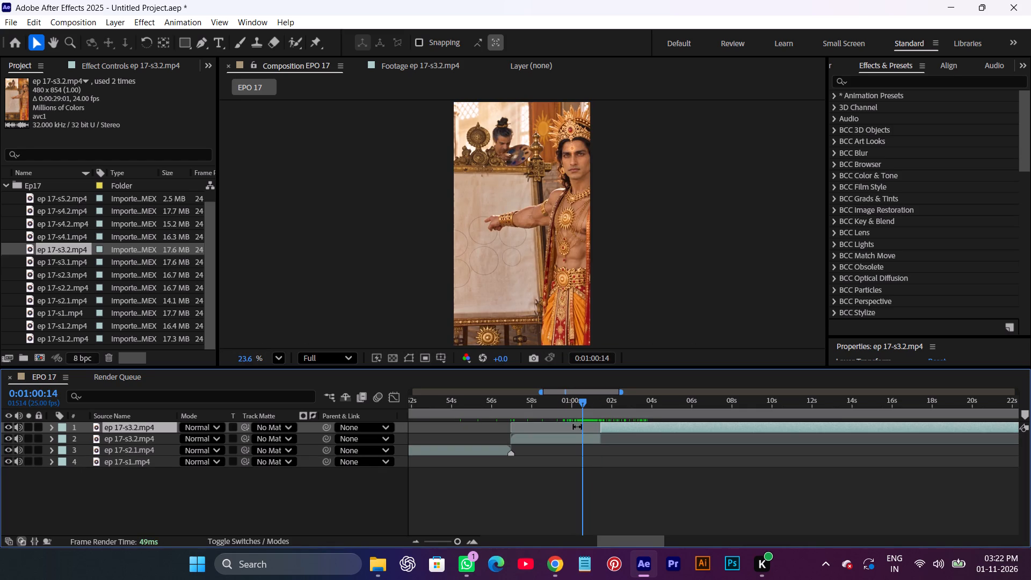
click(577, 439)
key(s)
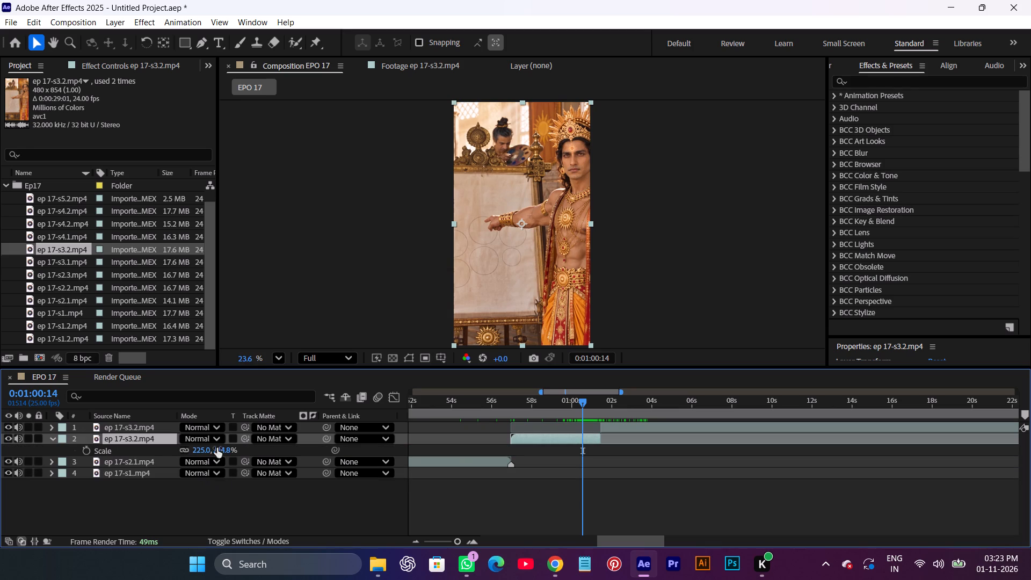
drag(223, 450, 301, 451)
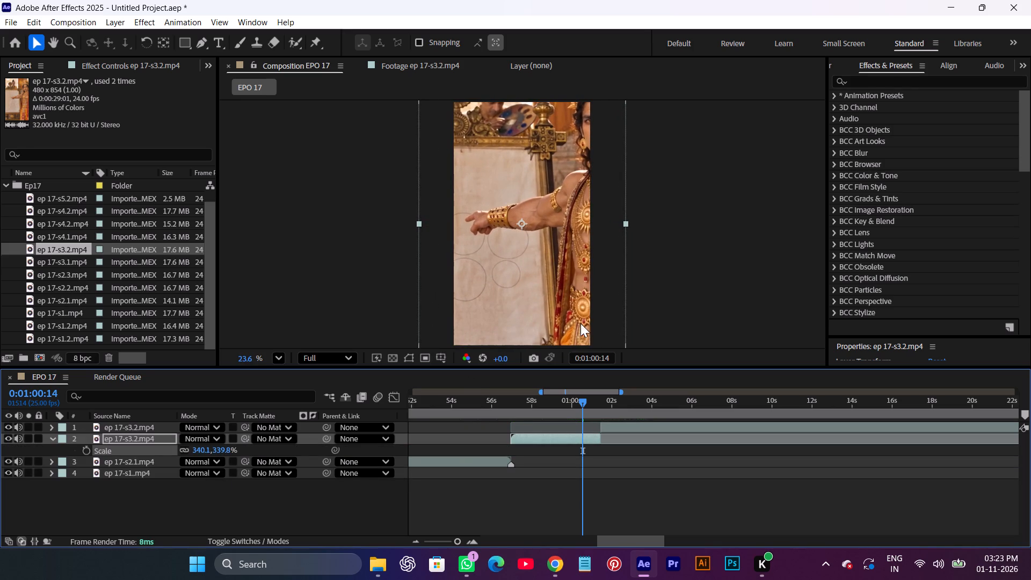
drag(549, 308, 496, 306)
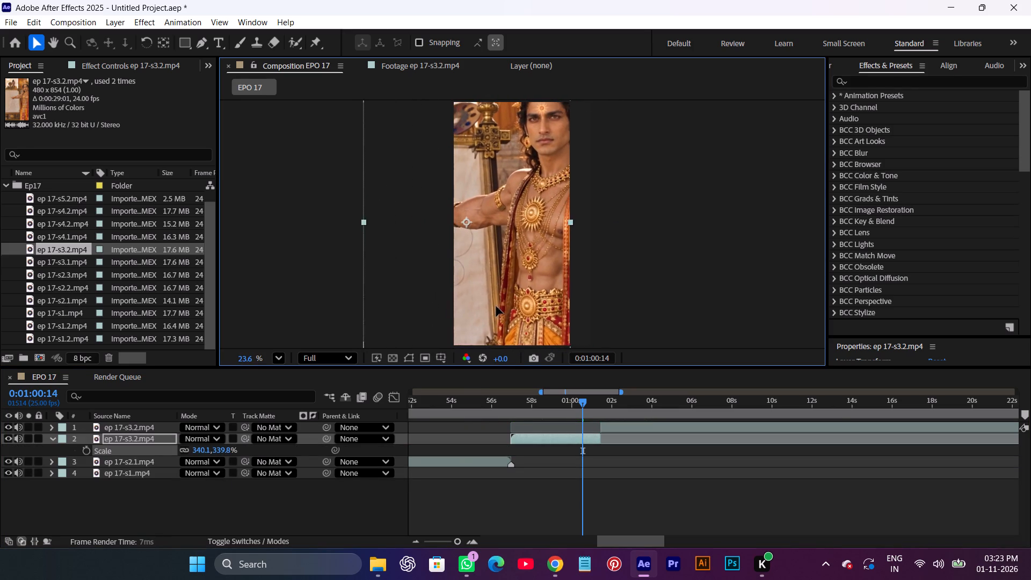
drag(496, 306, 518, 311)
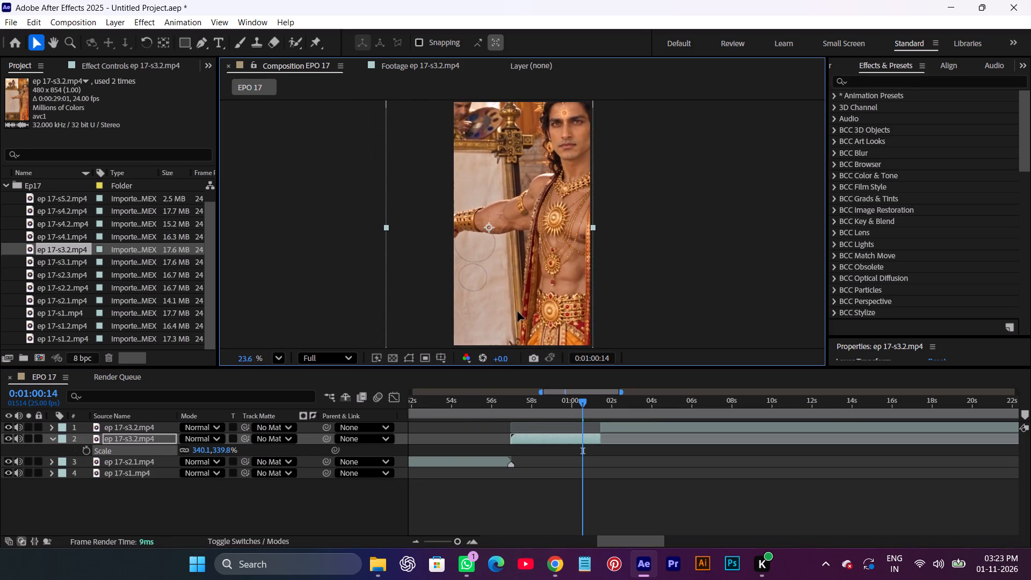
drag(518, 311, 514, 342)
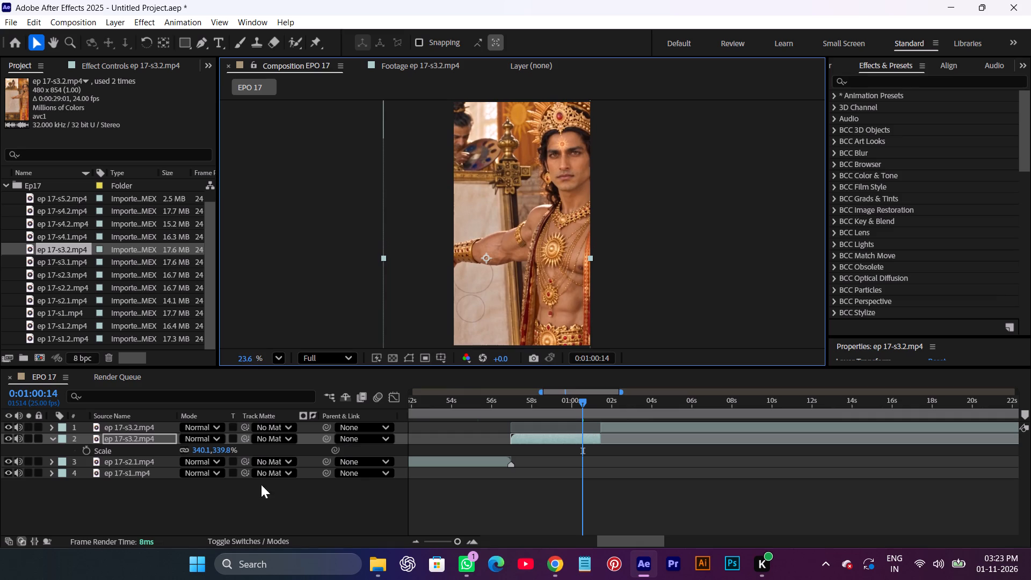
drag(226, 450, 259, 451)
drag(461, 302, 459, 302)
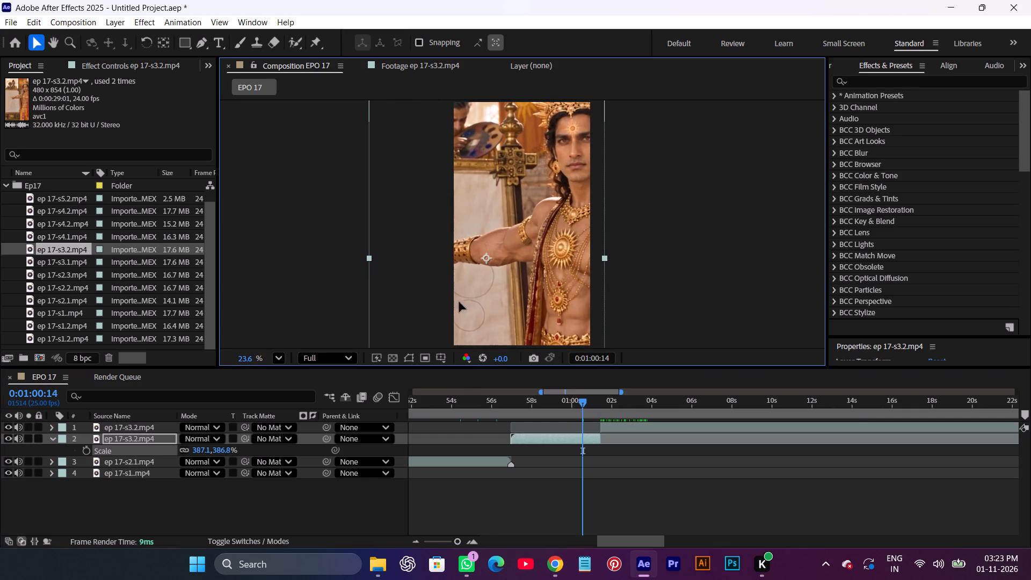
drag(459, 302, 448, 330)
drag(220, 453, 241, 455)
drag(497, 312, 493, 312)
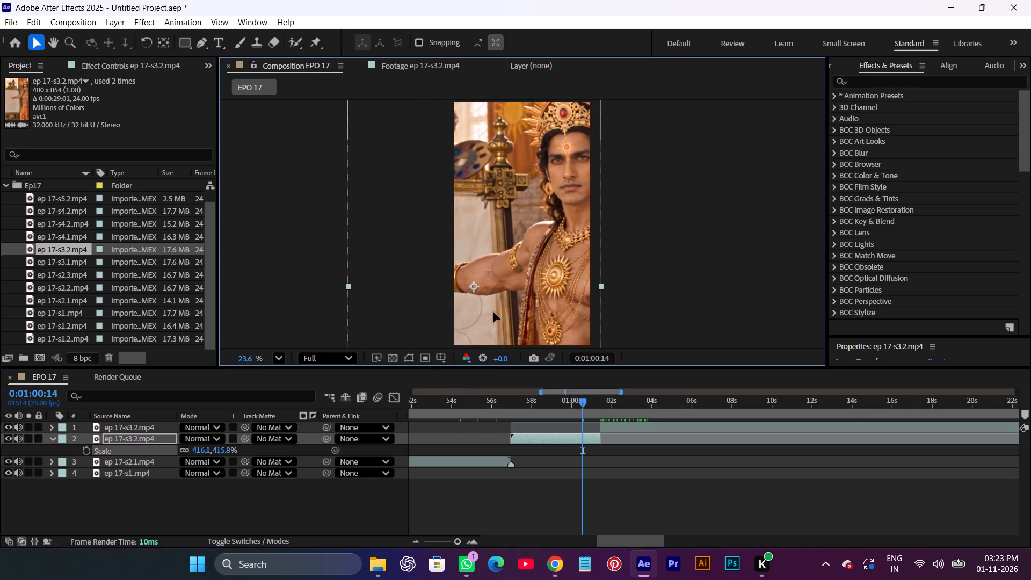
drag(493, 312, 491, 314)
click(596, 503)
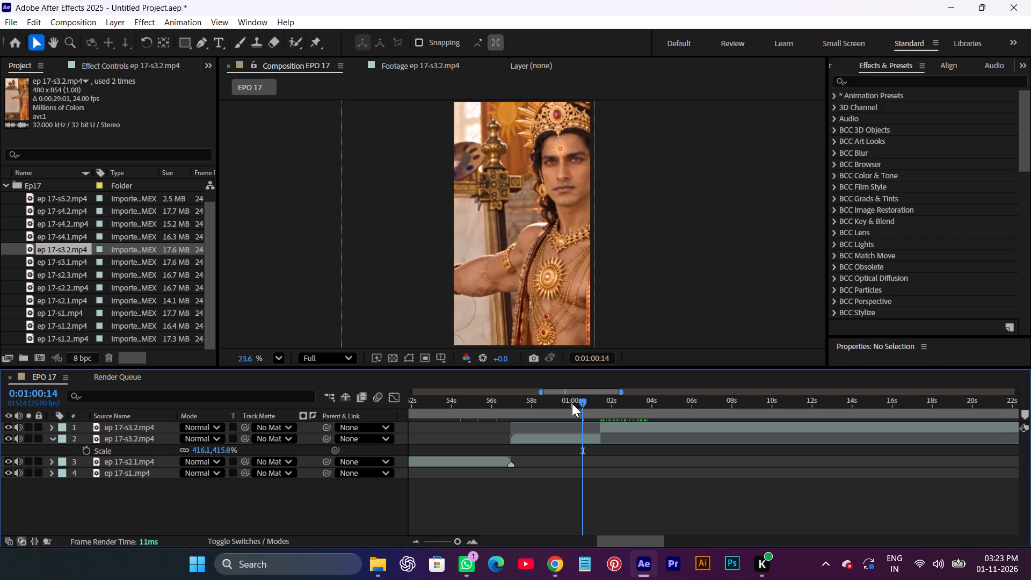
Preview the cut to the boy in the dark blue drape, trim about 0.4 s off that piece's start, and slide it back to the cut.
drag(565, 405, 506, 418)
key(space)
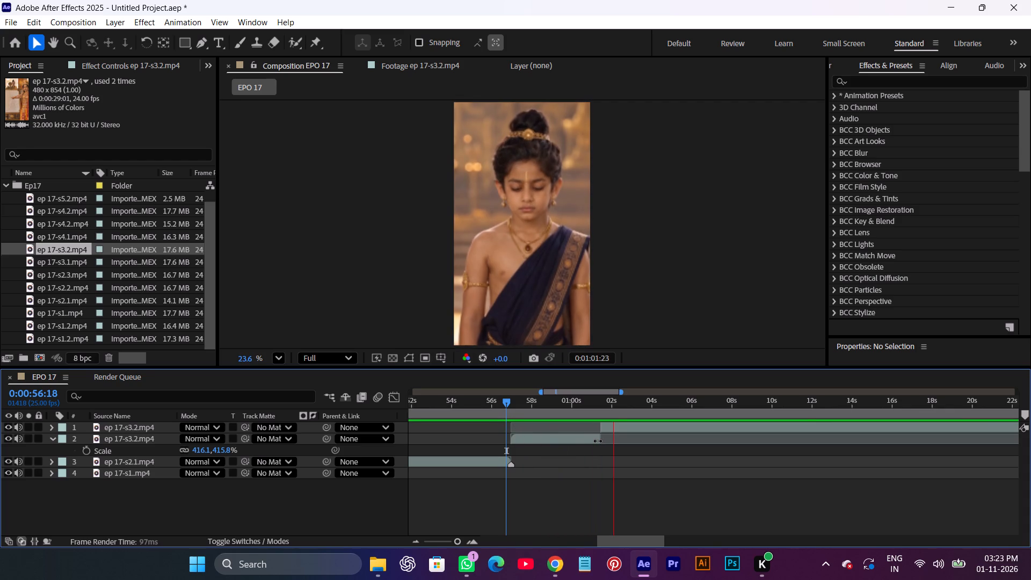
key(space)
drag(597, 427, 605, 430)
drag(622, 430, 615, 428)
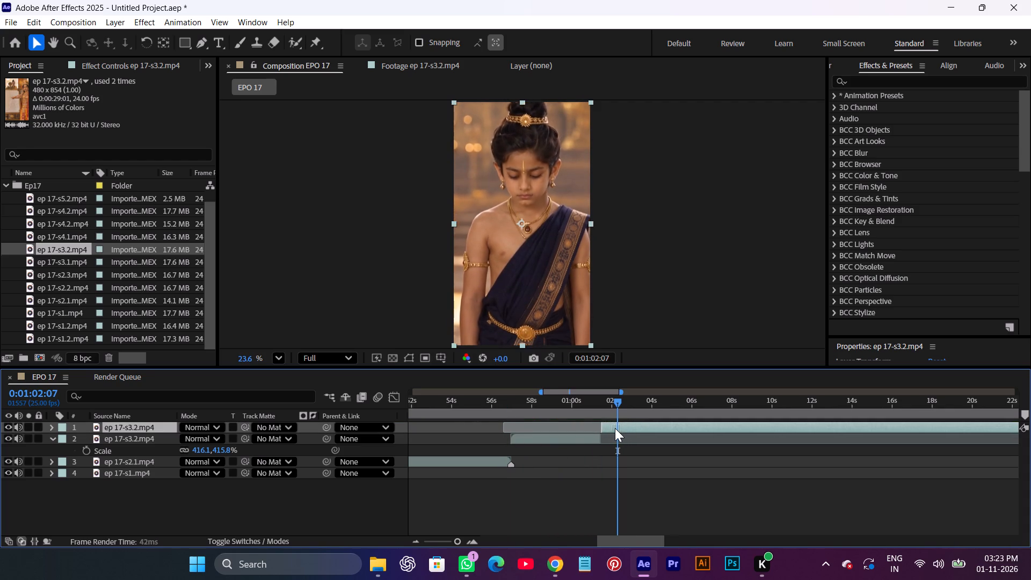
drag(615, 428, 613, 428)
Trim the crowned man's piece to end at about 0:01:01:01 and slide the boy's piece earlier to meet it.
drag(618, 403, 597, 408)
key(space)
key(space)
drag(604, 401, 594, 401)
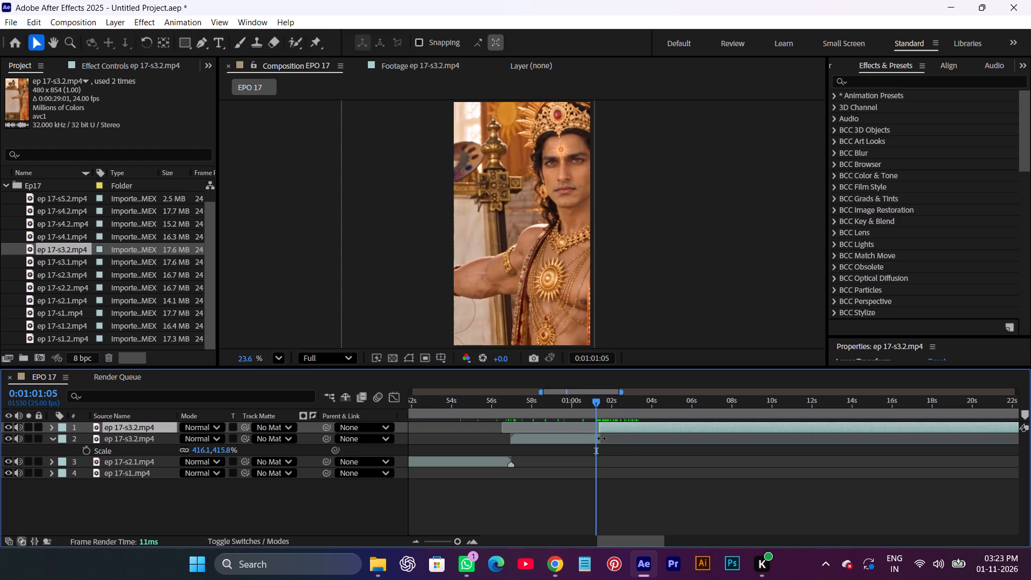
drag(601, 438, 594, 440)
drag(614, 428, 607, 426)
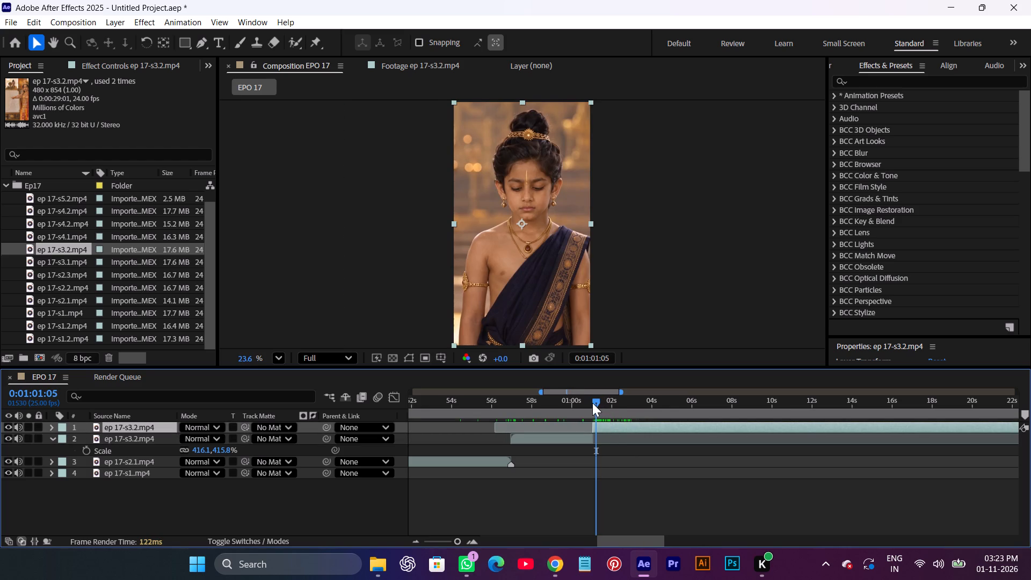
Extend the boy piece's start, nudge it to begin at about 0:01:00:18 over the crowned man's shot, and preview the transition.
drag(592, 403, 583, 404)
key(space)
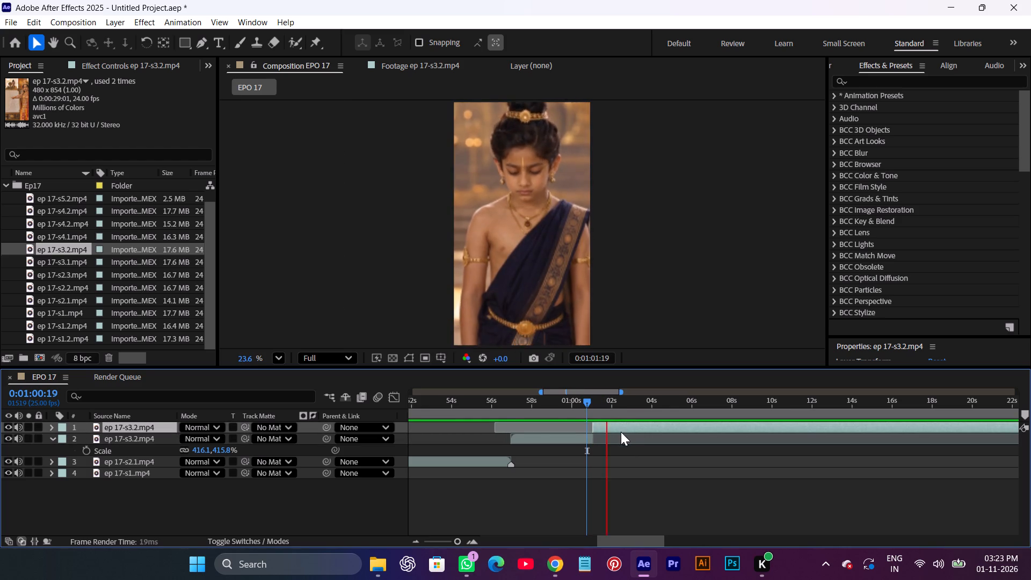
key(space)
drag(593, 427, 586, 429)
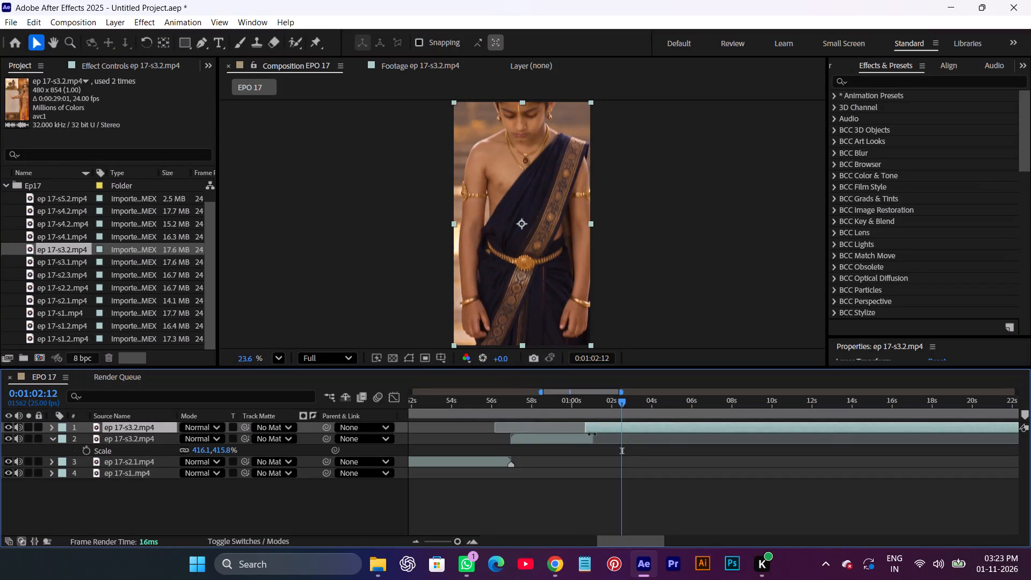
drag(621, 402, 588, 411)
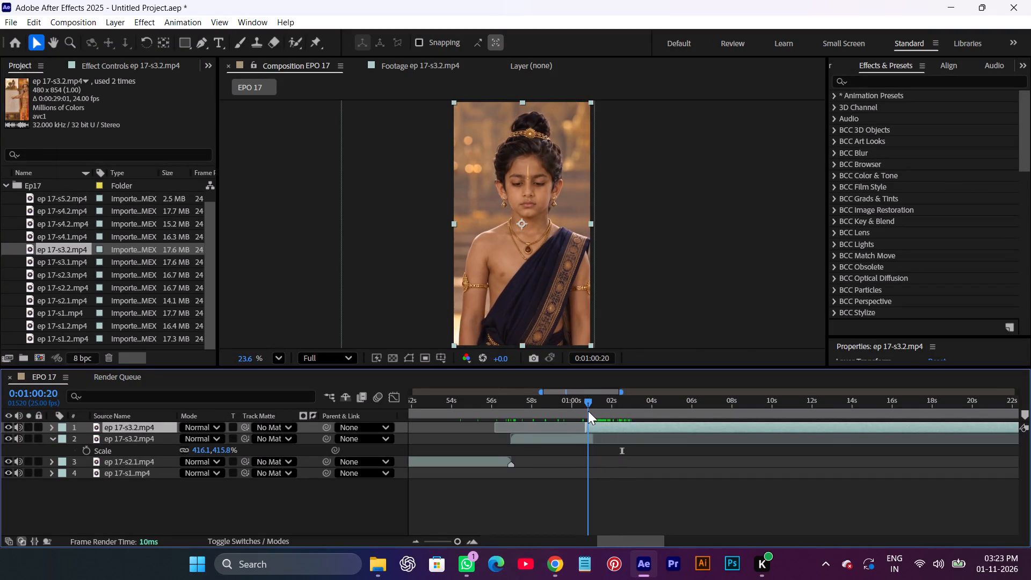
drag(588, 411, 584, 412)
click(598, 427)
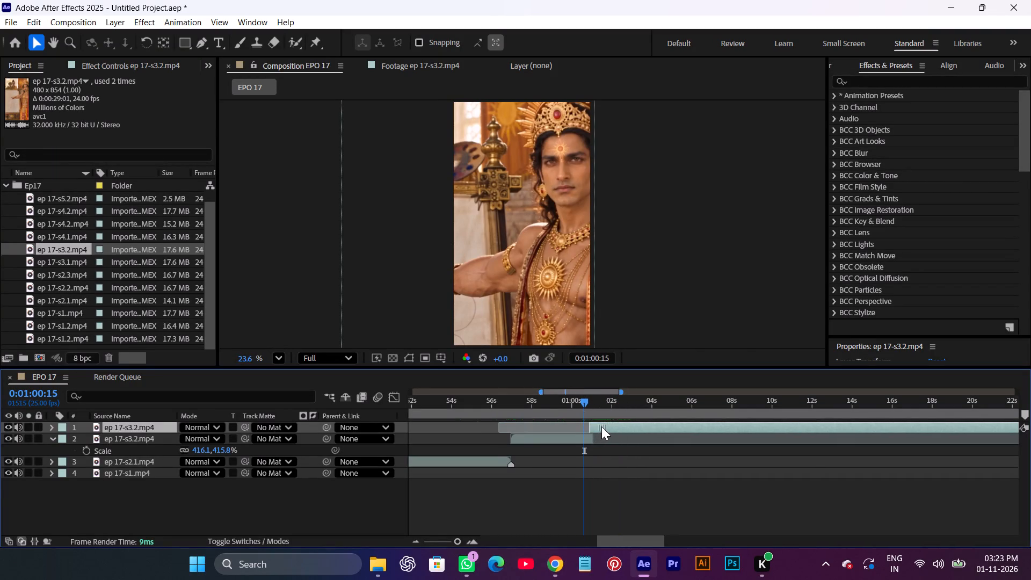
key(space)
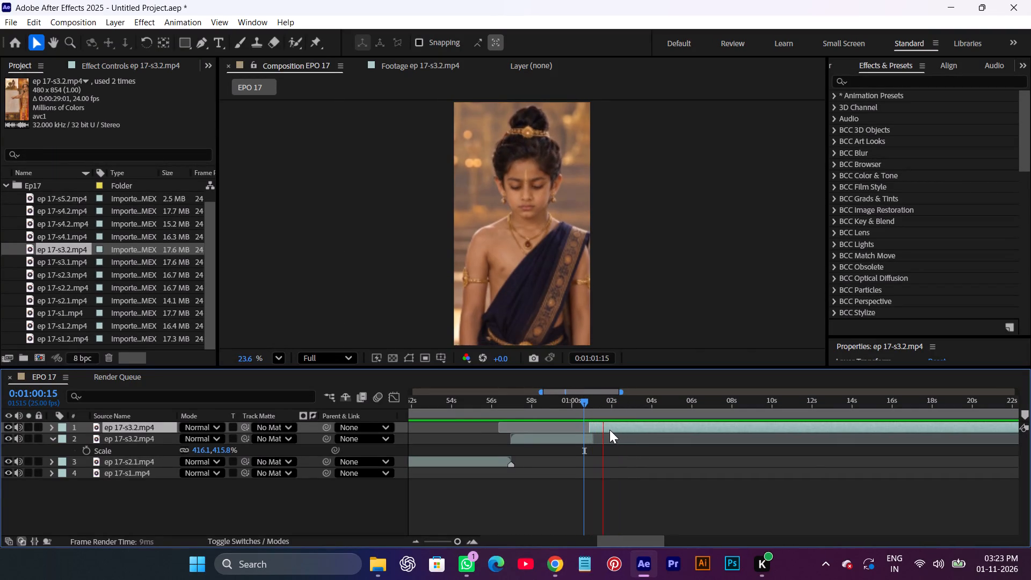
key(space)
click(607, 426)
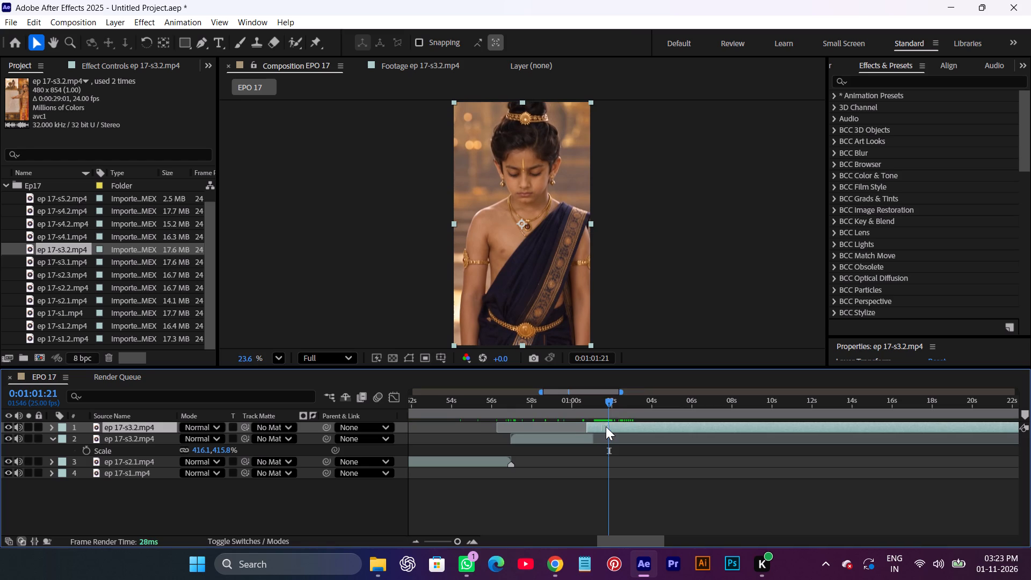
drag(609, 403, 589, 409)
click(592, 405)
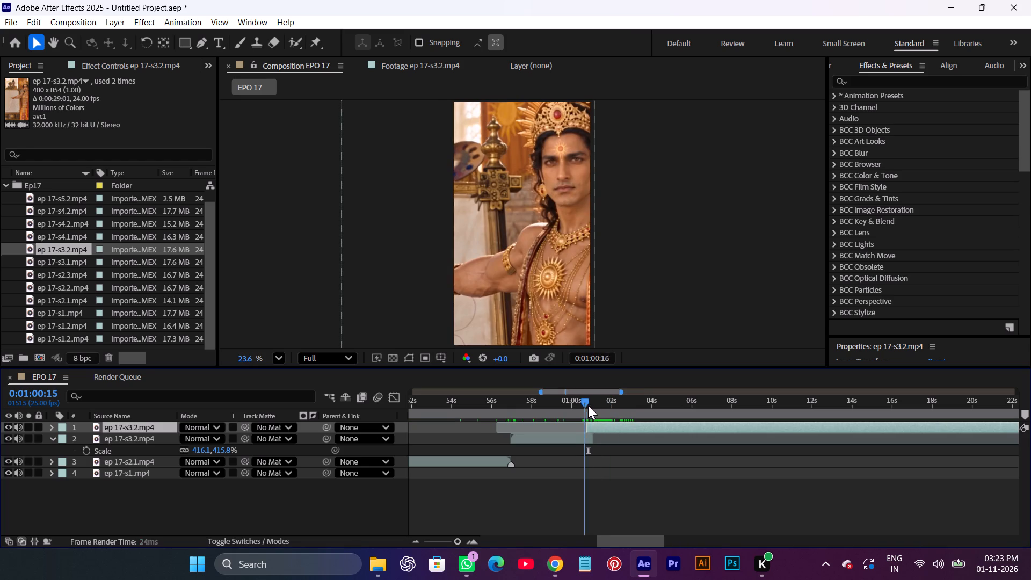
key(space)
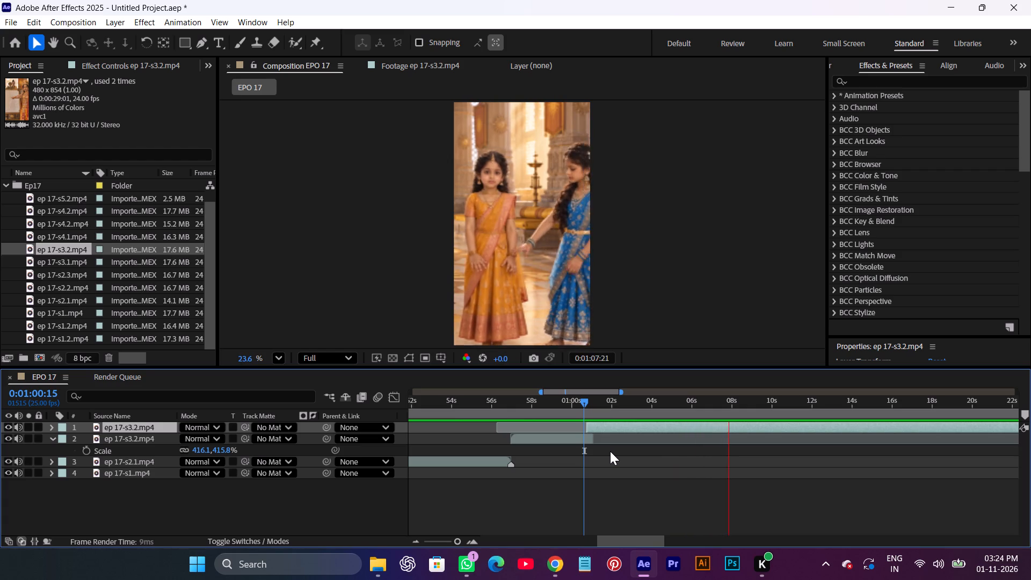
key(space)
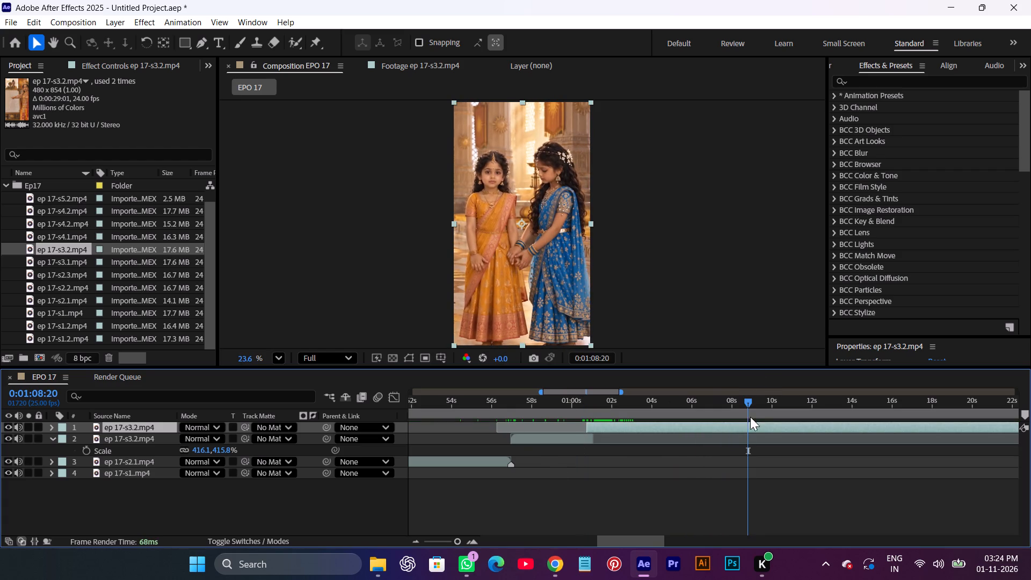
Split the upper ep 17-s3.2 layer at 0:01:04:14, where the dark-draped boy's shot cuts to the crowned boy in red.
drag(747, 404, 672, 408)
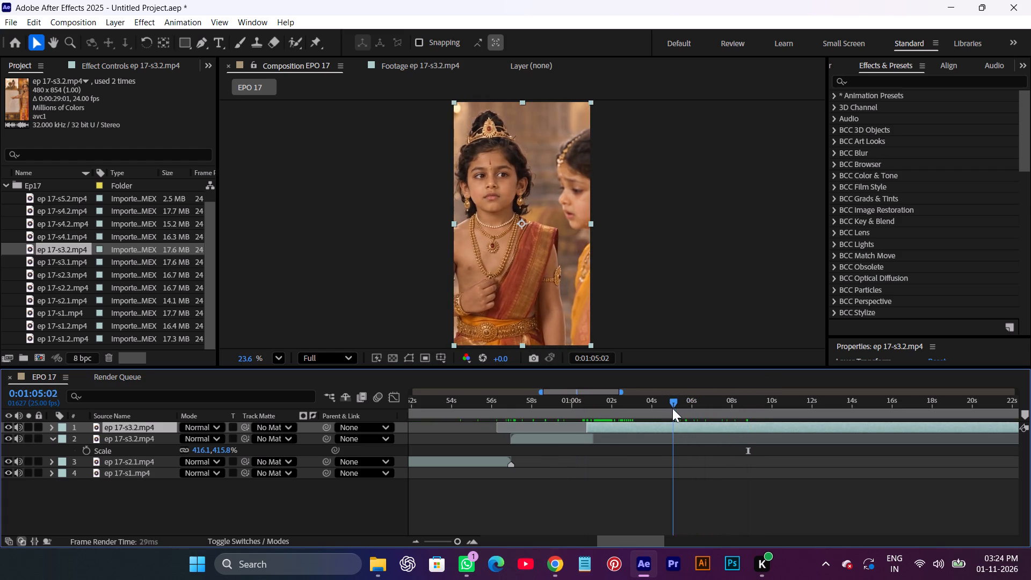
drag(672, 408, 622, 416)
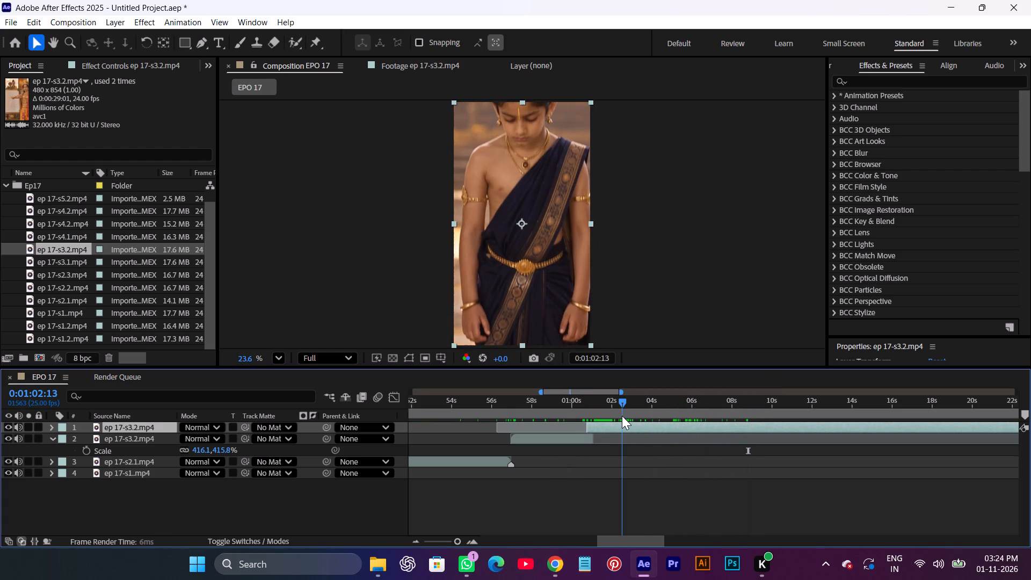
drag(622, 416, 634, 423)
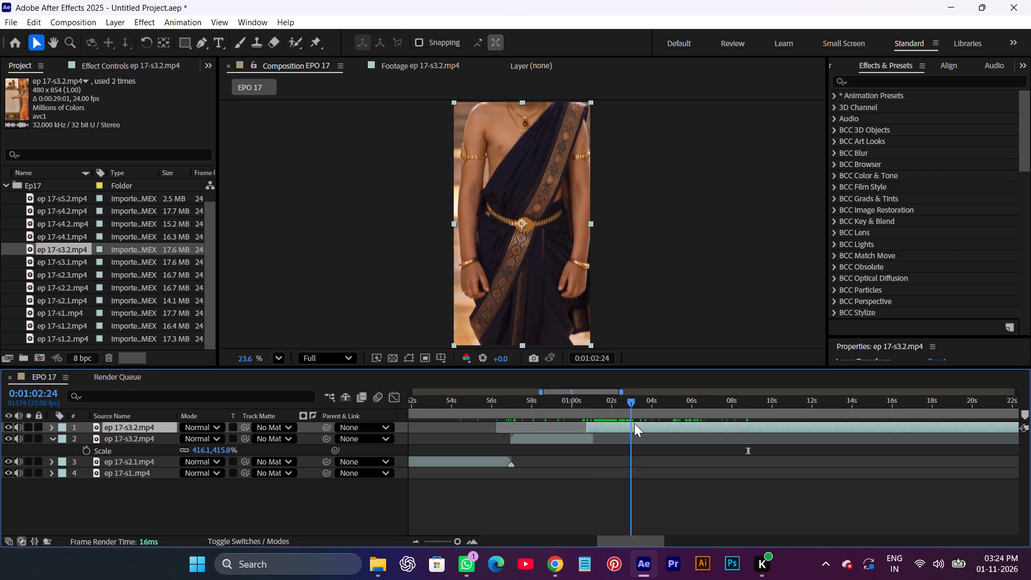
drag(634, 423, 670, 431)
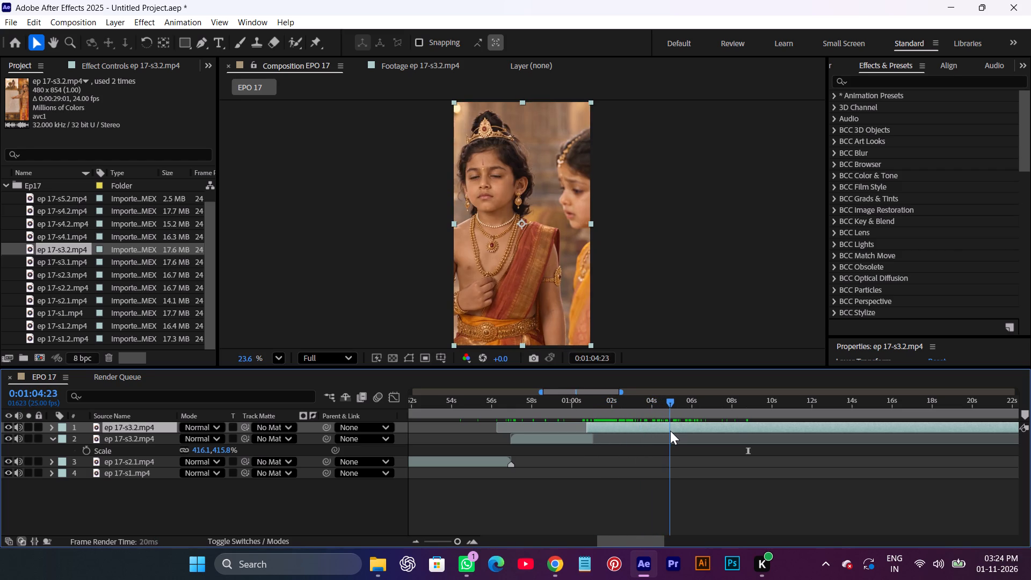
drag(670, 431, 634, 424)
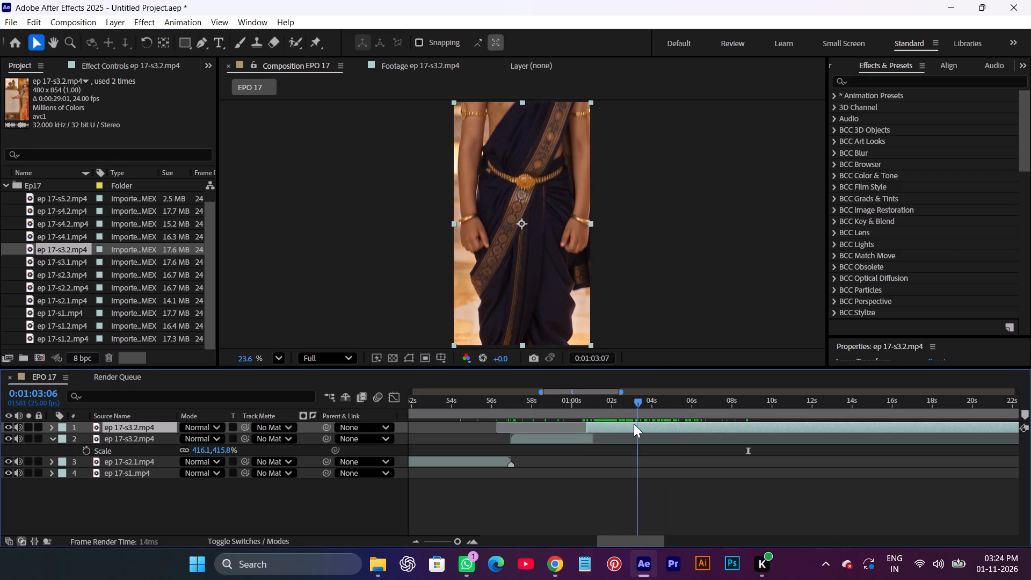
drag(634, 424, 645, 430)
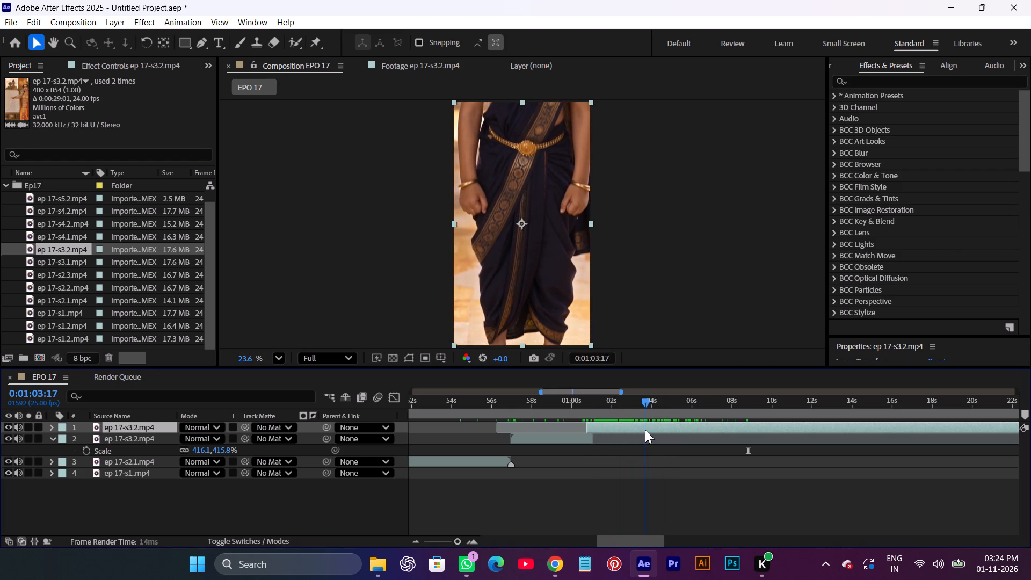
drag(645, 430, 667, 434)
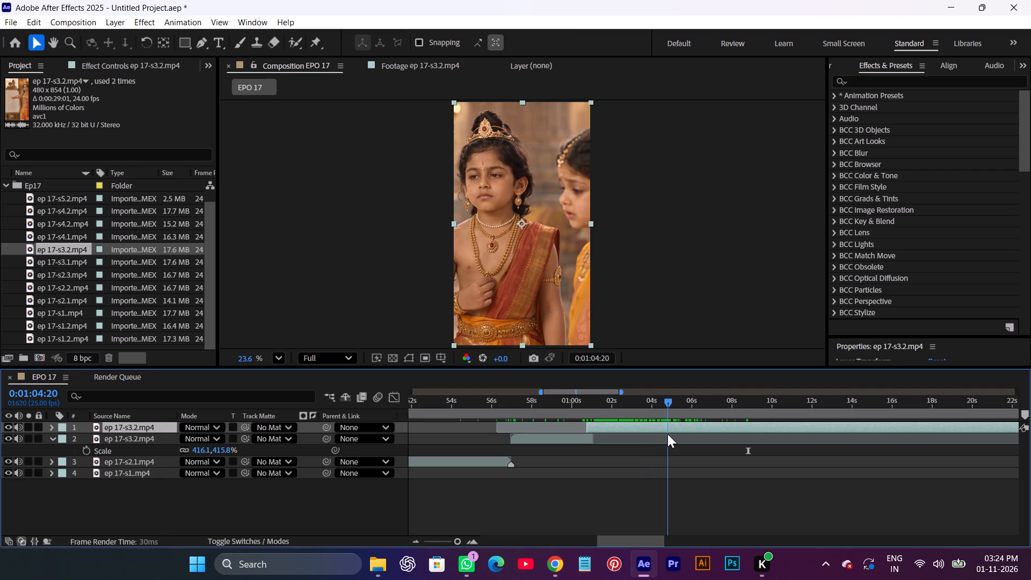
drag(667, 434, 663, 434)
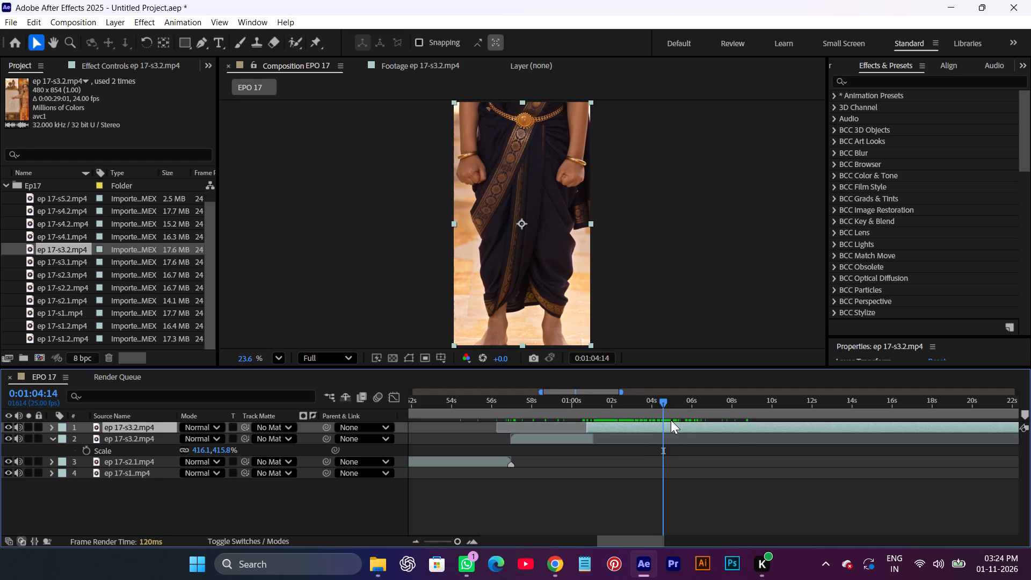
click(671, 420)
click(670, 428)
key(ctrl+shift+d)
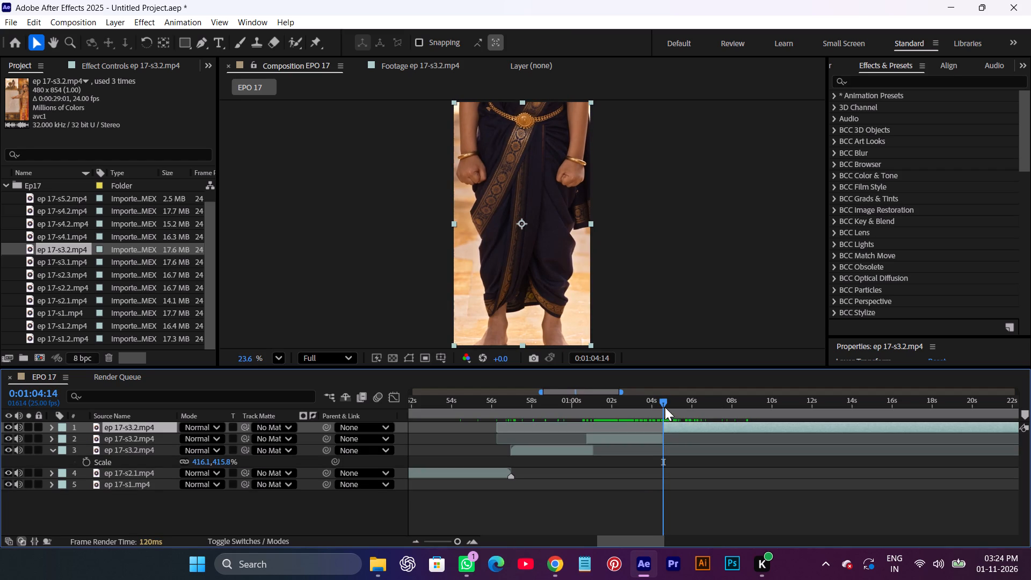
Split the top ep 17-s3.2 piece at 0:01:06:12, near the end of the crowned boy's shot before the two girls appear.
drag(665, 407, 731, 422)
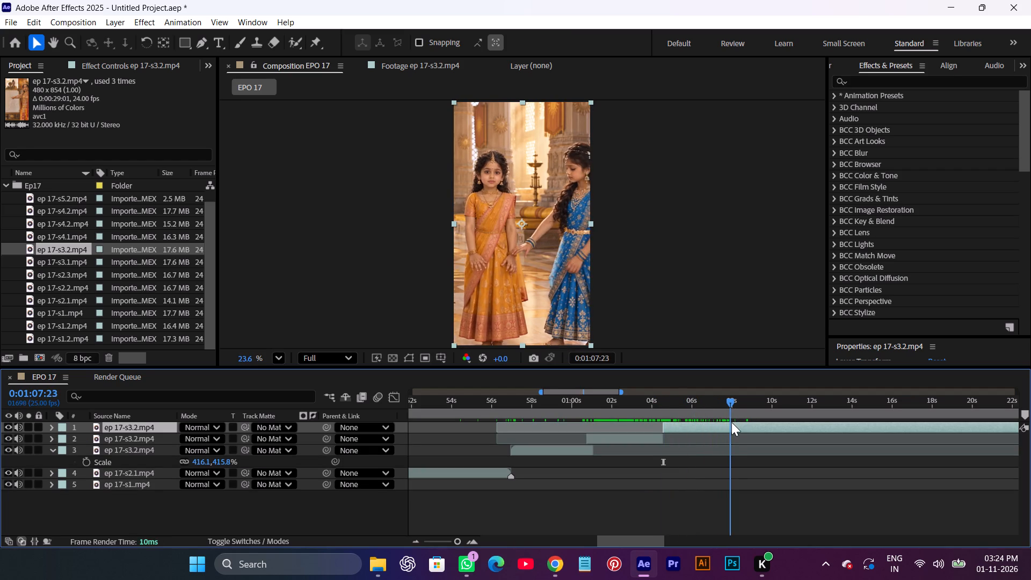
drag(731, 422, 691, 425)
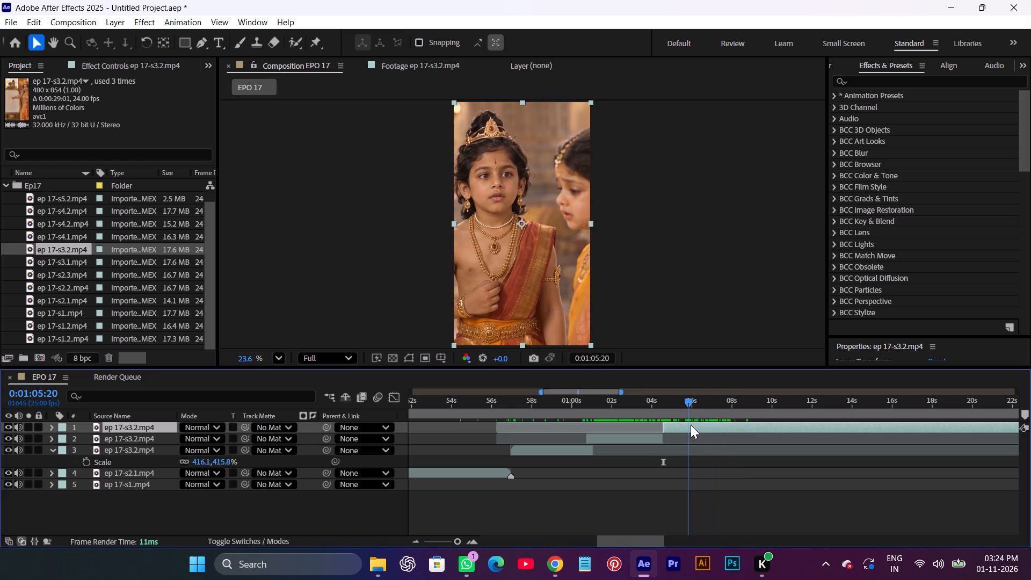
drag(691, 425, 723, 432)
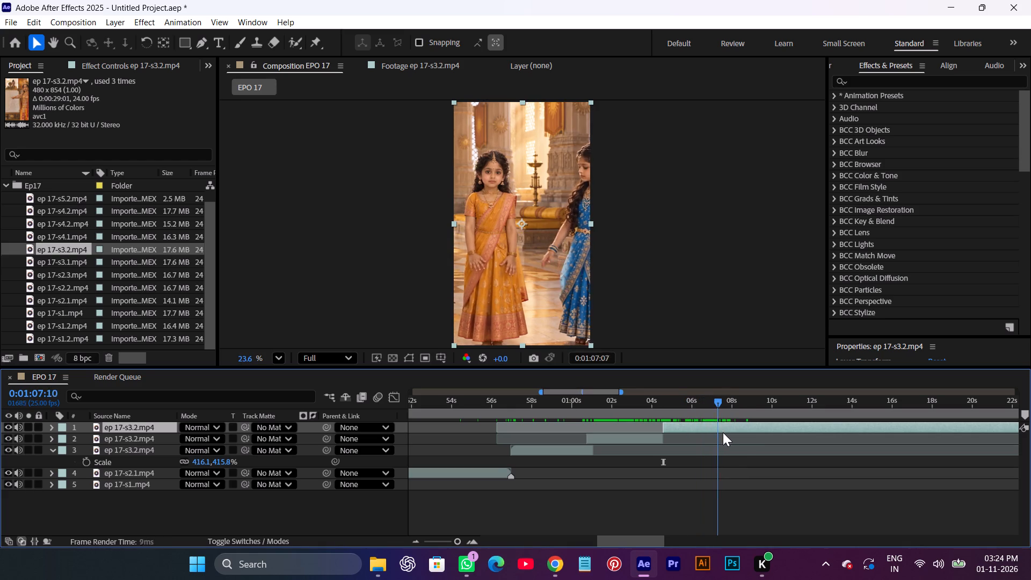
drag(723, 432, 792, 447)
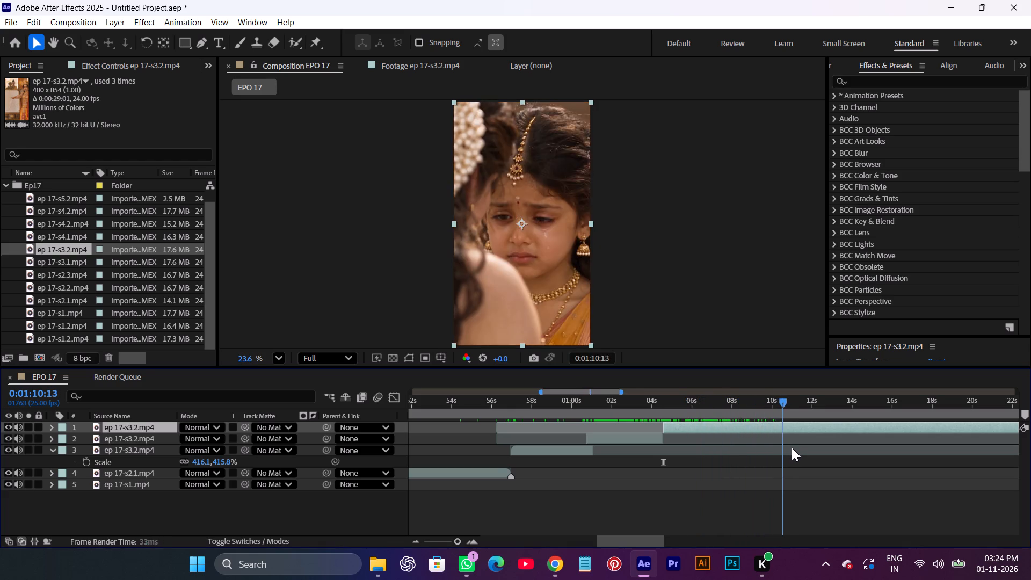
drag(792, 447, 683, 429)
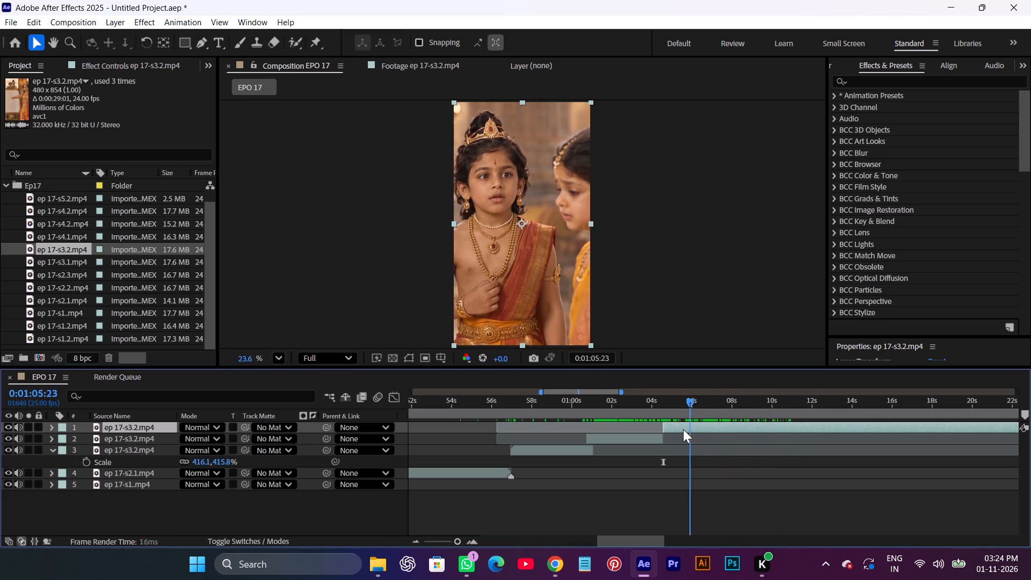
drag(683, 429, 713, 435)
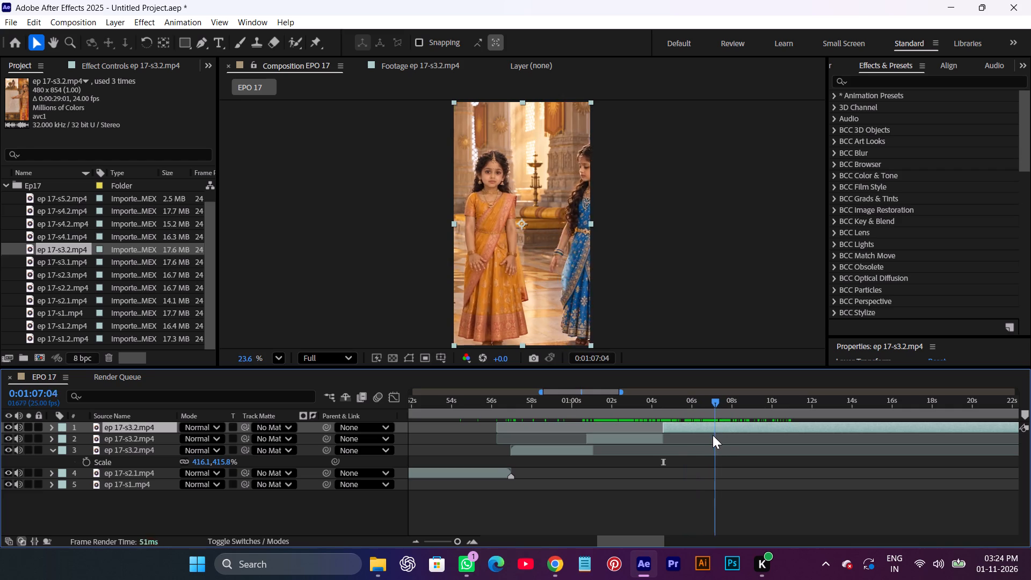
drag(713, 435, 703, 433)
click(706, 424)
key(ctrl+shift+d)
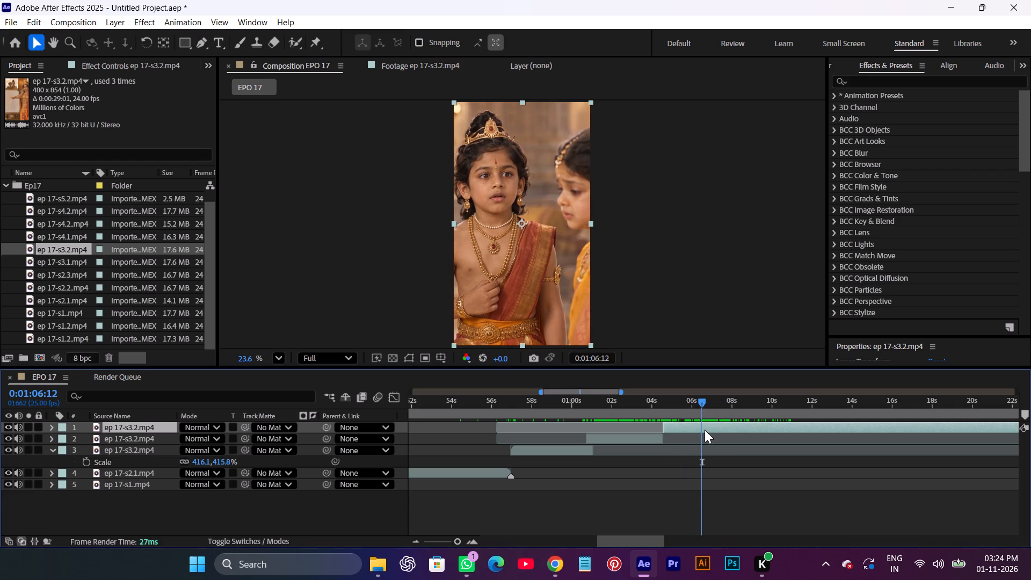
Trim the last ep 17-s3.2 piece to start at the tearful girl's close-up, 0:01:10:11, move it back to the crowned boy's piece, and check the join.
drag(704, 401, 778, 416)
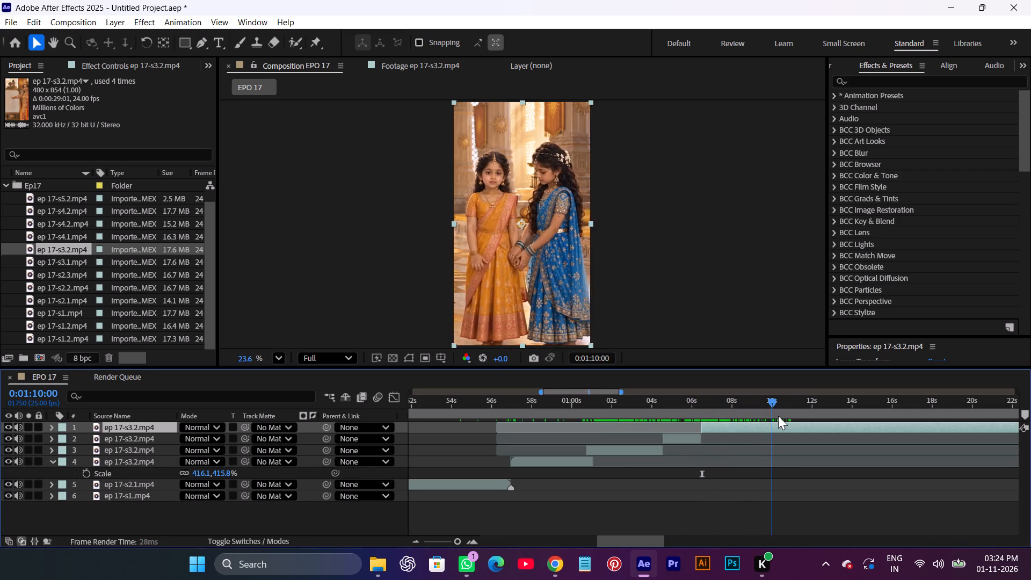
drag(778, 416, 783, 416)
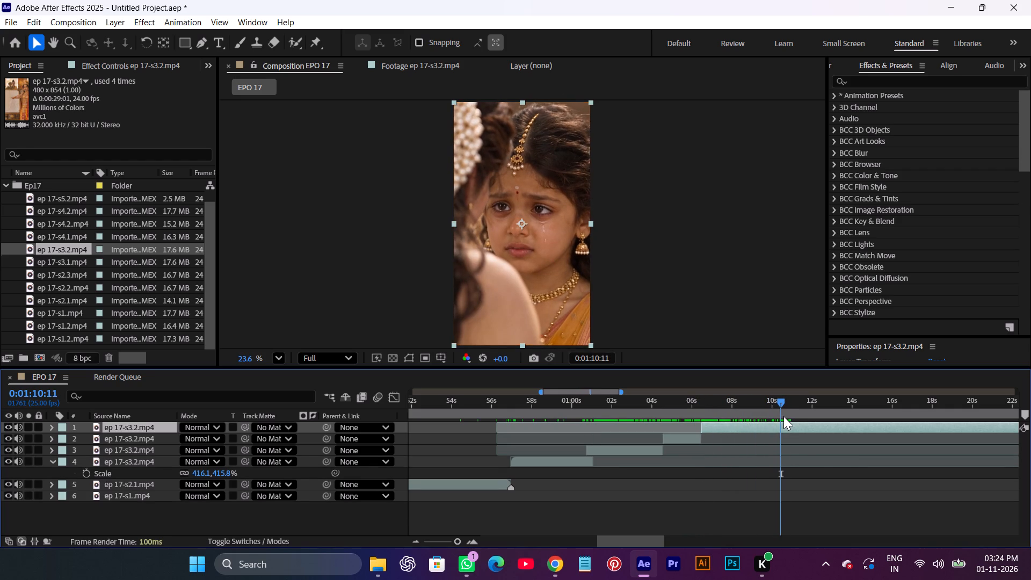
key(alt+bracketleft)
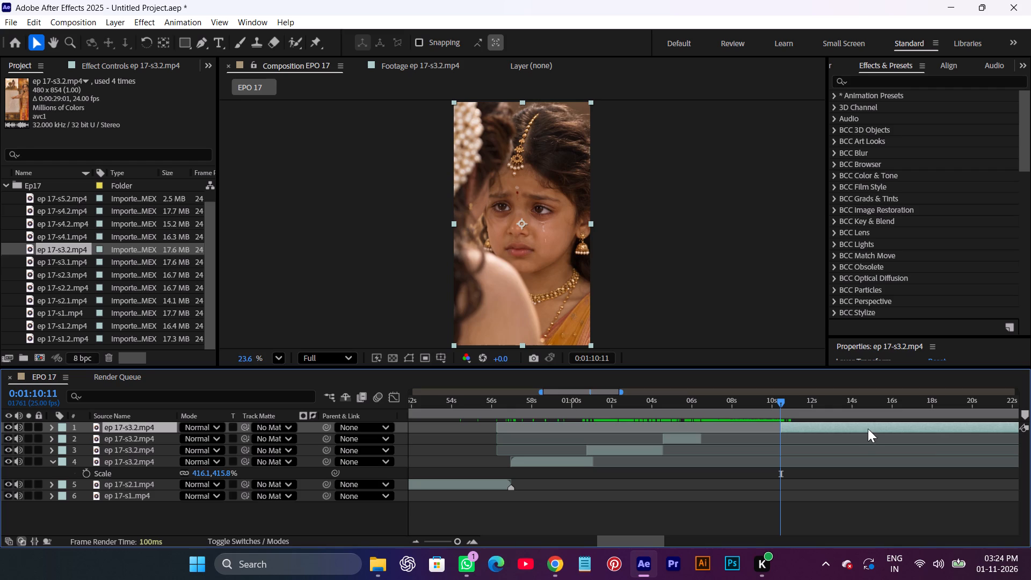
drag(867, 429, 787, 447)
drag(780, 404, 686, 440)
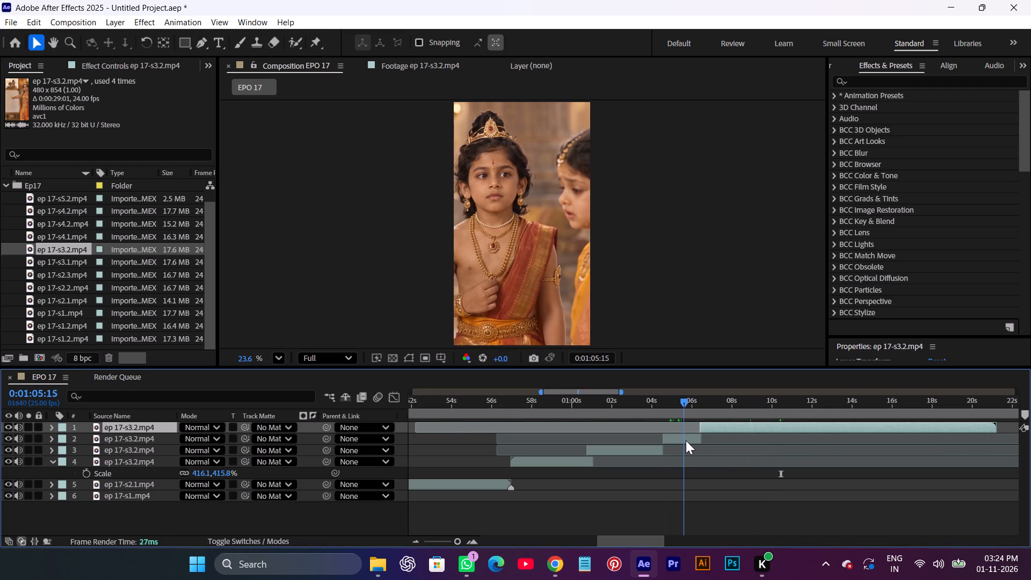
drag(686, 440, 699, 446)
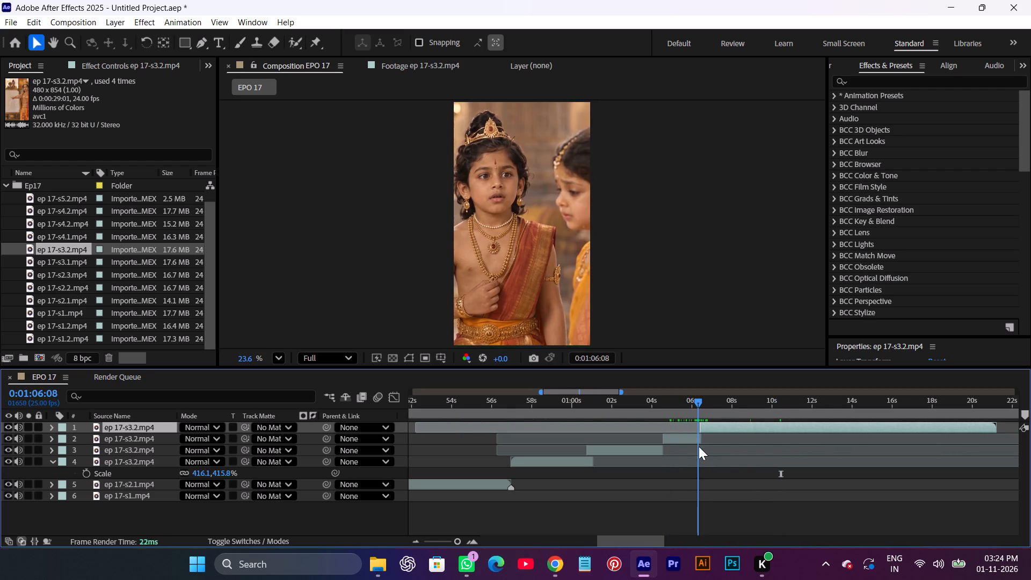
drag(699, 446, 781, 451)
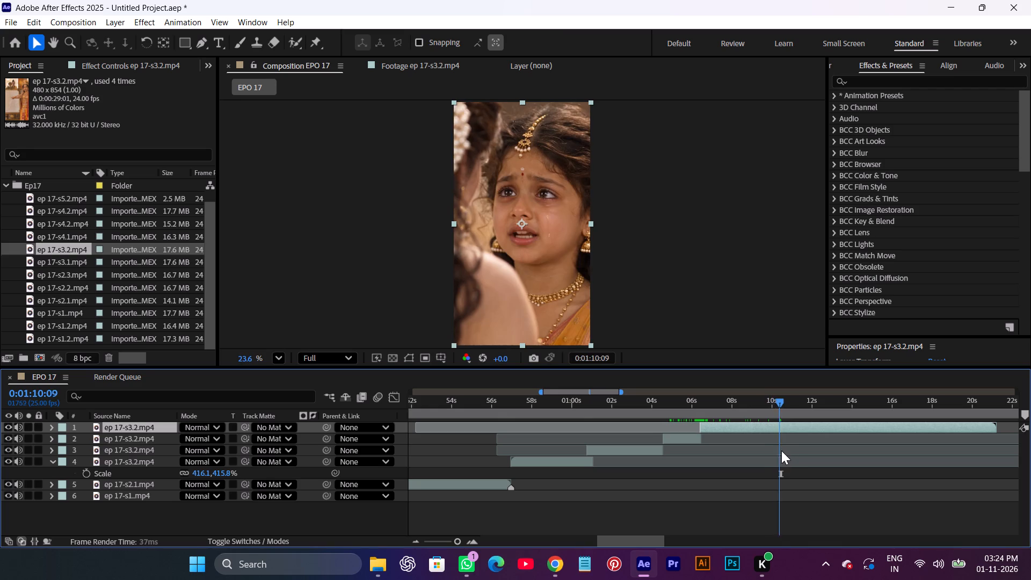
Split the top ep 17-s3.2 piece at 0:01:15:00, in the shot of the woman holding the baby before the children.
drag(781, 451, 877, 450)
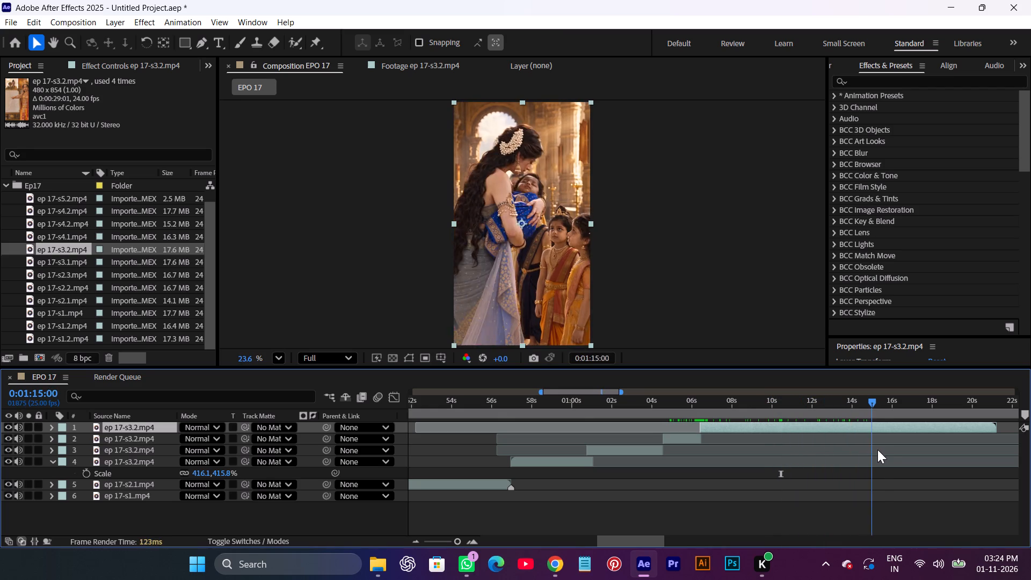
drag(877, 450, 924, 448)
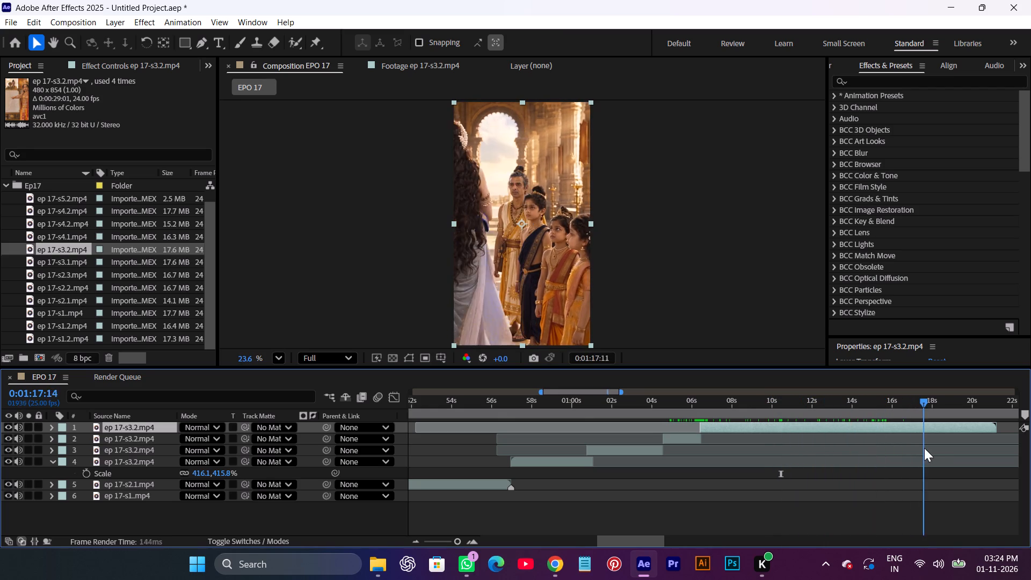
drag(924, 448, 874, 456)
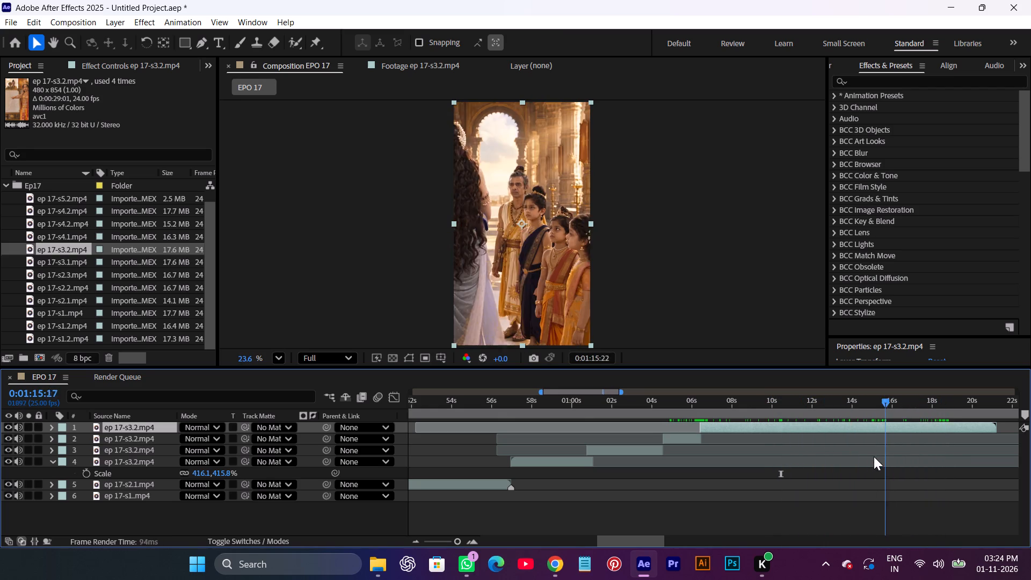
drag(874, 456, 915, 460)
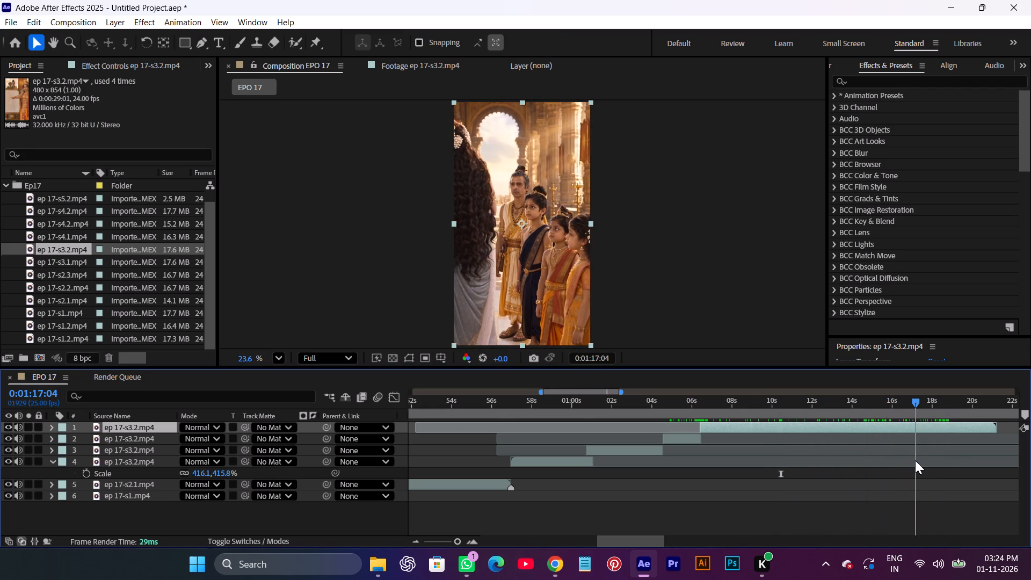
drag(915, 460, 866, 463)
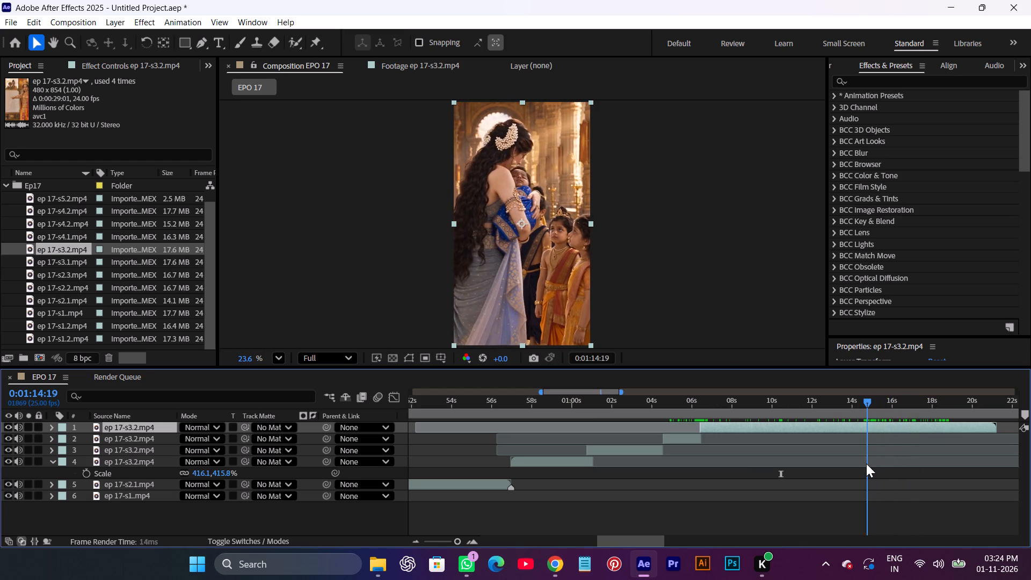
drag(866, 463, 872, 463)
key(ctrl+shift+d)
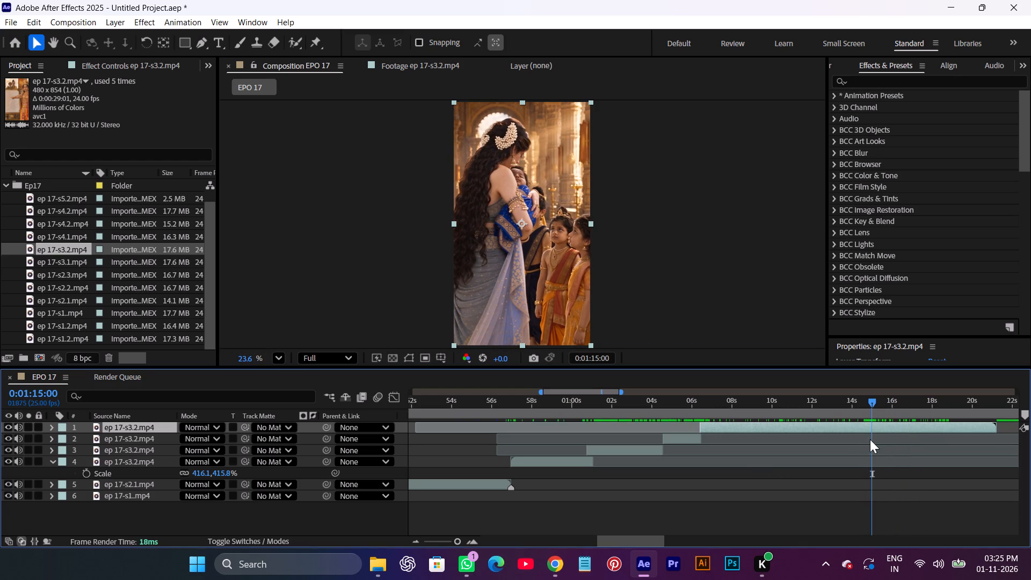
Trim the last ep 17-s3.2 piece to start at the woman's close-up, 0:01:18:06, move it back to the preceding piece, and check the join.
drag(874, 402, 908, 404)
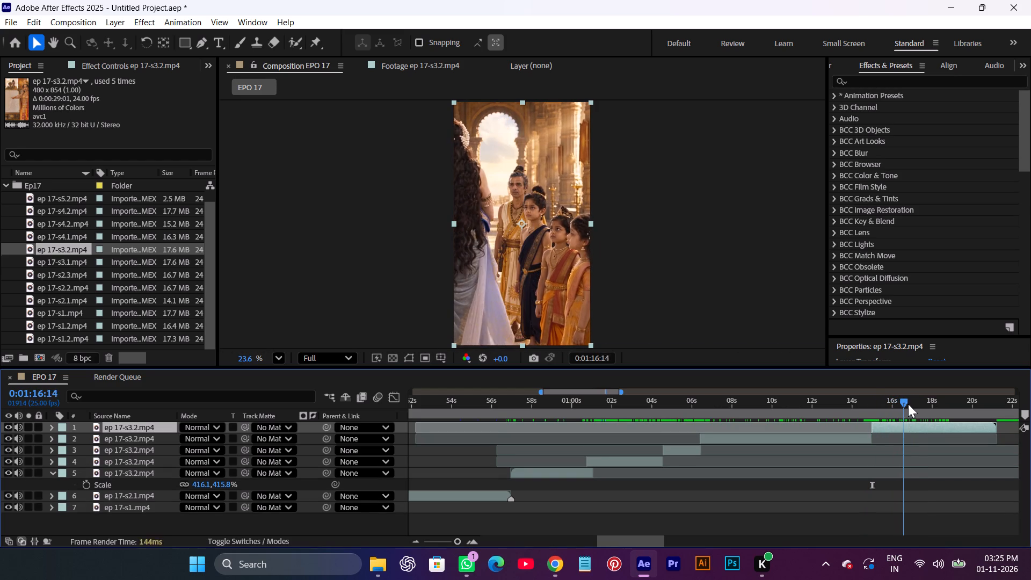
drag(908, 404, 936, 408)
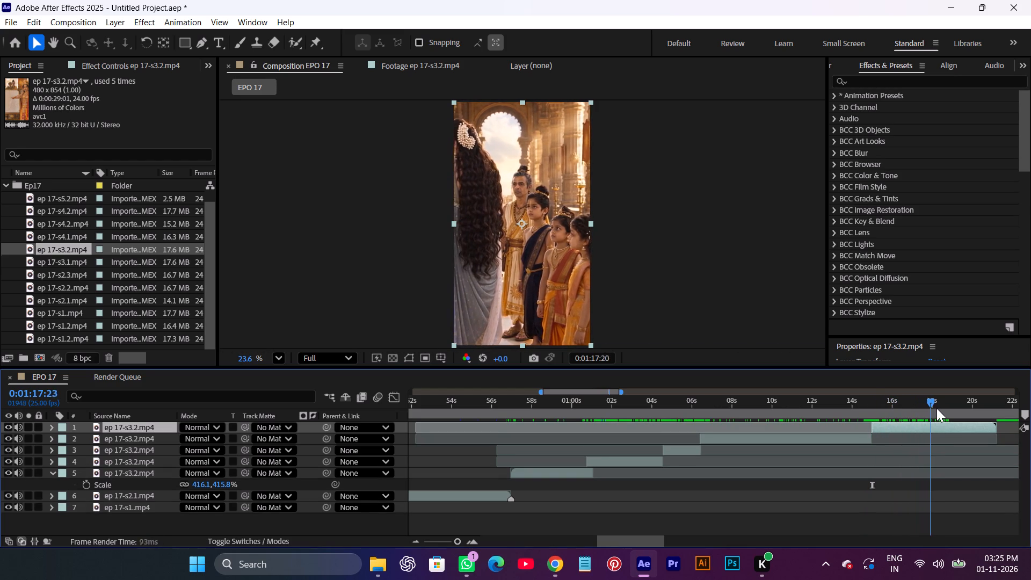
drag(936, 408, 939, 408)
key(alt+bracketleft)
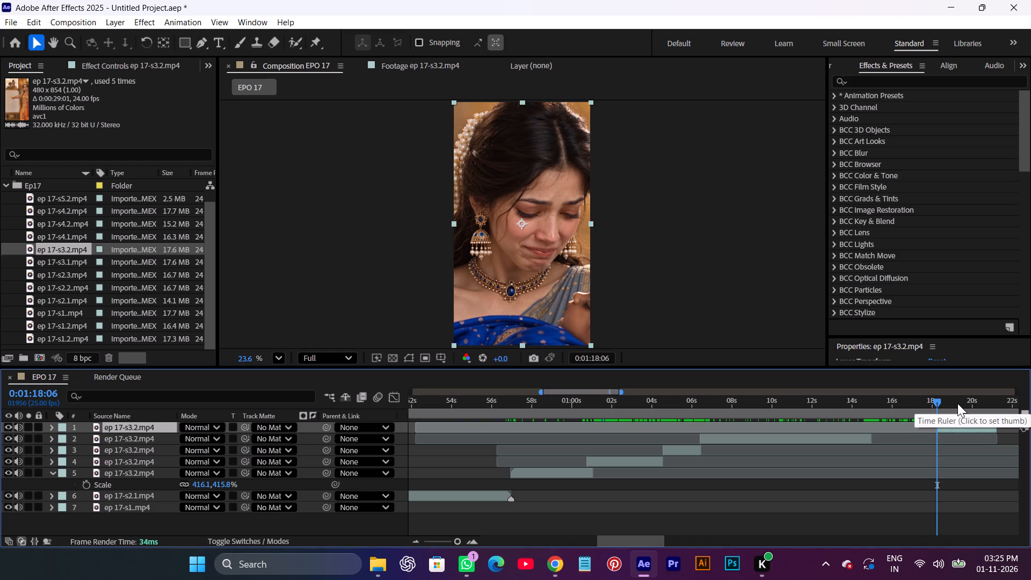
drag(959, 423, 898, 432)
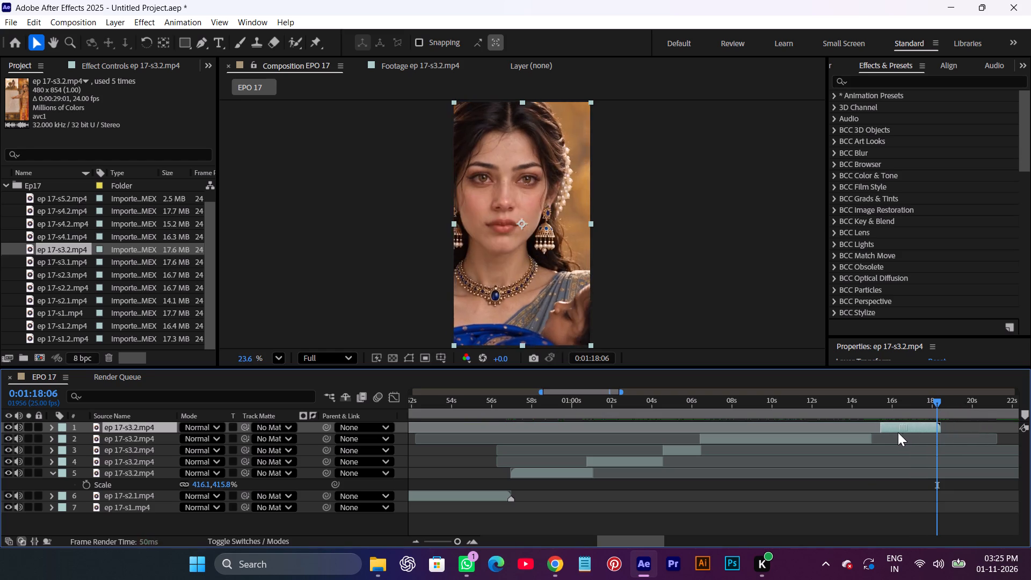
drag(898, 432, 893, 432)
drag(940, 401, 924, 404)
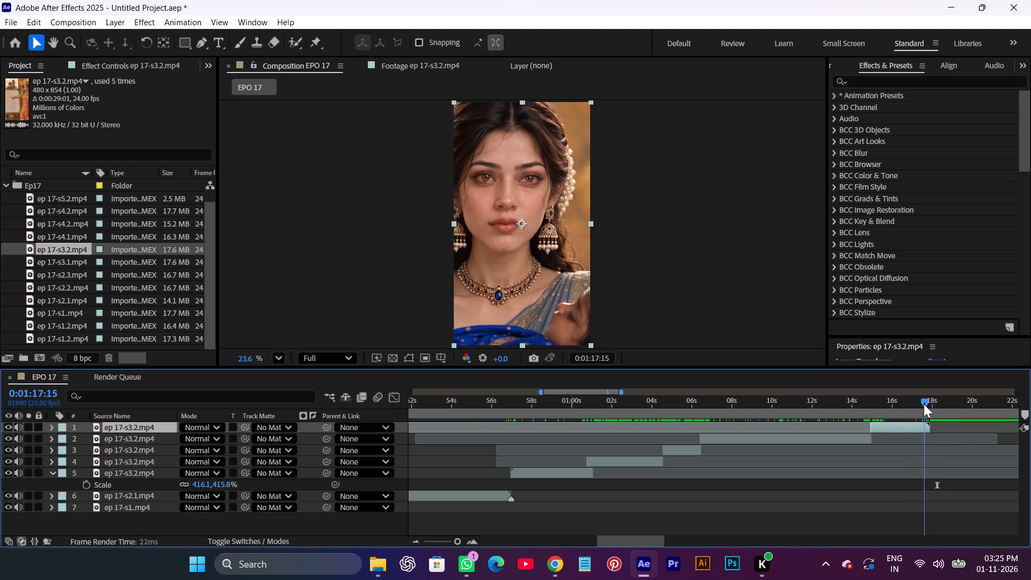
drag(924, 404, 907, 409)
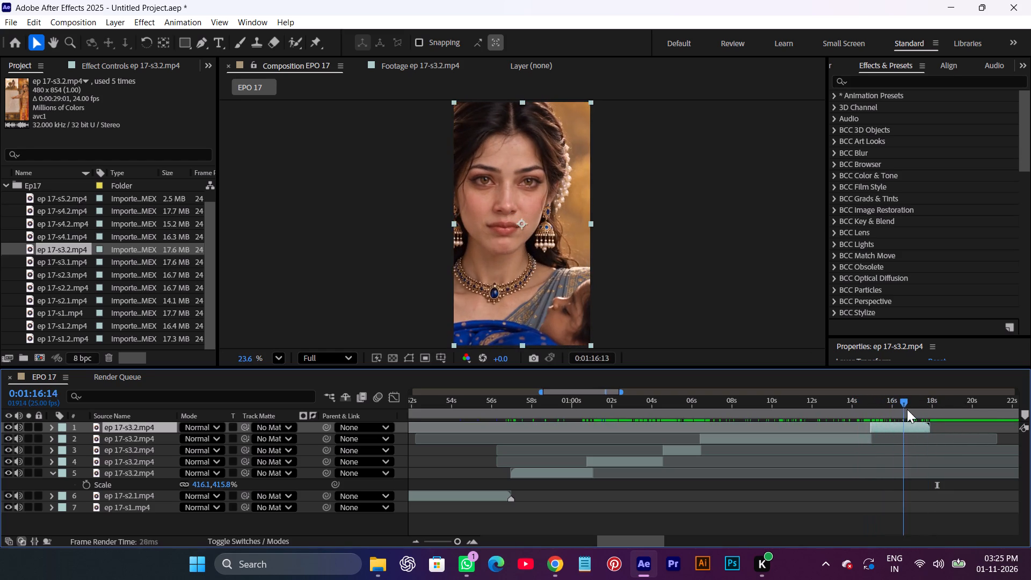
drag(907, 409, 931, 411)
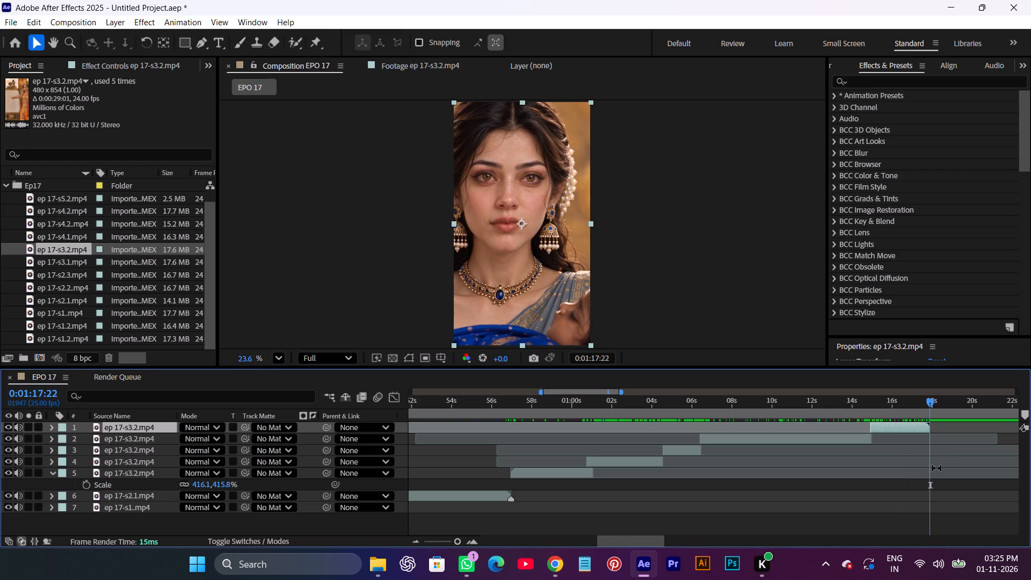
Play through the ep 17-s4.1 clip and both ep 17-s4.2 clips to review the scene 4 footage.
scroll(47, 238, up, 1)
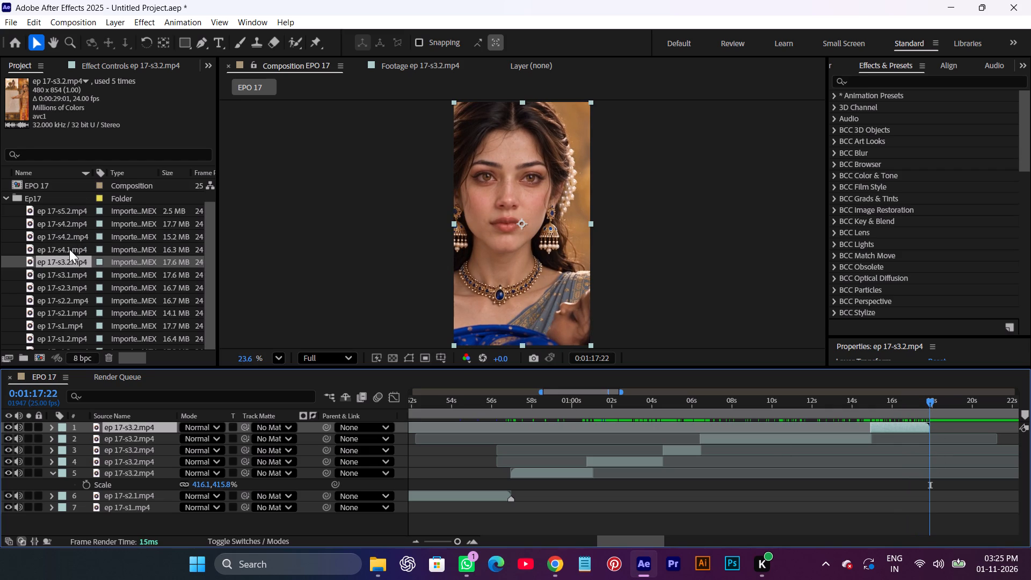
double_click(69, 249)
key(space)
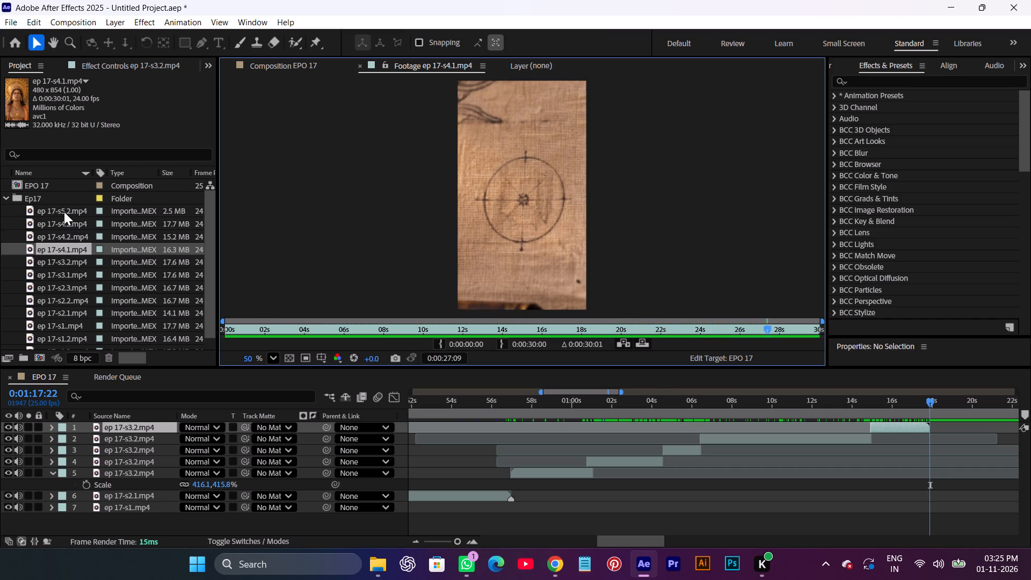
double_click(72, 224)
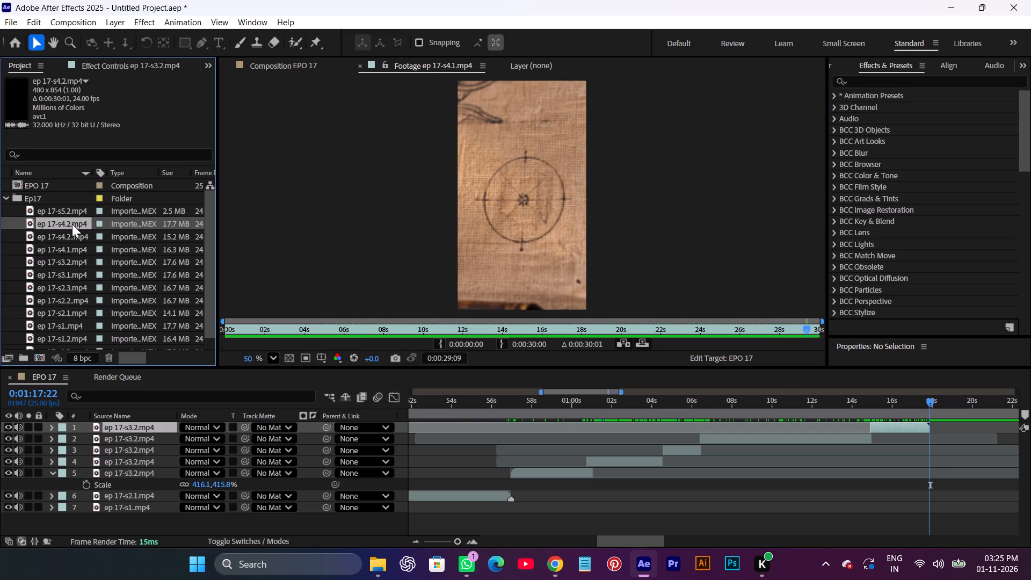
key(space)
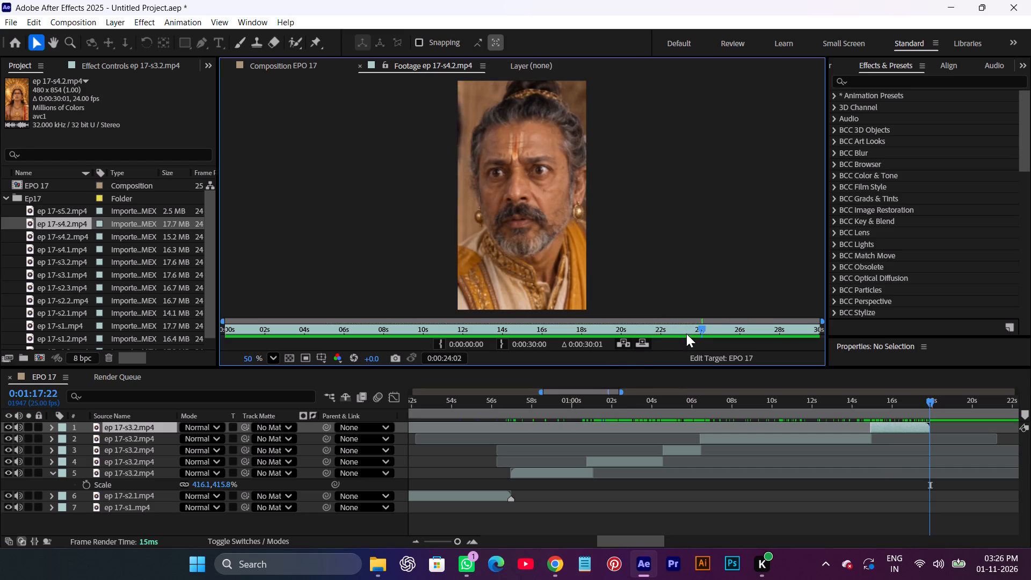
double_click(81, 237)
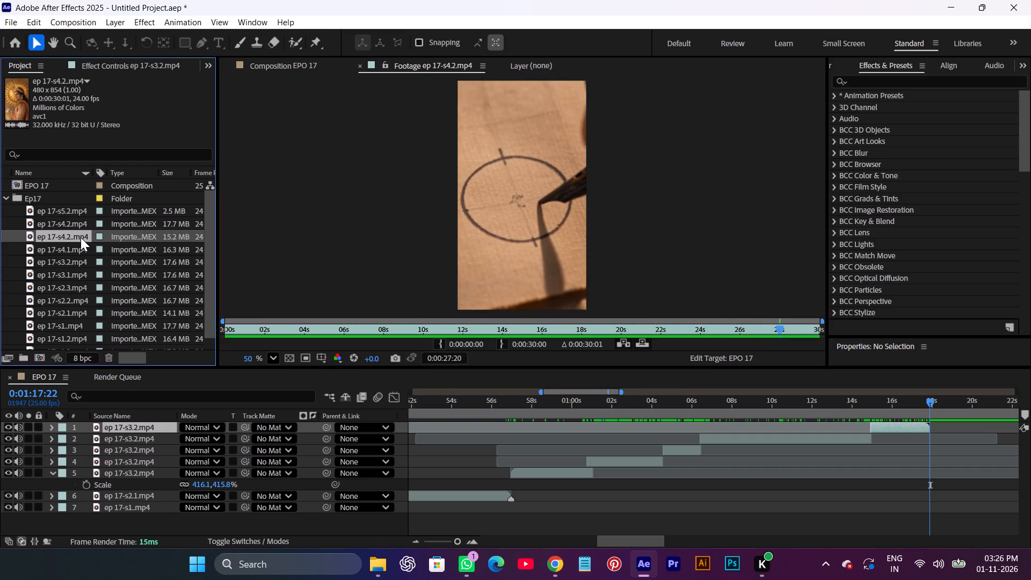
key(space)
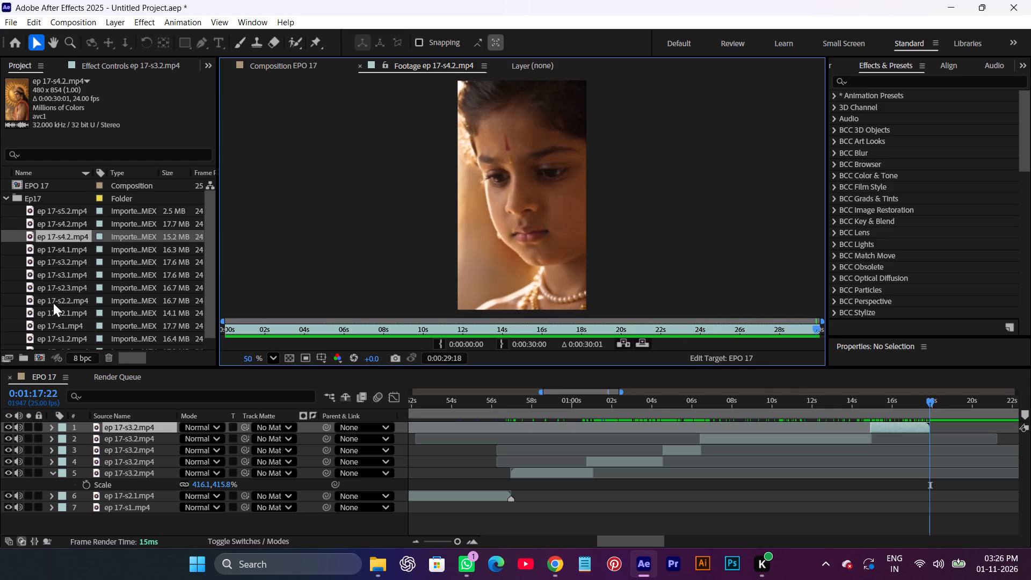
Skim ep 17-s4.1 and the 15.2 MB ep 17-s4.2 clip to compare their shots of the boy and the scribe.
double_click(76, 251)
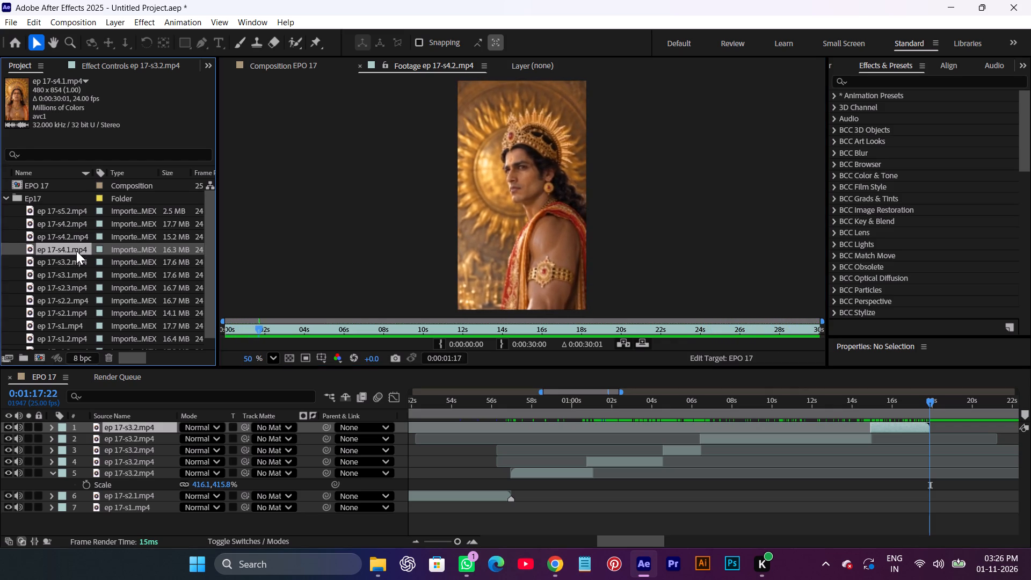
drag(443, 329, 663, 340)
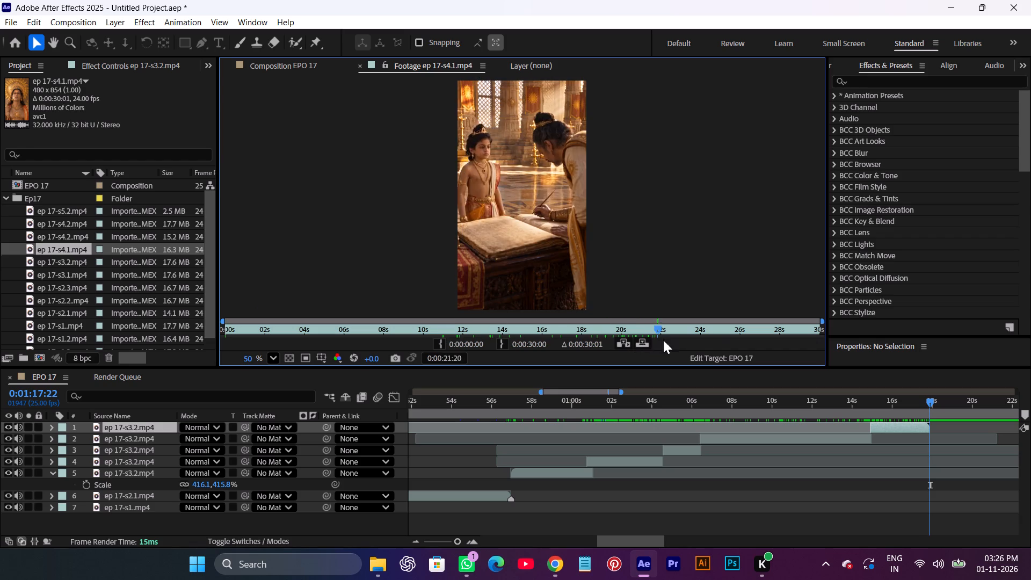
drag(663, 340, 794, 336)
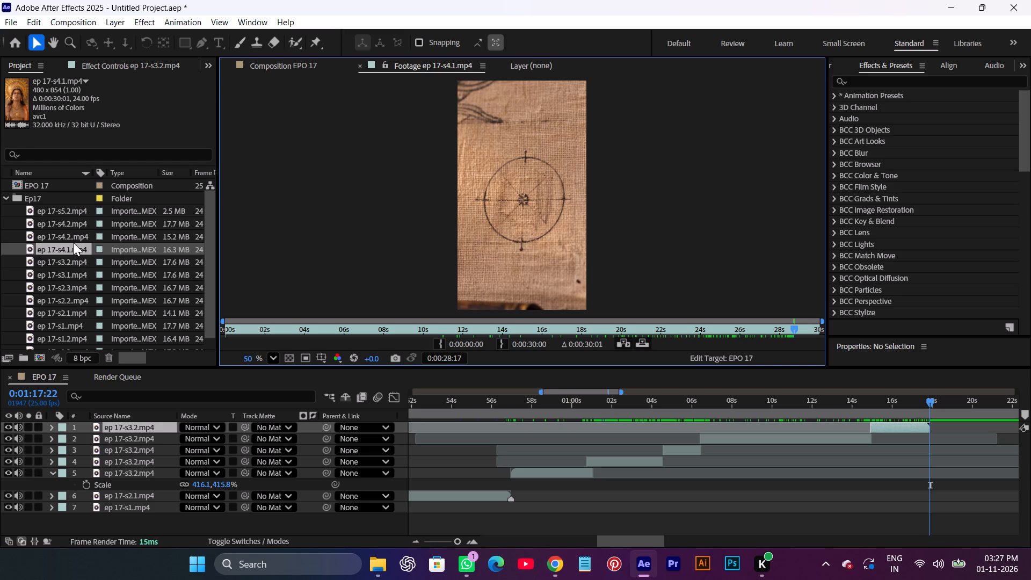
double_click(72, 233)
drag(345, 322, 375, 323)
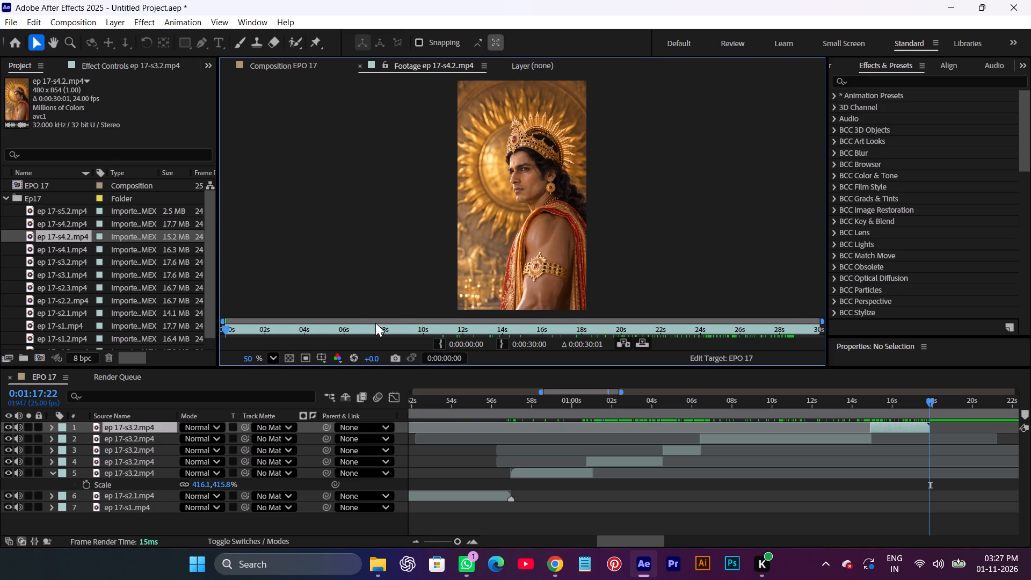
drag(375, 323, 437, 331)
drag(431, 332, 534, 326)
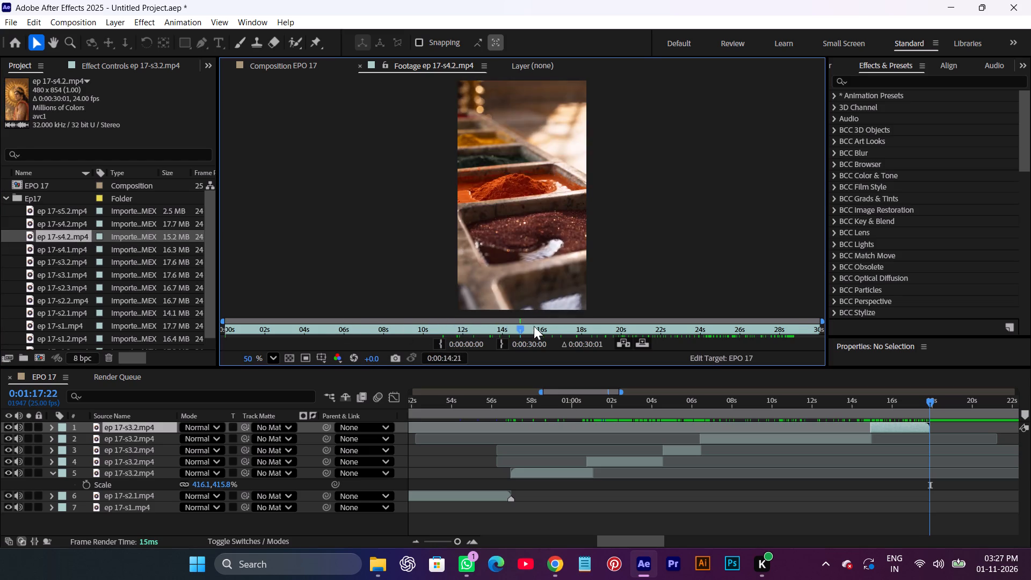
drag(534, 326, 674, 329)
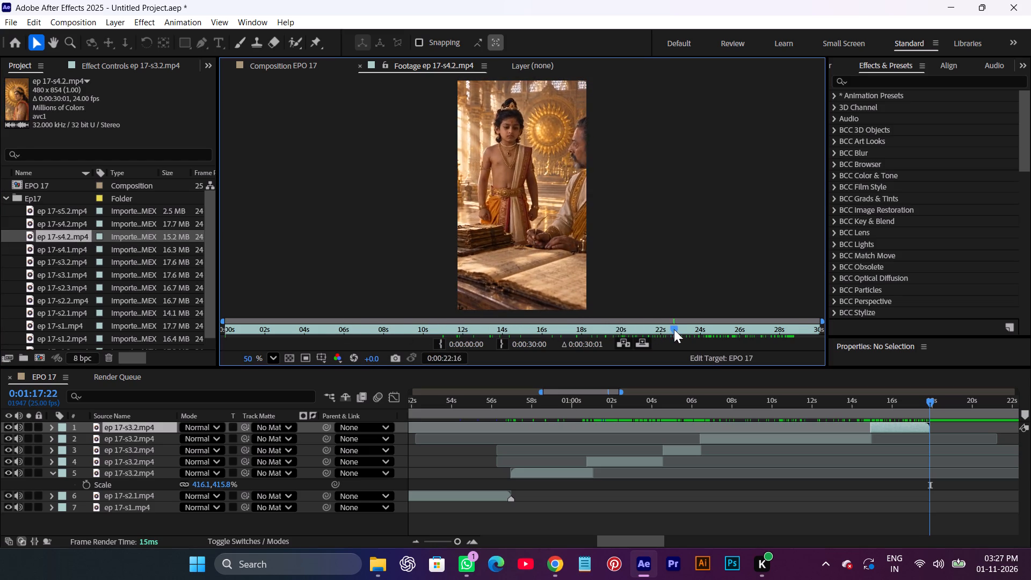
drag(674, 329, 593, 353)
Set the out point of the ep 17-s4.1 footage to 0:00:22:06, in the shot of the boy facing the scribe at the desk.
double_click(62, 249)
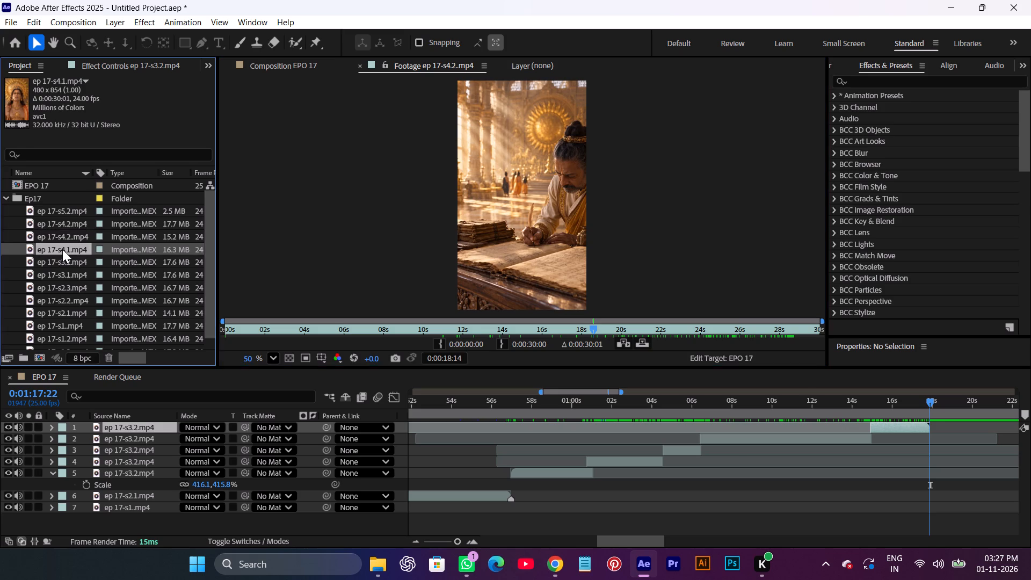
drag(418, 328, 600, 333)
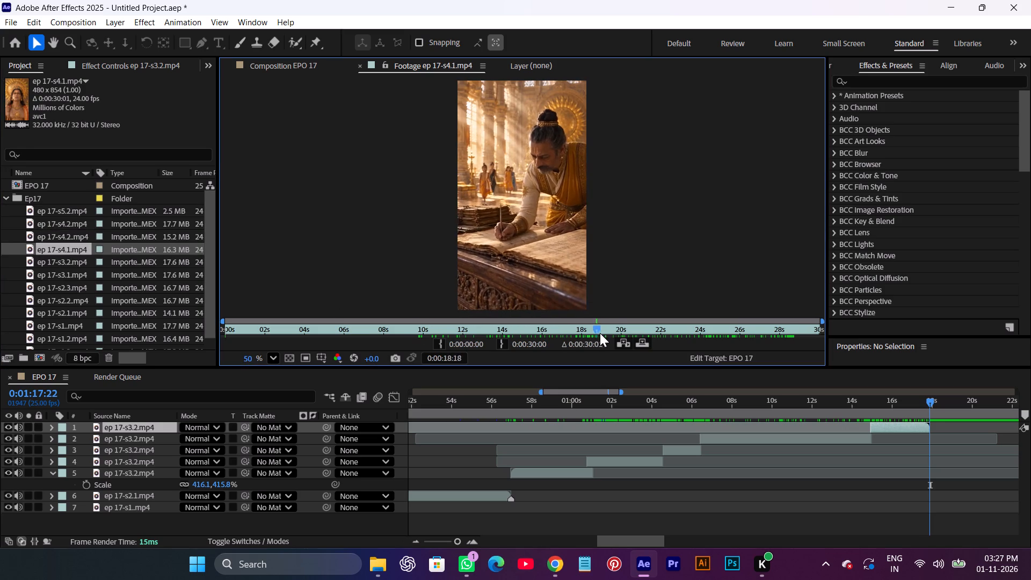
drag(600, 333, 683, 333)
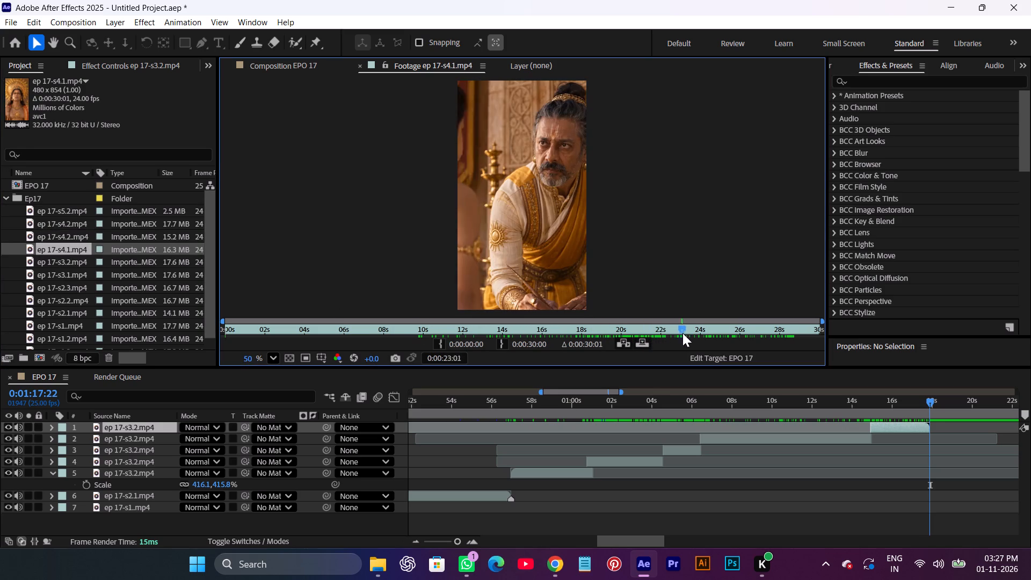
drag(683, 333, 235, 332)
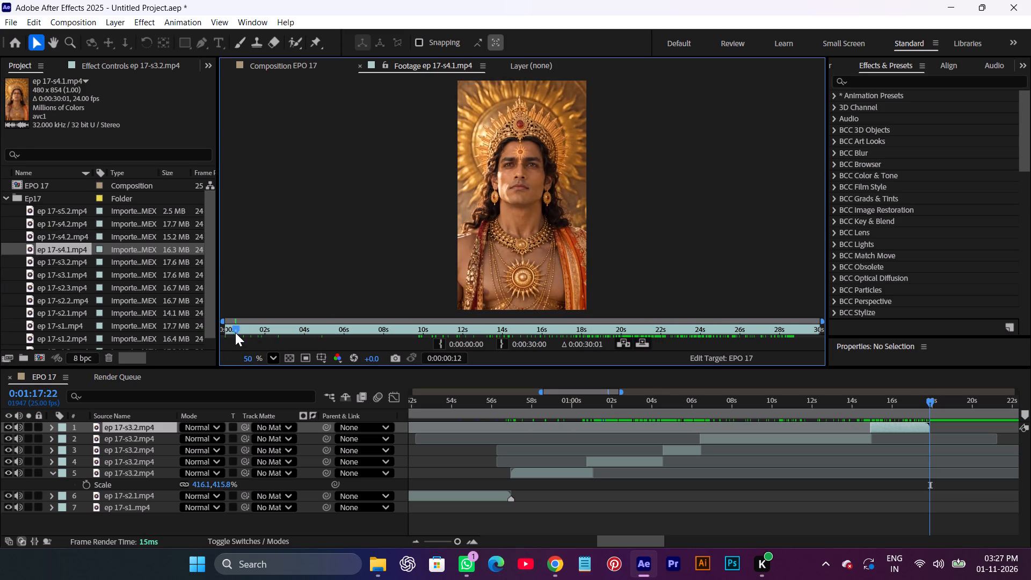
drag(235, 332, 663, 355)
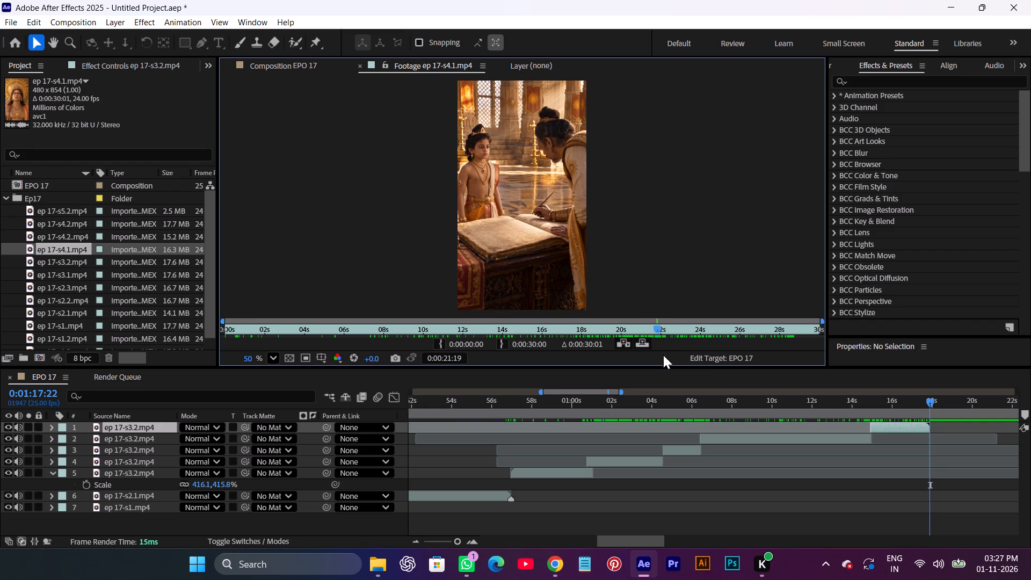
drag(663, 355, 665, 367)
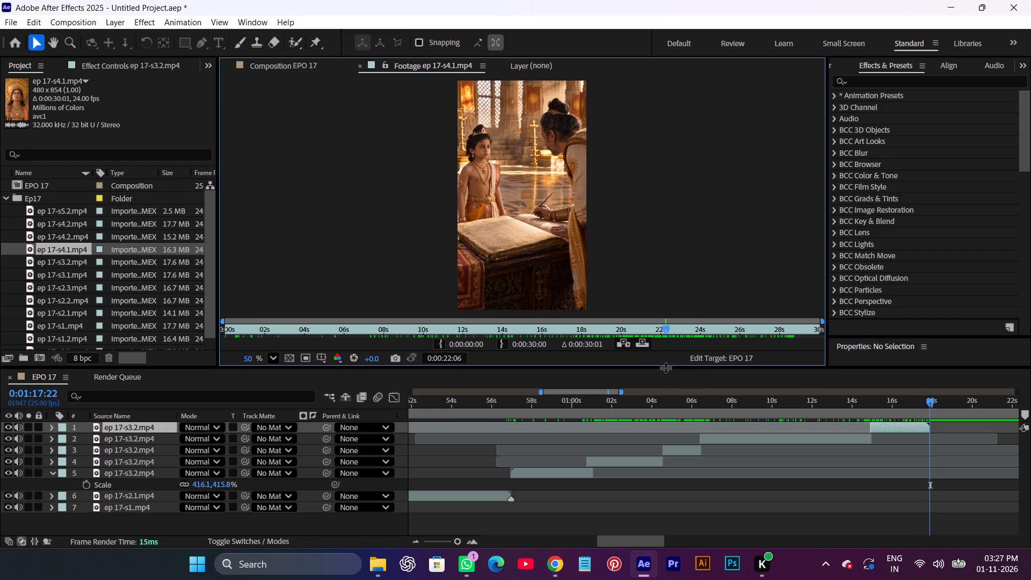
drag(818, 332, 655, 360)
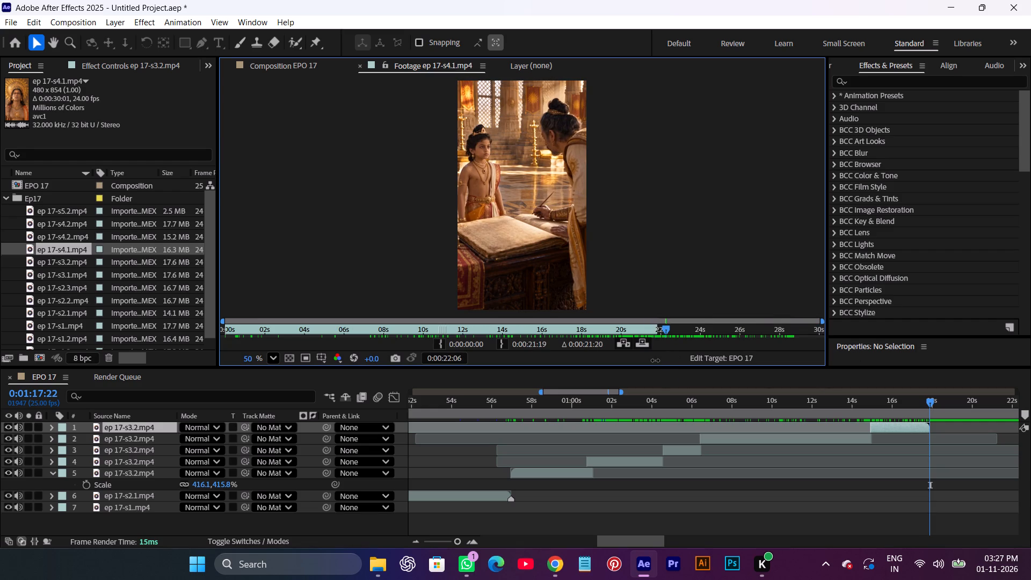
drag(655, 360, 664, 360)
Add the trimmed ep 17-s4.1 clip above the other layers, starting at the end of the last ep 17-s3.2 piece, 0:01:17:22.
key(space)
key(space)
key(space)
key(space)
key(space)
key(space)
key(space)
key(space)
key(space)
key(space)
key(space)
key(space)
key(space)
key(space)
key(space)
key(space)
key(space)
key(space)
key(space)
key(space)
drag(792, 466, 462, 534)
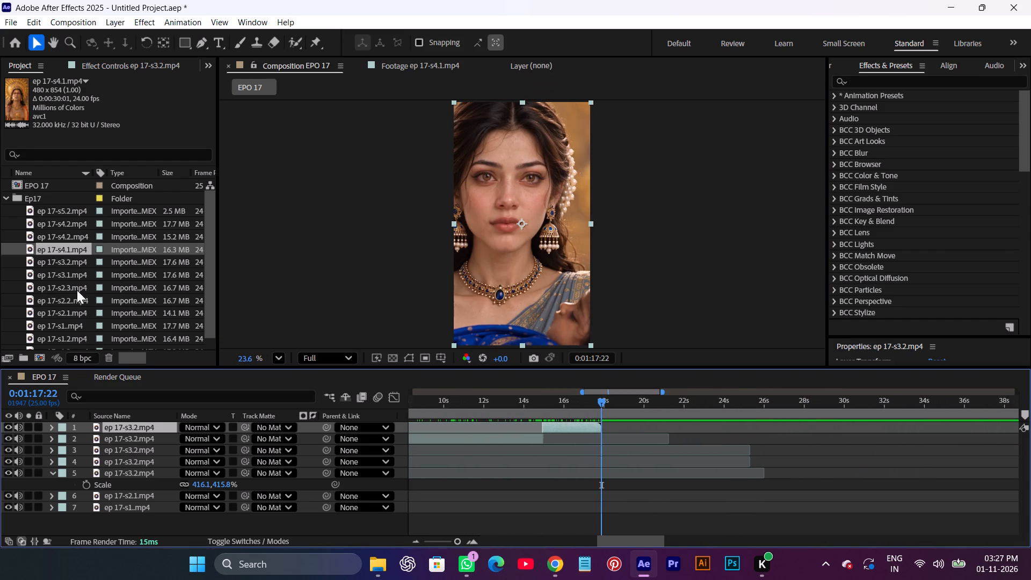
double_click(68, 245)
drag(69, 253, 498, 352)
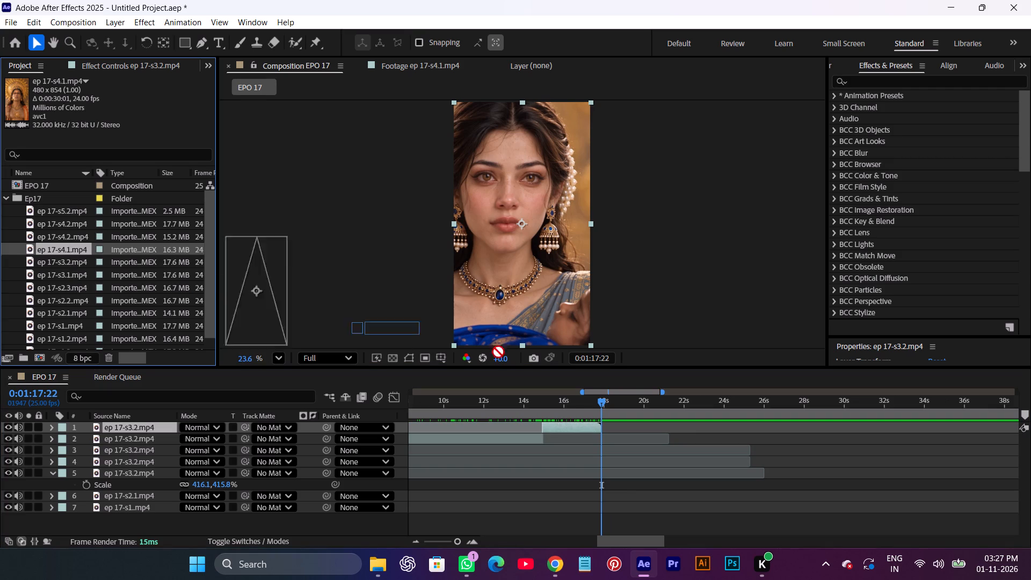
drag(498, 352, 662, 426)
drag(678, 428, 641, 437)
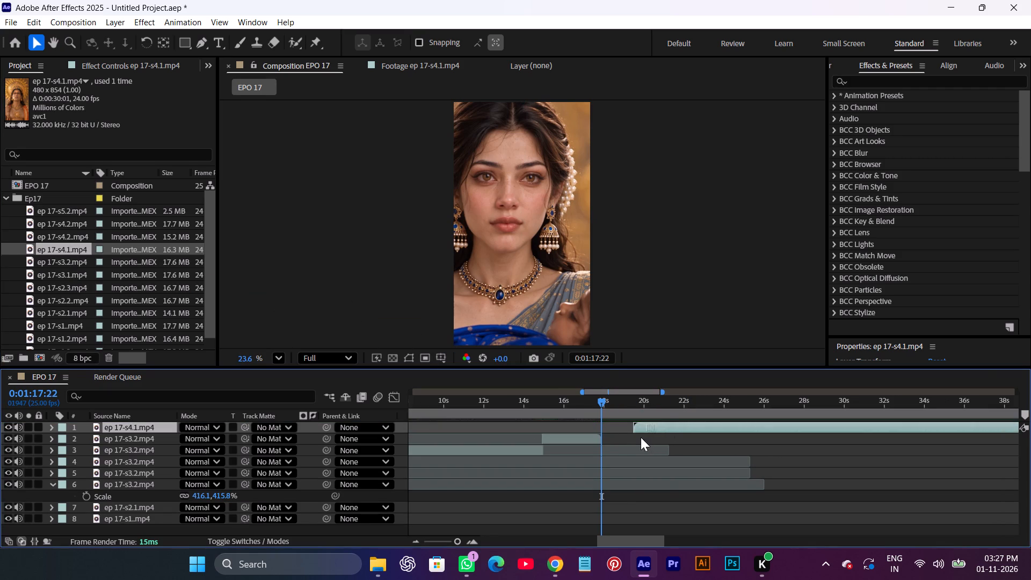
drag(641, 437, 616, 436)
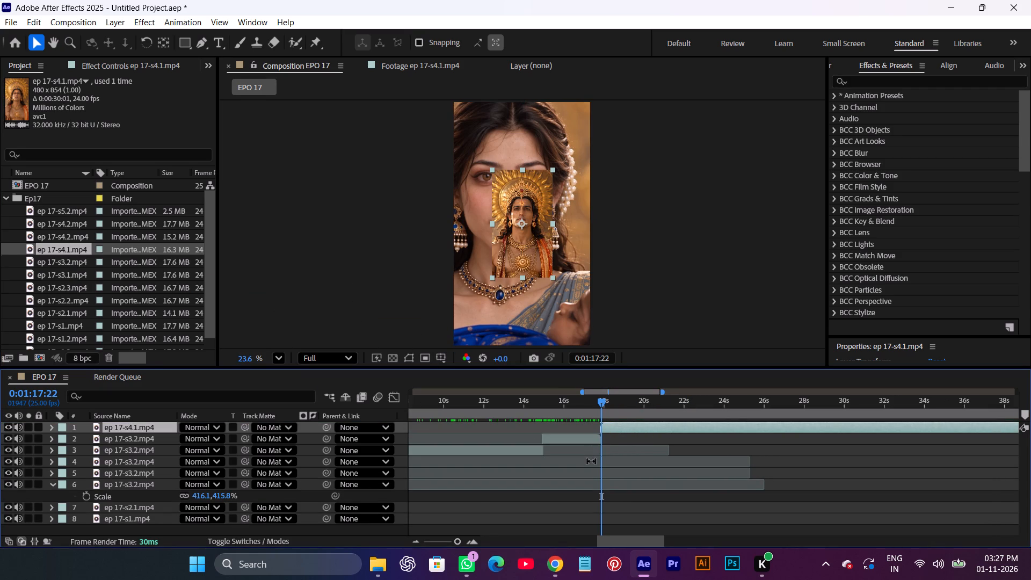
Fit the ep 17-s4.1 layer to the composition frame.
key(ctrl+f)
click(652, 430)
click(665, 445)
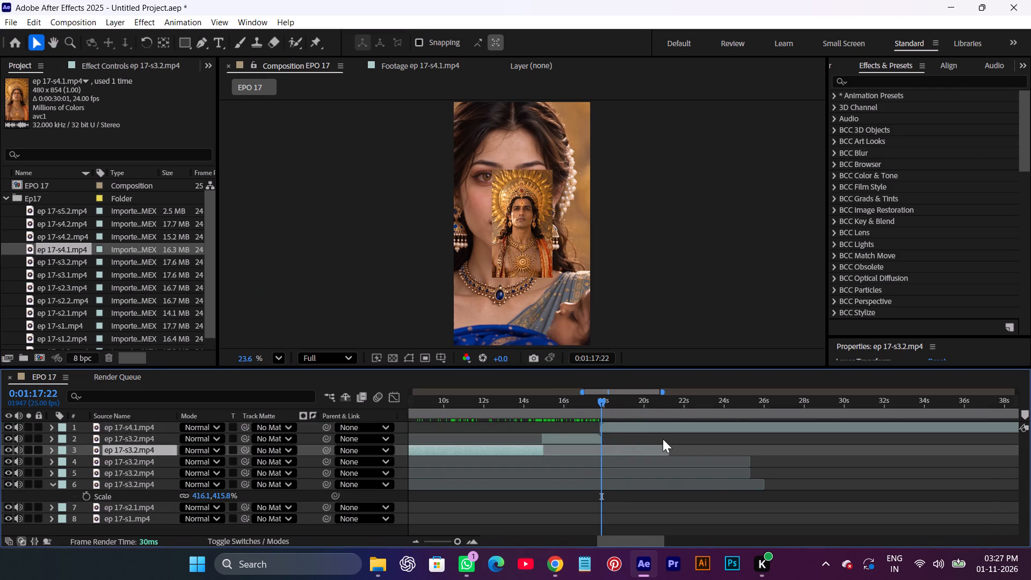
click(654, 426)
key(ctrl+alt+f)
Skim the placed ep 17-s4.1 layer and leave the playhead at its end, 0:01:40:01.
key(space)
key(space)
key(space)
key(space)
key(space)
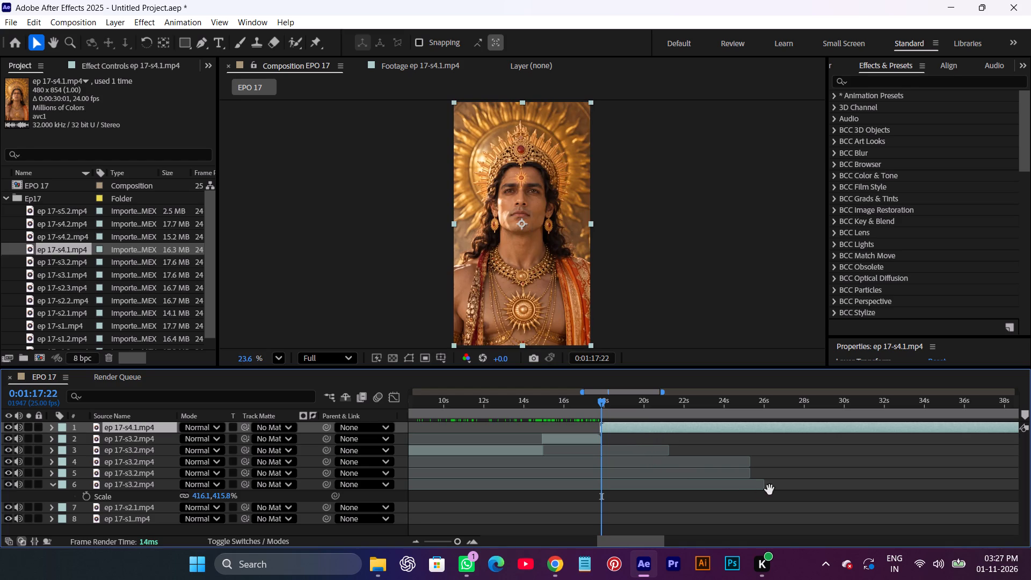
drag(769, 490, 567, 520)
drag(468, 411, 488, 412)
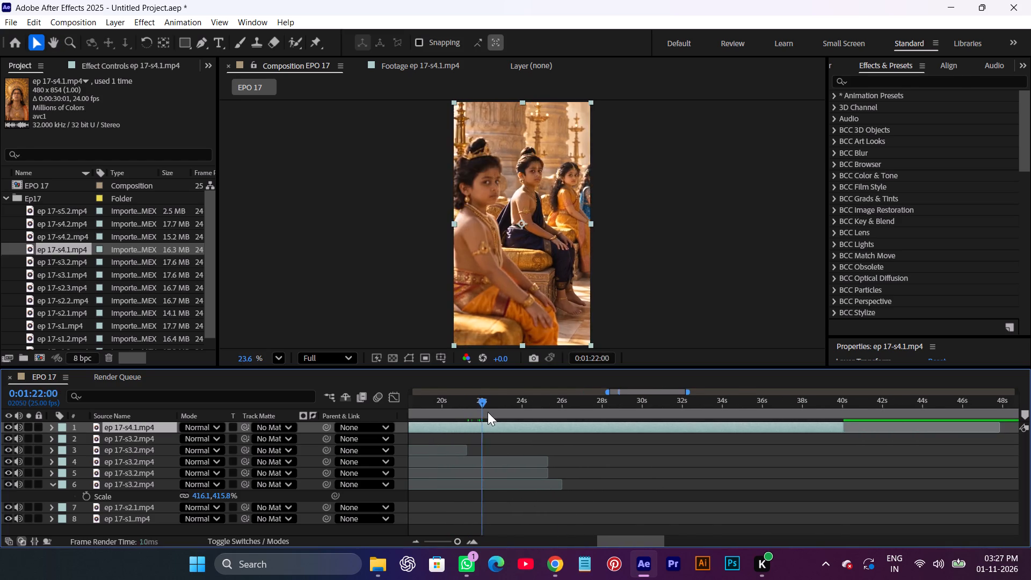
drag(488, 412, 776, 476)
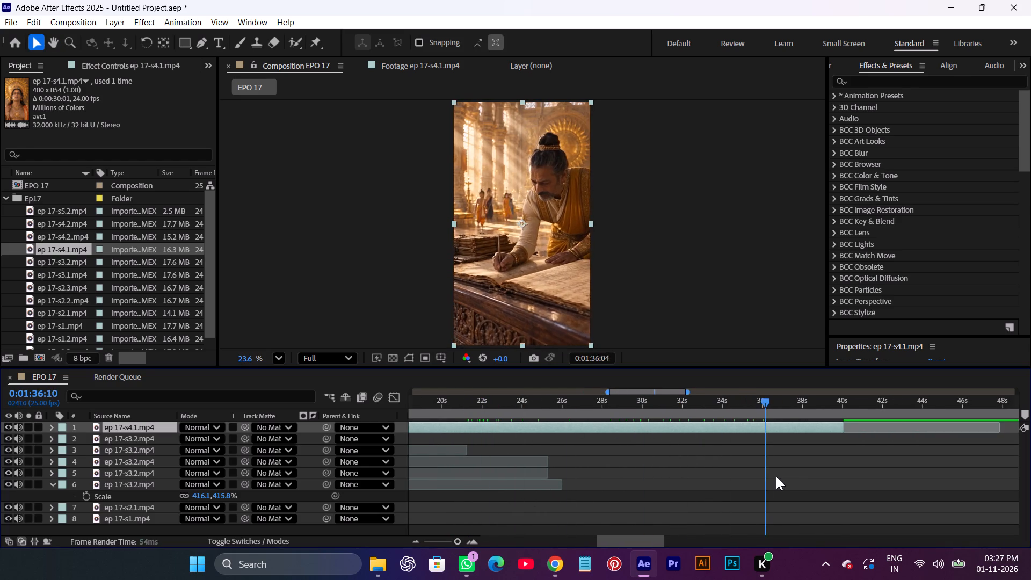
drag(776, 476, 831, 490)
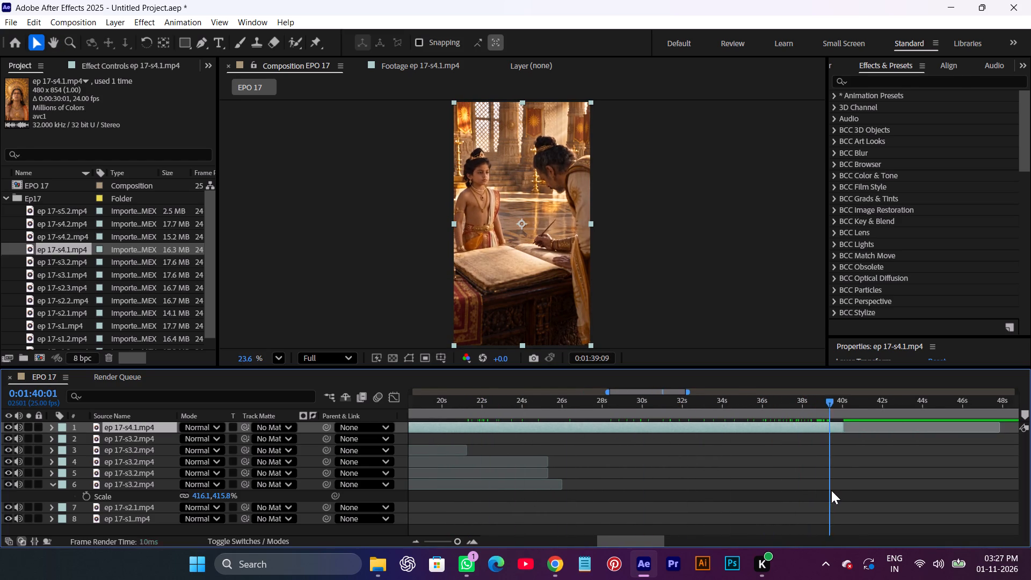
drag(831, 490, 838, 490)
key(space)
key(space)
key(space)
key(space)
key(space)
key(space)
key(space)
key(space)
key(space)
drag(866, 477, 638, 519)
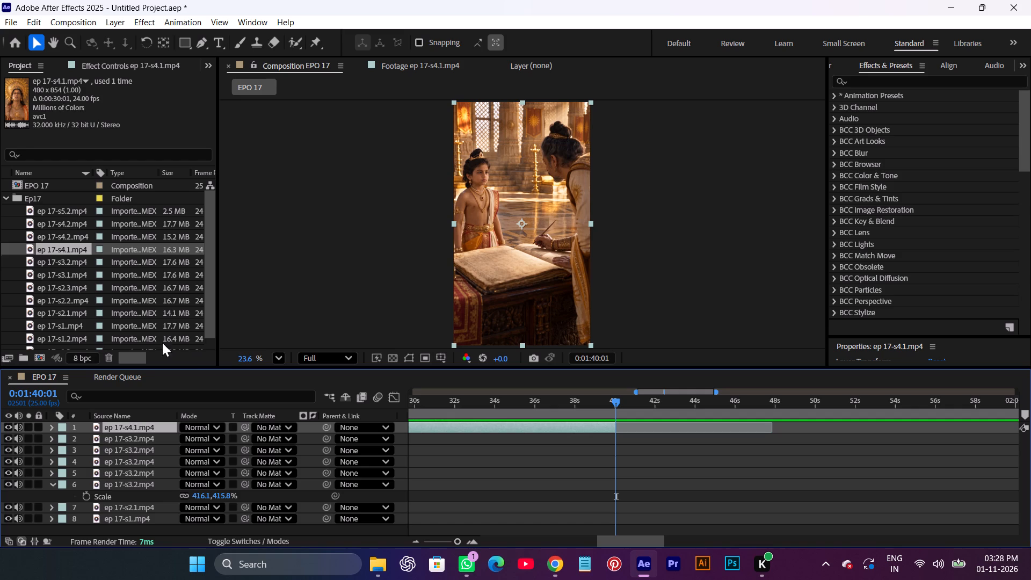
Skim the closing shots of the 17.7 MB ep 17-s4.2 clip, from the scribe's close-up to the circle drawing.
double_click(78, 224)
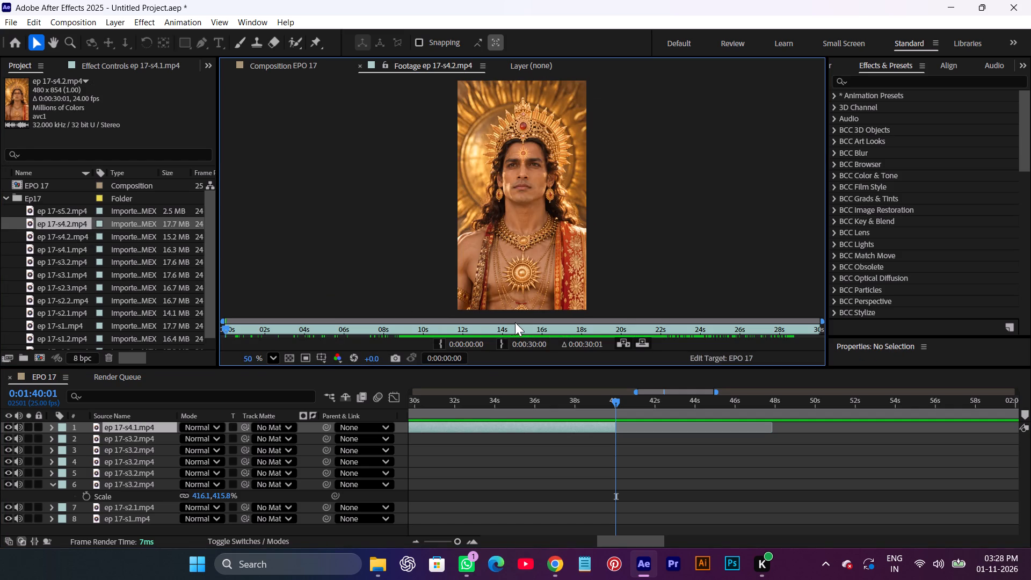
drag(520, 325, 691, 342)
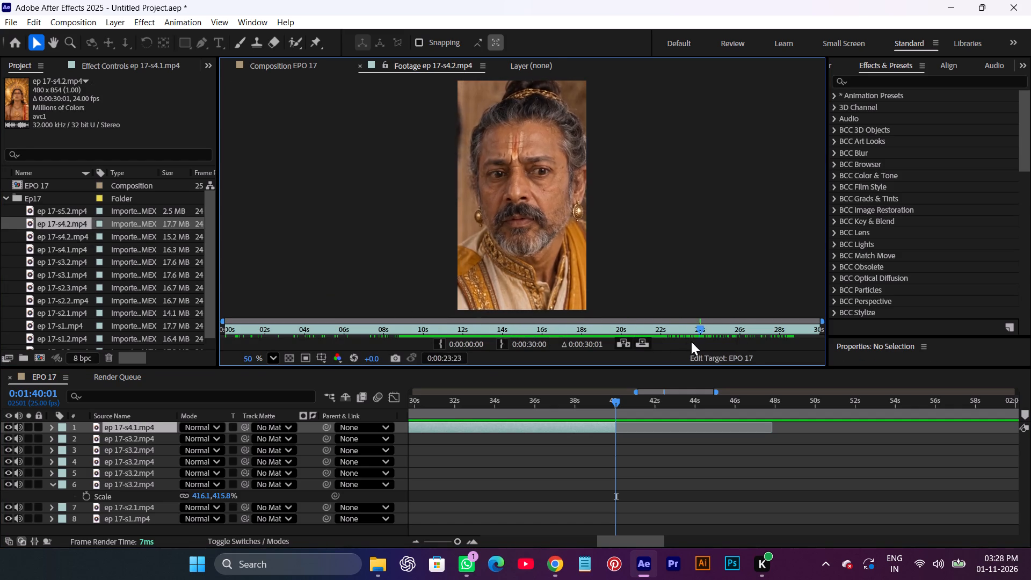
drag(691, 342, 796, 353)
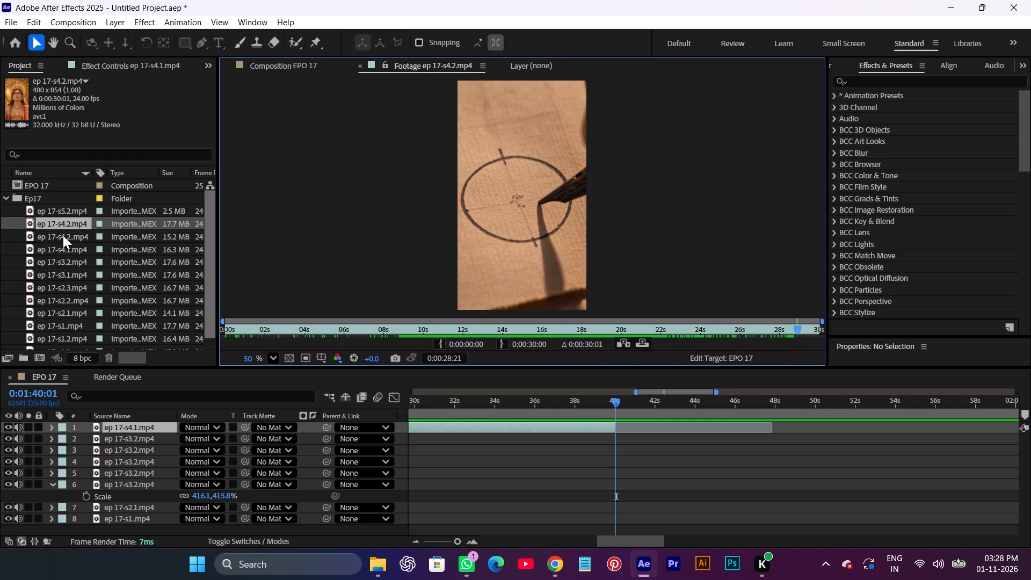
Set the in point of the 15.2 MB ep 17-s4.2 footage to 0:00:23:12, at the shot of the manuscript with portrait medallions.
double_click(63, 235)
drag(622, 325, 681, 329)
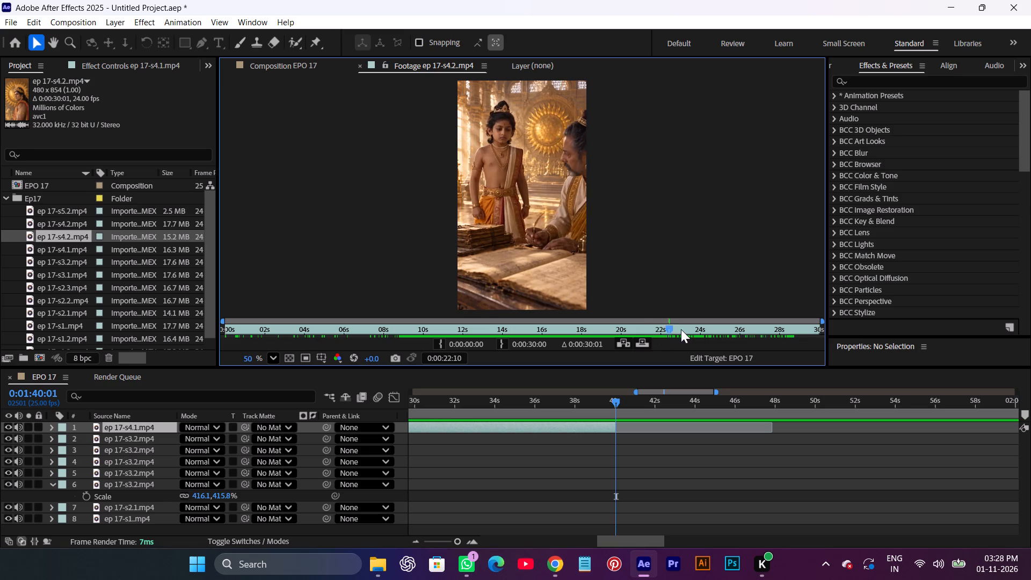
drag(681, 329, 728, 350)
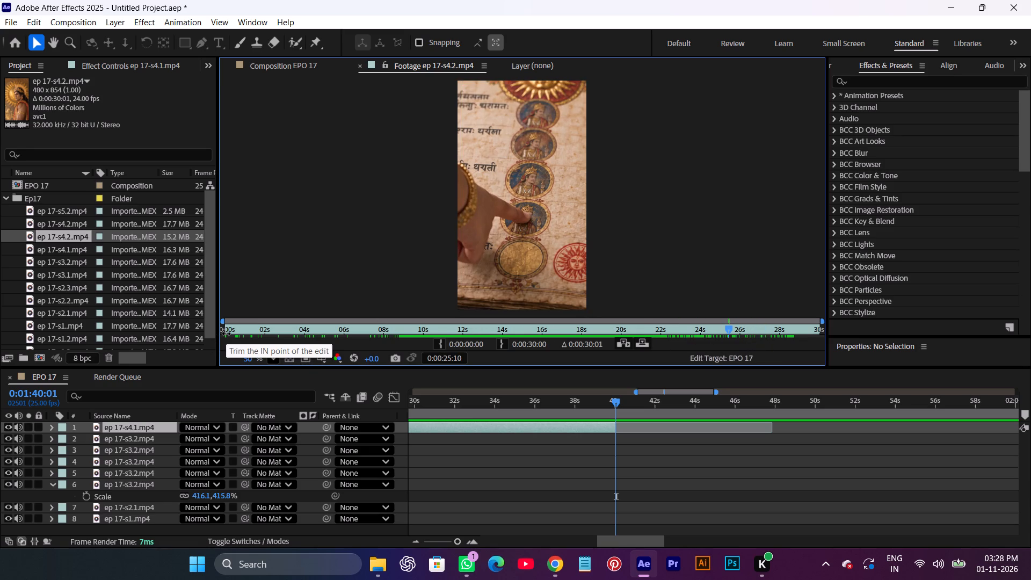
drag(226, 334, 226, 332)
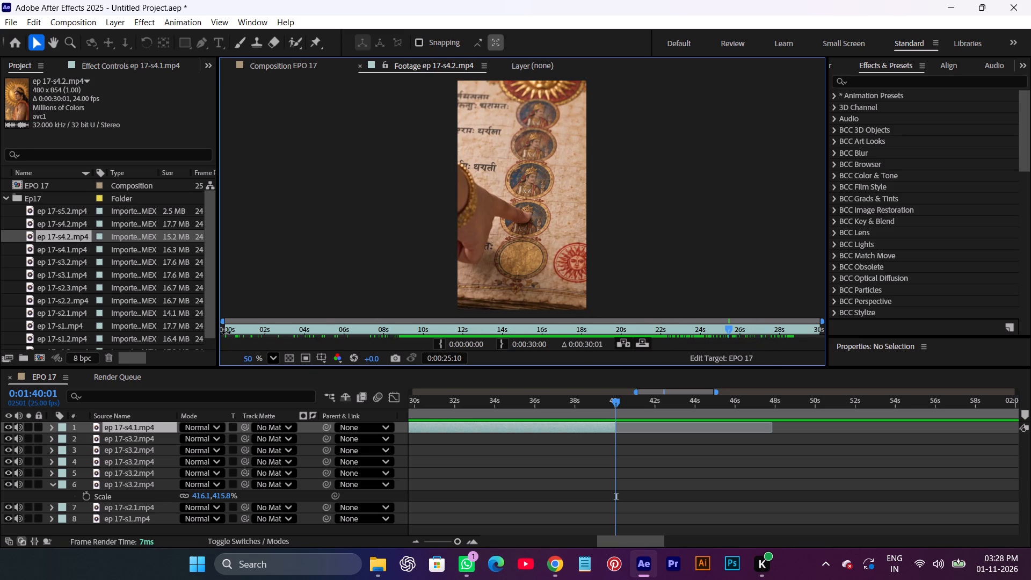
drag(226, 332, 728, 350)
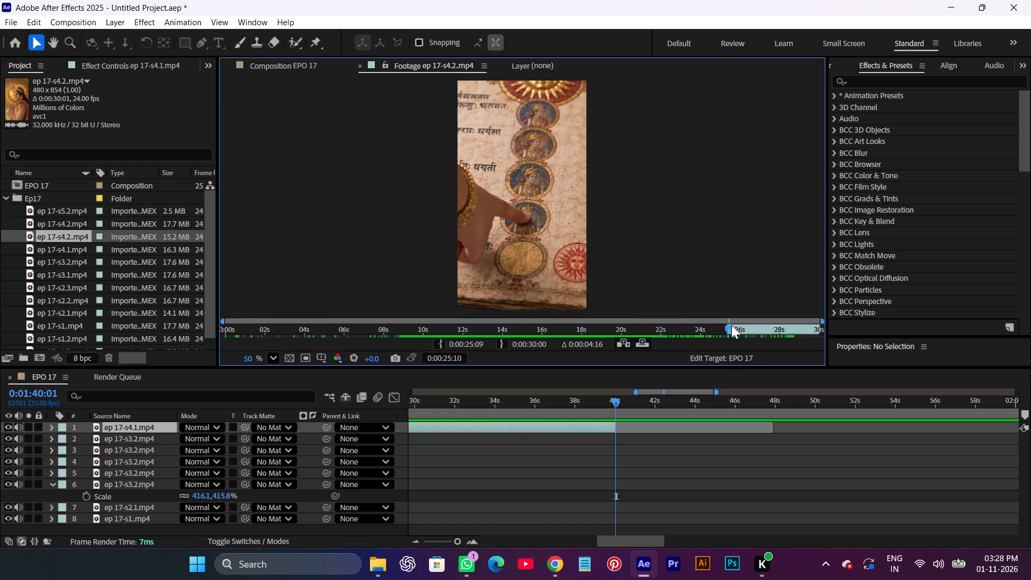
drag(723, 332, 674, 346)
drag(727, 329, 665, 342)
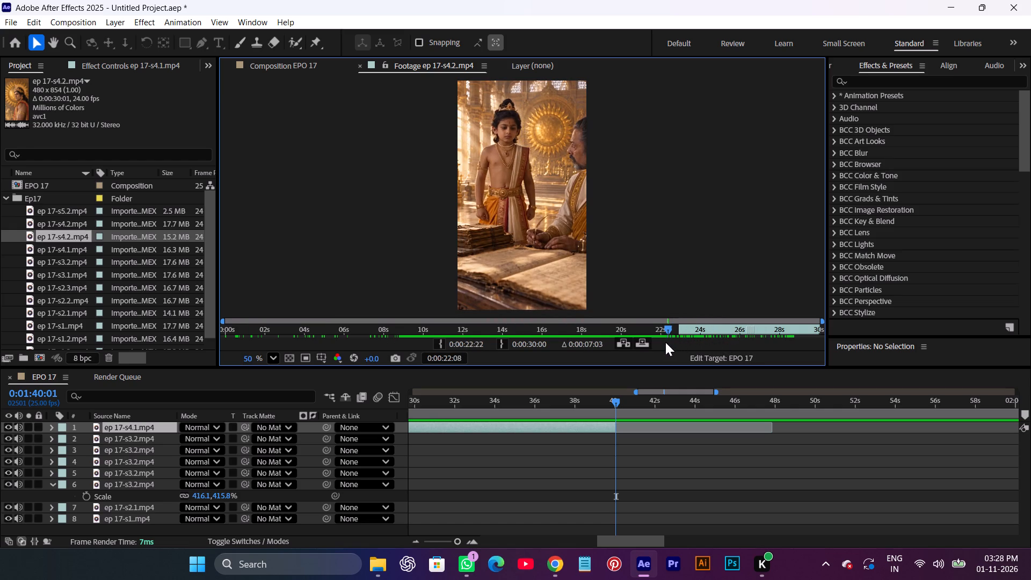
drag(665, 342, 693, 343)
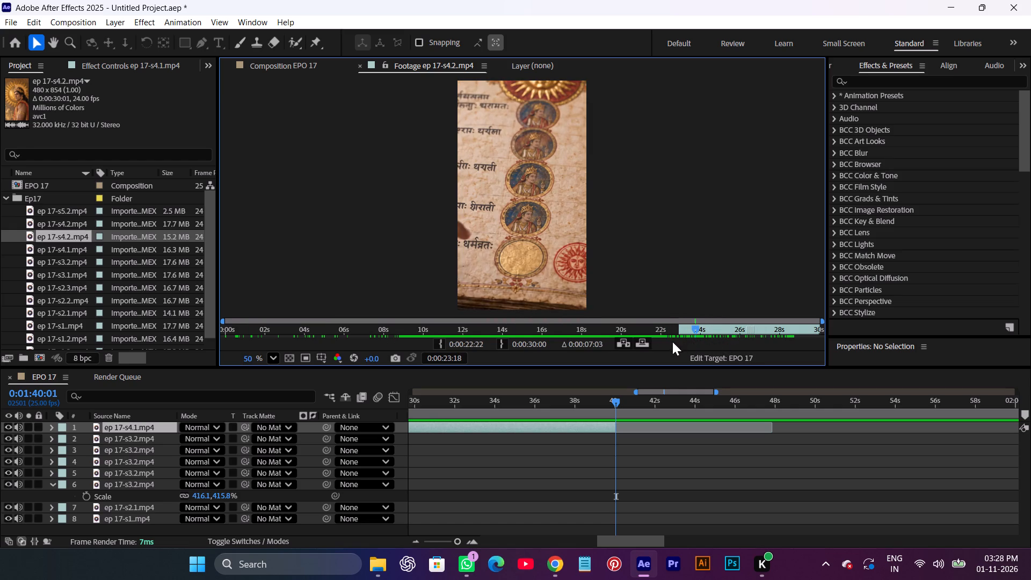
drag(680, 330, 692, 331)
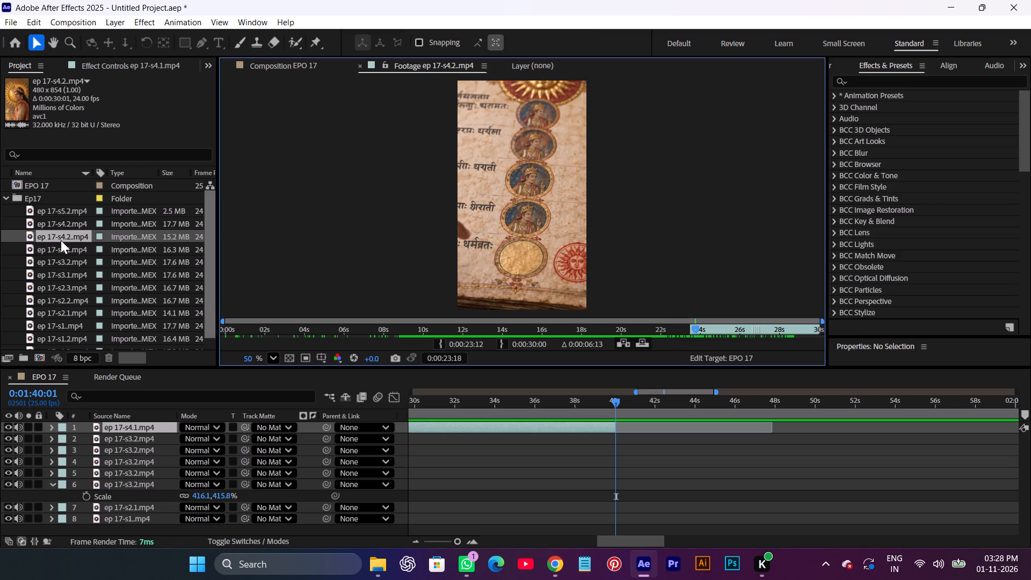
Add the trimmed 15.2 MB ep 17-s4.2 clip directly after ep 17-s4.1 at 0:01:40:01 and fit it to the composition frame.
drag(61, 237, 640, 431)
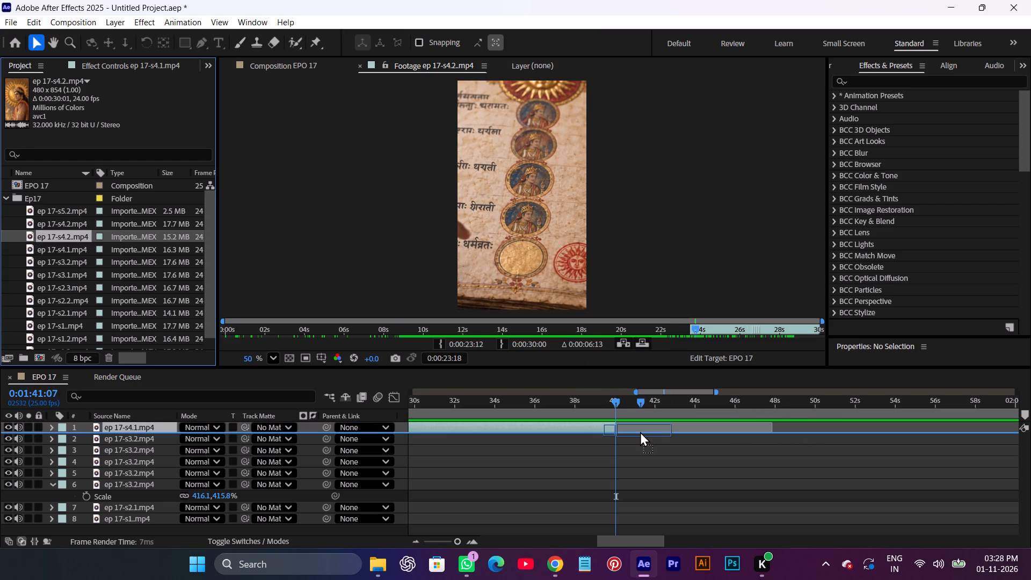
drag(640, 431, 643, 425)
drag(678, 429, 641, 431)
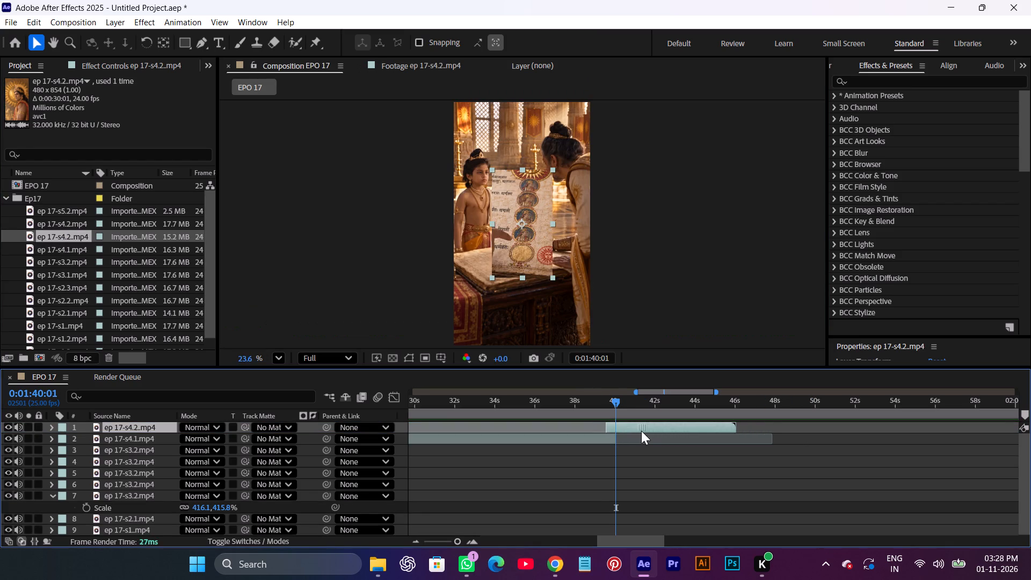
drag(641, 431, 650, 427)
key(ctrl+alt+f)
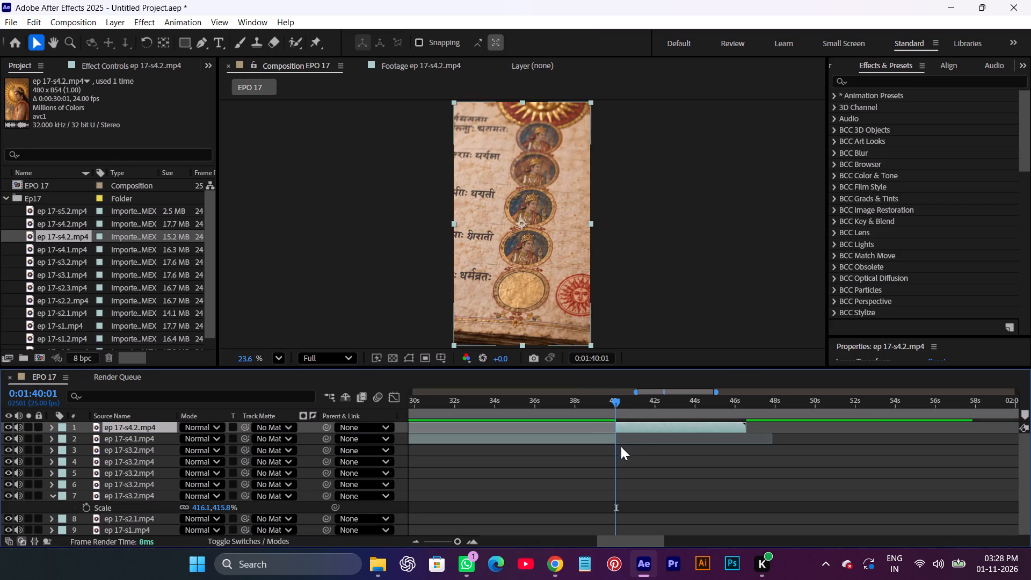
Play from just before the join between ep 17-s4.1 and ep 17-s4.2 to check the cut and the boy's close-up.
drag(613, 402, 602, 406)
key(space)
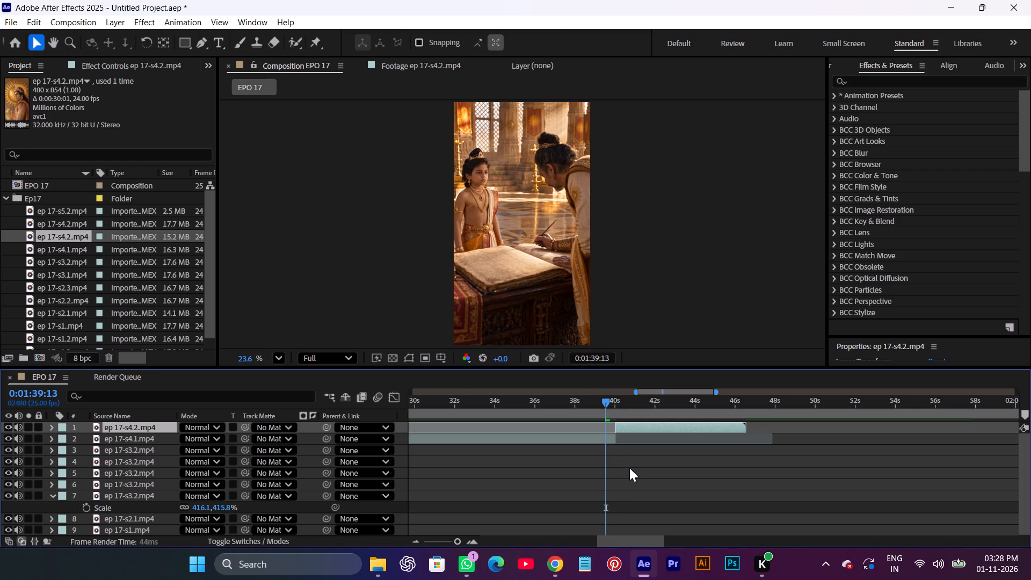
click(629, 468)
key(space)
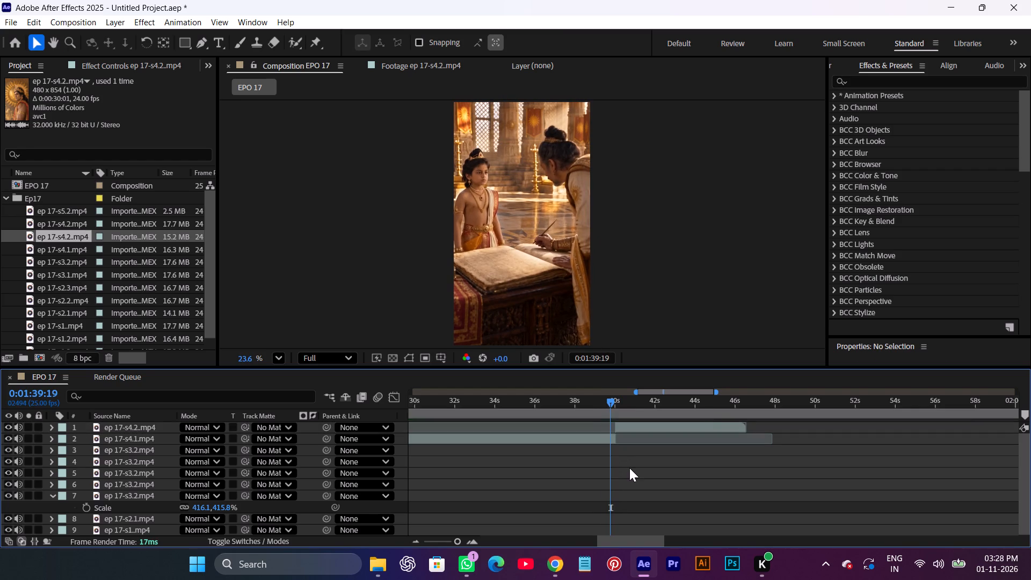
key(space)
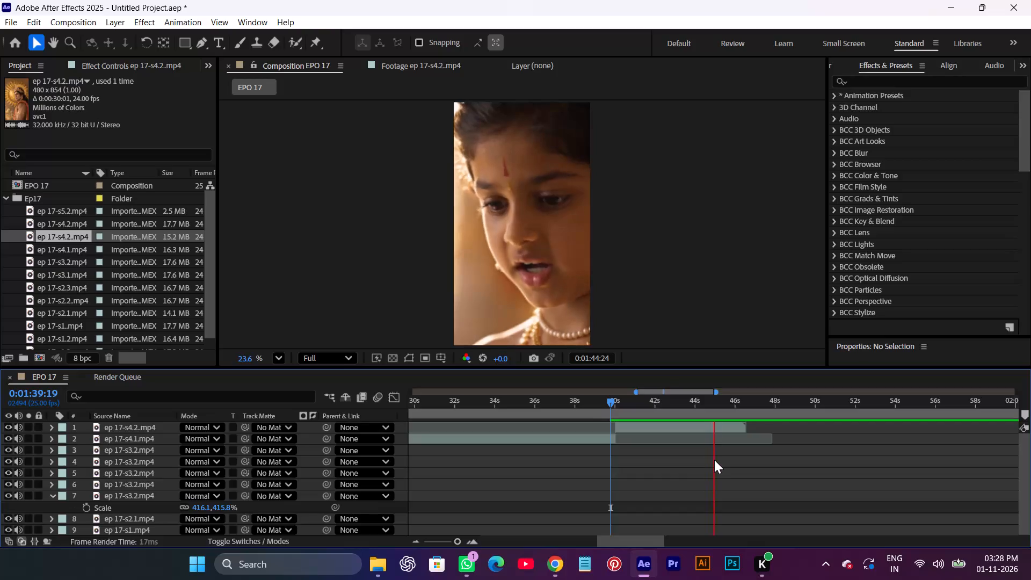
key(space)
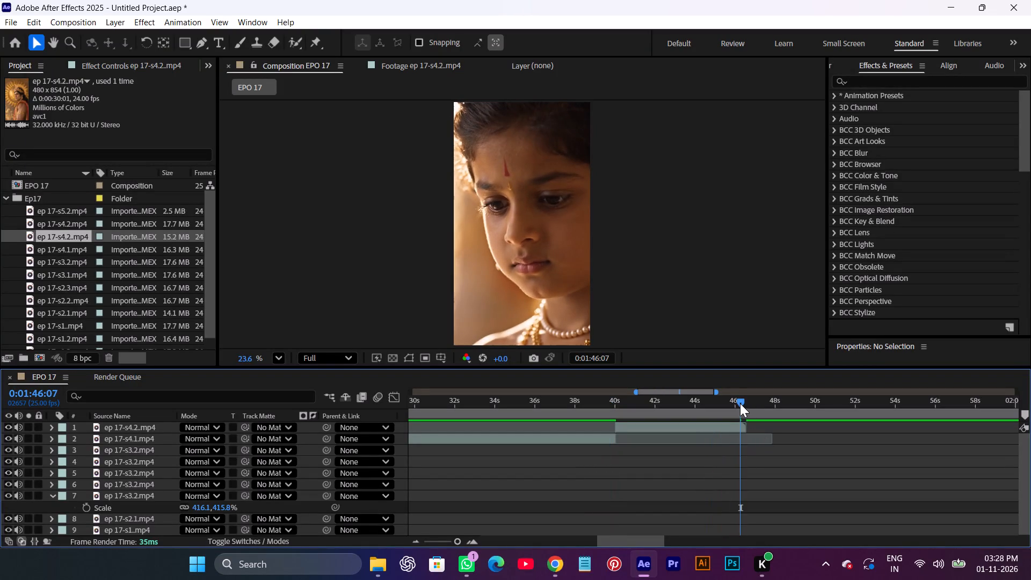
Move the playhead to the end of the ep 17-s4.2 layer, 0:01:46:13.
drag(740, 403, 747, 403)
click(746, 403)
click(732, 493)
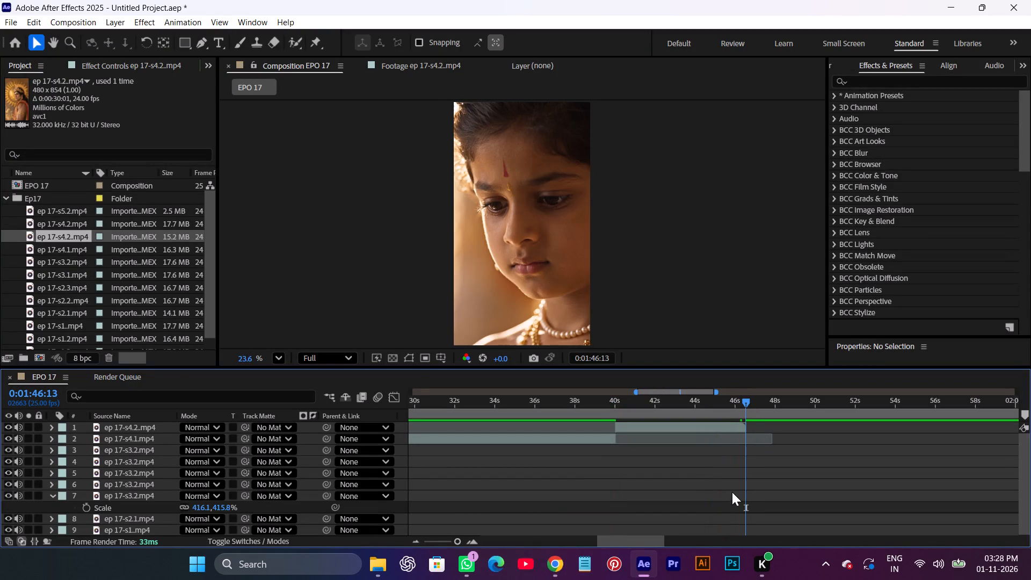
key(c)
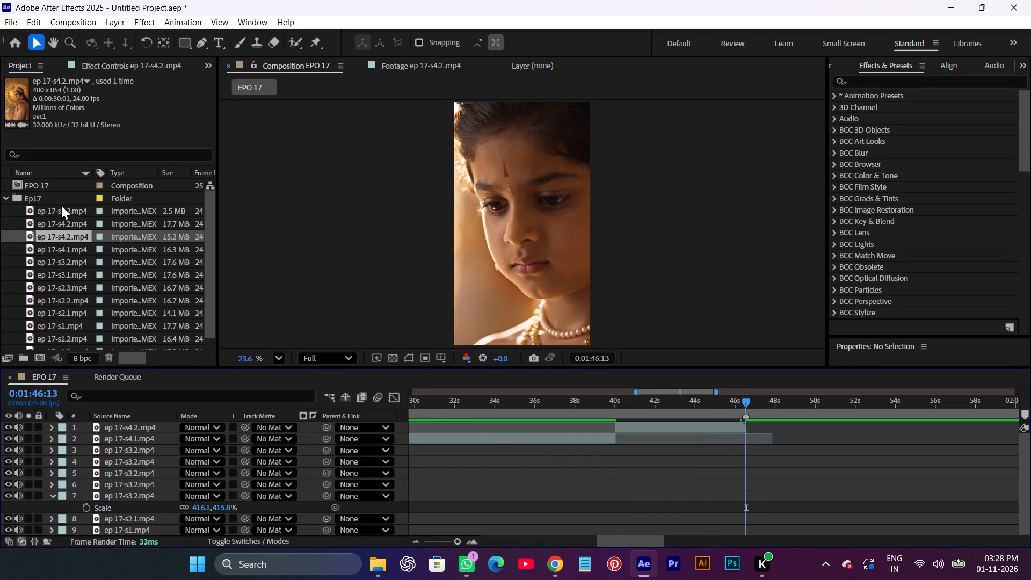
Play through the ep 17-s5.2 clip to review its shot of the hands on the manuscript.
click(61, 206)
click(61, 206)
double_click(61, 206)
key(space)
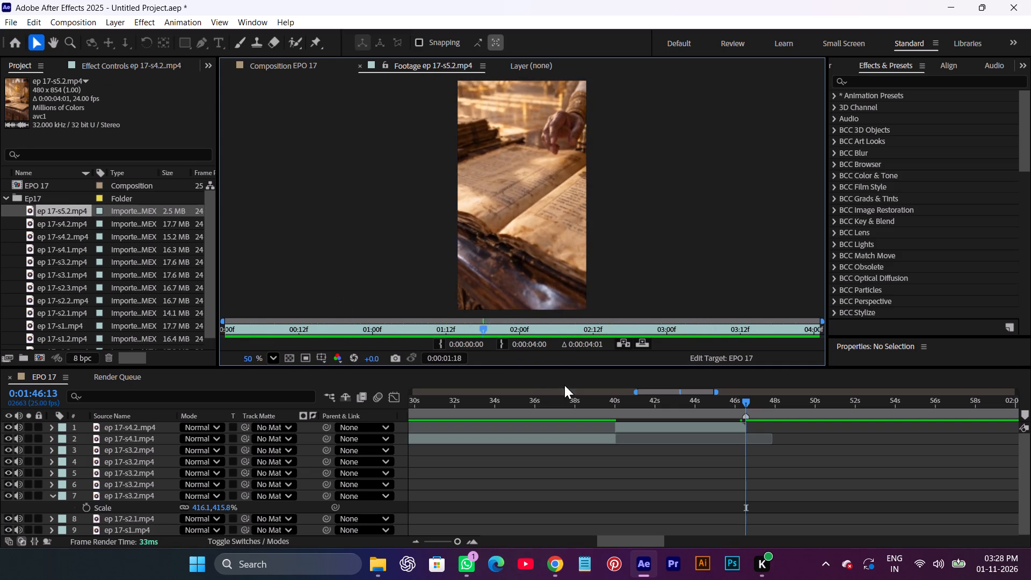
key(space)
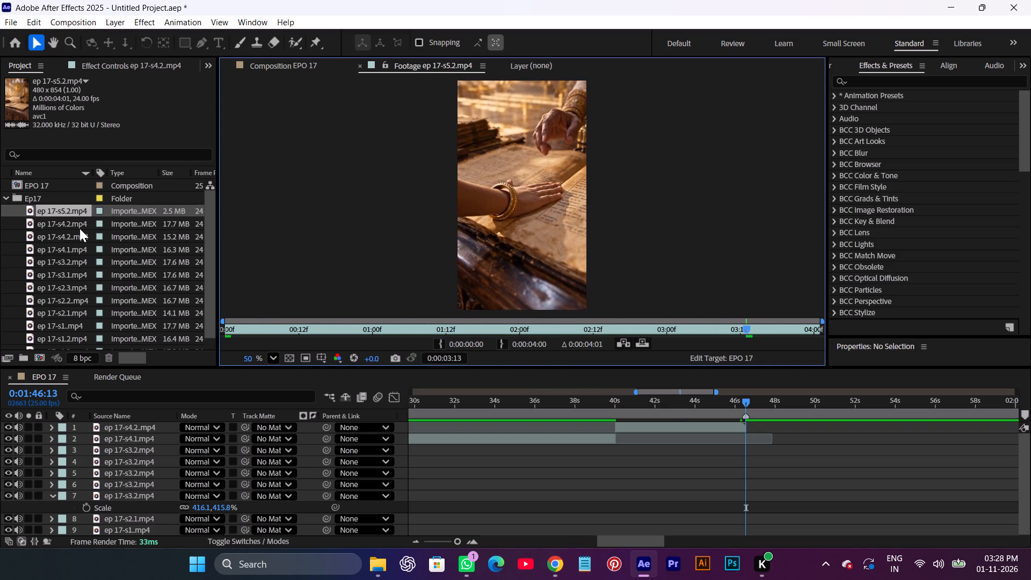
Review the closing seconds of the 17.7 MB and 15.2 MB ep 17-s4.2 clips and of ep 17-s4.1.
double_click(80, 224)
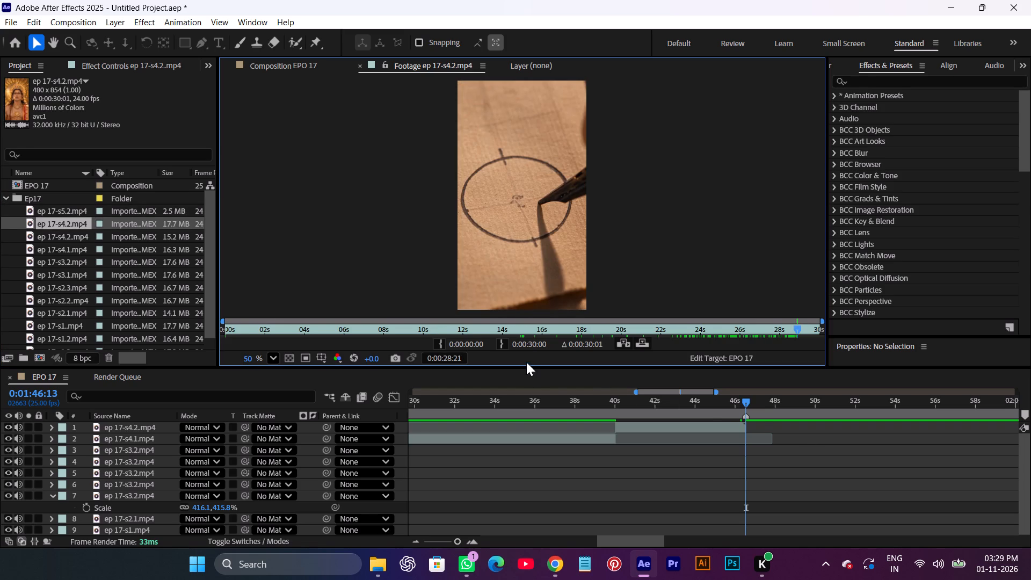
drag(529, 334, 756, 346)
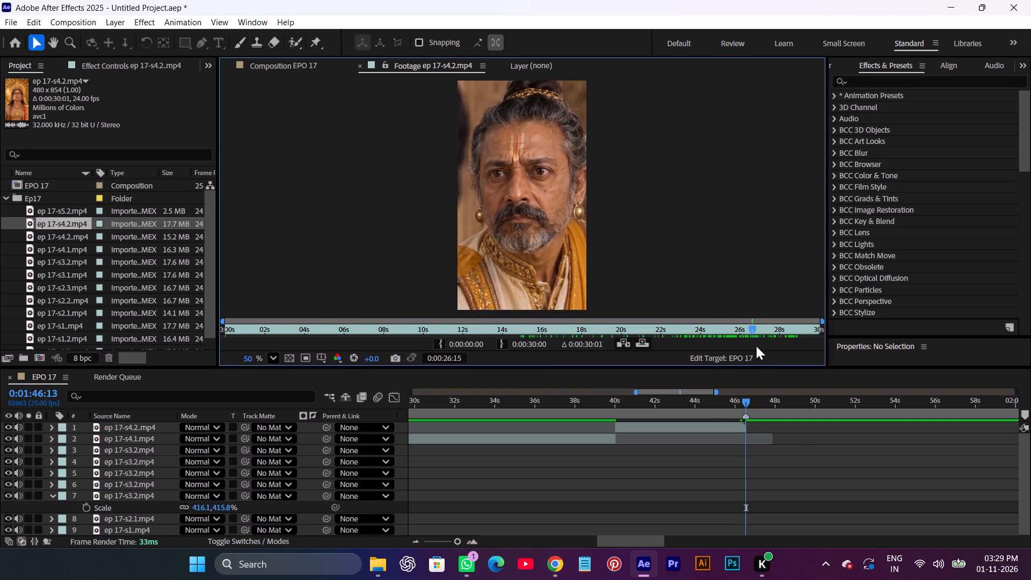
drag(756, 346, 794, 342)
double_click(85, 235)
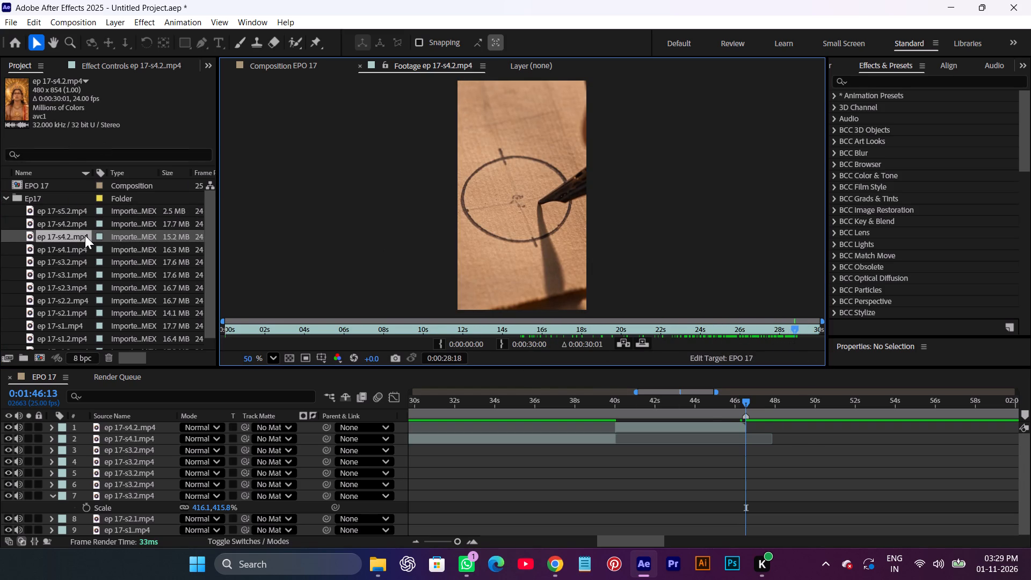
drag(718, 329, 706, 332)
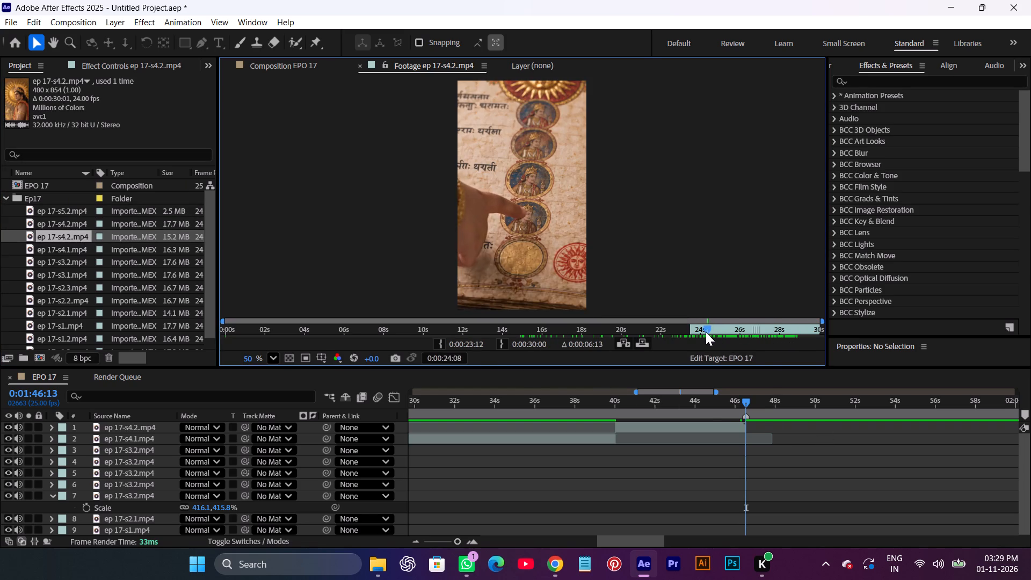
drag(706, 332, 698, 336)
double_click(71, 249)
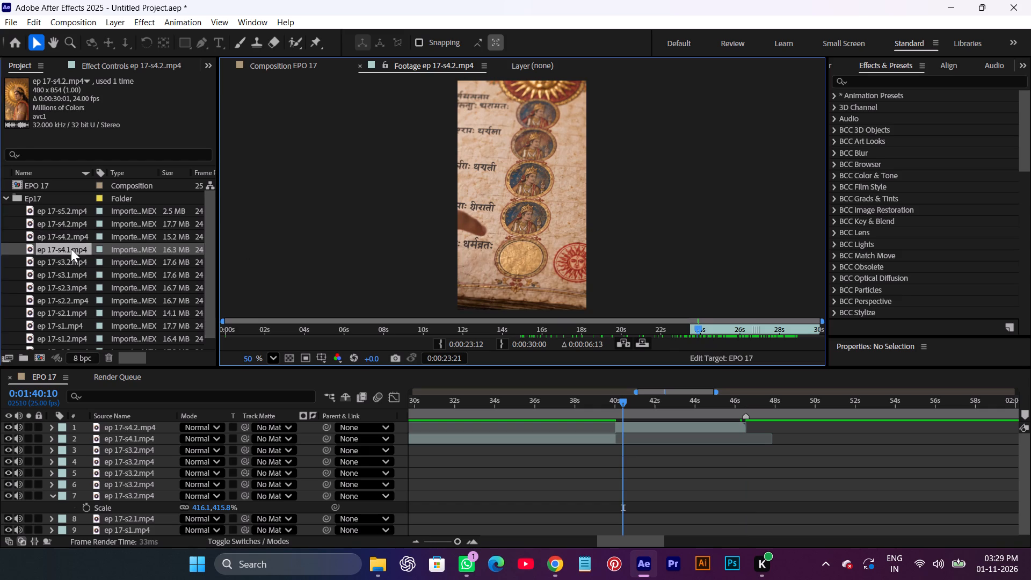
double_click(663, 329)
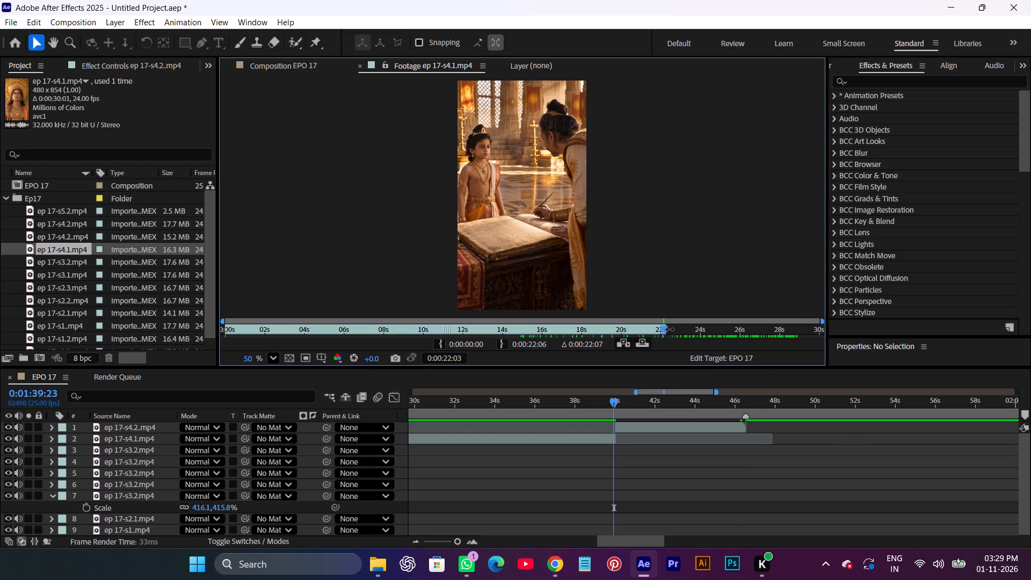
drag(668, 329, 926, 366)
drag(664, 330, 683, 331)
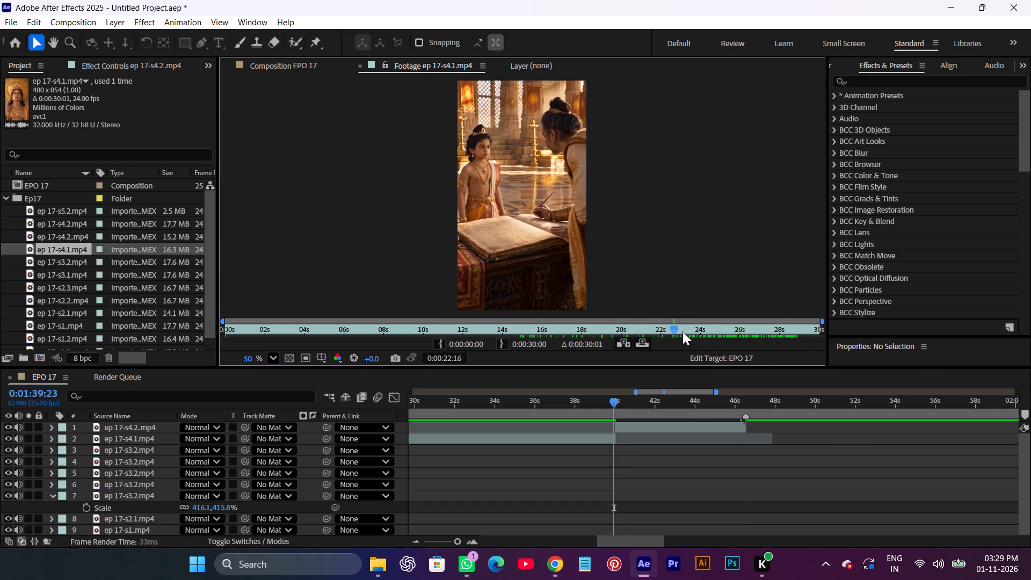
drag(683, 331, 781, 340)
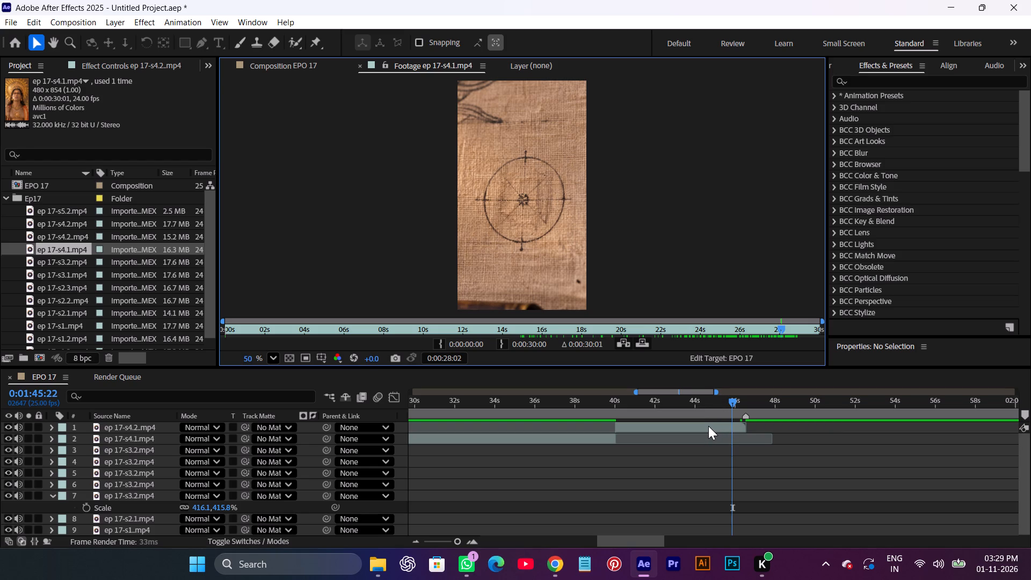
Duplicate the ep 17-s4.2 layer and trim the copy's start to 0:01:46:13, at the end of the original.
click(749, 455)
drag(732, 403, 727, 403)
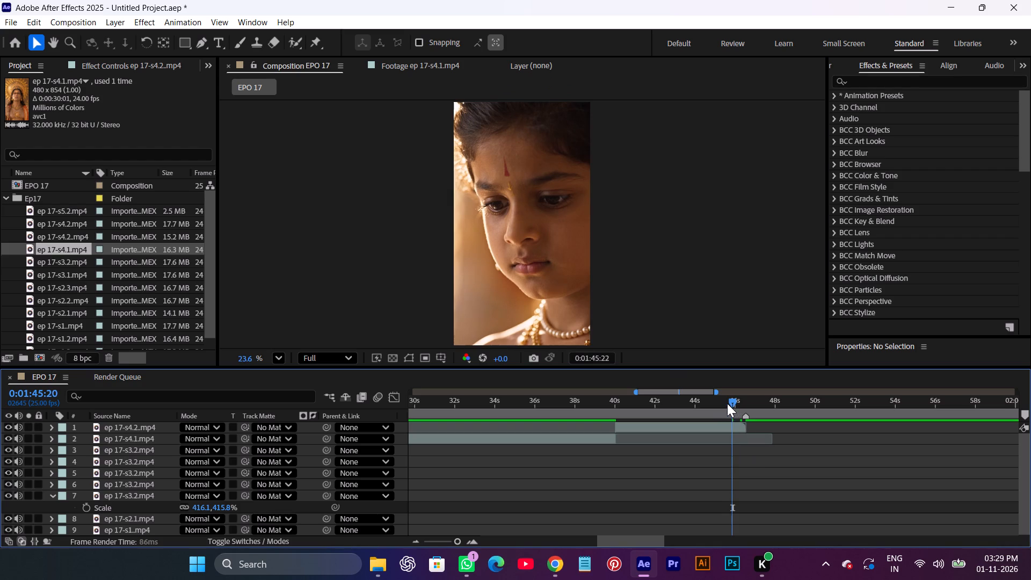
drag(727, 403, 752, 407)
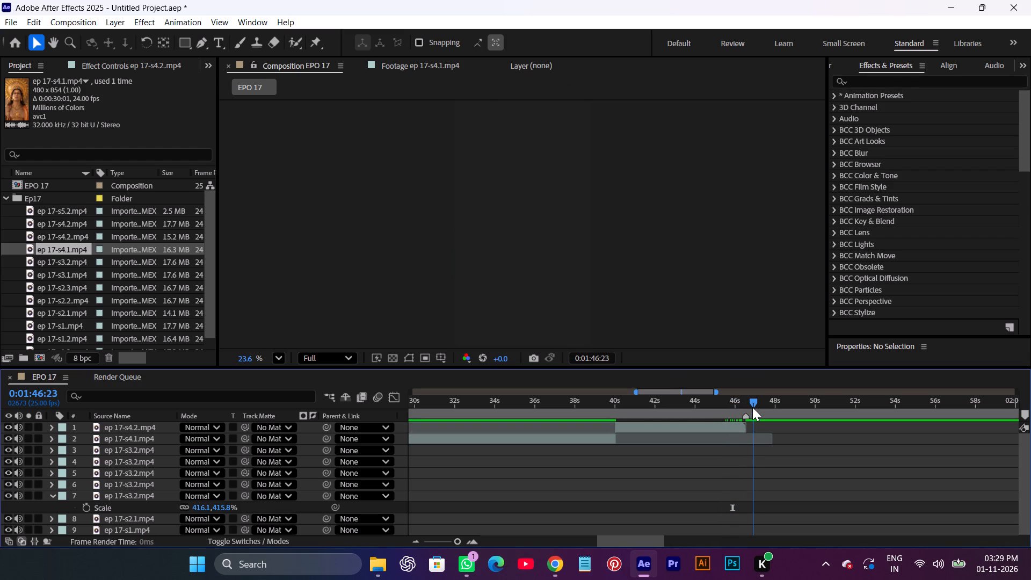
drag(752, 407, 737, 424)
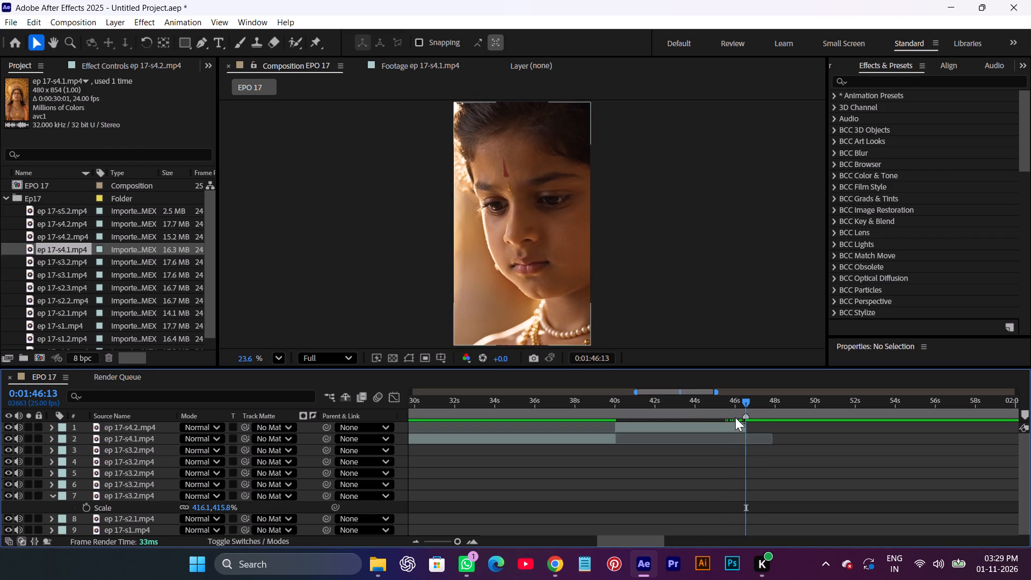
drag(743, 403, 686, 428)
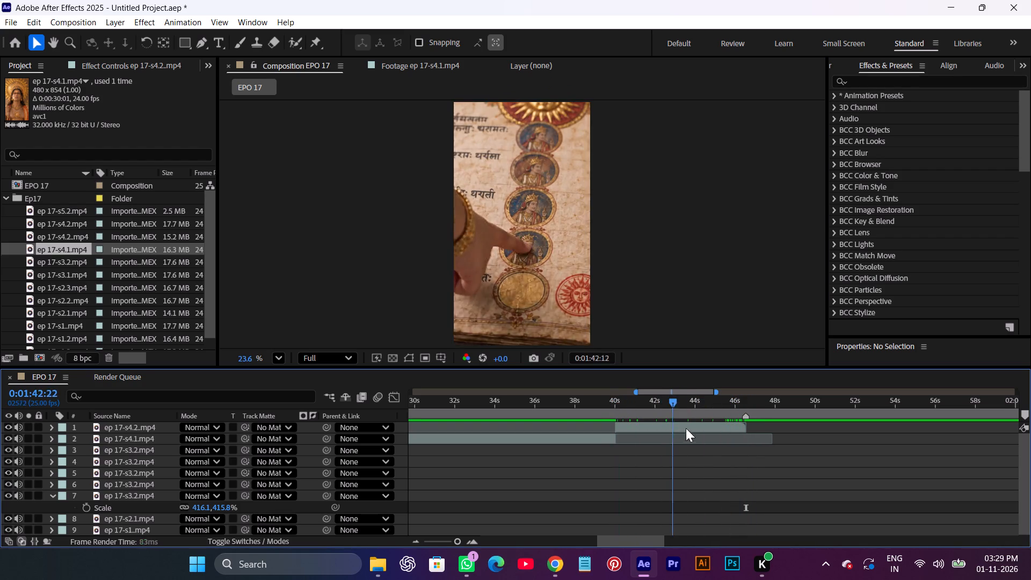
drag(686, 428, 740, 444)
click(730, 424)
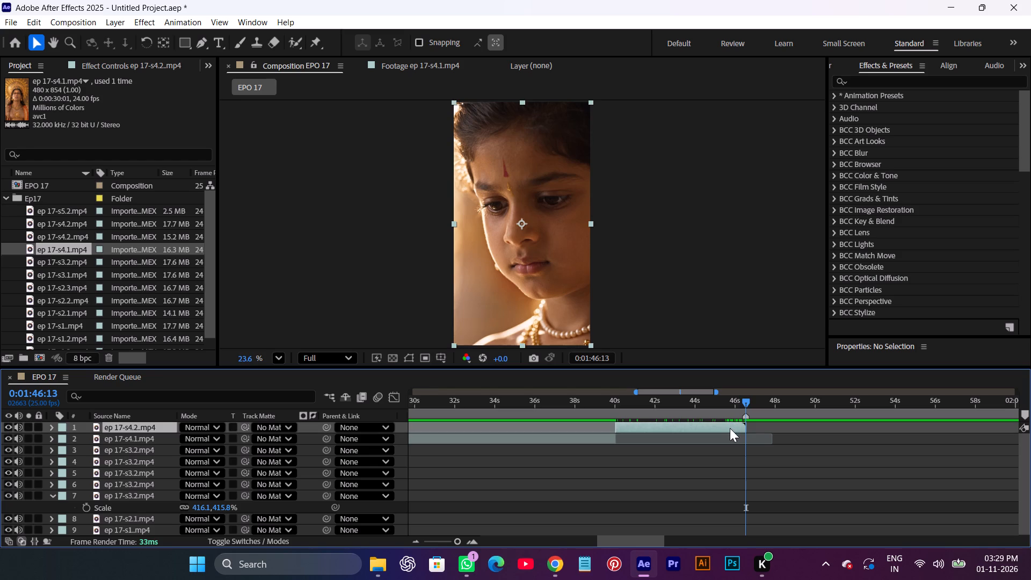
key(ctrl+d)
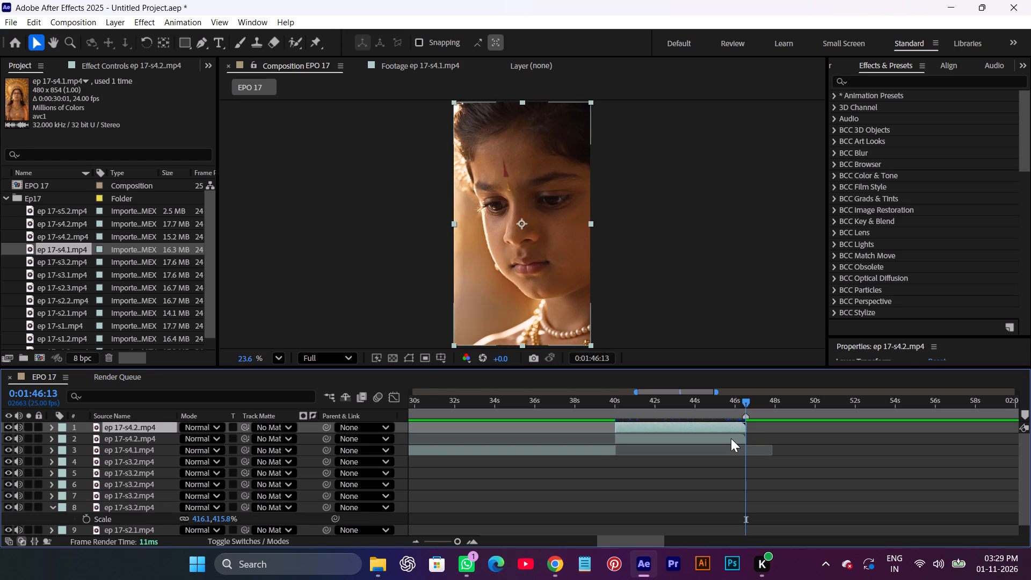
key(alt+bracketleft)
alt+scroll(741, 437, up, 2)
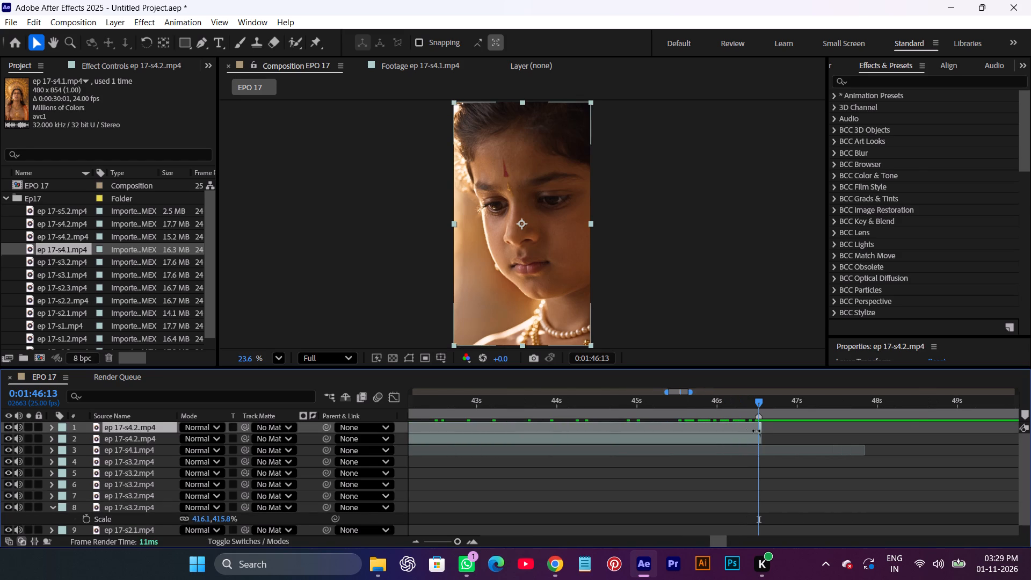
Freeze the frame of the trimmed ep 17-s4.2 copy, extend it to about 0:01:49 and play the hold.
right_click(763, 427)
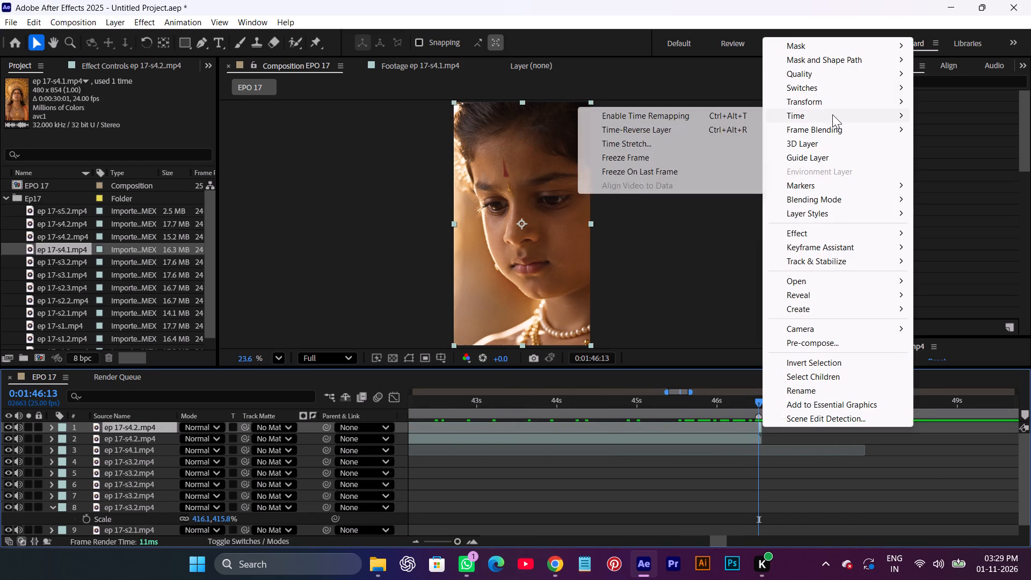
click(695, 153)
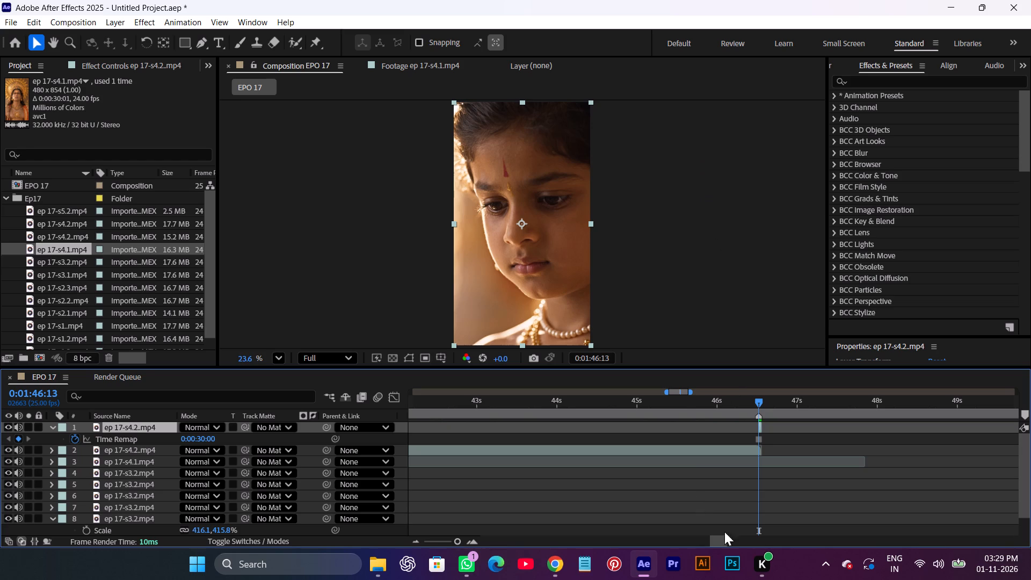
drag(764, 426, 955, 438)
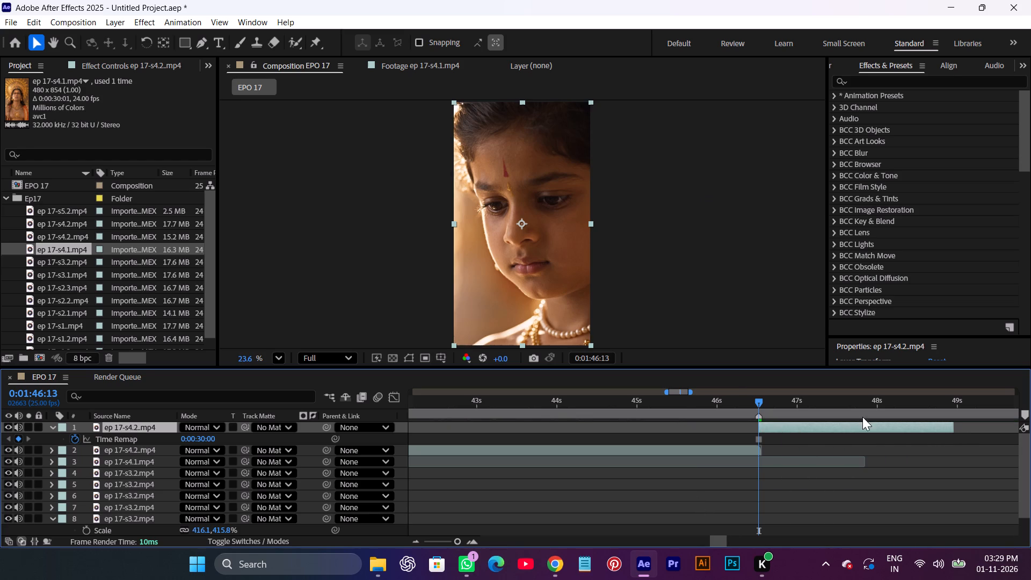
key(space)
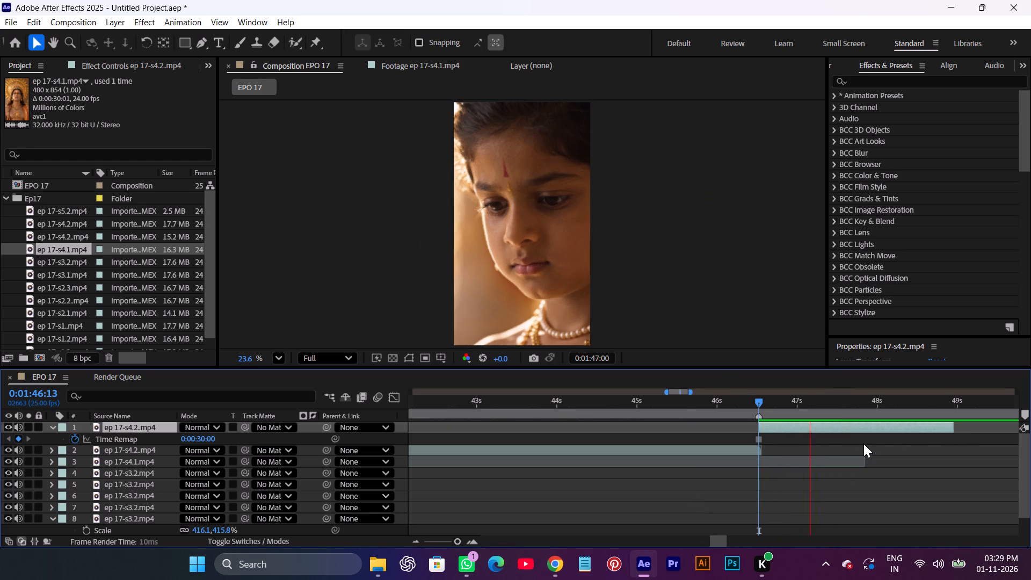
key(space)
Apply the recently used animated Exposure preset to the ep 17-s4.2 layers at the freeze-frame cut, 0:01:46:13.
shift+drag(914, 397, 758, 445)
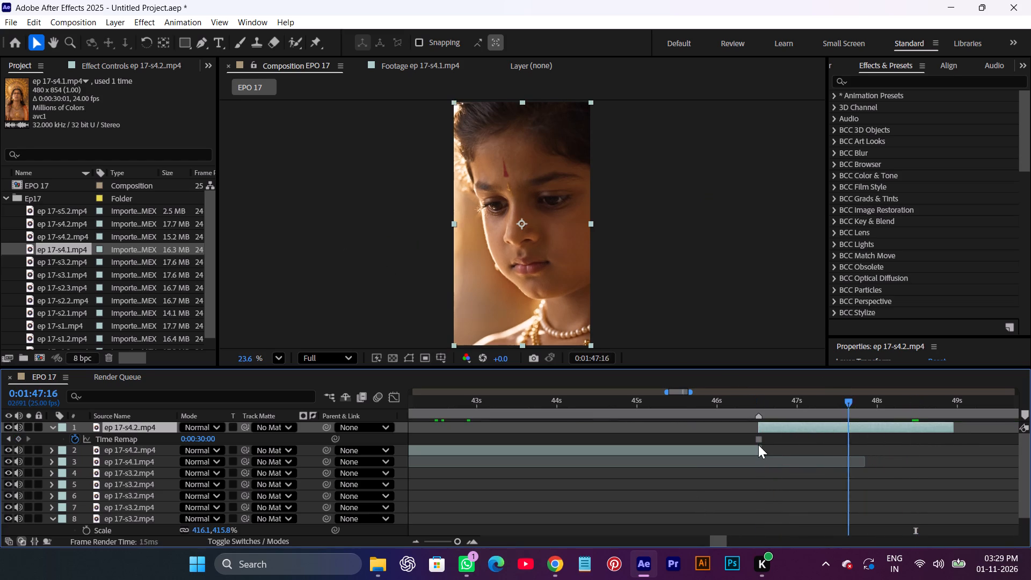
shift+drag(758, 445, 755, 447)
shift+click(755, 447)
click(770, 428)
click(186, 22)
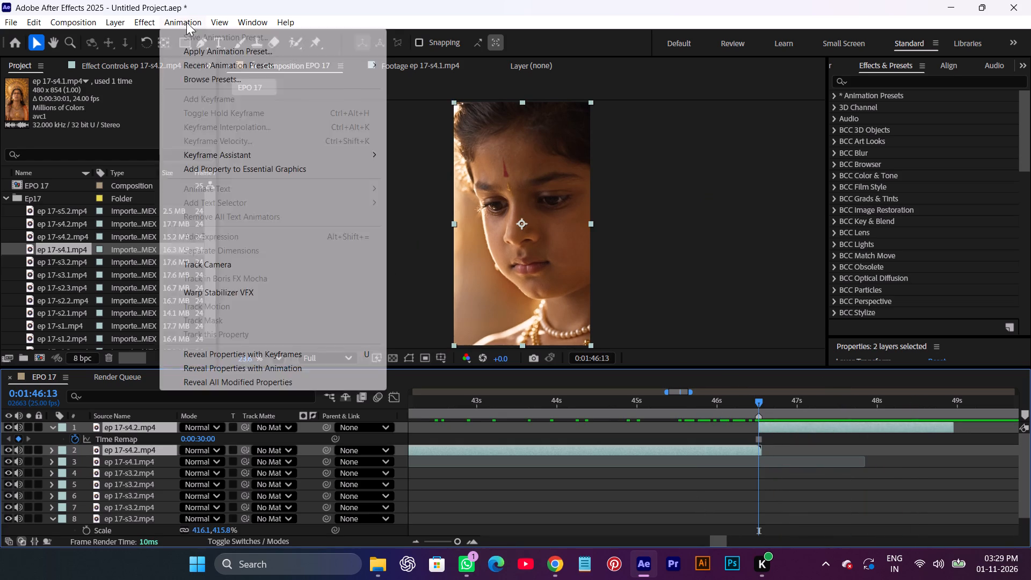
click(425, 68)
key(space)
key(space)
key(space)
key(space)
key(space)
key(space)
key(space)
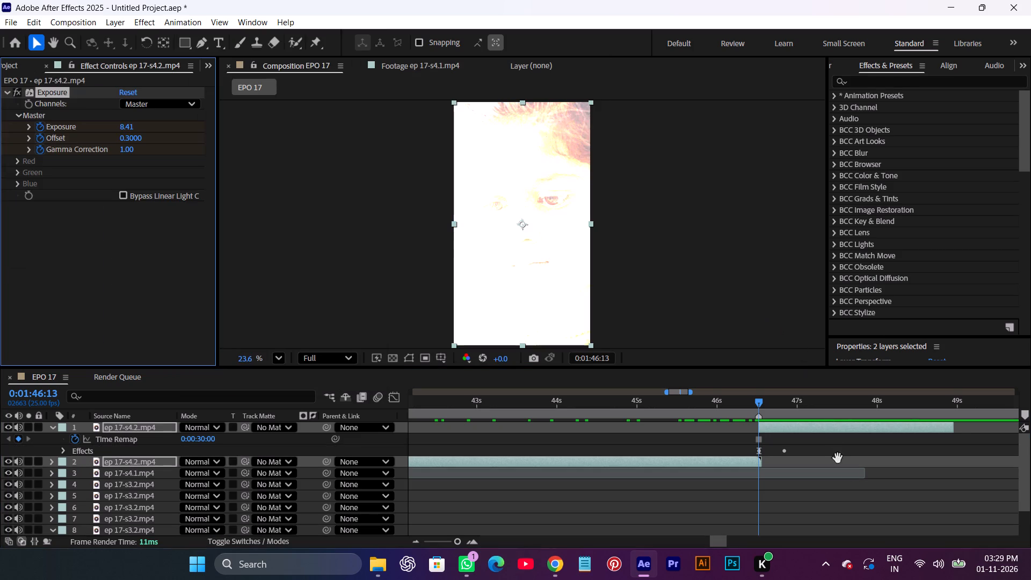
drag(844, 481, 642, 509)
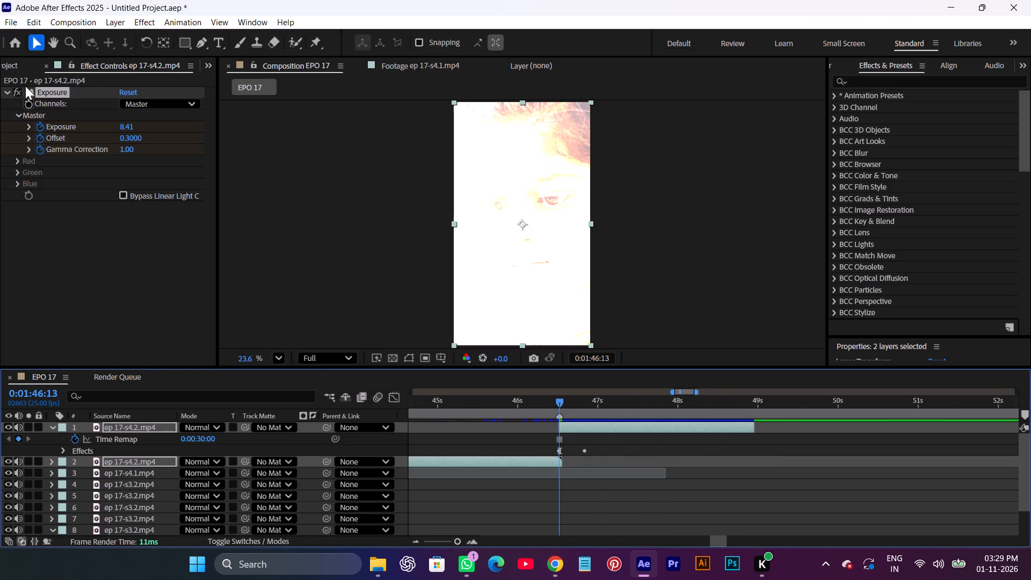
Import the long whoosh audio file from the E: drive into the project.
click(13, 66)
click(20, 276)
right_click(20, 276)
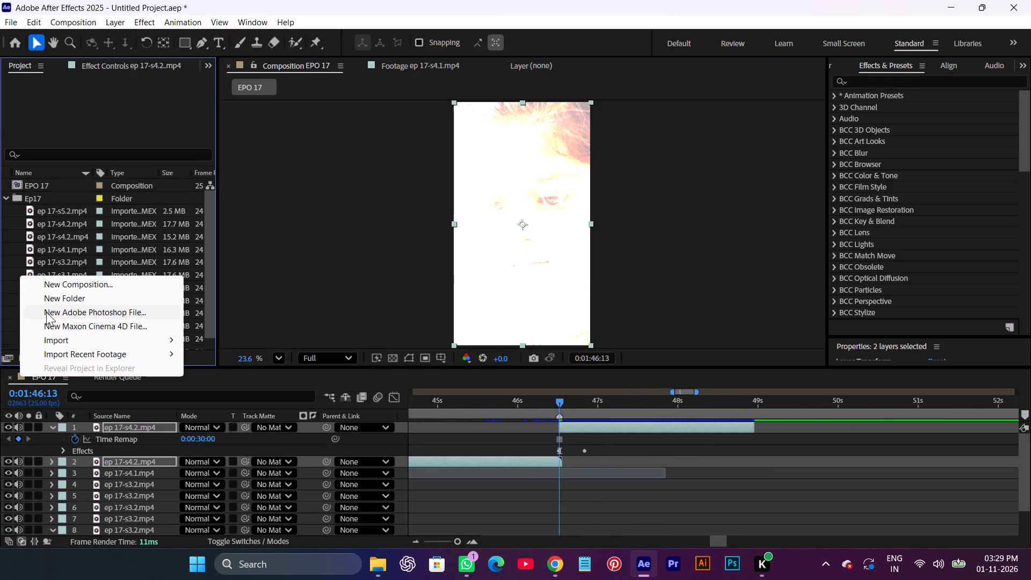
click(198, 335)
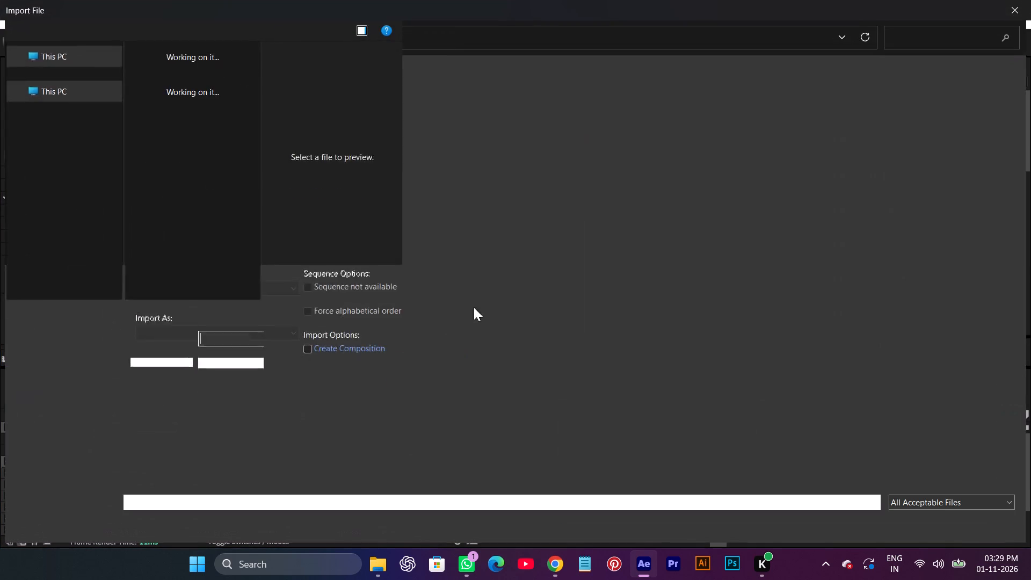
scroll(200, 280, down, 3)
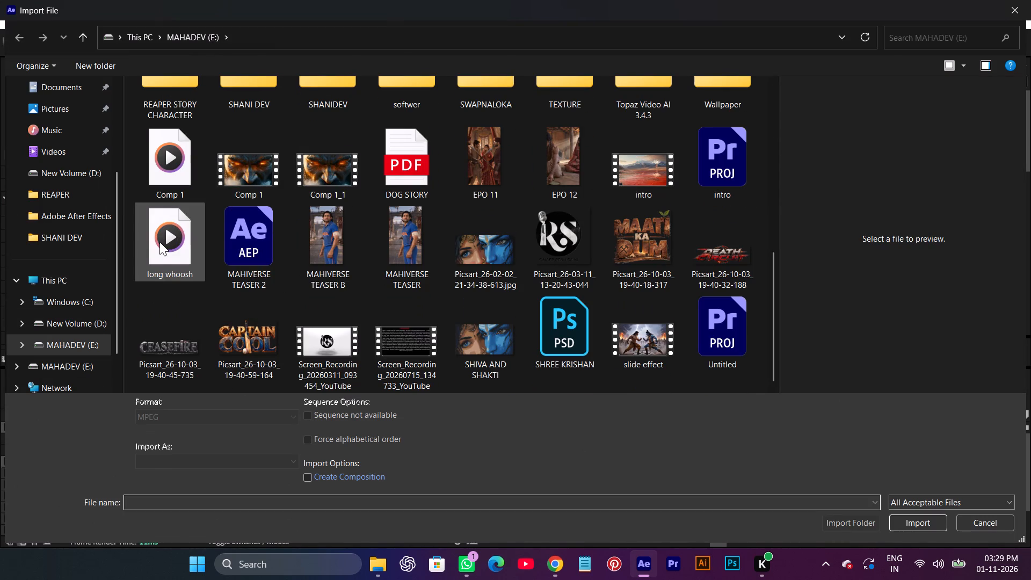
drag(159, 242, 170, 245)
click(917, 523)
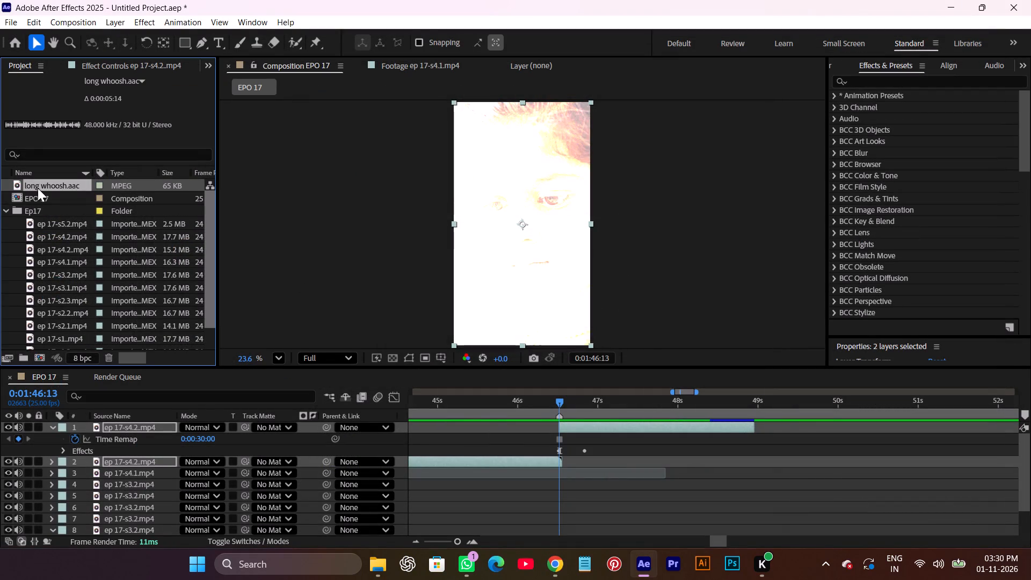
Add long whoosh.aac across the freeze-frame cut, starting at about 0:01:45:08, and play the transition from 0:01:45:22.
drag(41, 187, 485, 423)
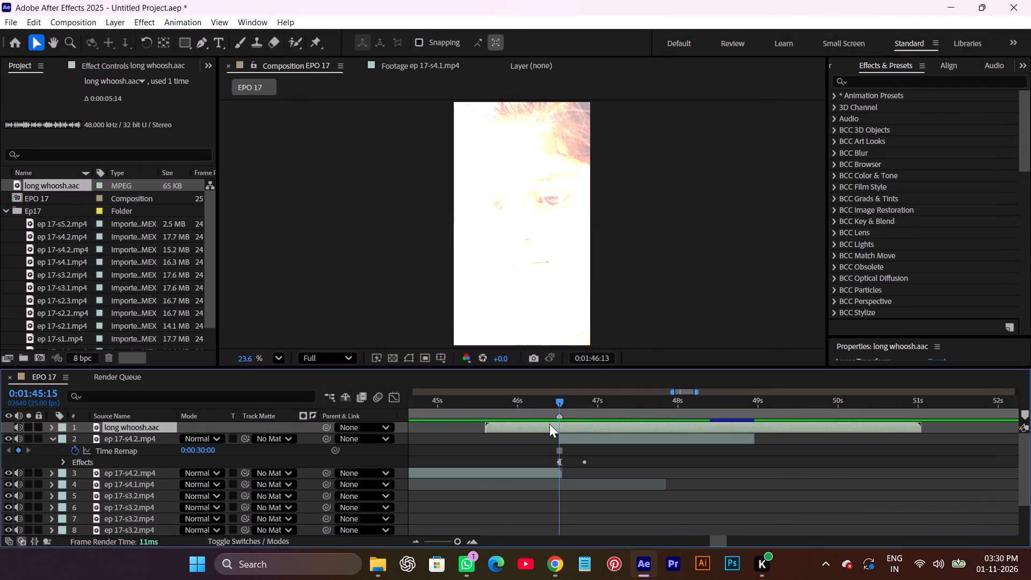
drag(586, 423, 562, 431)
drag(551, 399, 505, 411)
click(481, 444)
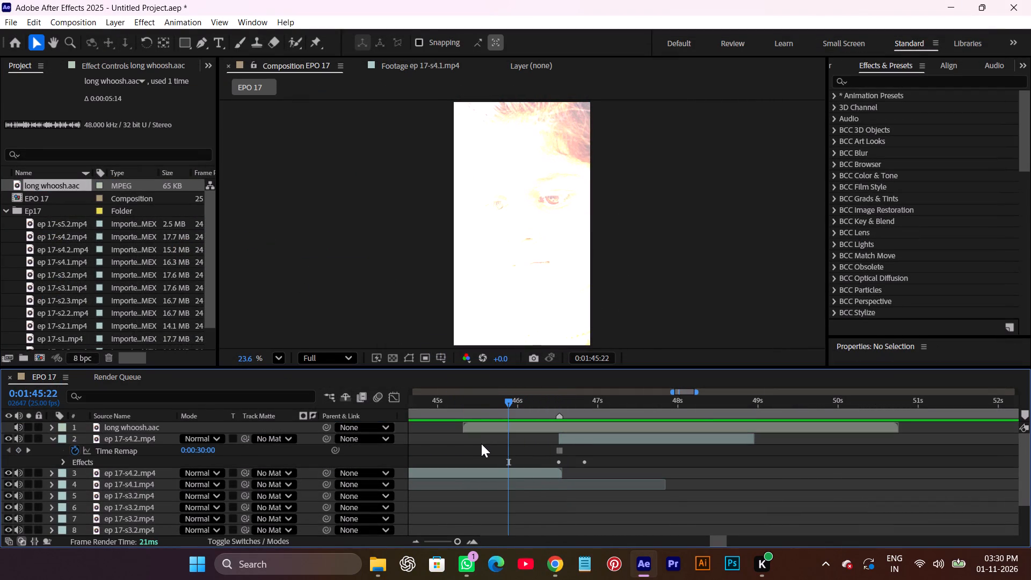
key(space)
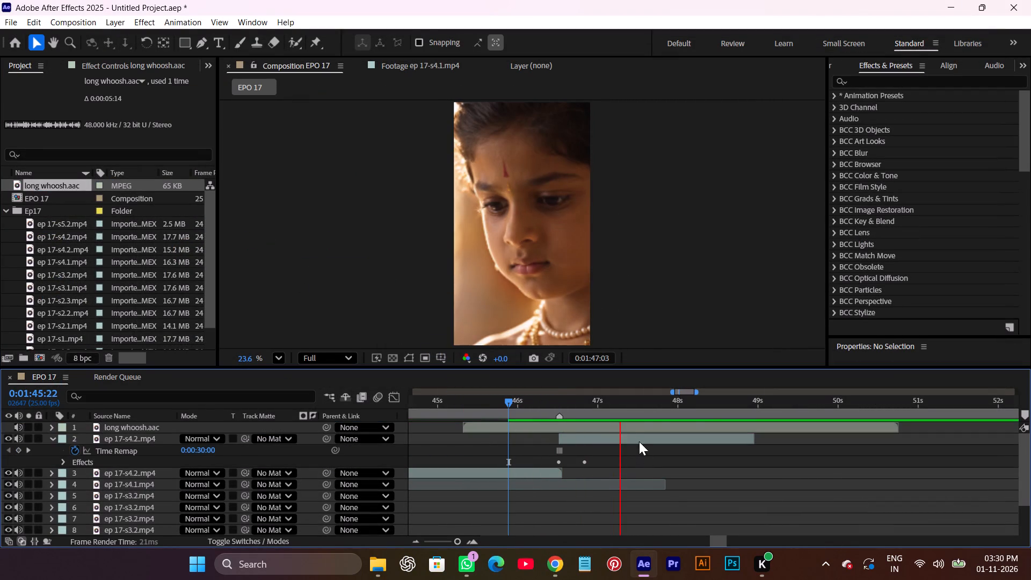
key(space)
Set the end of the work area at 0:01:48:23, near the end of the freeze-frame layer.
drag(665, 400, 737, 432)
click(758, 467)
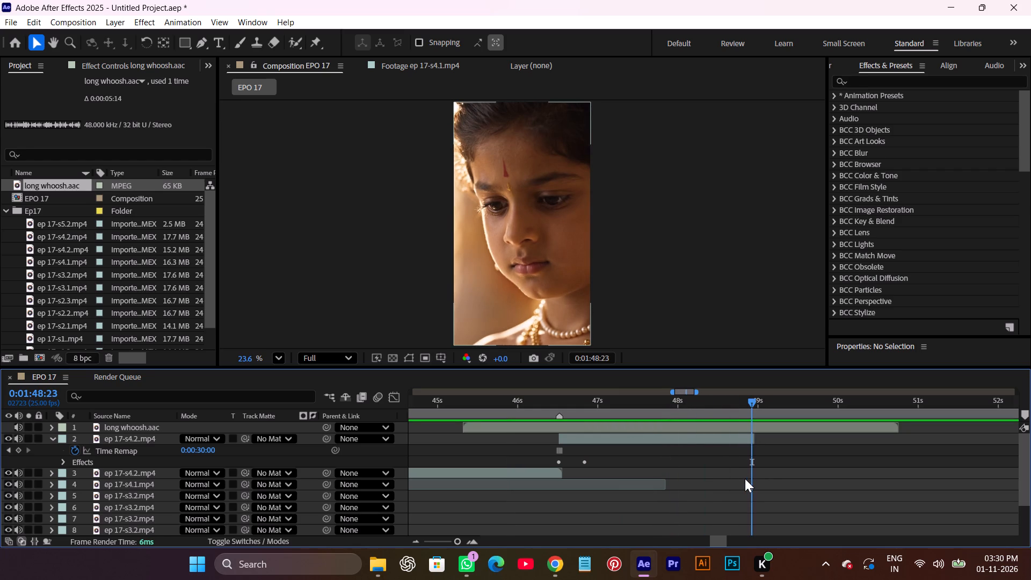
key(n)
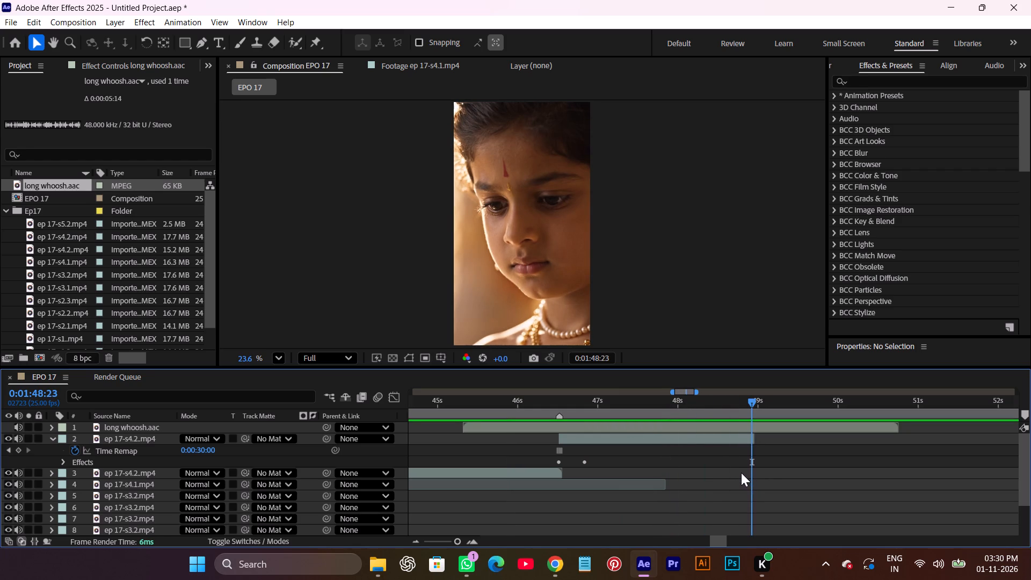
Review the EPO 17 edit from the opening seconds through the ep 17-s1, s2.1, s3.2 and s4.1 clips to about 0:01:32.
drag(716, 540, 542, 550)
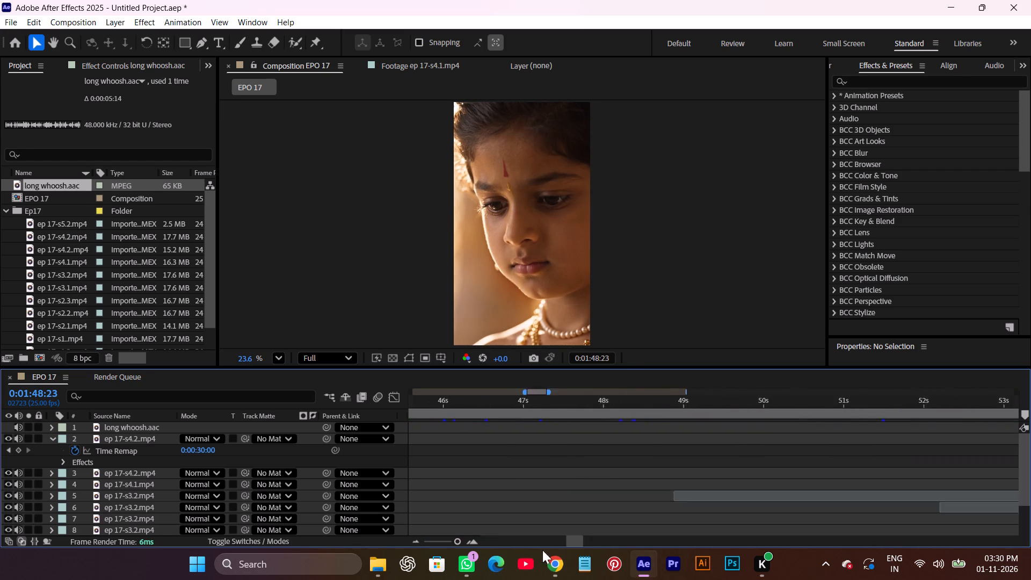
drag(542, 550, 386, 558)
drag(427, 404, 685, 457)
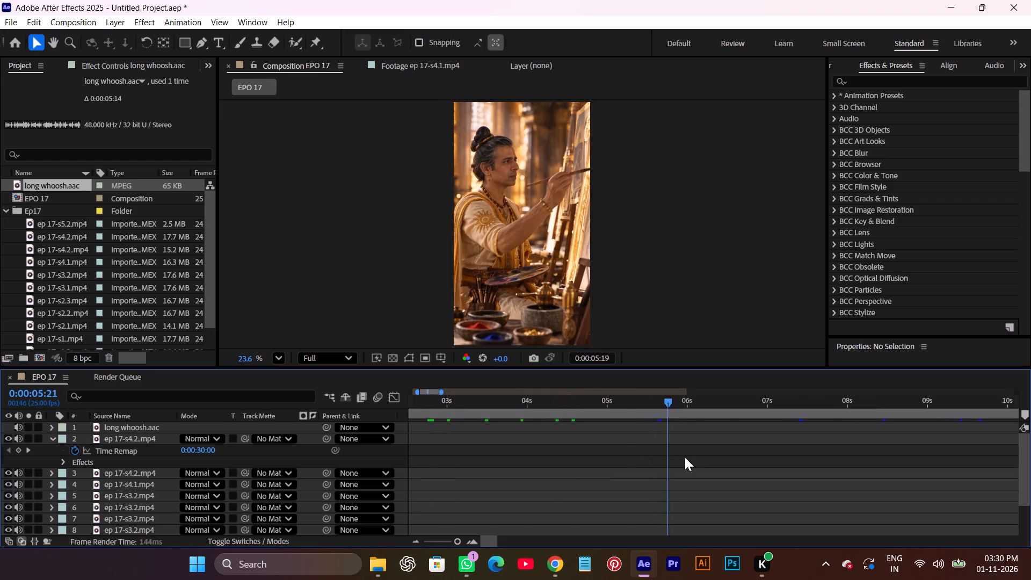
drag(685, 457, 874, 480)
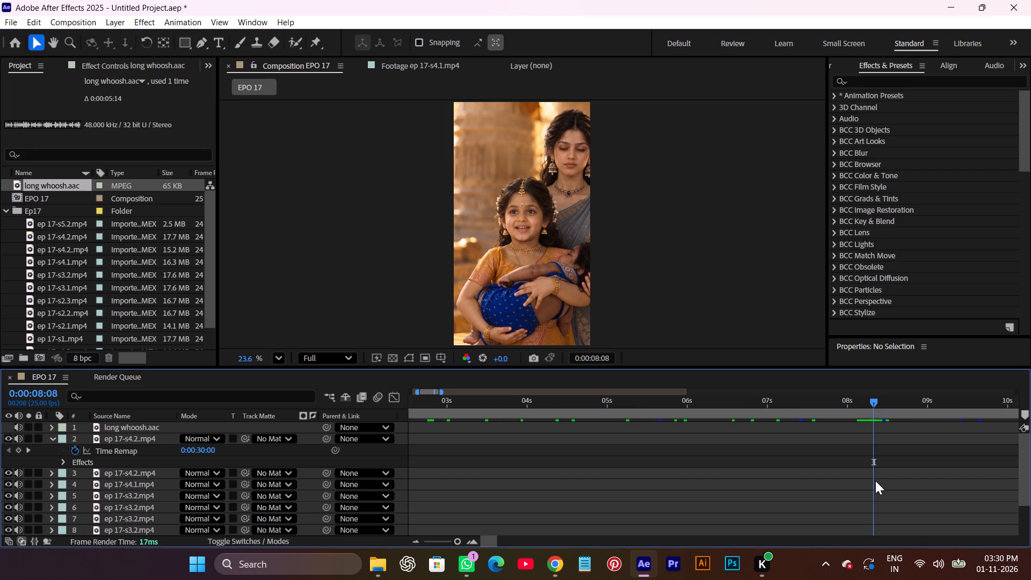
scroll(875, 481, down, 4)
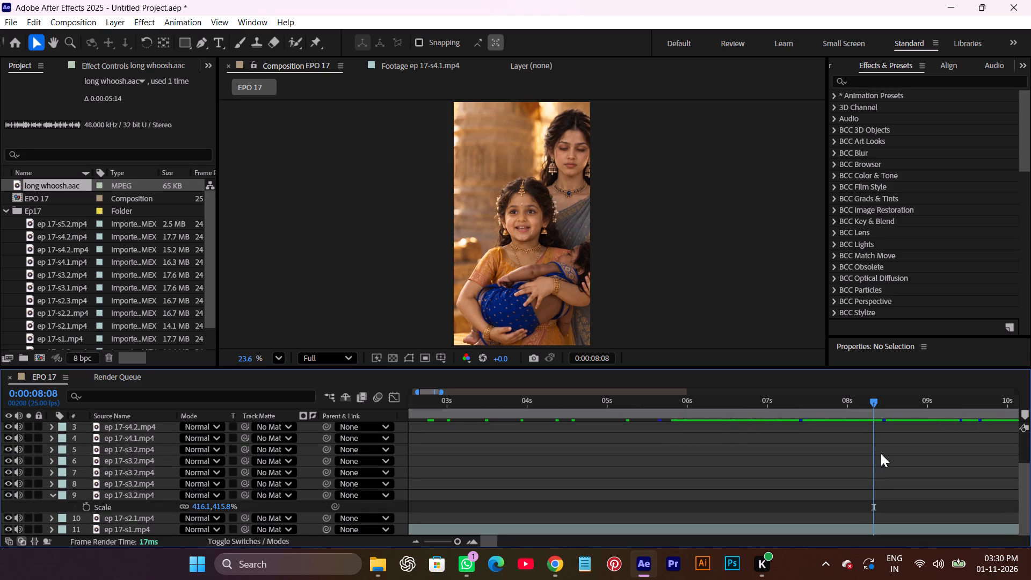
alt+scroll(876, 458, down, 2)
alt+scroll(721, 430, down, 2)
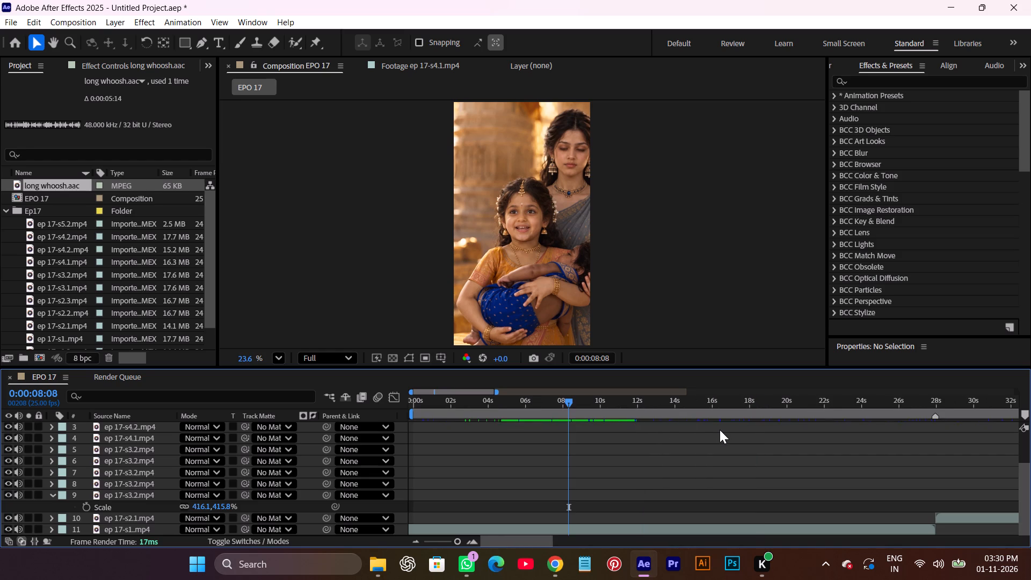
drag(564, 404, 832, 477)
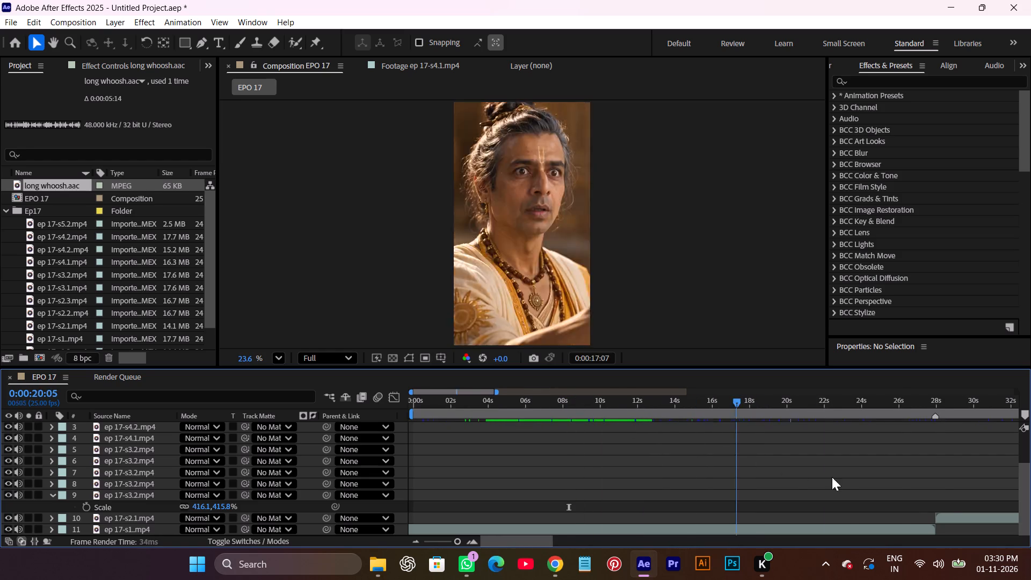
drag(832, 477, 1003, 522)
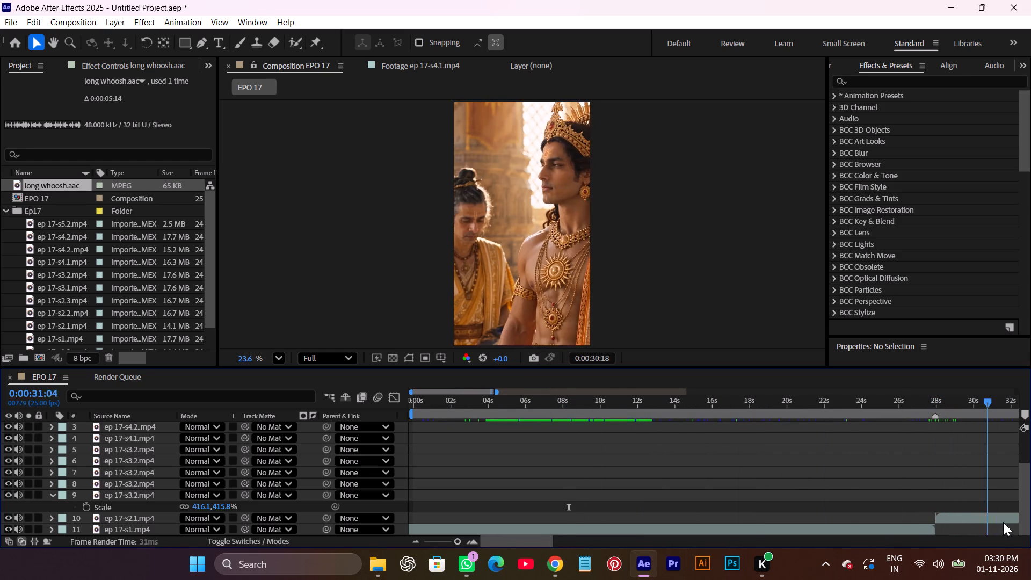
drag(1003, 522, 1000, 527)
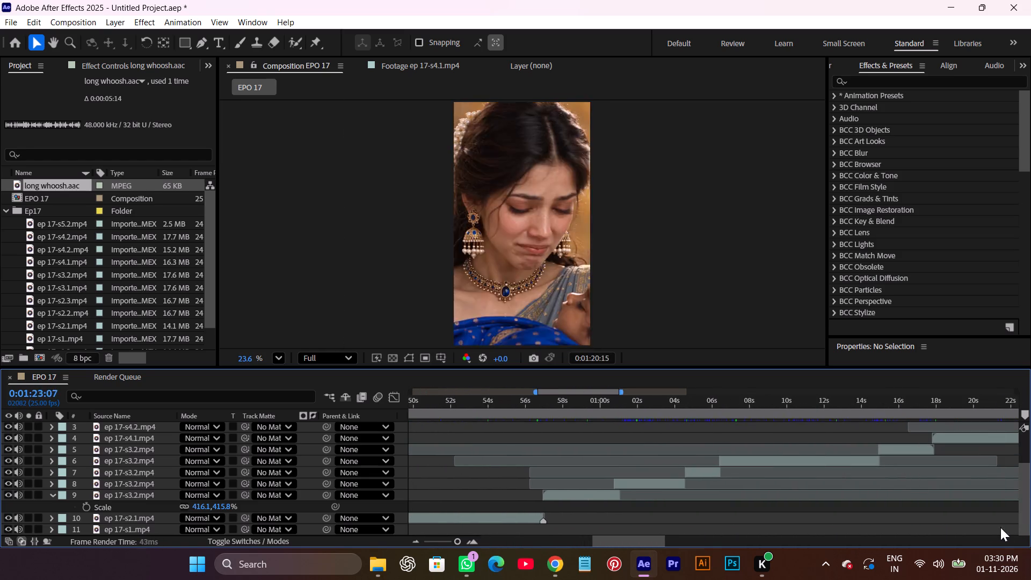
drag(1000, 527, 543, 485)
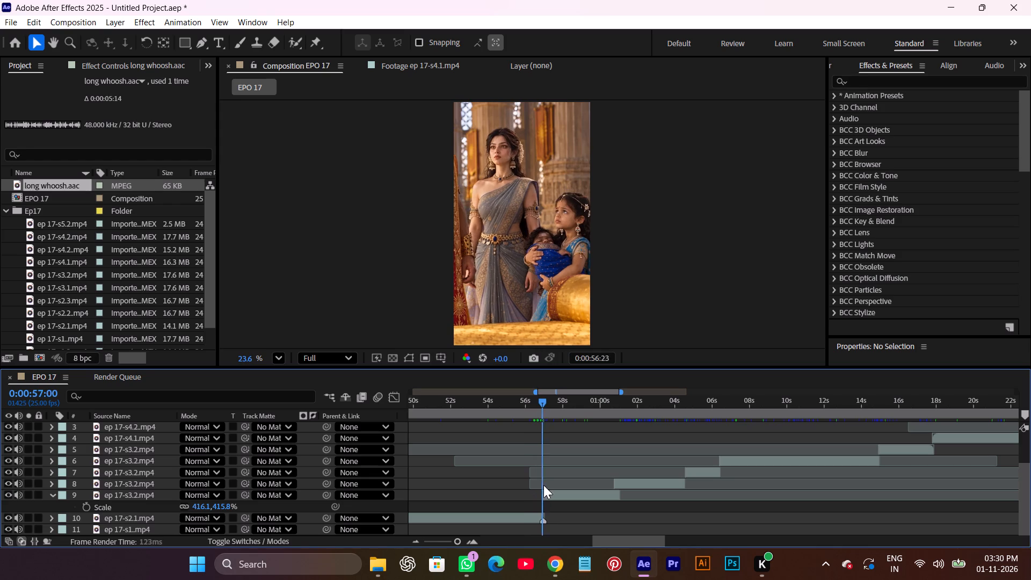
drag(543, 485, 720, 484)
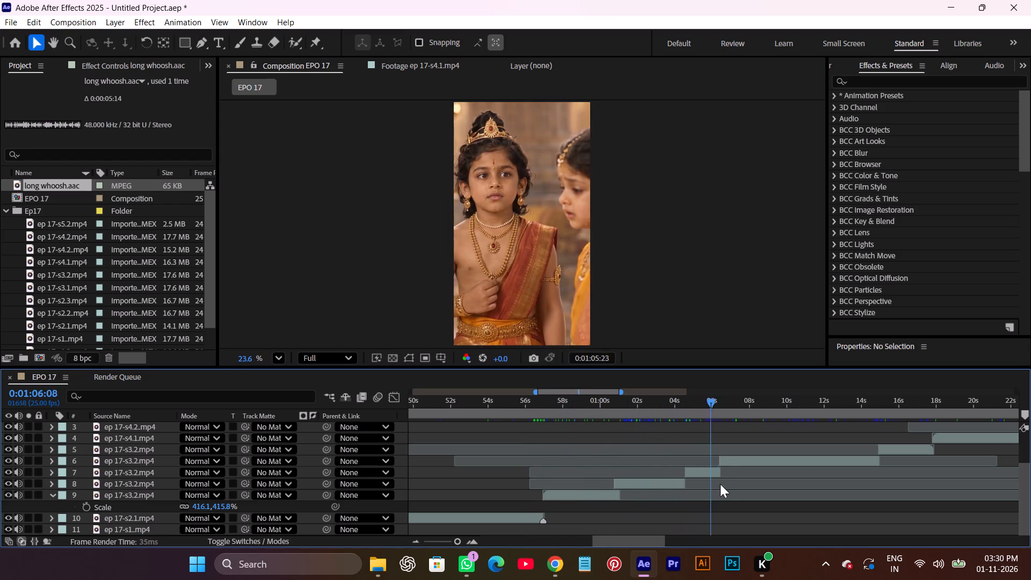
drag(720, 484, 972, 534)
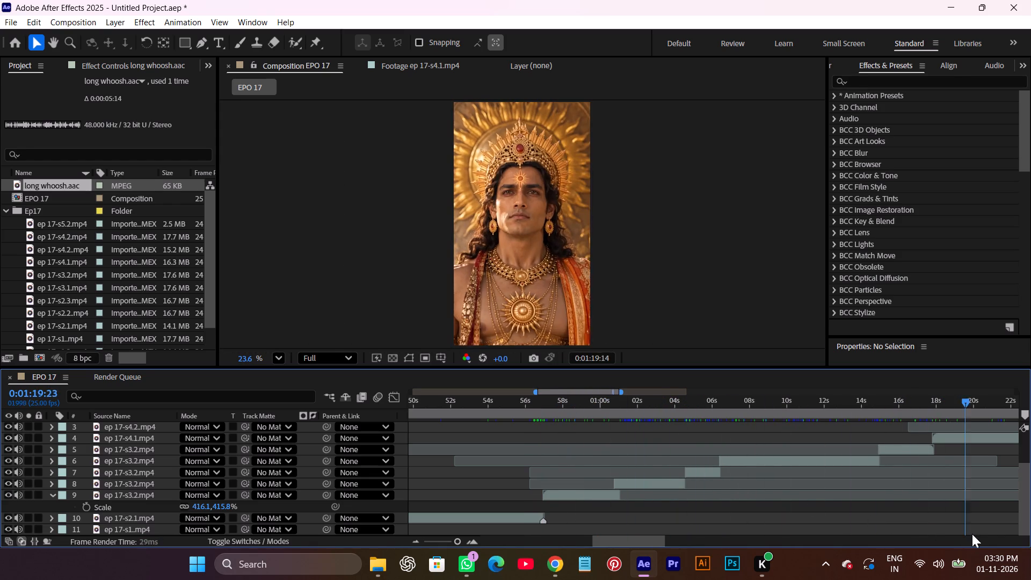
drag(972, 534, 1030, 528)
Save the project as SD EPO 17 in the Adobe After Effects Auto-Save folder on the E: drive.
key(ctrl+s)
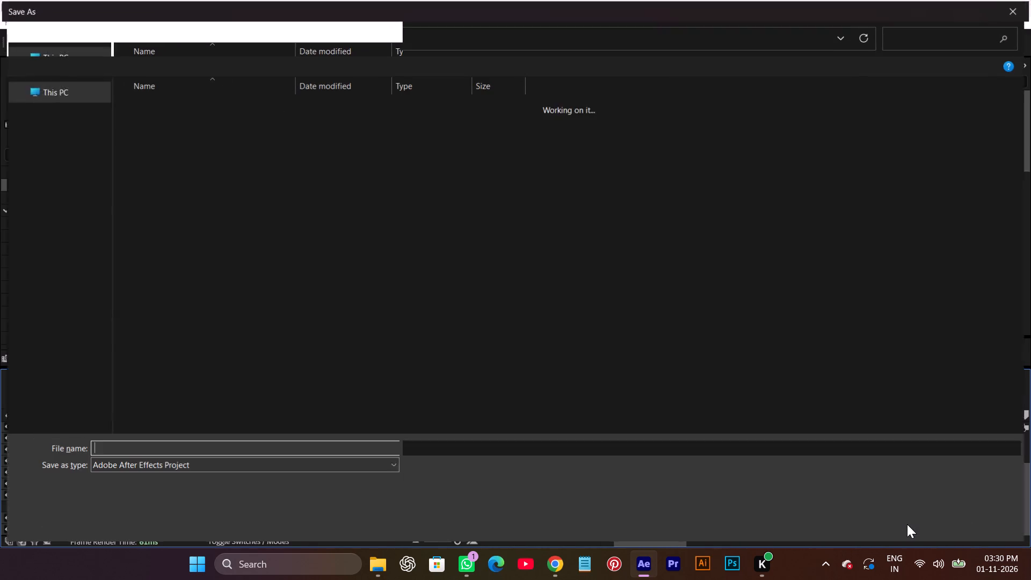
key(BackSpace)
text(SD EPO !&)
key(BackSpace)
key(BackSpace)
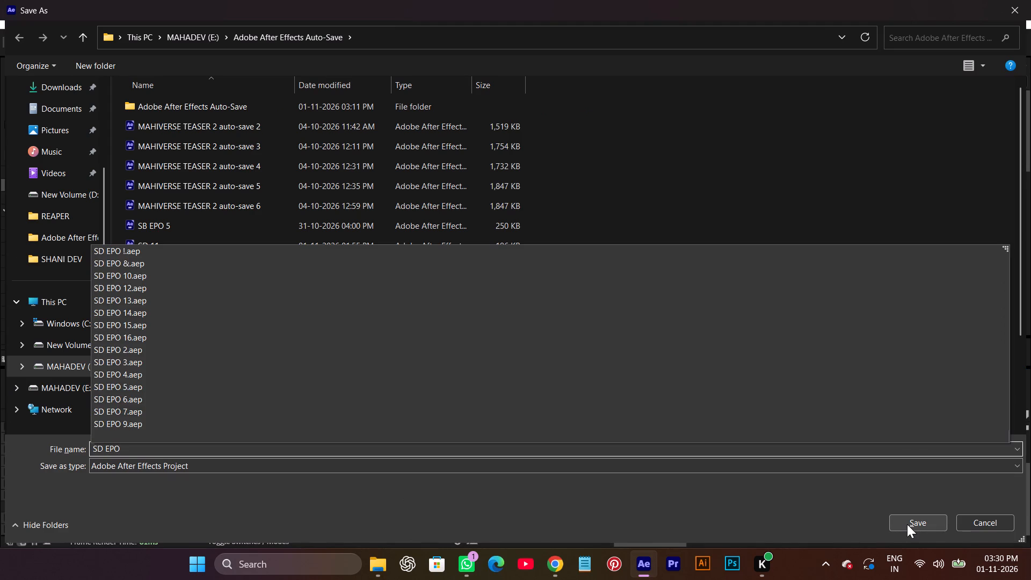
text(17)
key(Return)
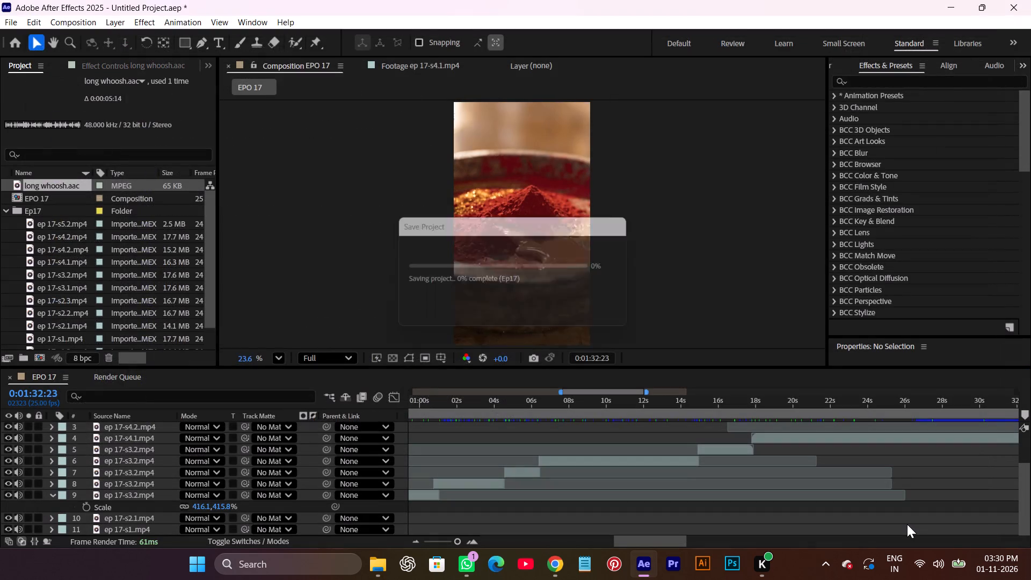
Delete the Exposure effect from the ep 17-s4.2 layer that precedes the freeze-frame cut, keeping it on the freeze-frame layer.
key(space)
key(space)
key(space)
key(space)
key(space)
key(space)
key(space)
key(space)
key(space)
key(space)
key(space)
key(space)
key(space)
key(space)
key(space)
key(space)
key(space)
key(space)
key(space)
key(space)
drag(860, 480, 822, 491)
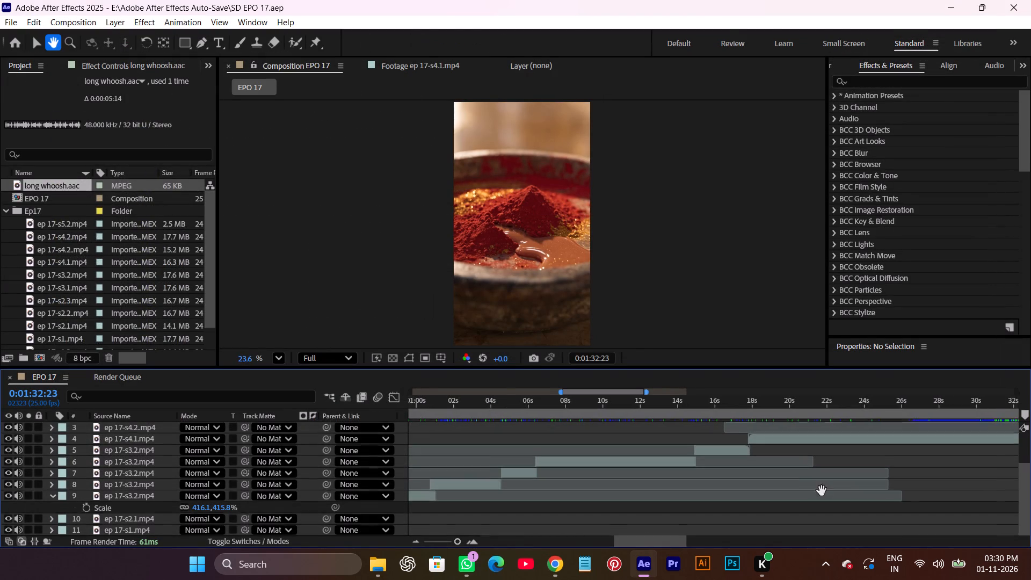
drag(822, 491, 293, 493)
scroll(610, 446, up, 1)
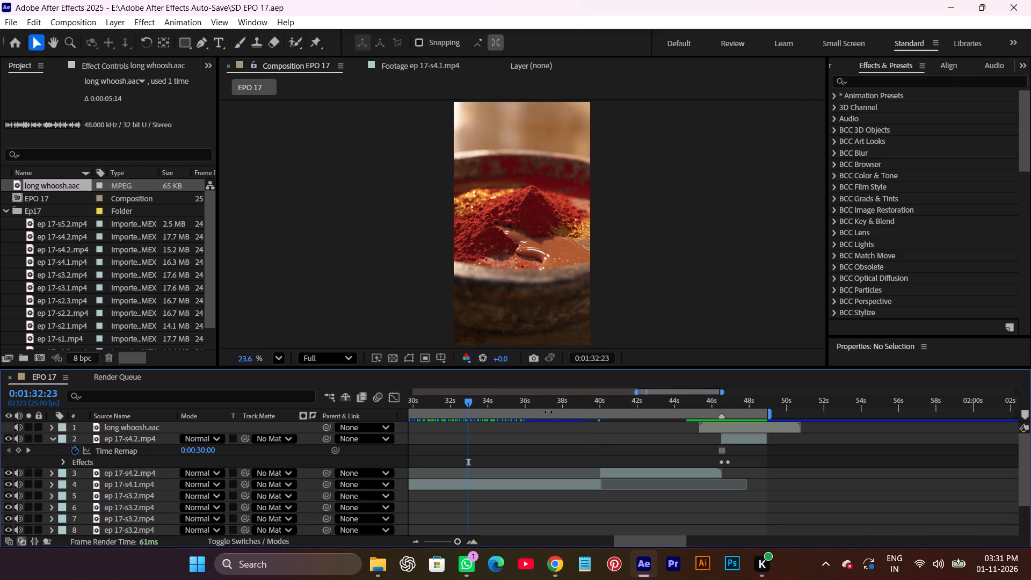
drag(521, 401, 683, 436)
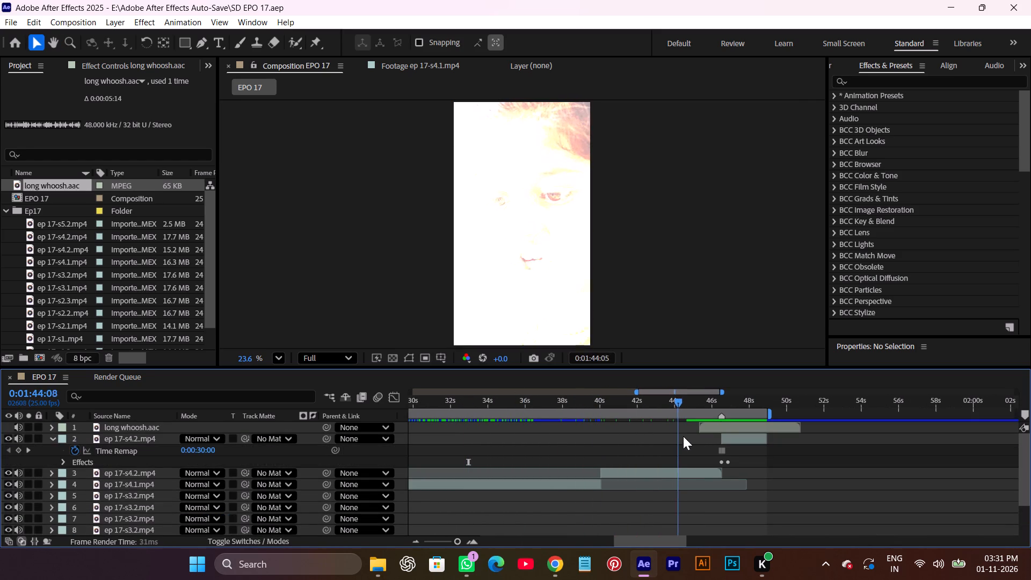
drag(683, 436, 683, 456)
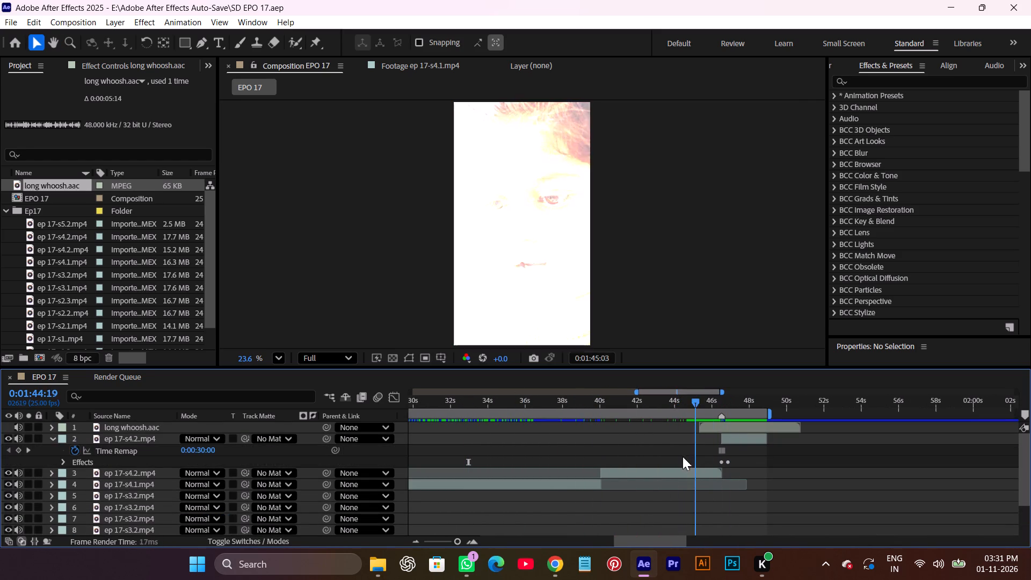
drag(683, 456, 615, 465)
click(614, 473)
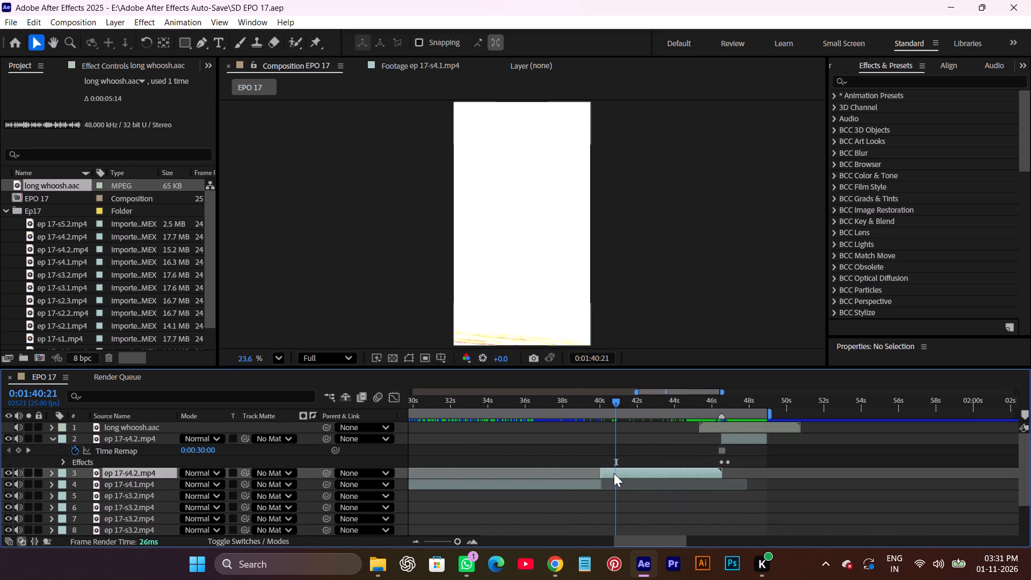
key(e)
click(99, 484)
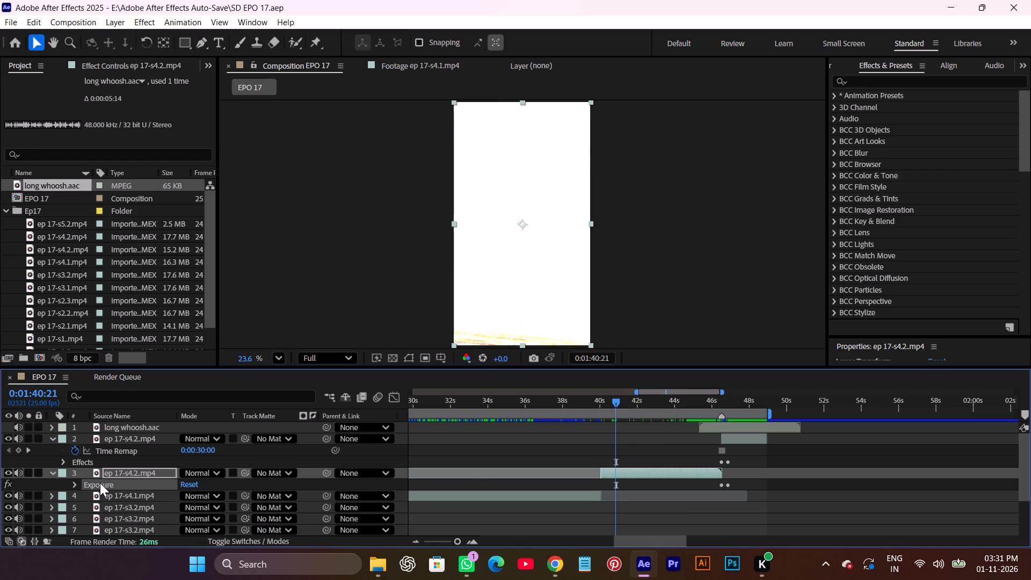
key(Delete)
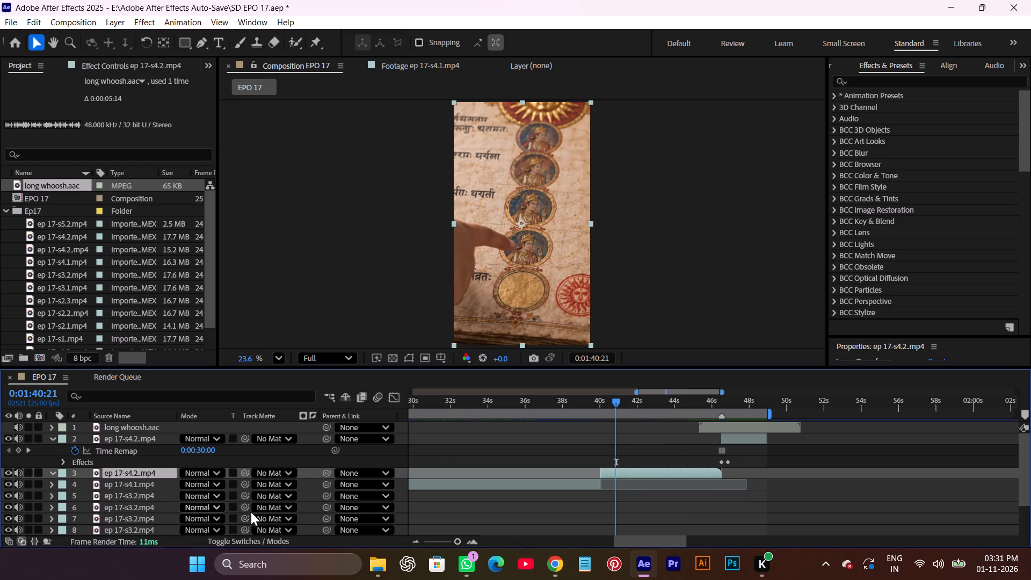
Check the flash at the freeze-frame cut and shift the long whoosh.aac layer slightly earlier, starting at about 0:01:45:00.
drag(610, 405, 715, 430)
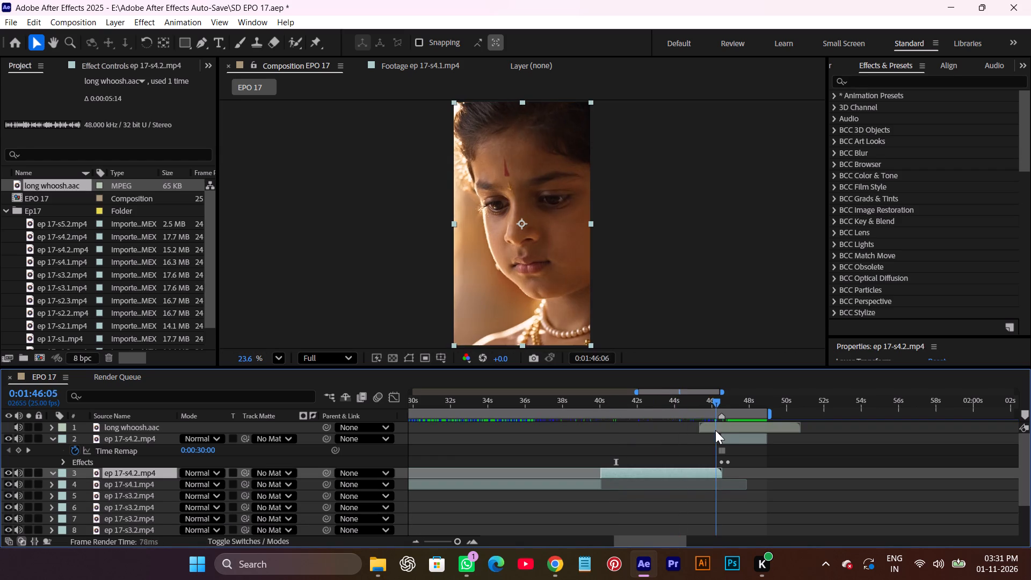
drag(715, 430, 731, 440)
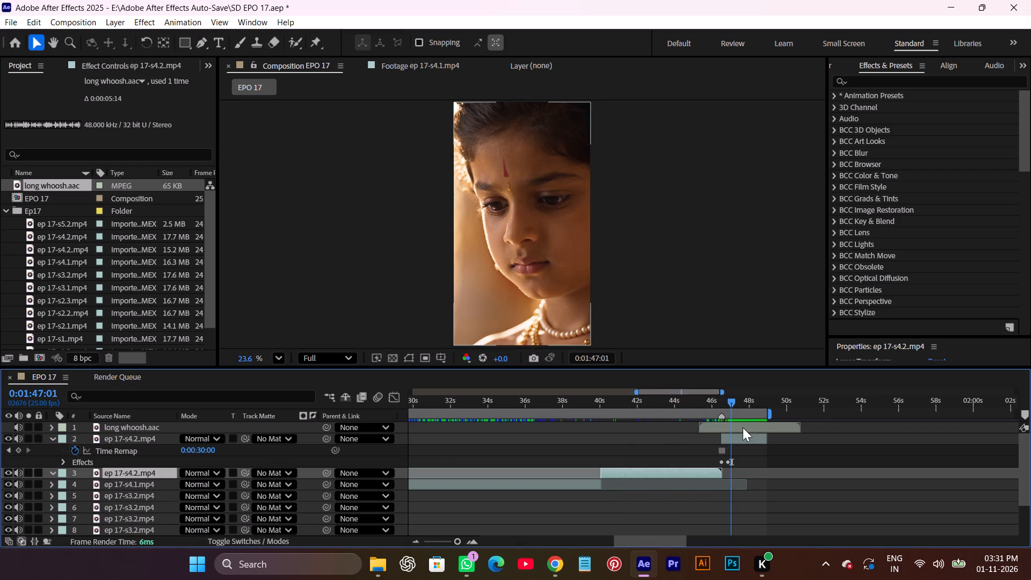
drag(731, 401, 695, 409)
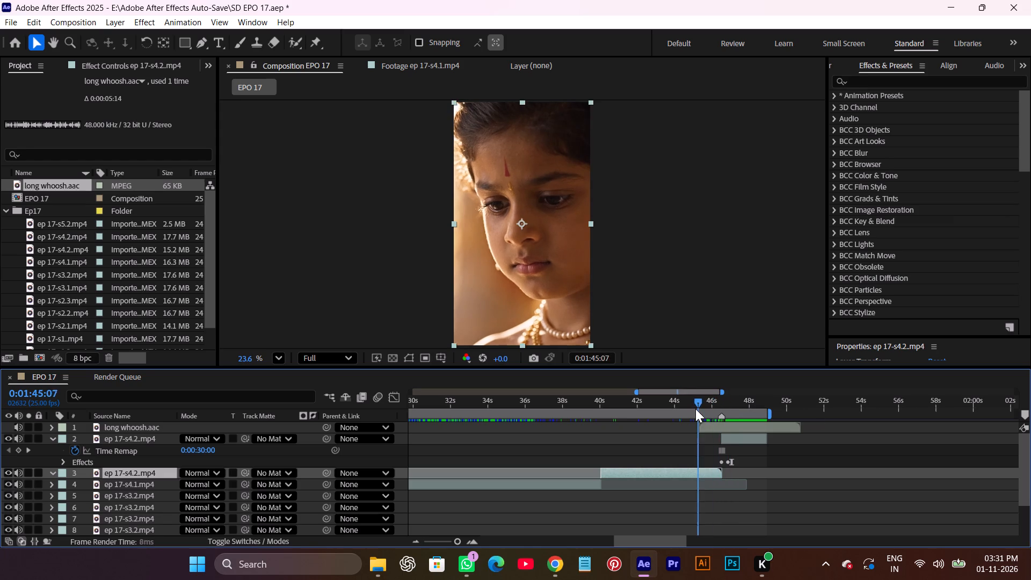
drag(695, 409, 705, 416)
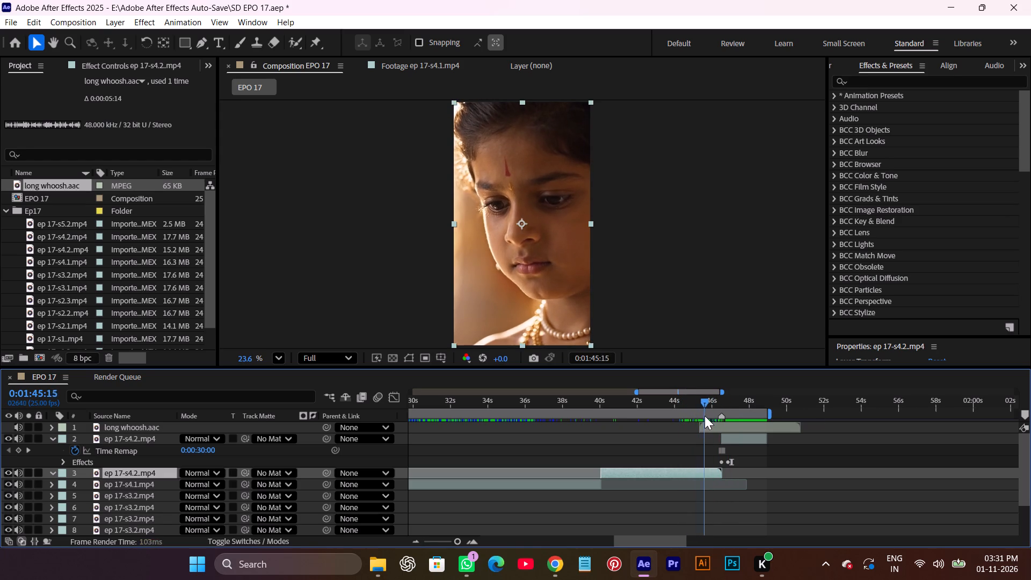
drag(705, 416, 722, 426)
drag(737, 426, 731, 425)
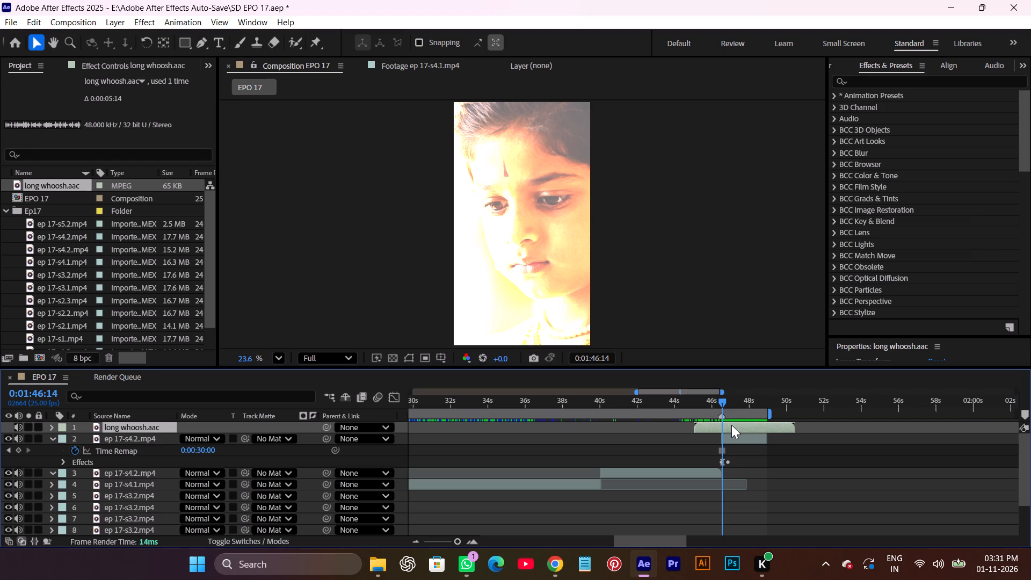
Save the project again under its current name.
key(ctrl+s)
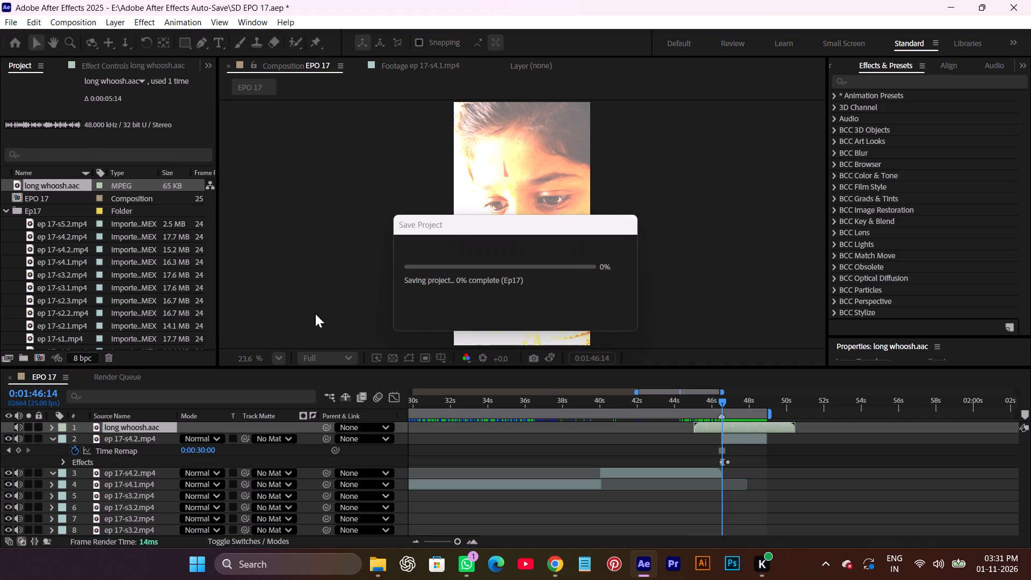
Add the EPO 17 composition to the render queue and start rendering it to EPO 17.mp4 with H.264 at 15 Mbps.
click(2, 20)
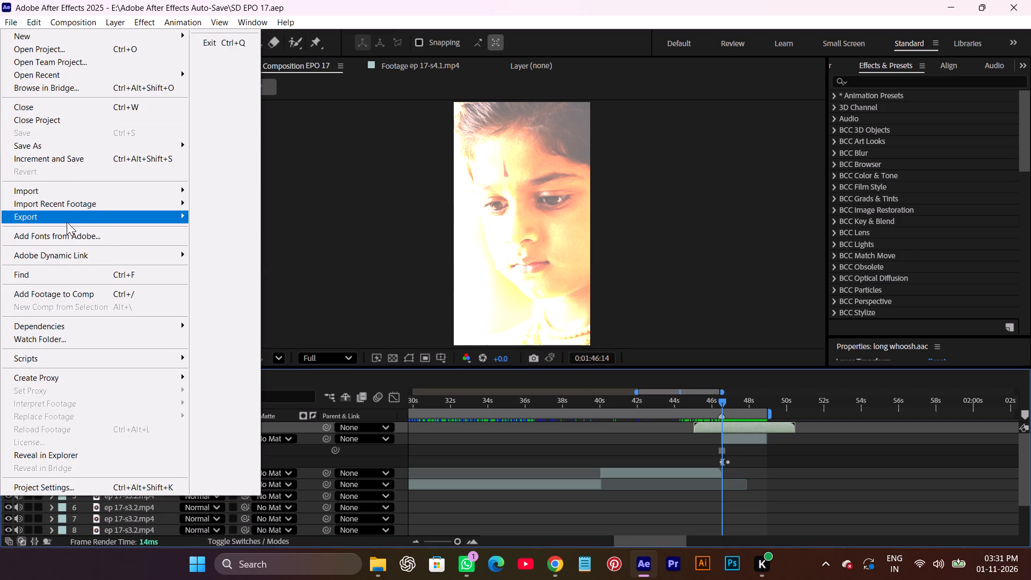
click(292, 238)
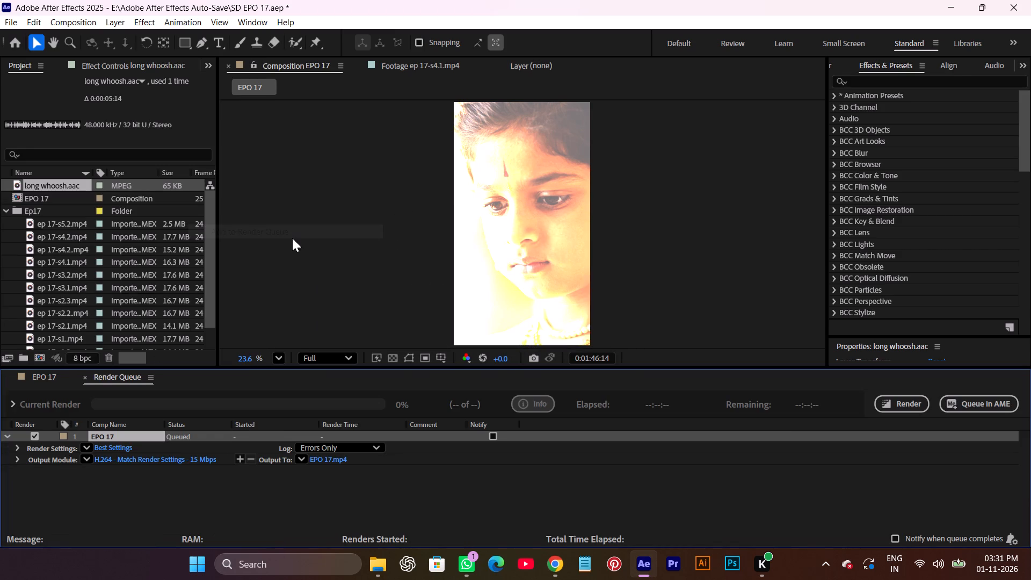
click(901, 406)
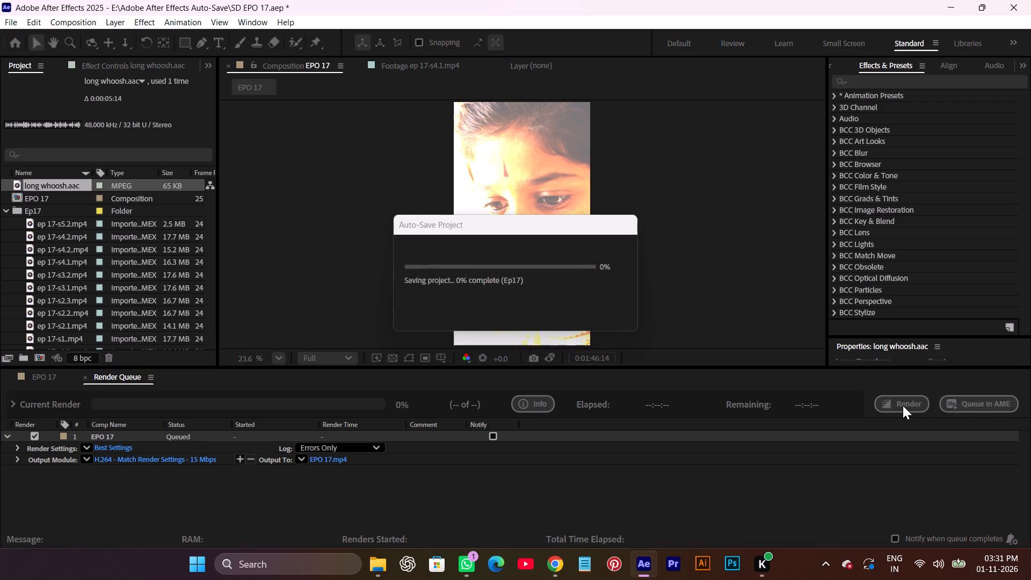
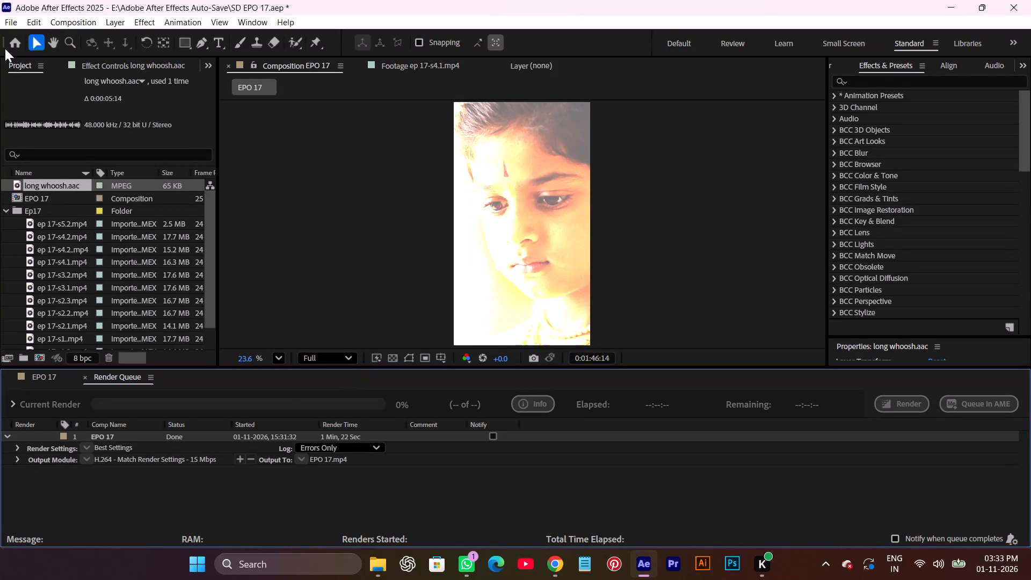
Save the finished EPO 17 project under its current name.
key(ctrl+s)
Start a new, empty project in place of SD EPO 17.
click(3, 18)
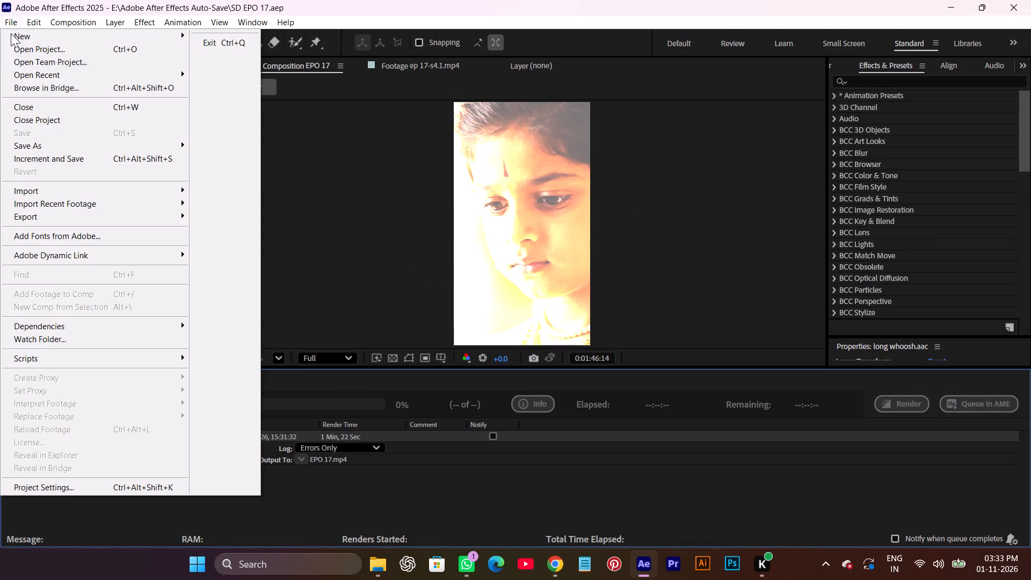
click(316, 271)
click(74, 137)
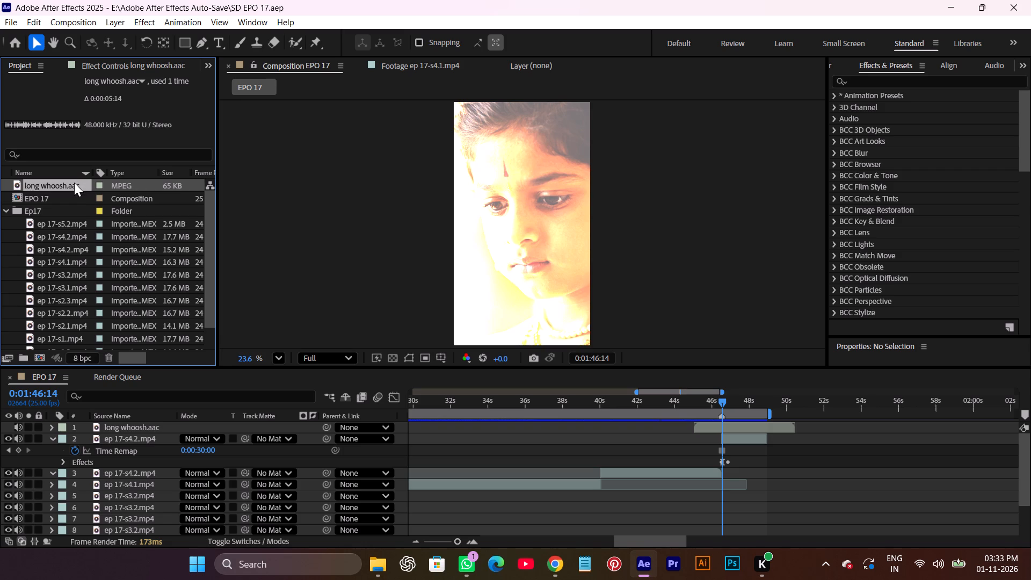
key(ctrl+alt+n)
Create a composition named EPO 18, keeping 1080 x 1920 px, 25 fps and a 0:04:00:00 duration.
click(437, 208)
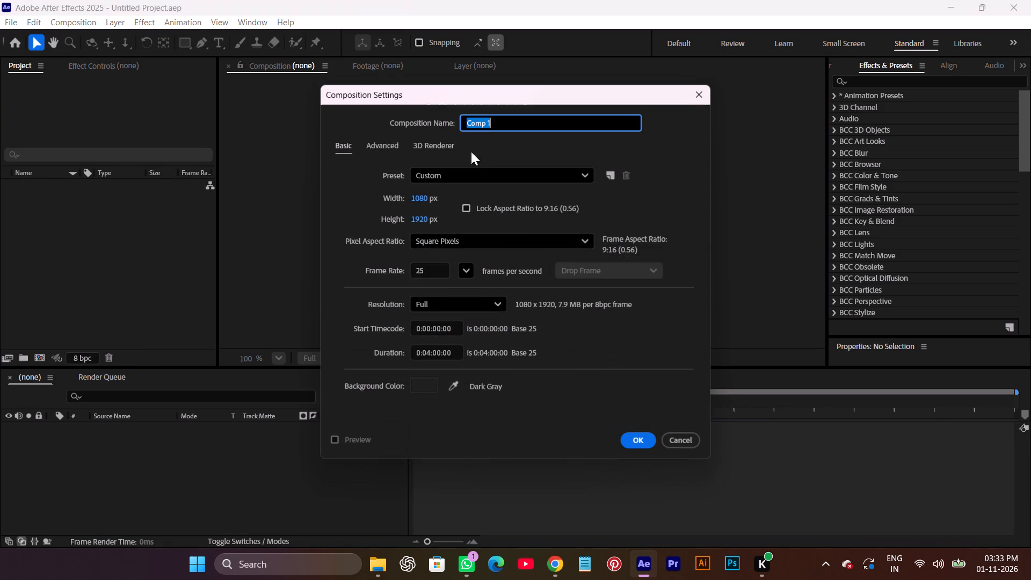
key(BackSpace)
text(EPO)
key(space)
text(18)
key(Return)
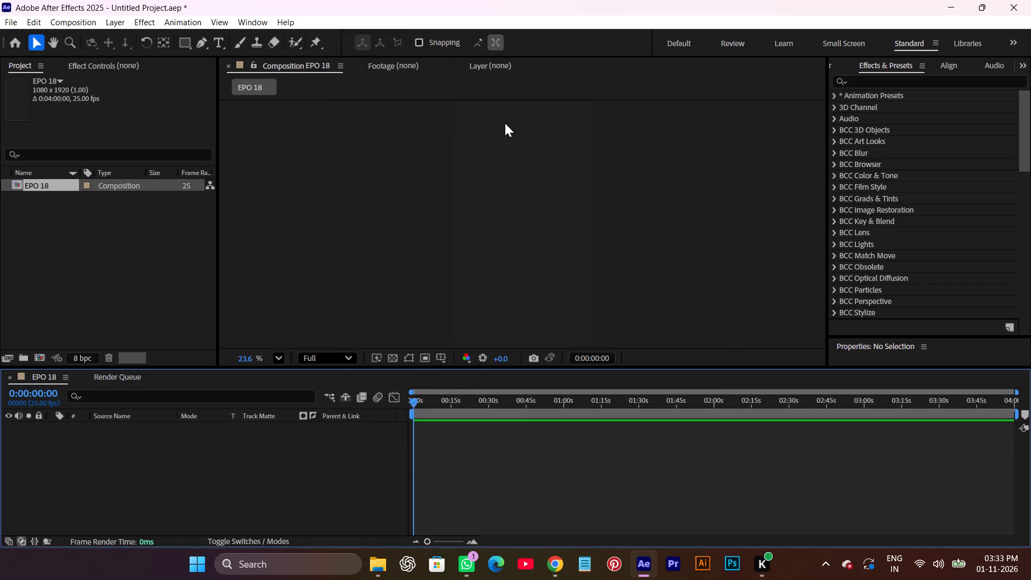
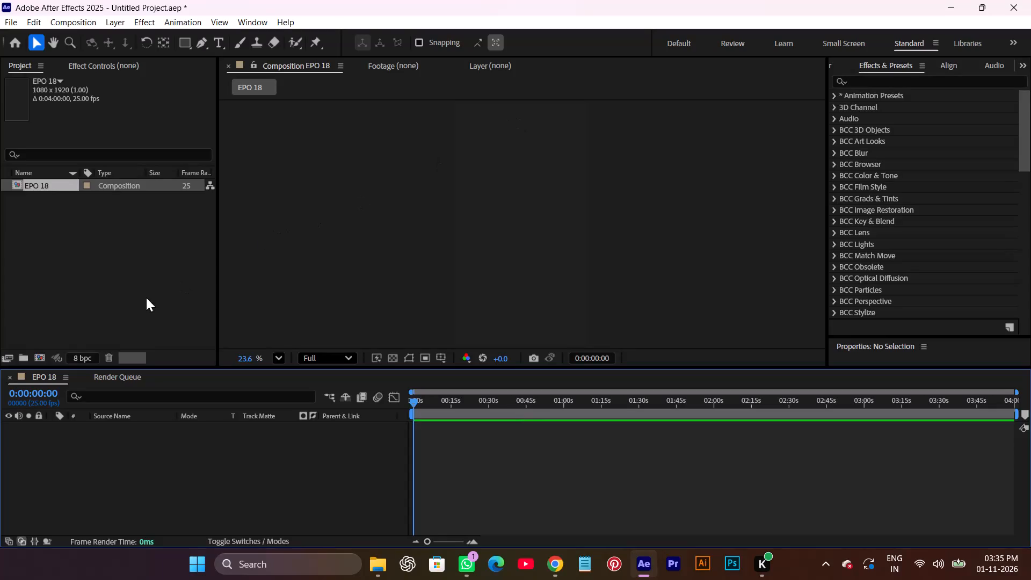
Import the whole Ep18 folder from the SHANI DEV folder on the MAHADEV (E:) drive into the project.
right_click(147, 296)
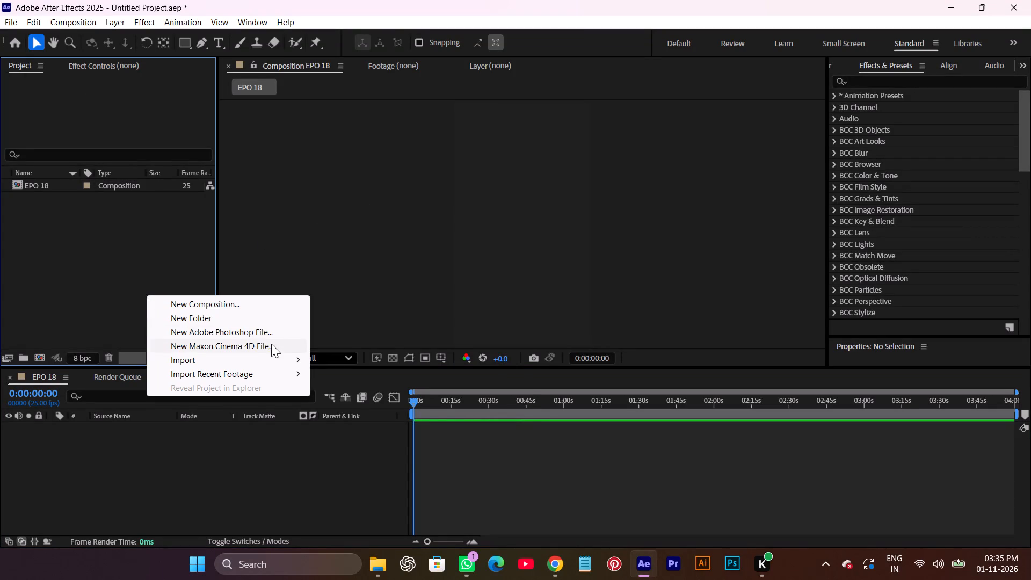
click(347, 358)
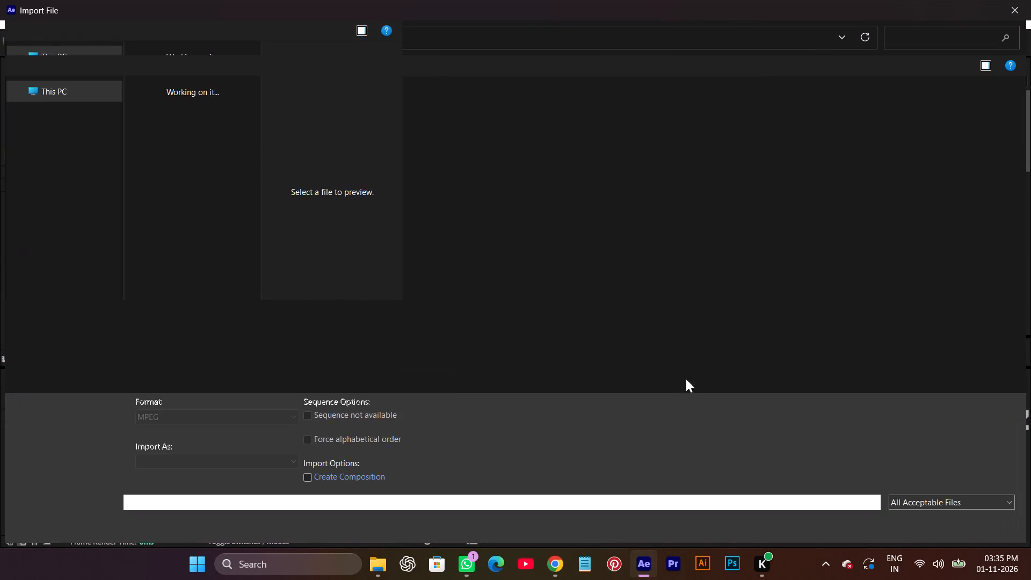
scroll(271, 255, down, 2)
double_click(254, 185)
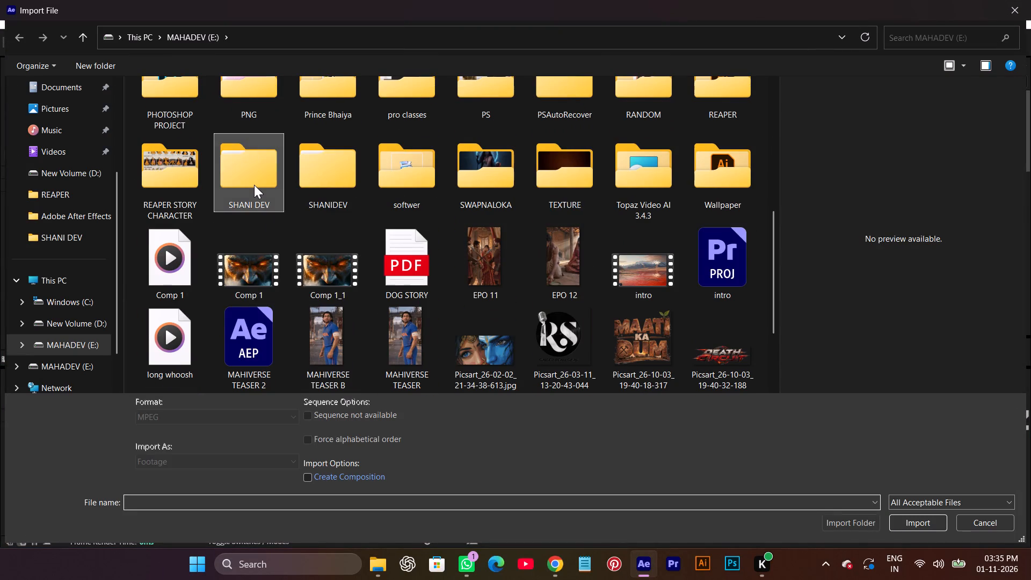
scroll(302, 249, down, 3)
click(183, 352)
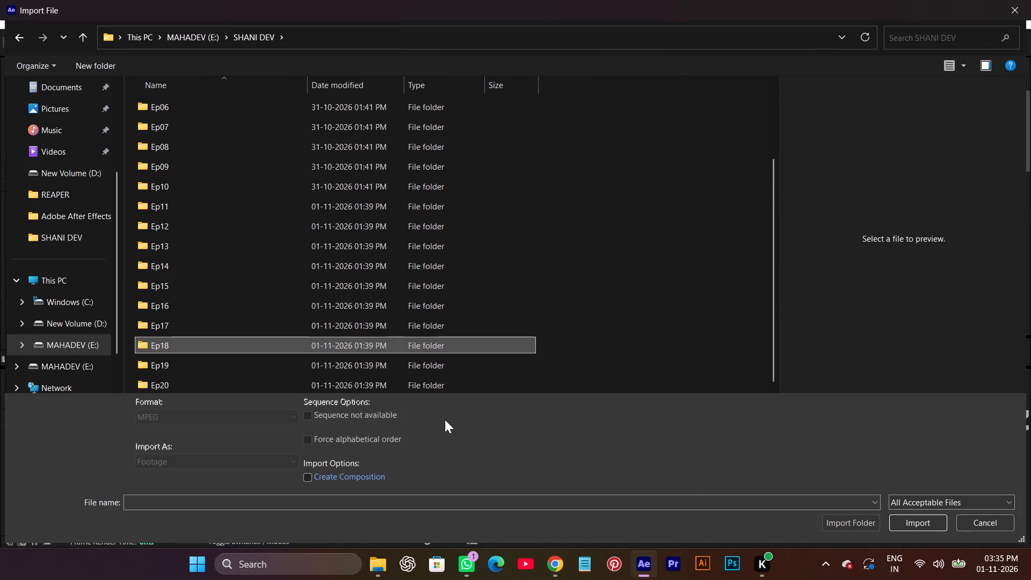
click(844, 521)
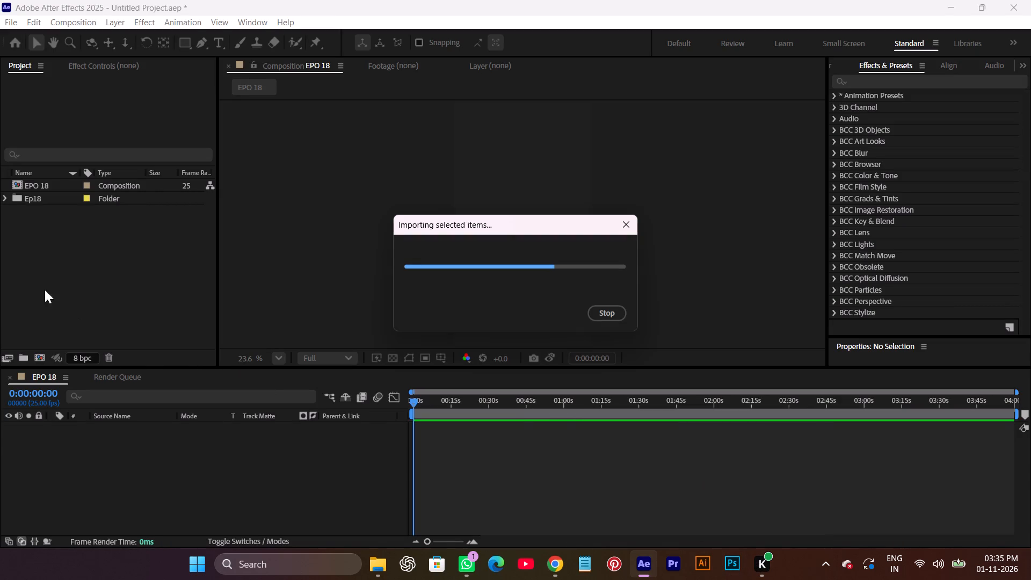
Expand the imported Ep18 folder and play through the ep 18-s1.mp4 clip in the footage viewer.
click(7, 198)
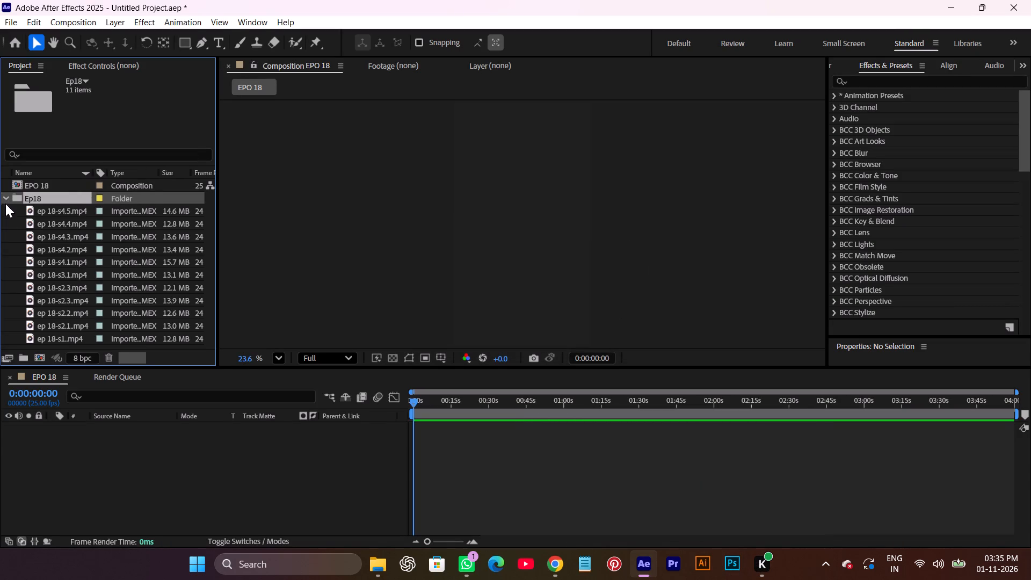
scroll(81, 277, down, 3)
double_click(71, 336)
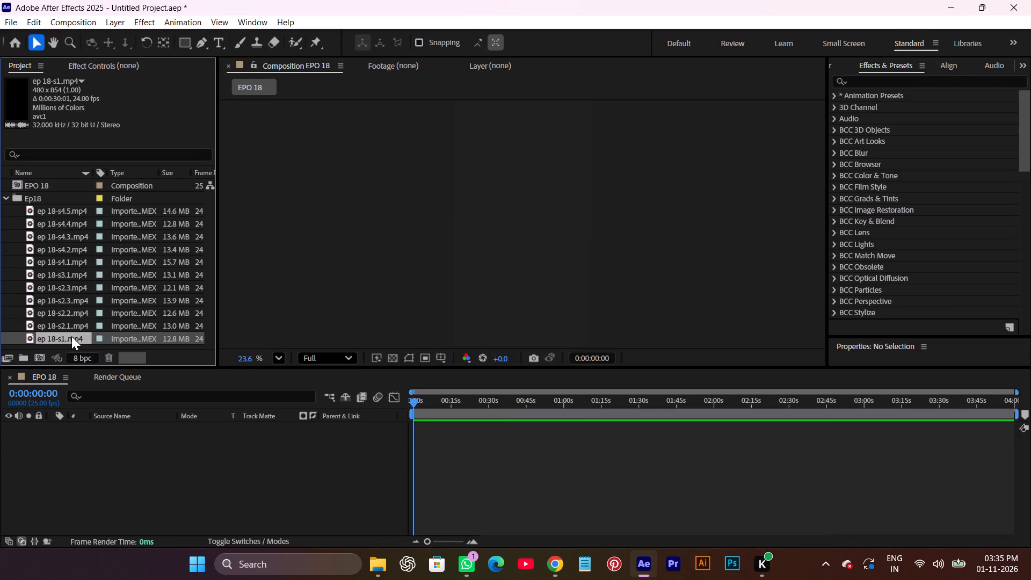
key(space)
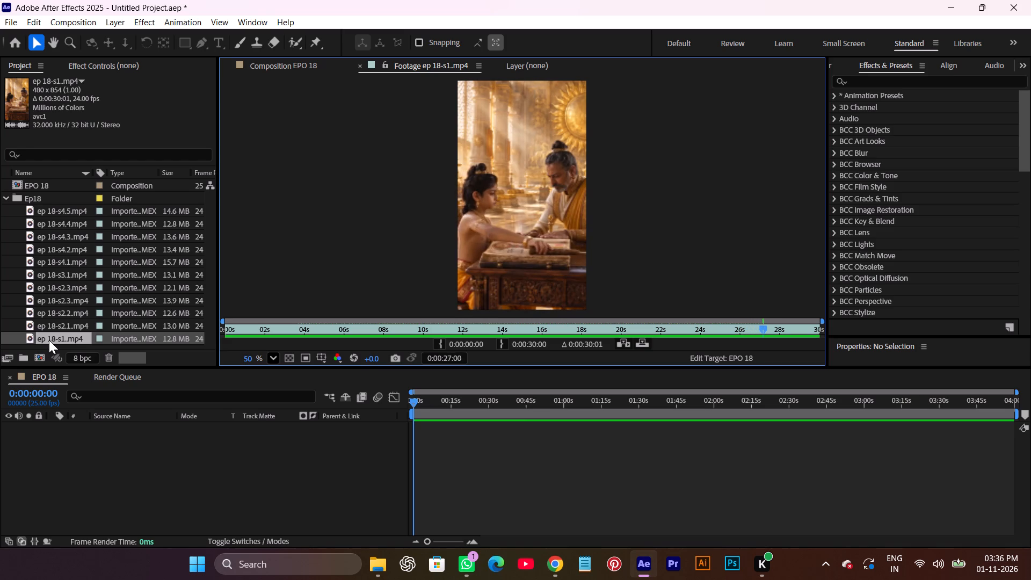
key(space)
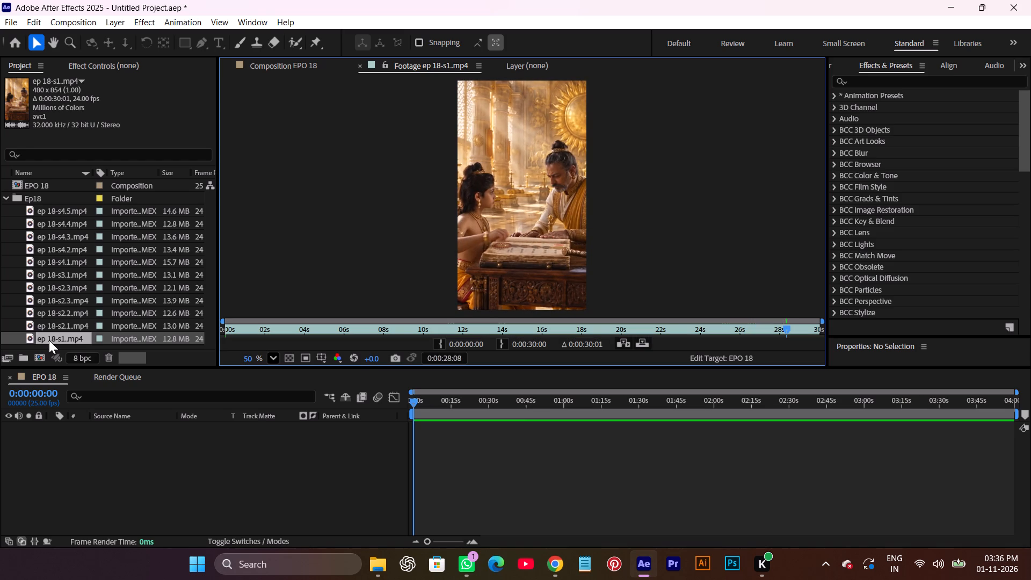
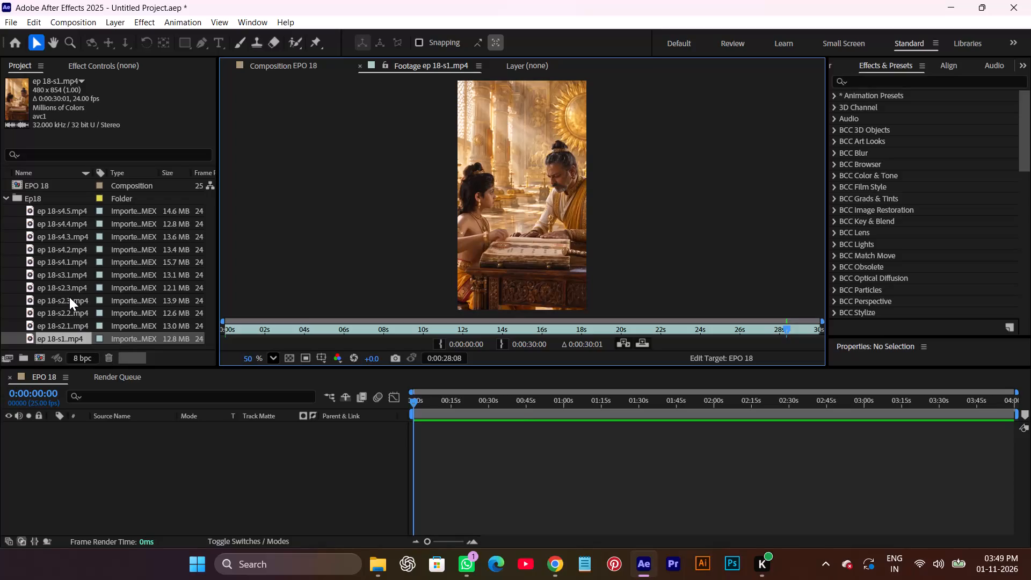
Add ep 18-s1.mp4 to the EPO 18 timeline, starting at 0:00:00:00, and fit it to the composition frame.
scroll(69, 297, down, 2)
drag(75, 339, 437, 461)
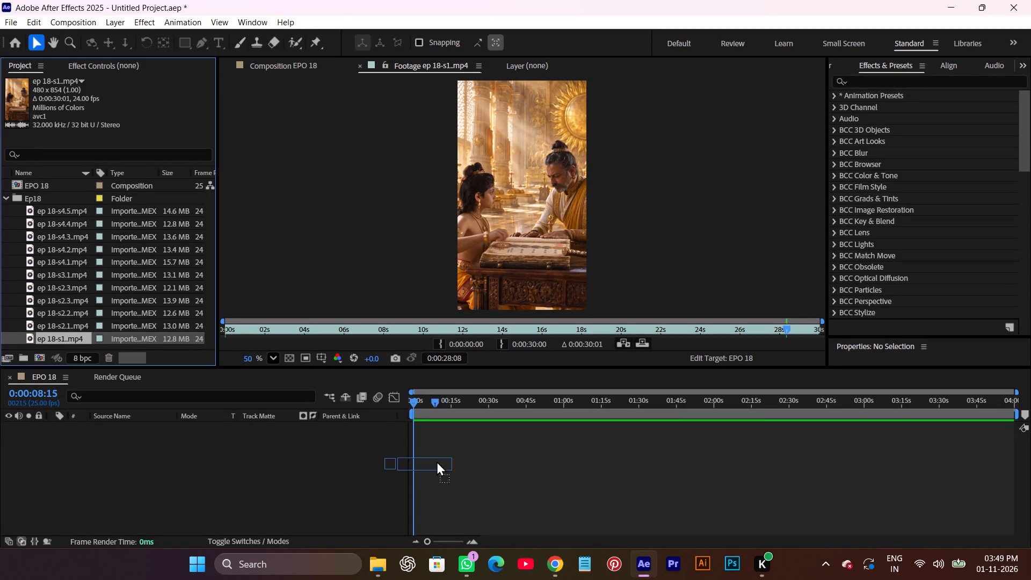
drag(437, 461, 442, 429)
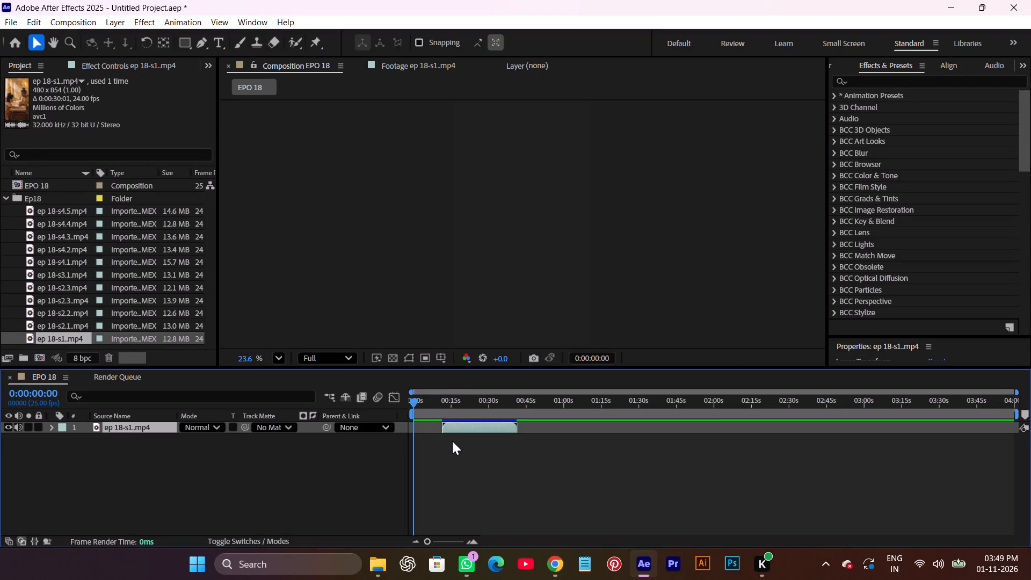
key(bracketleft)
key(ctrl+alt+f)
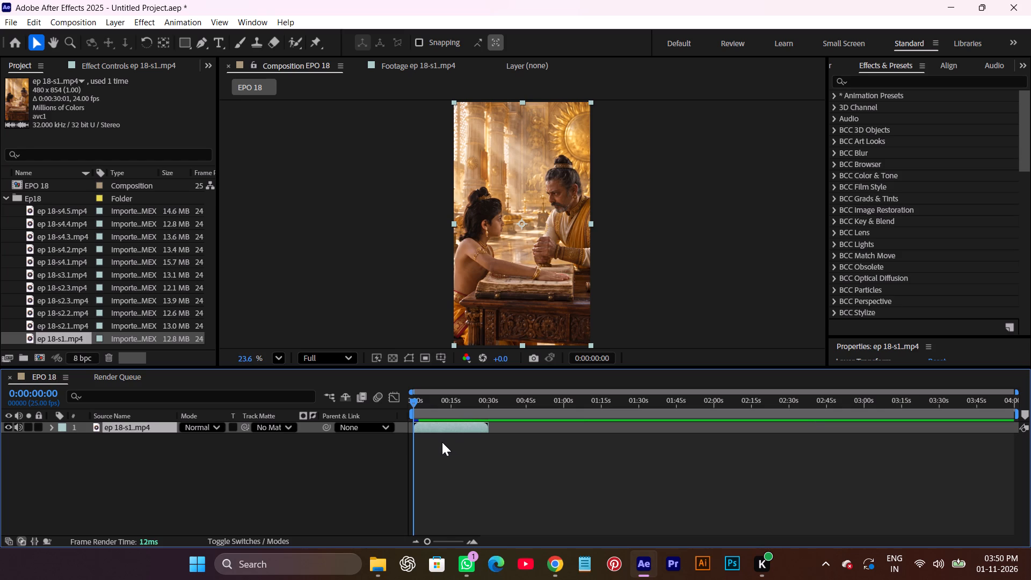
click(478, 463)
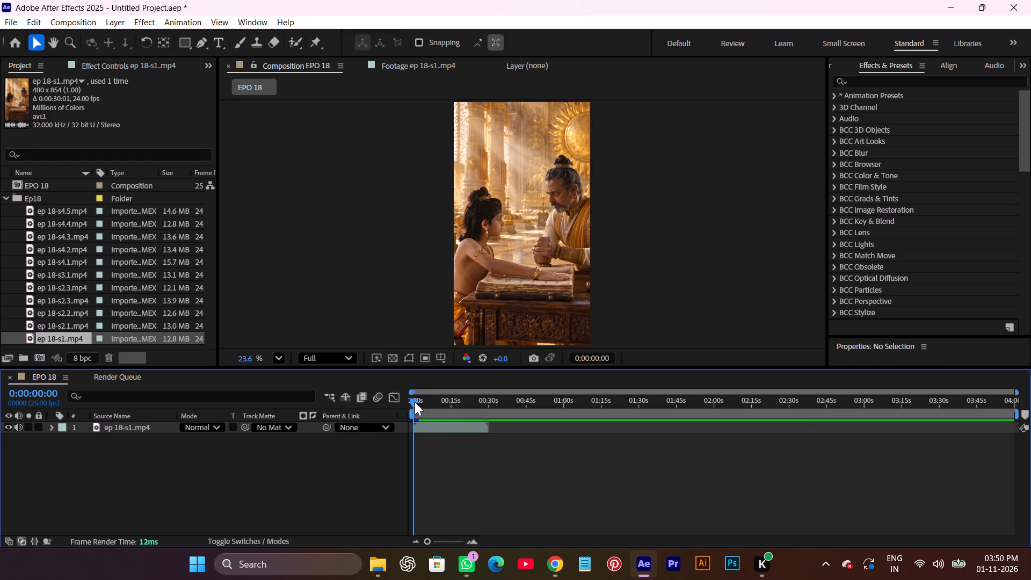
Preview the opening of the composition and add a composition marker at 0:00:30:00, where the ep 18-s1.mp4 layer ends.
drag(415, 401, 405, 401)
key(space)
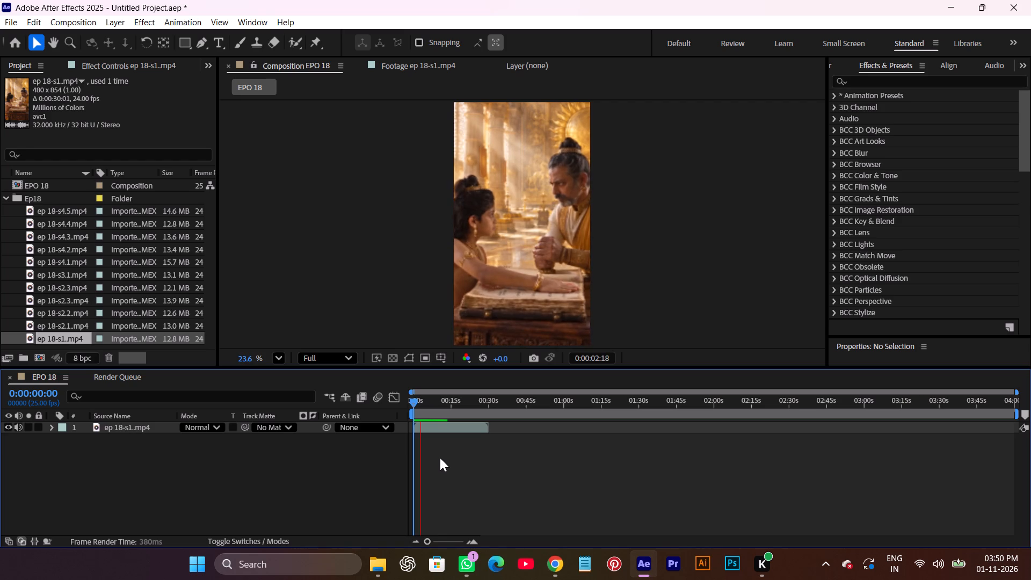
key(space)
click(473, 475)
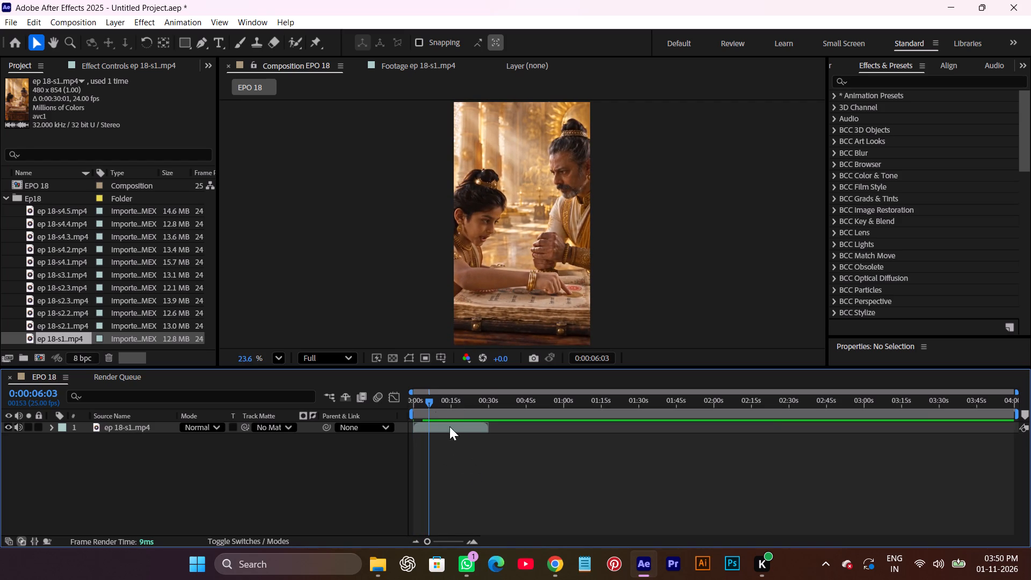
shift+drag(426, 400, 492, 445)
click(500, 463)
key(c)
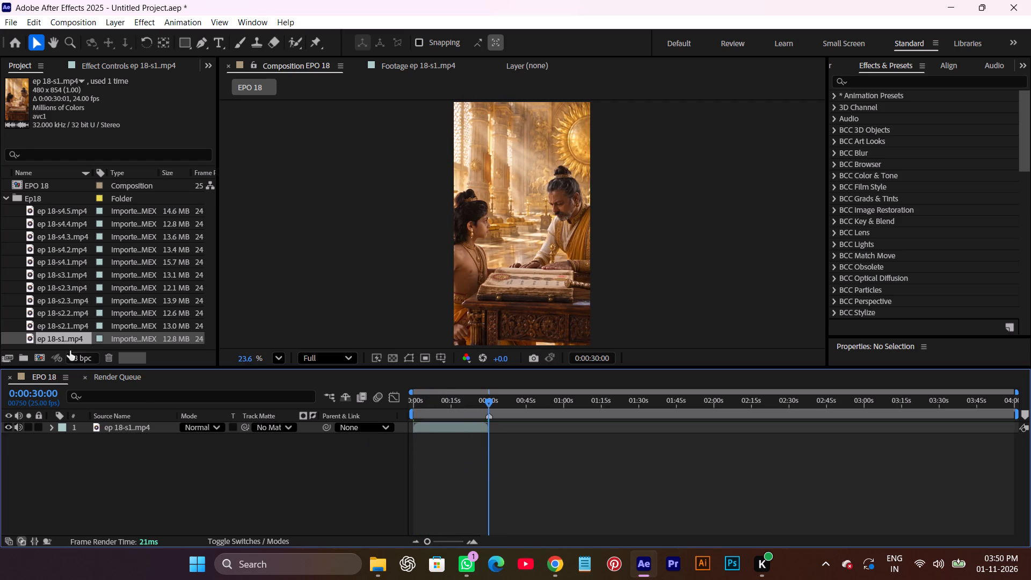
Review the ep 18-s2.1.mp4, ep 18-s2.2.mp4 and 12.1 MB ep 18-s2.3.mp4 clips in the footage viewer.
double_click(52, 323)
key(space)
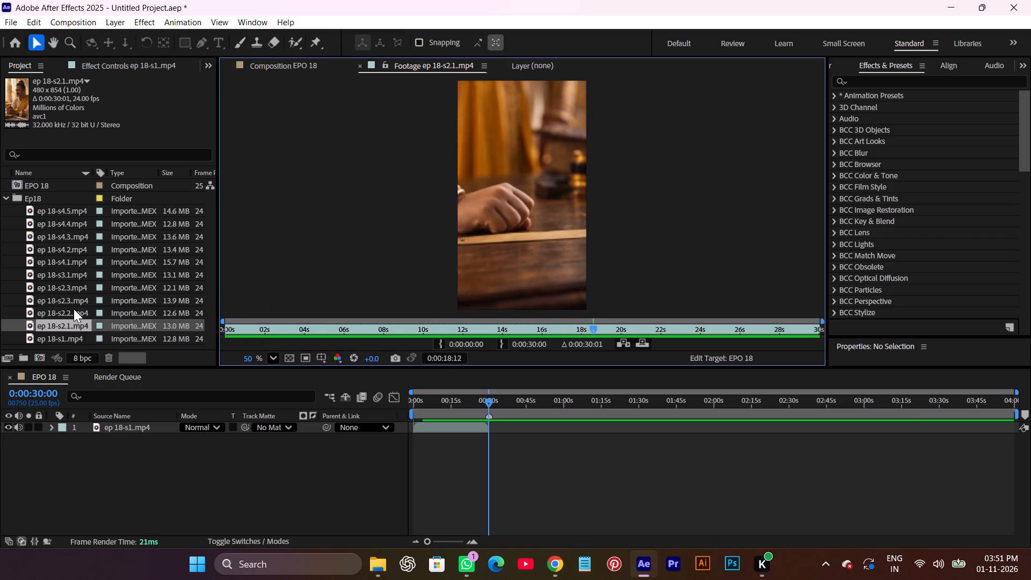
double_click(74, 311)
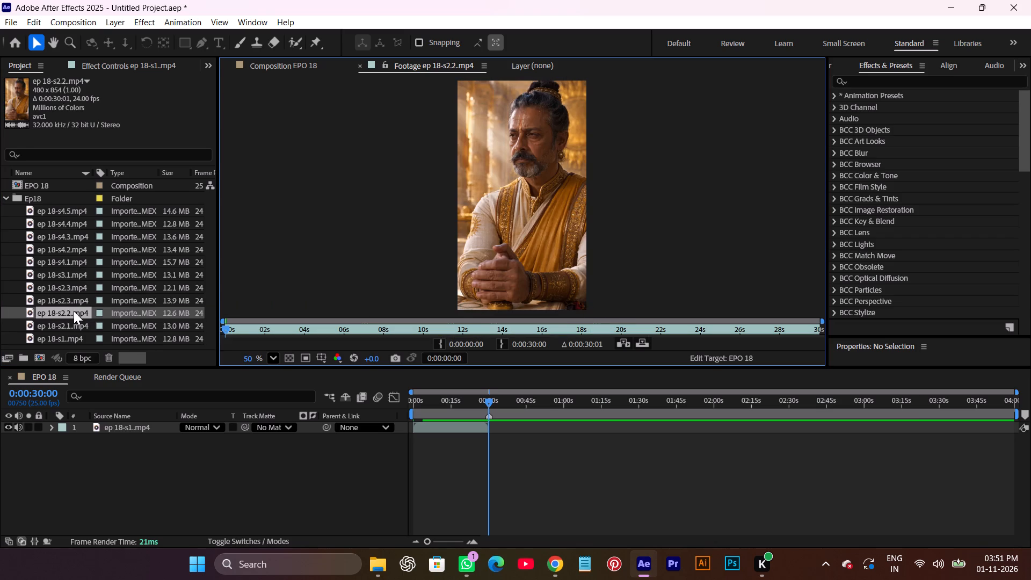
key(space)
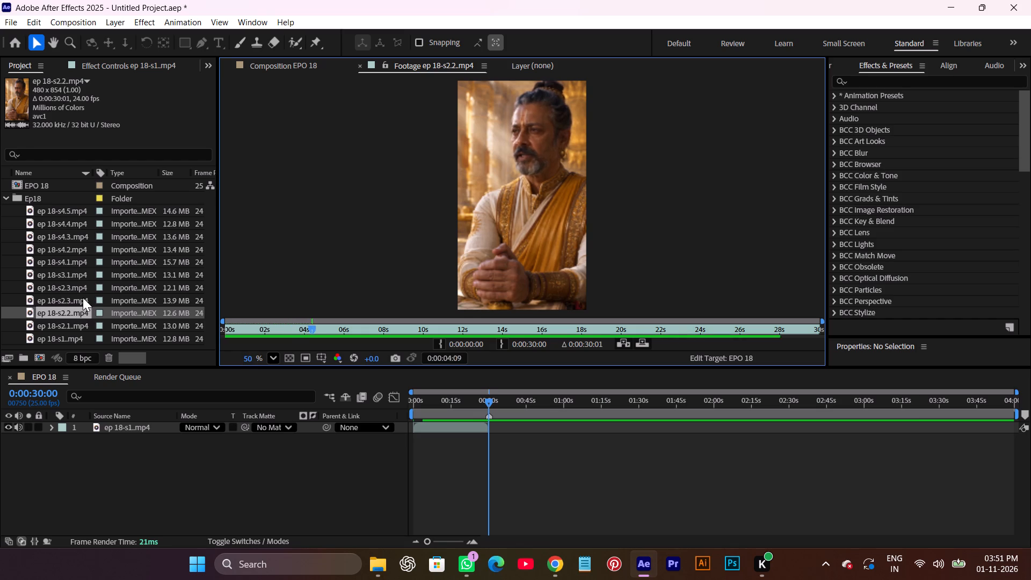
double_click(75, 287)
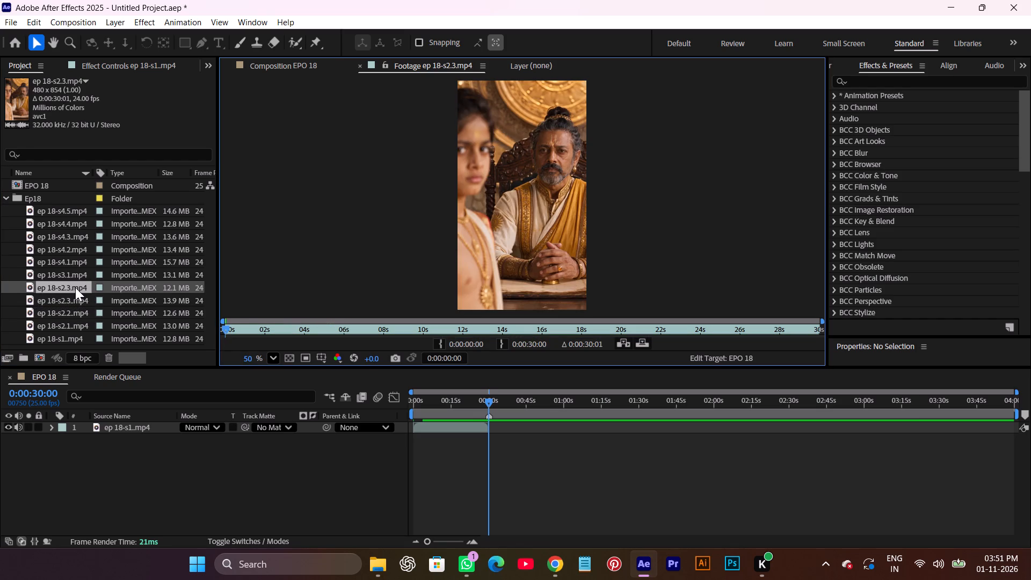
key(space)
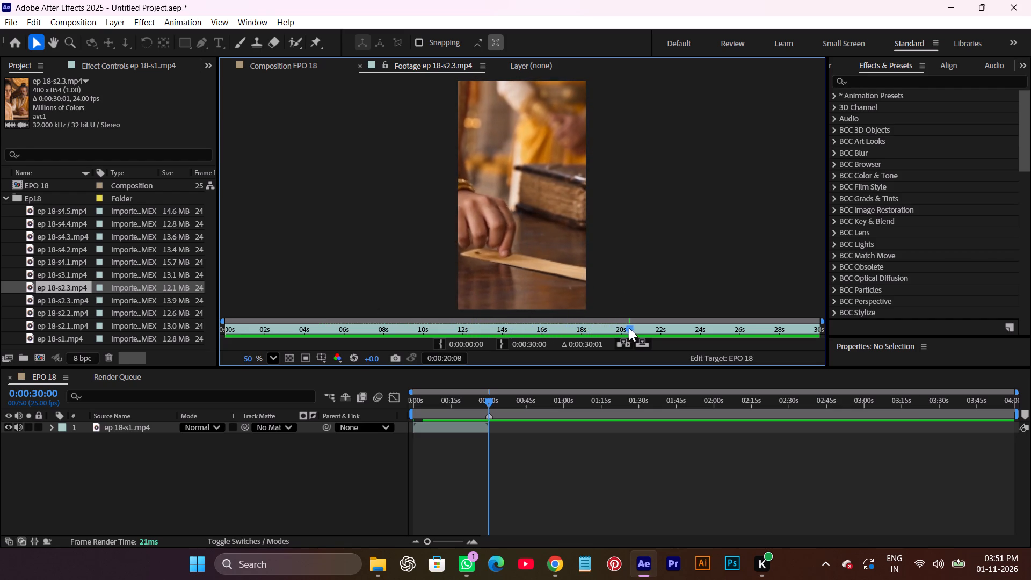
drag(631, 328, 737, 327)
drag(740, 327, 768, 327)
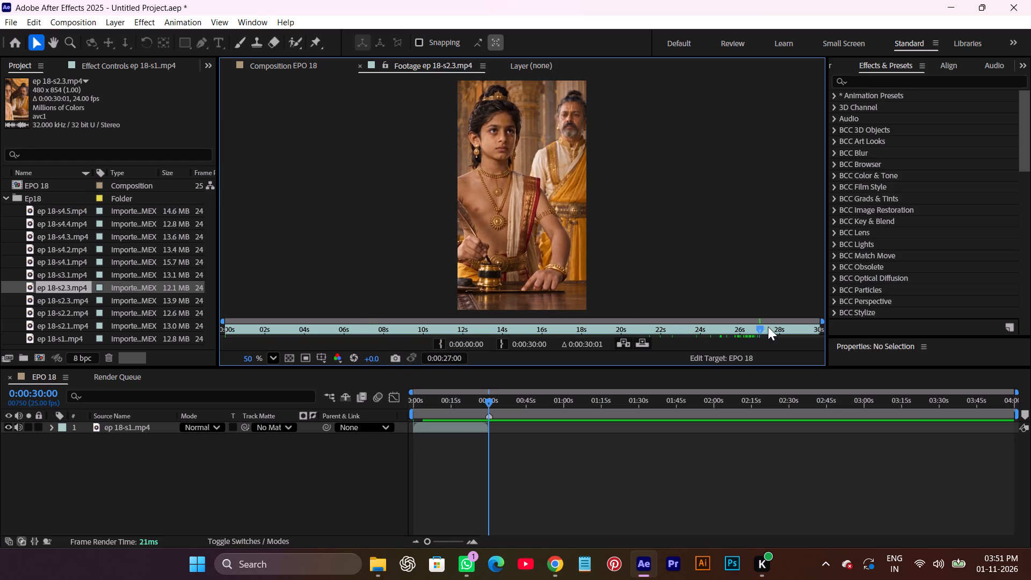
drag(768, 327, 775, 329)
Play and scrub through the 13.9 MB version of ep 18-s2.3.mp4 to compare it with the other take.
double_click(85, 295)
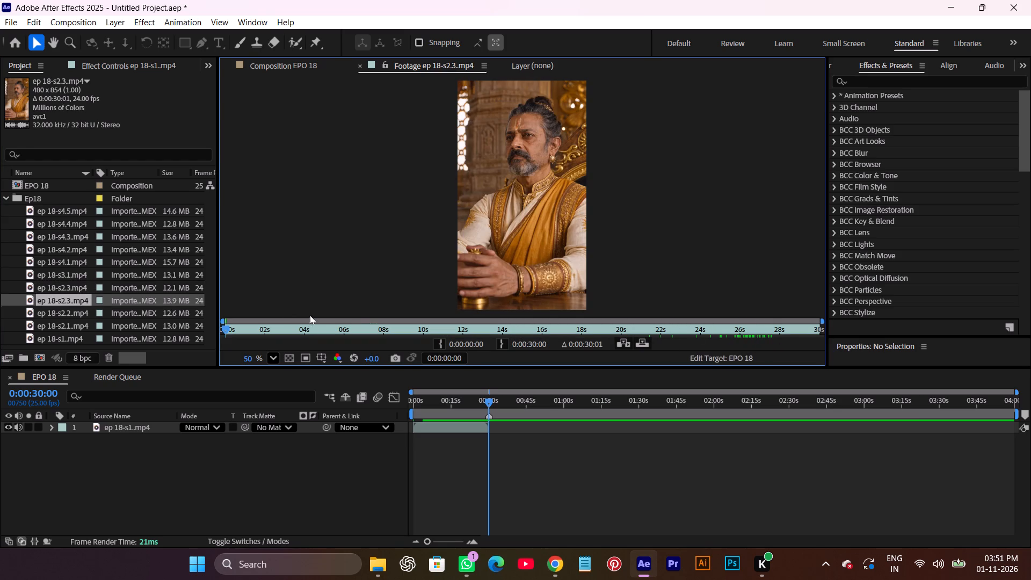
key(space)
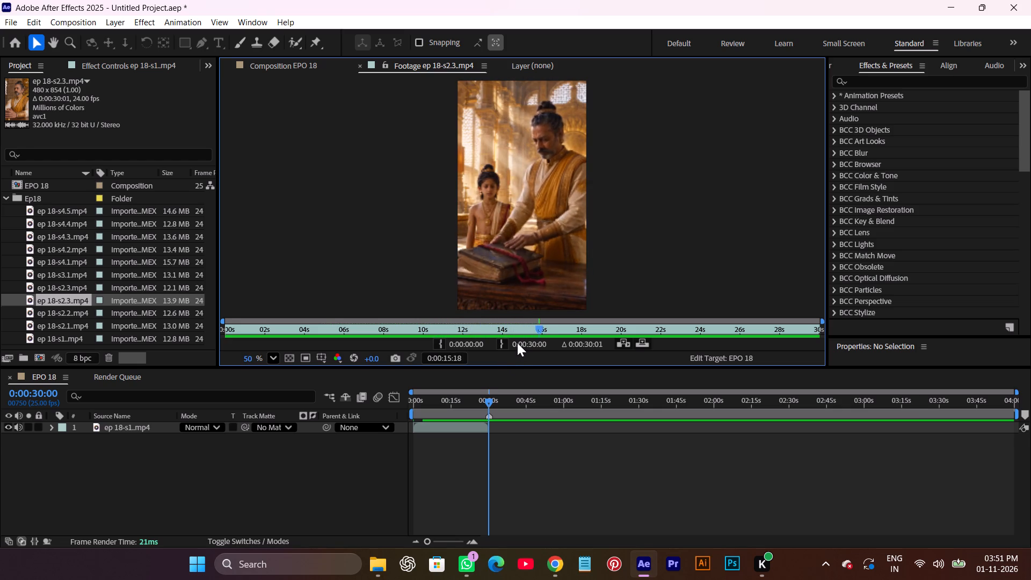
drag(567, 330, 786, 309)
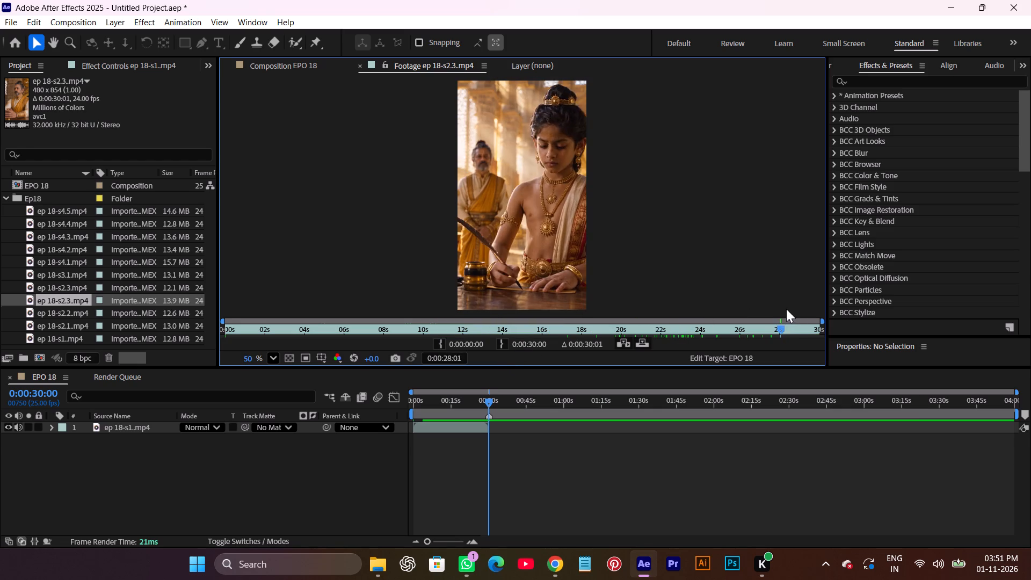
drag(786, 309, 248, 321)
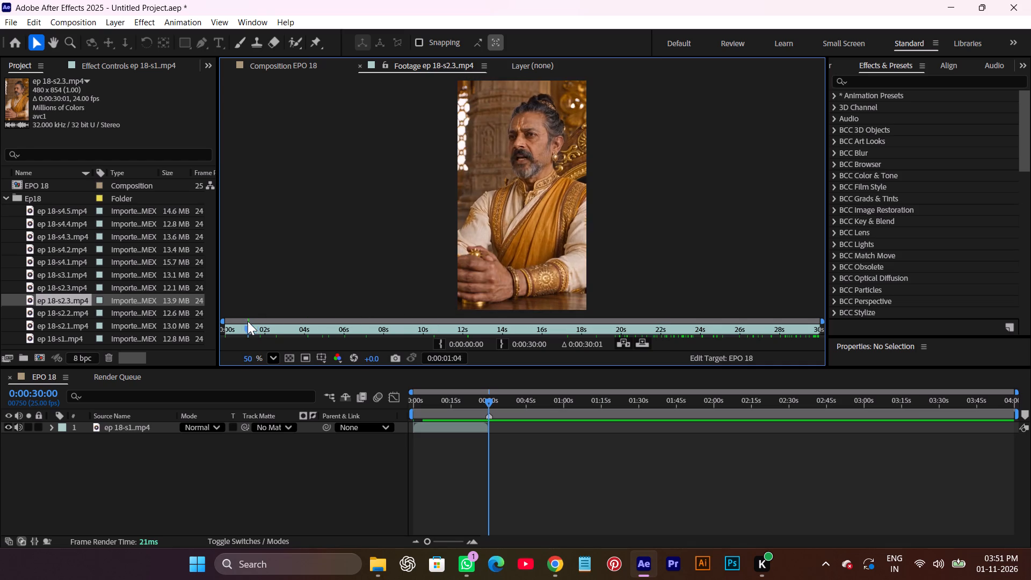
drag(248, 321, 743, 406)
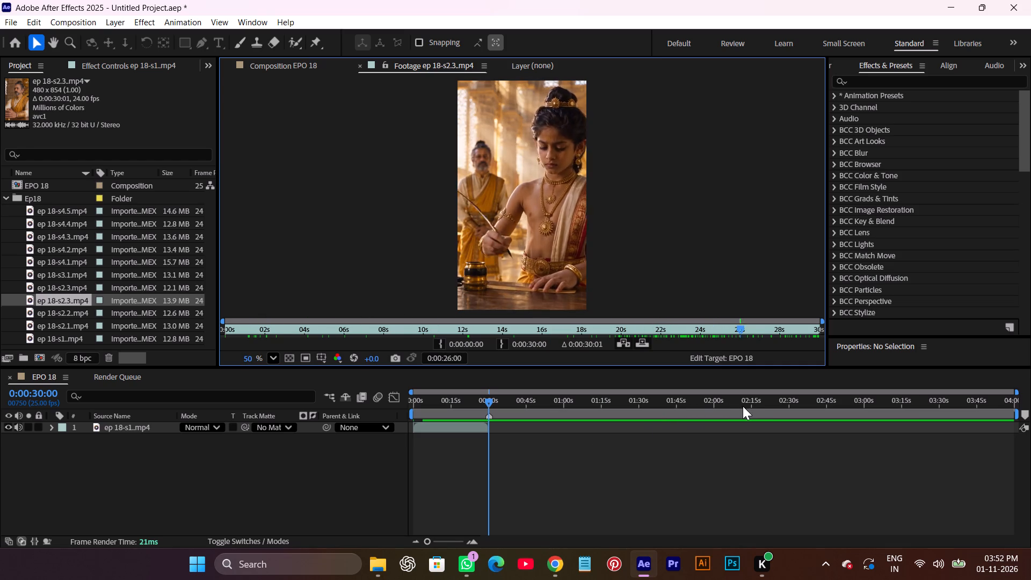
drag(743, 406, 303, 383)
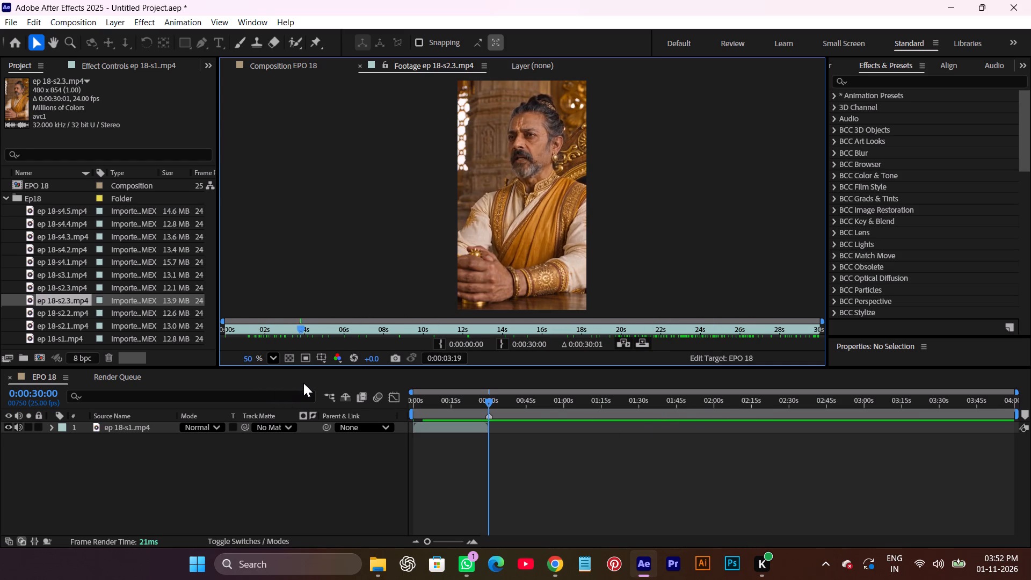
drag(303, 383, 679, 347)
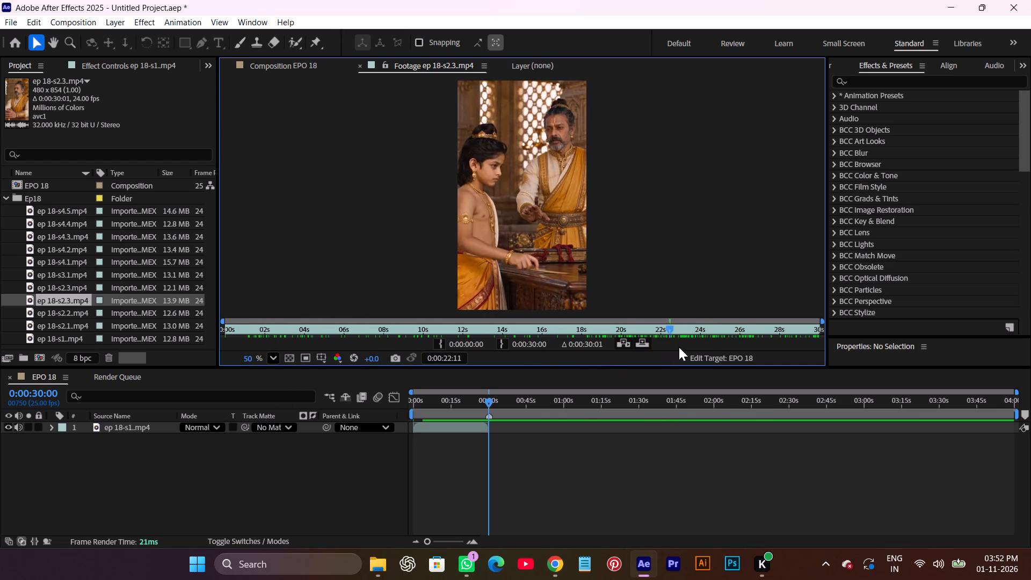
drag(679, 347, 789, 337)
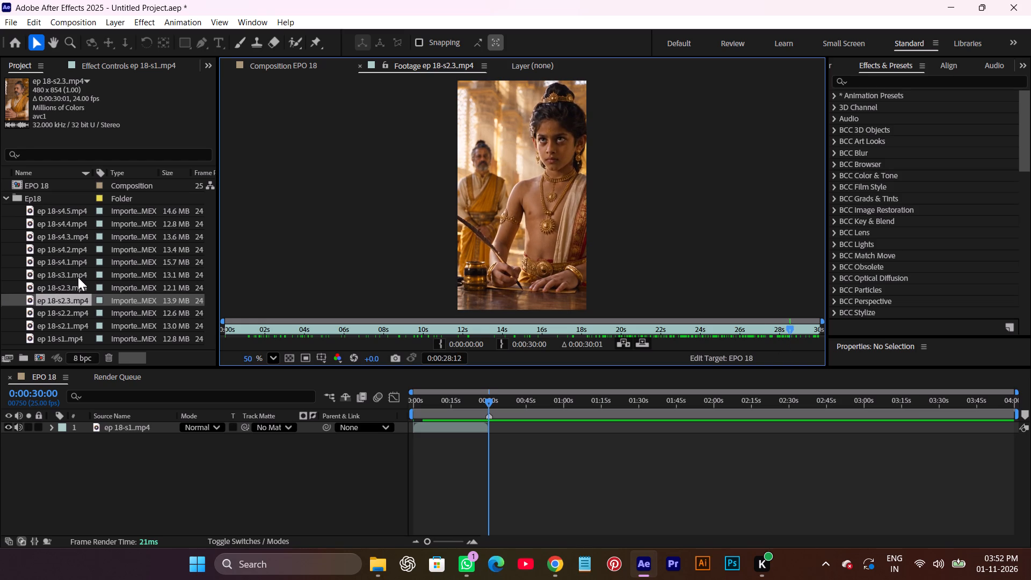
Reopen the 12.1 MB version of ep 18-s2.3.mp4 and scrub back and forth through its shots.
double_click(69, 288)
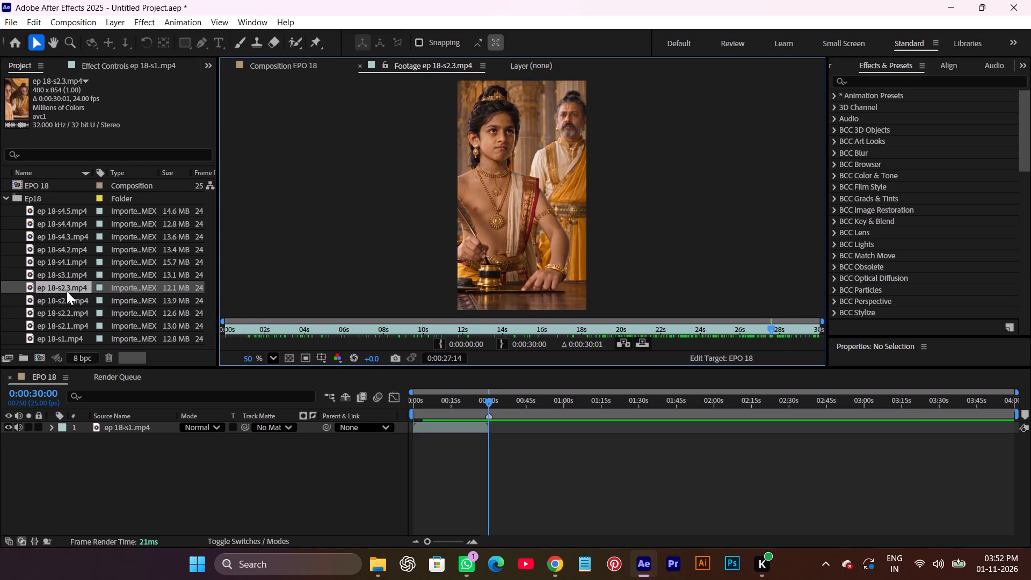
double_click(67, 291)
drag(257, 330, 506, 351)
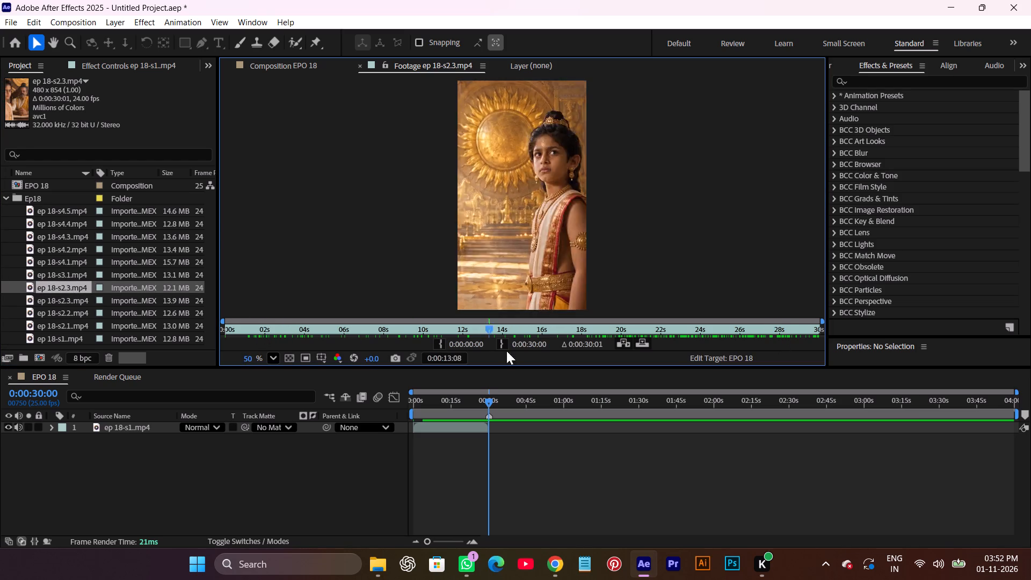
drag(506, 351, 784, 354)
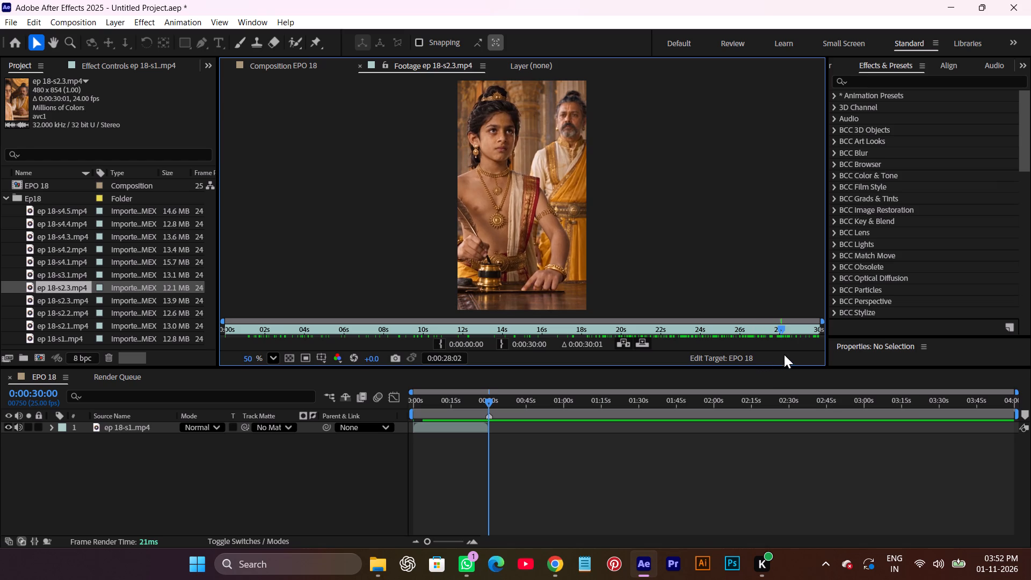
drag(784, 354, 665, 392)
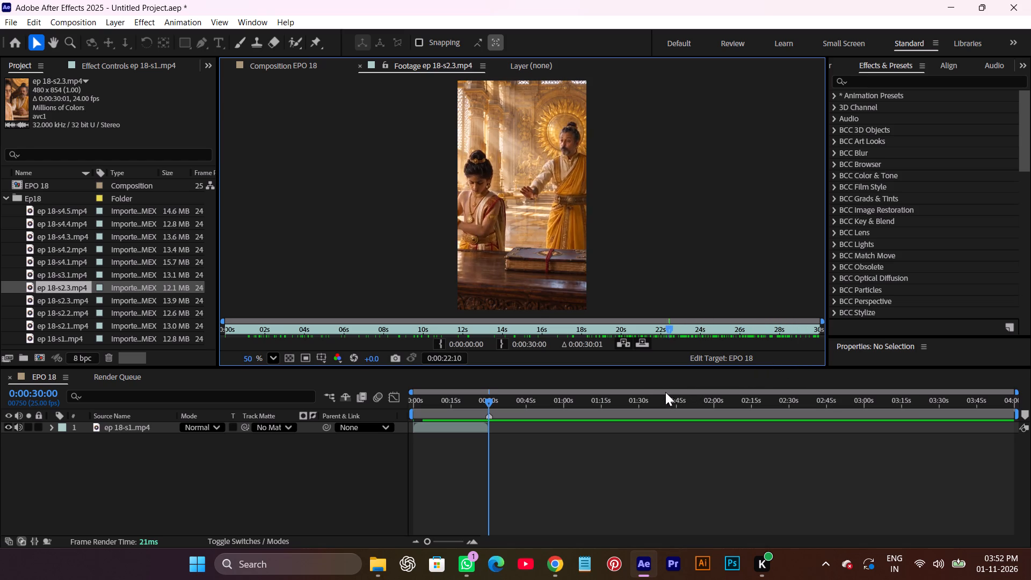
drag(665, 392, 427, 387)
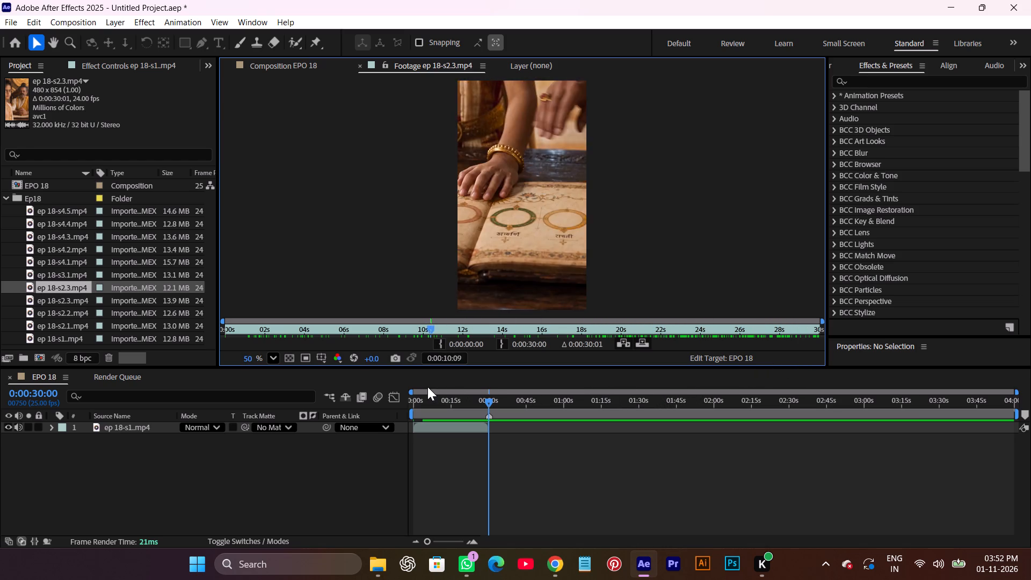
drag(427, 387, 583, 381)
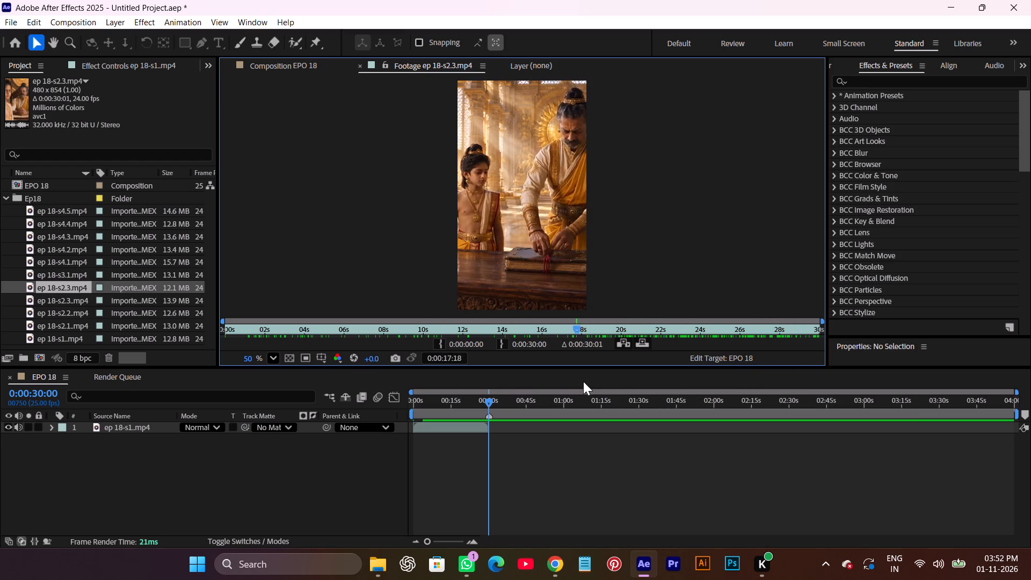
drag(583, 381, 715, 373)
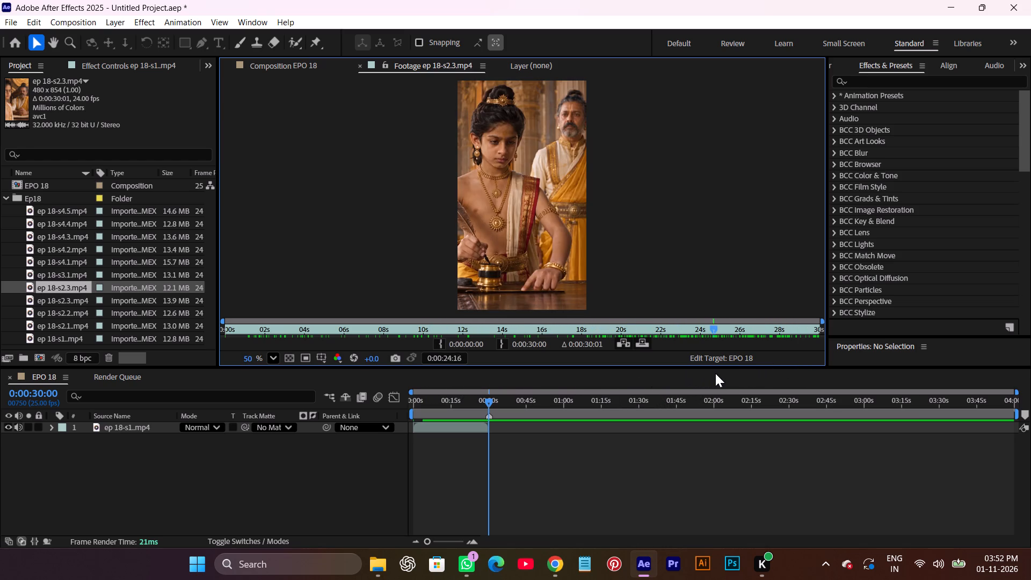
drag(715, 373, 330, 381)
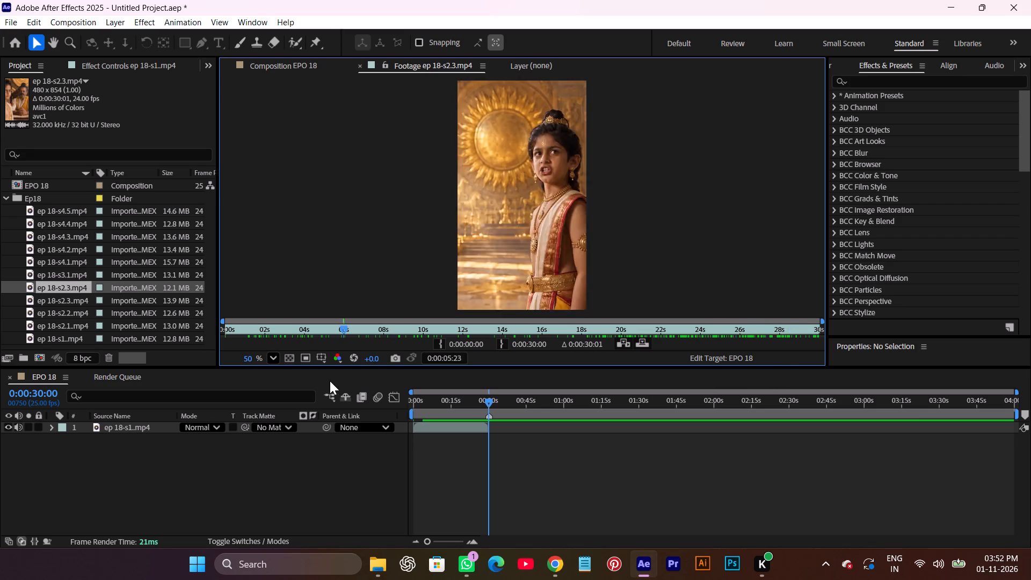
drag(330, 381, 375, 387)
Add the 12.1 MB ep 18-s2.3.mp4 clip above the first layer, starting at 0:00:30:00, and fit it to the composition frame.
drag(63, 286, 504, 389)
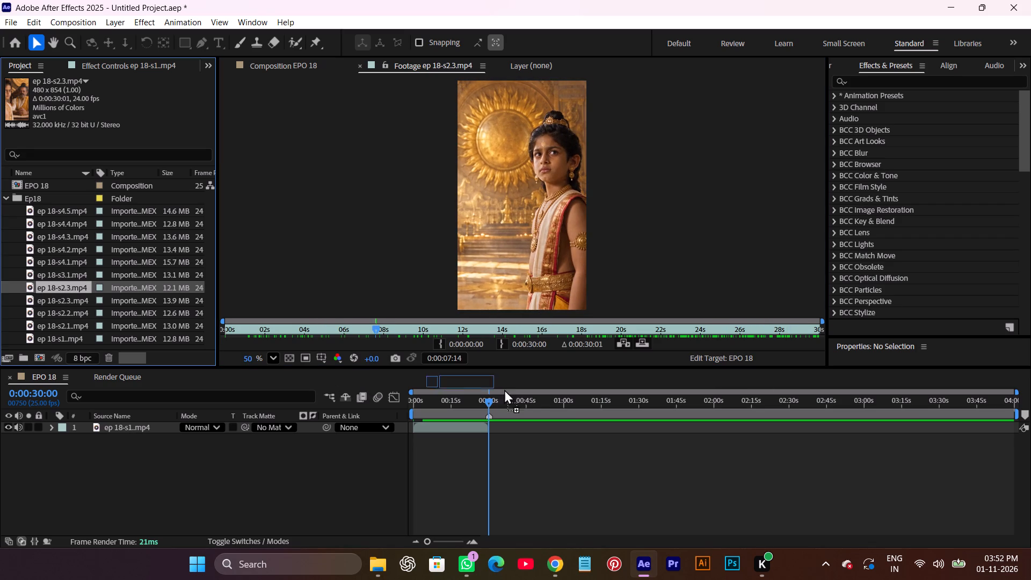
drag(504, 389, 535, 425)
key(bracketleft)
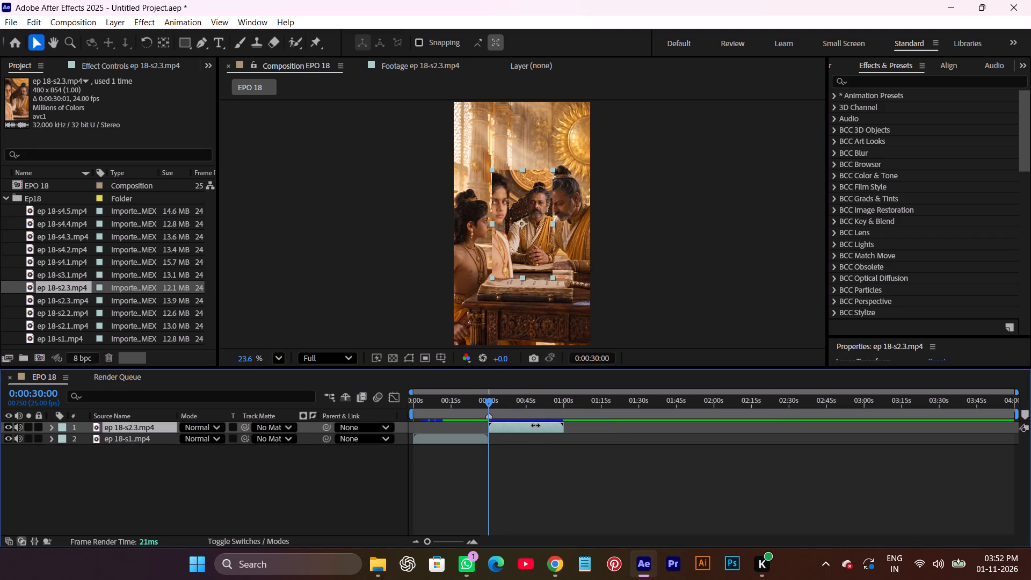
key(ctrl+alt+f)
click(549, 439)
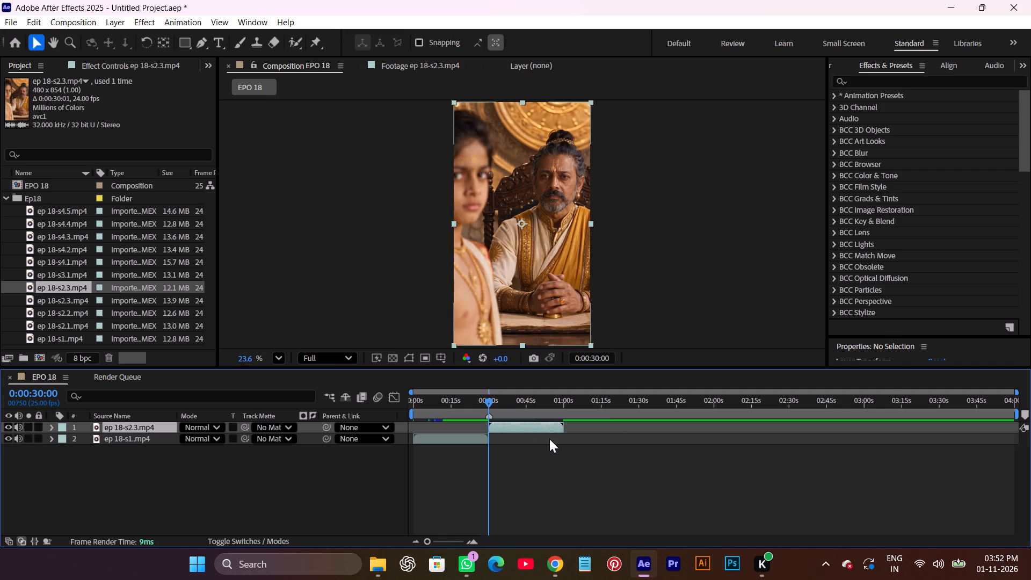
Add a composition marker at 0:01:00:00, where the ep 18-s2.3.mp4 layer ends.
shift+drag(492, 401, 563, 439)
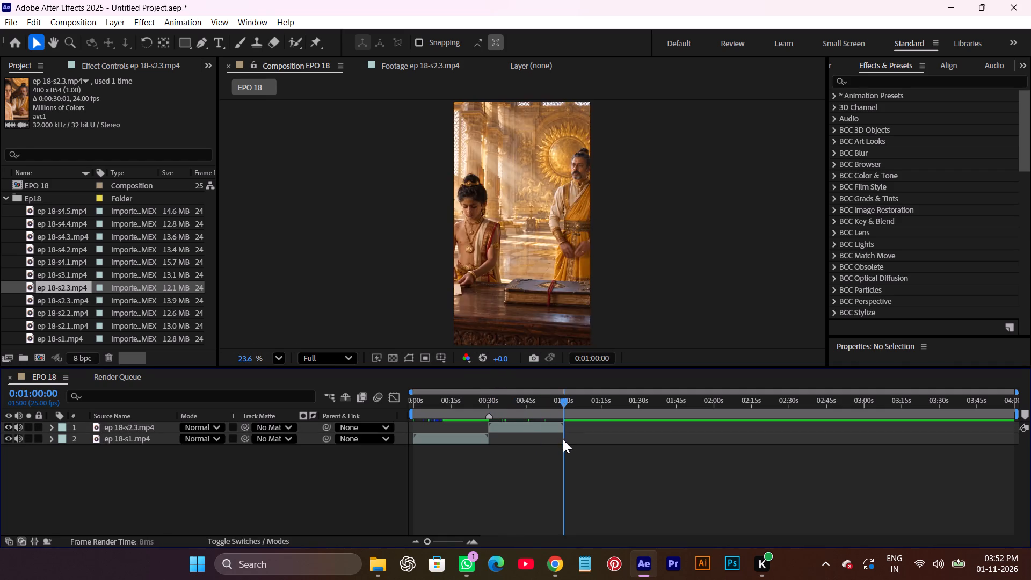
shift+drag(563, 439, 565, 441)
click(571, 481)
key(c)
Preview ep 18-s3.1.mp4, add it above the other layers starting at 0:01:00:00, and fit it to the composition frame.
double_click(59, 271)
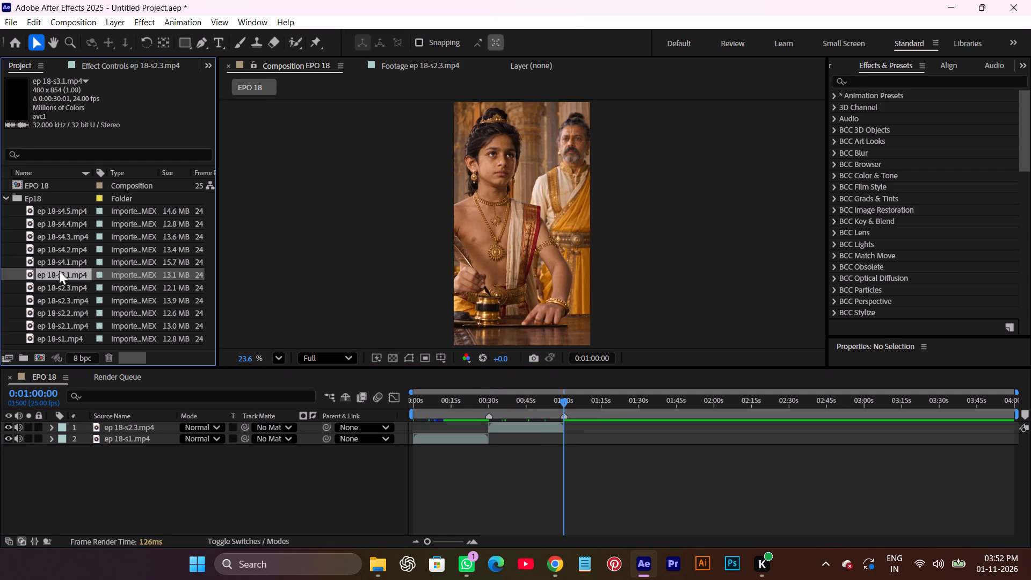
key(space)
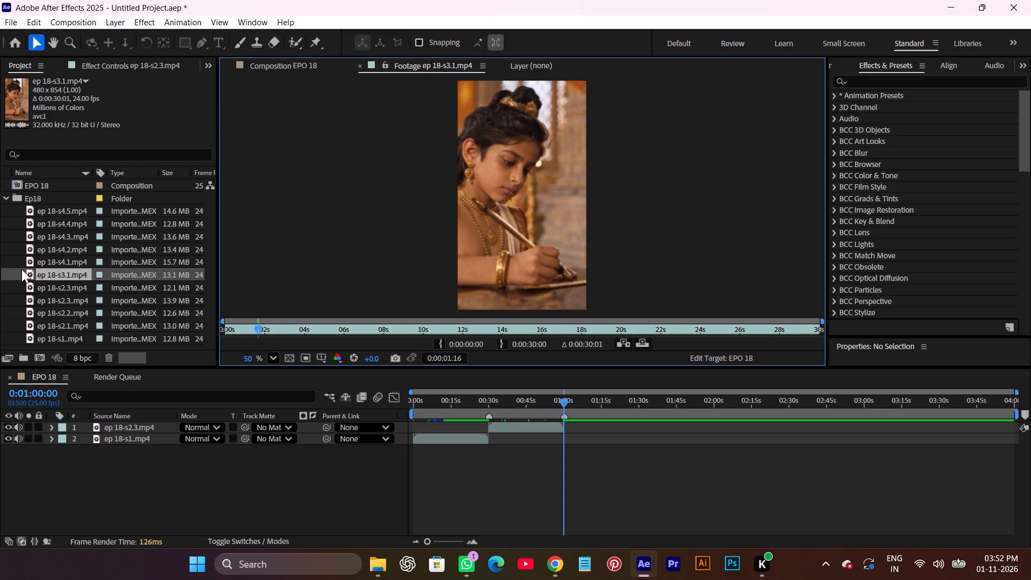
key(space)
drag(54, 279, 615, 424)
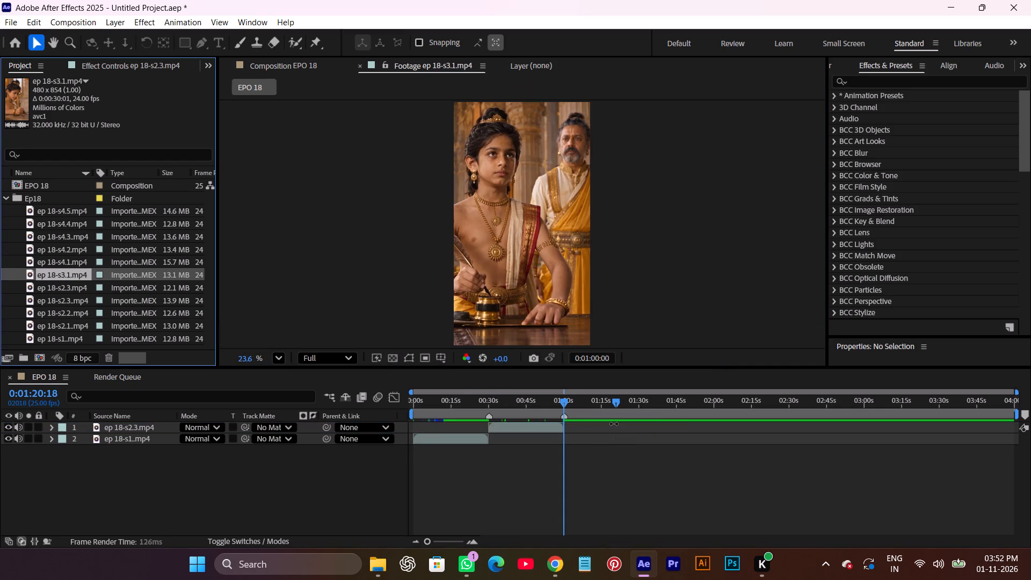
key(bracketleft)
key(ctrl+alt+f)
Play back the ep 18-s3.1.mp4 layer and add a composition marker at 0:01:30:00, where it ends.
key(space)
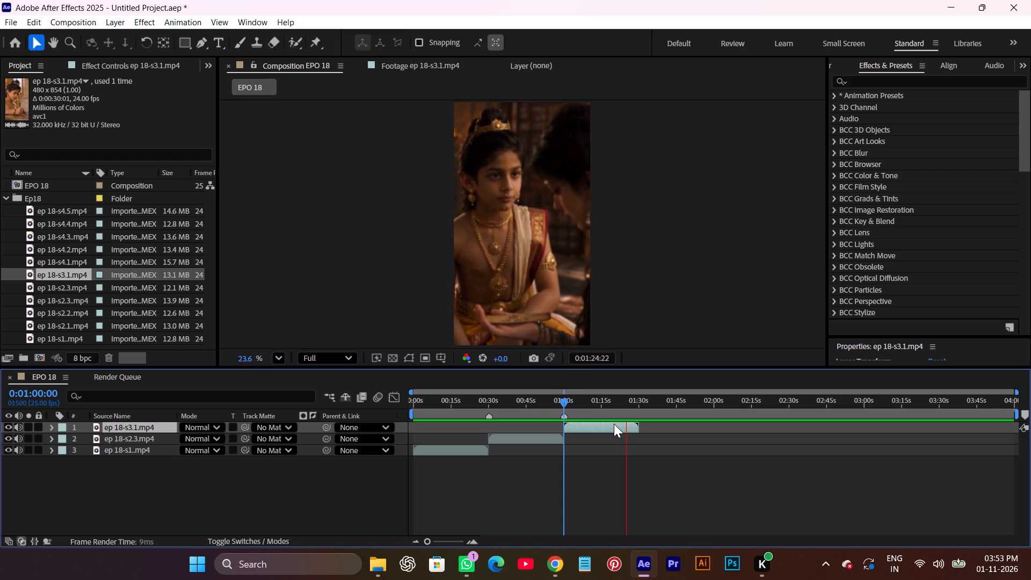
key(space)
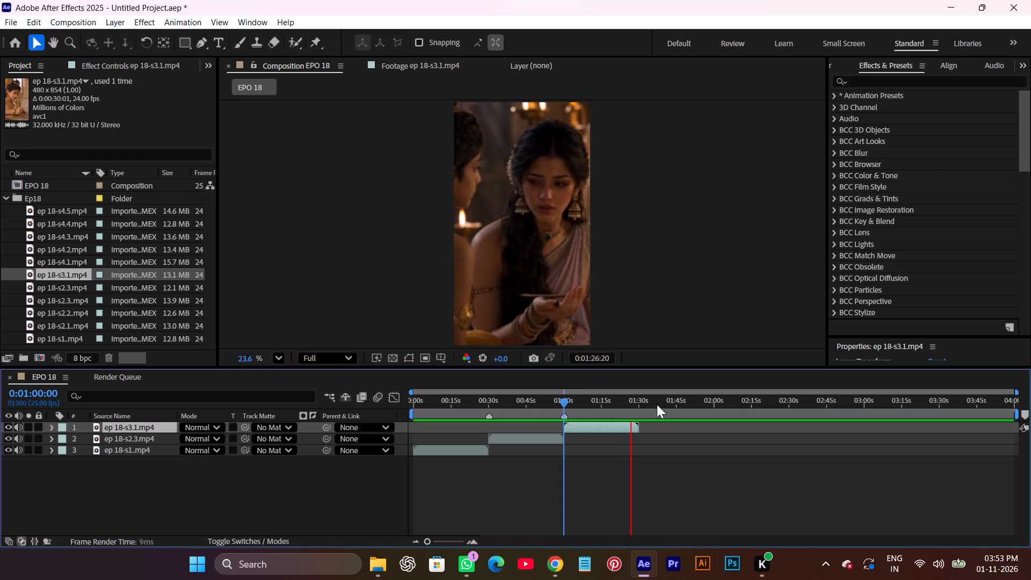
shift+click(631, 404)
click(654, 485)
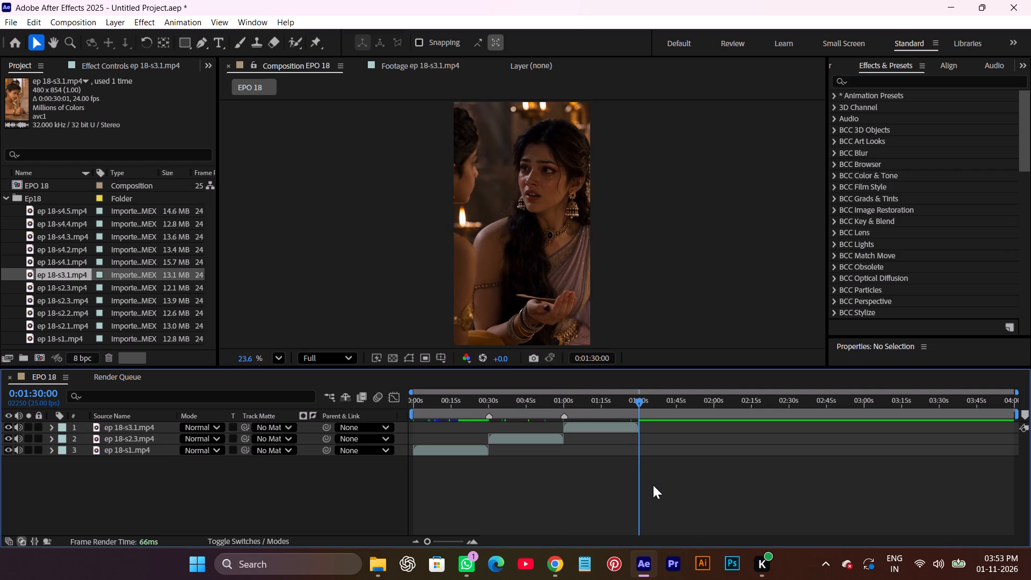
key(c)
Play ep 18-s4.5.mp4 and ep 18-s4.4.mp4 and scan the latter to its closing shots to compare the scene 4 takes.
scroll(63, 230, up, 1)
double_click(76, 208)
key(space)
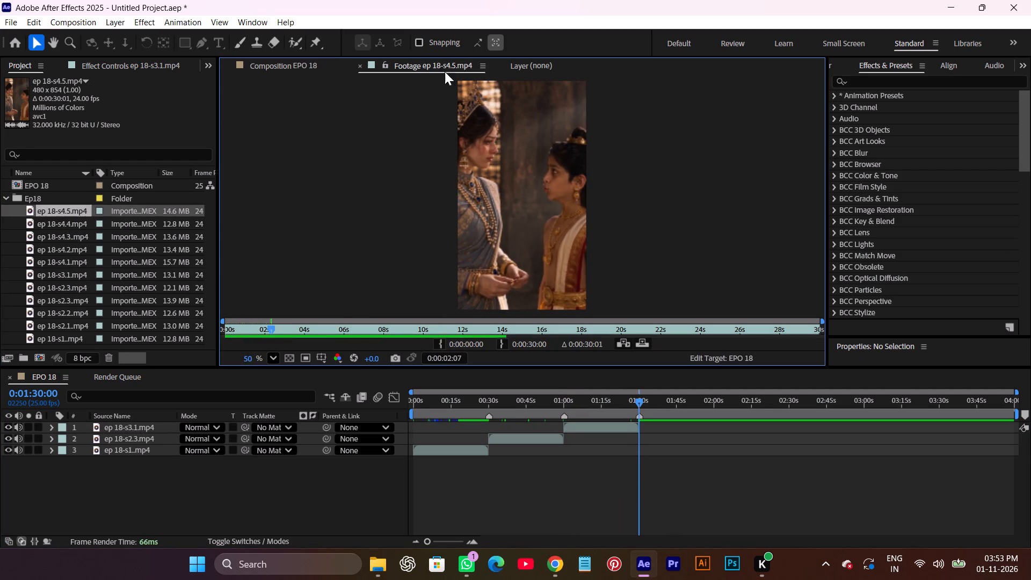
double_click(63, 228)
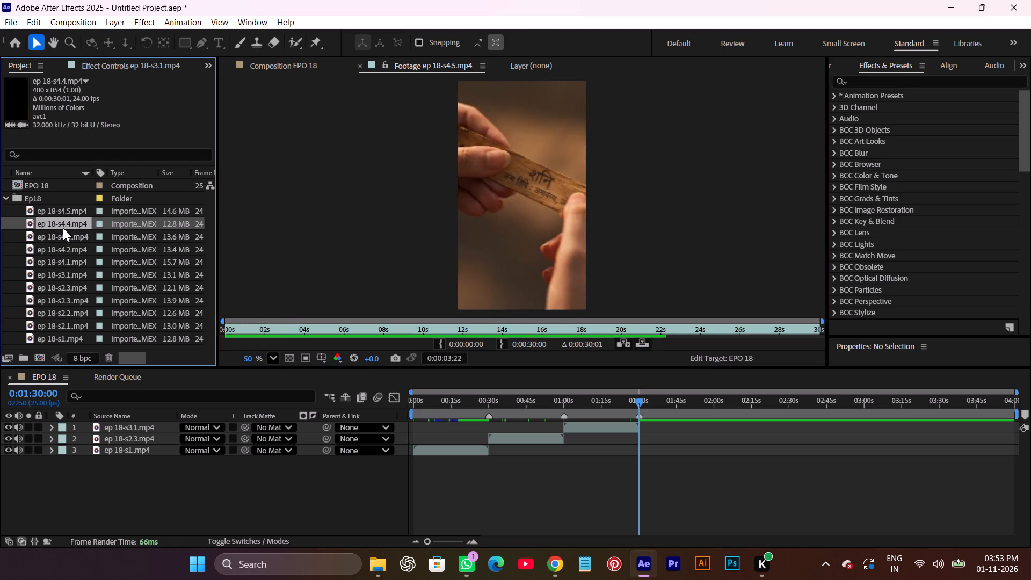
key(space)
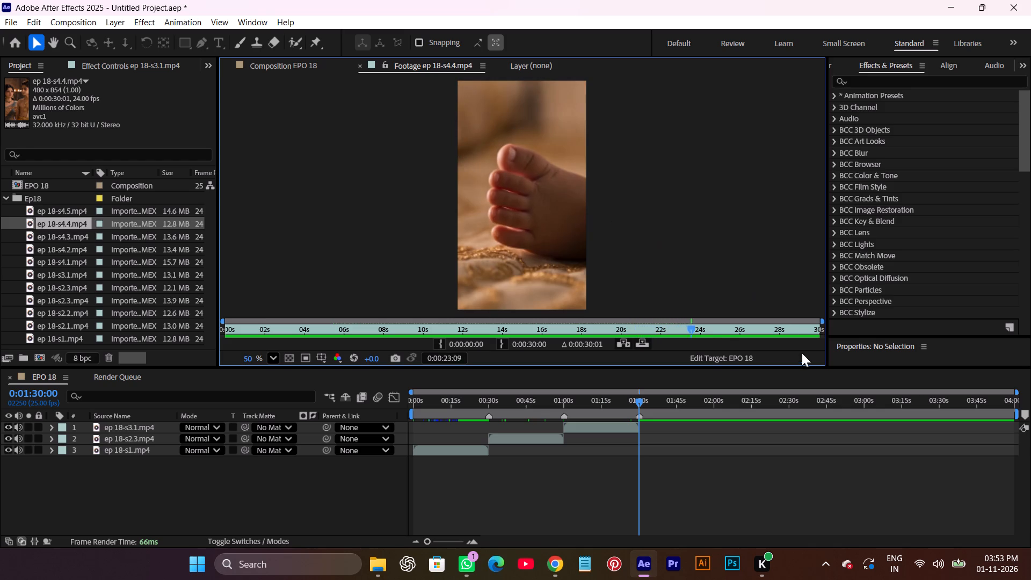
drag(704, 335, 792, 333)
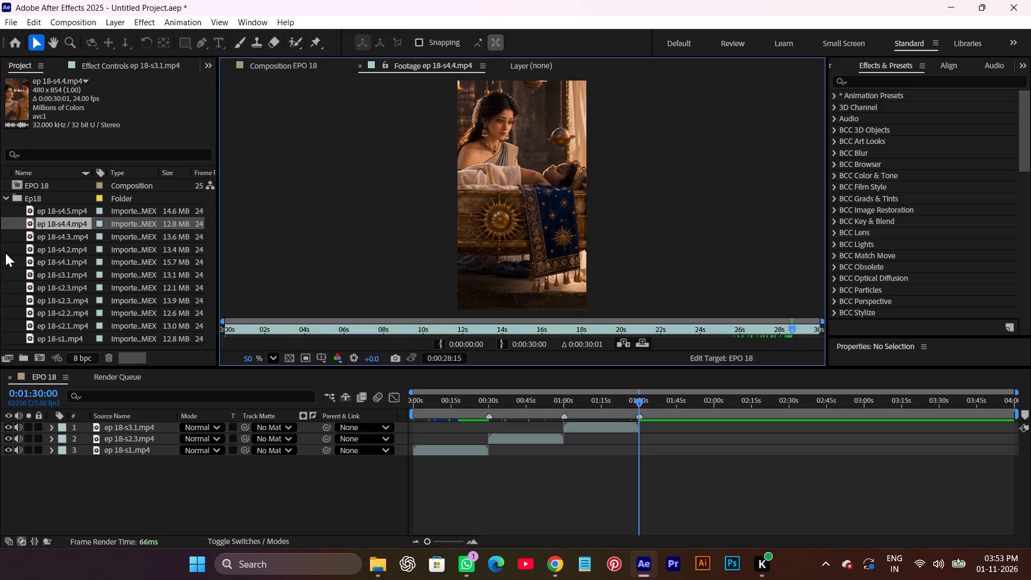
Open ep 18-s4.3.mp4 and scrub forward and back through its shots to judge the take.
double_click(87, 238)
key(space)
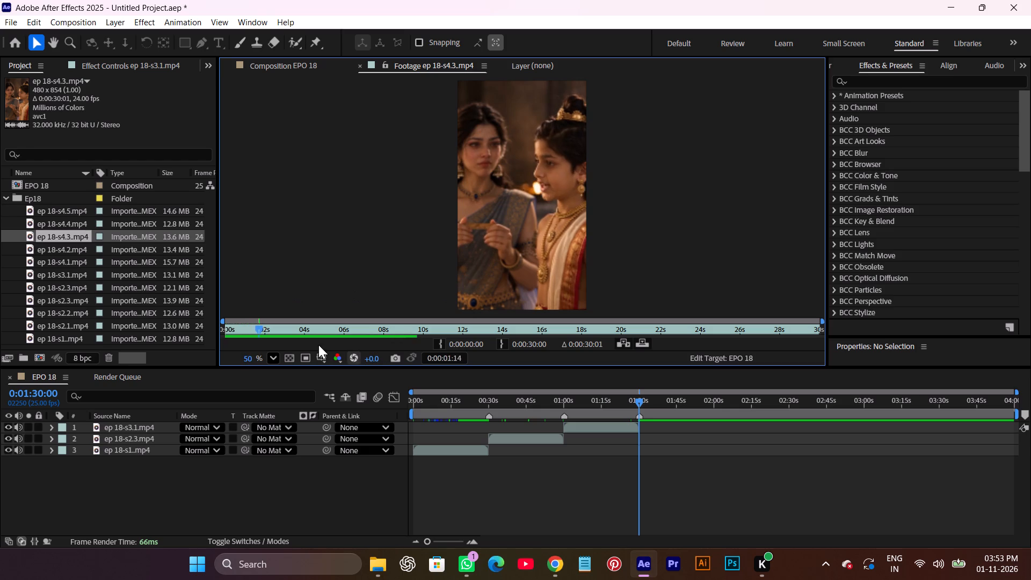
drag(321, 330, 489, 335)
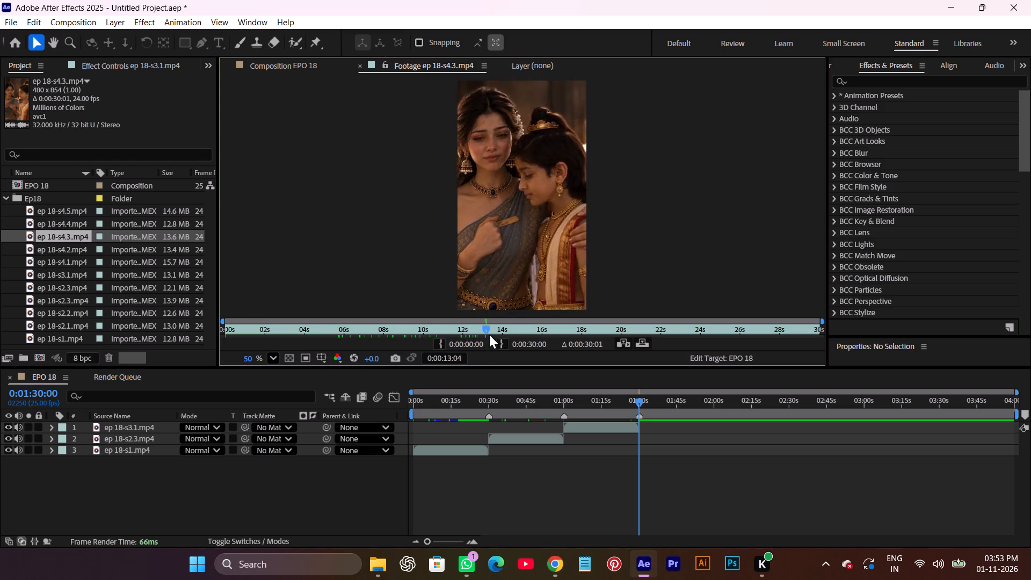
drag(489, 335, 674, 331)
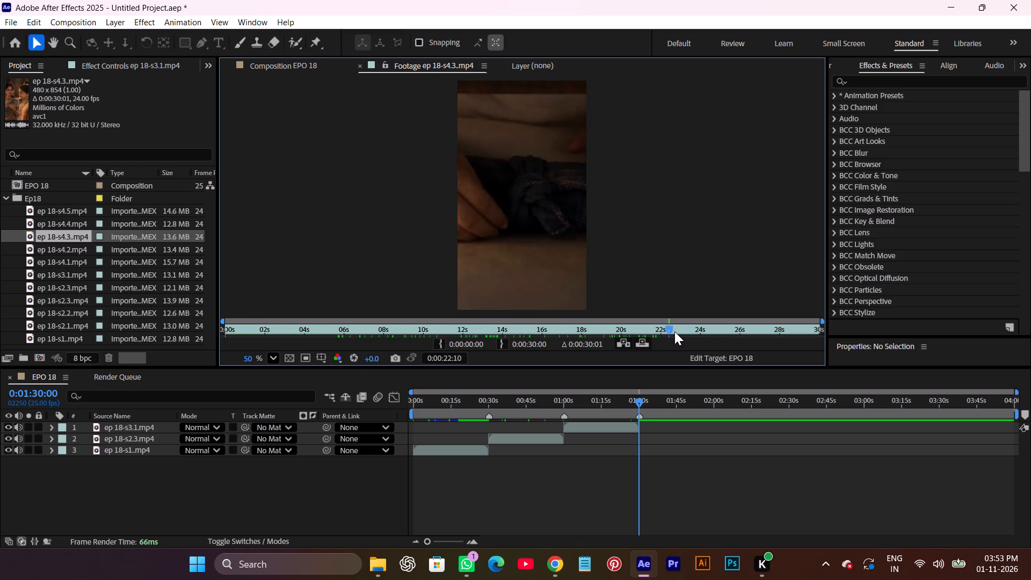
drag(674, 331, 776, 328)
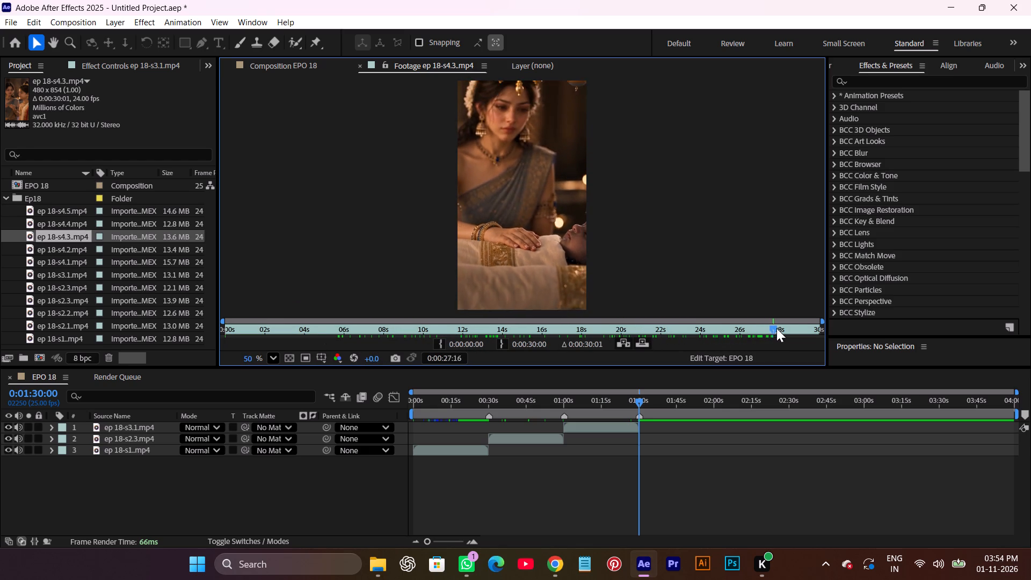
drag(776, 328, 693, 353)
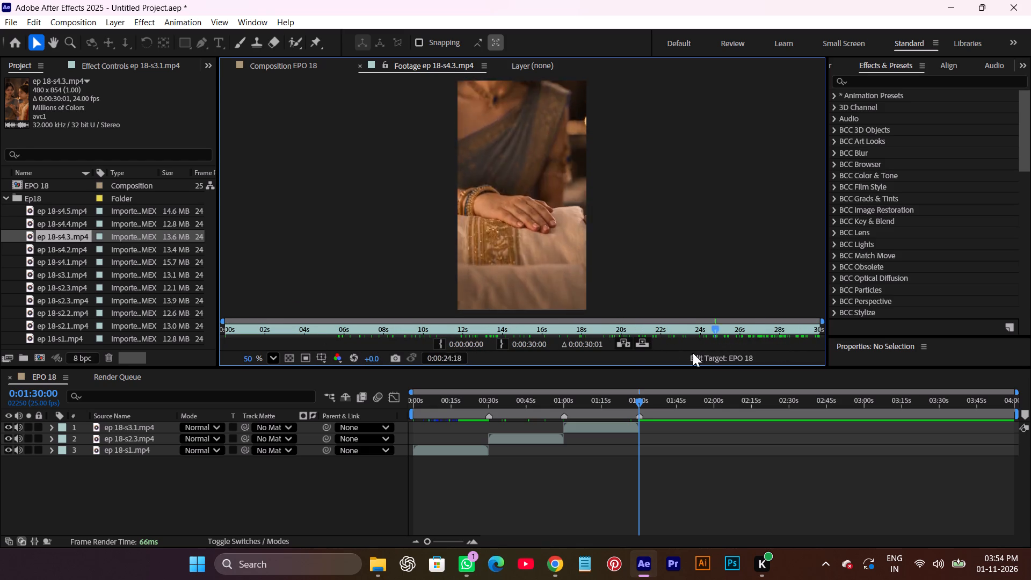
drag(693, 353, 471, 360)
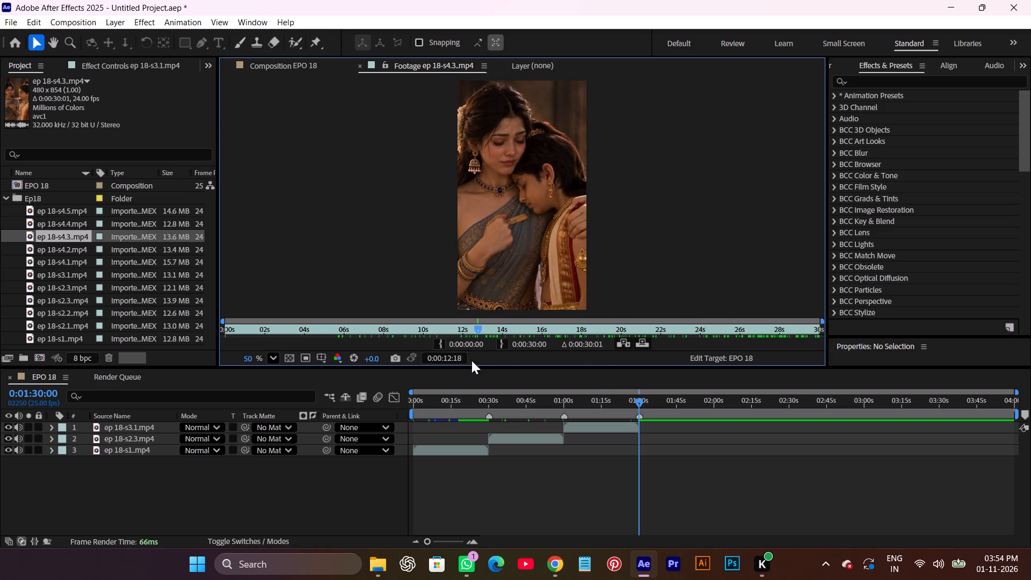
drag(471, 360, 345, 361)
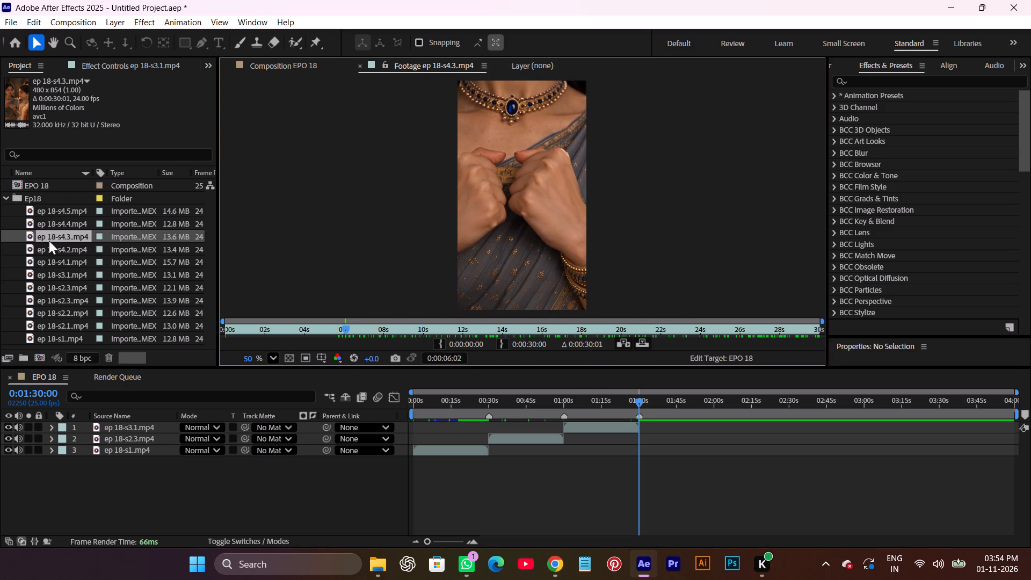
Add ep 18-s4.3.mp4 above the other layers, starting at 0:01:30:00, and fit it to the composition frame.
drag(59, 235, 667, 425)
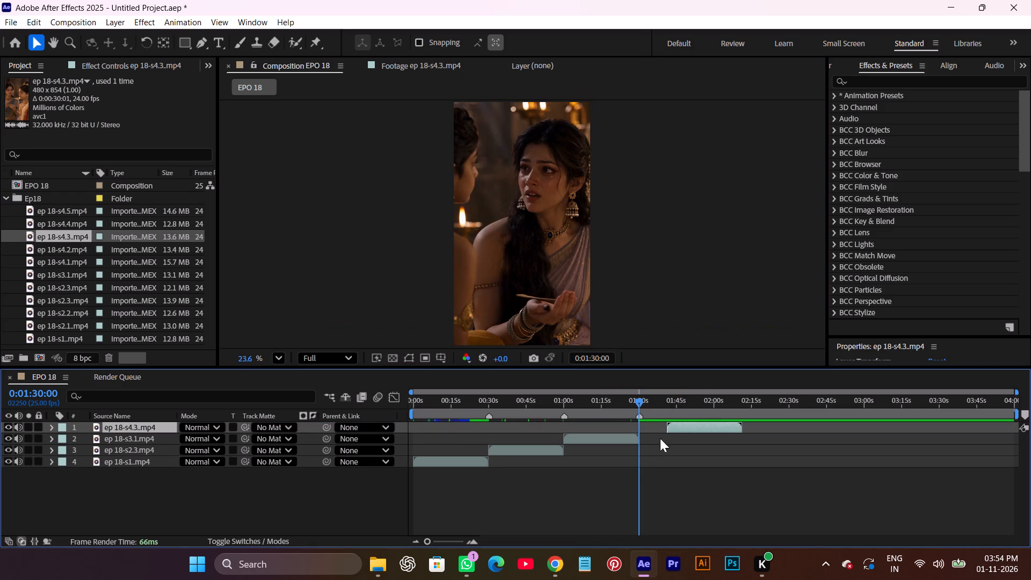
key(ctrl+alt+f)
key(bracketleft)
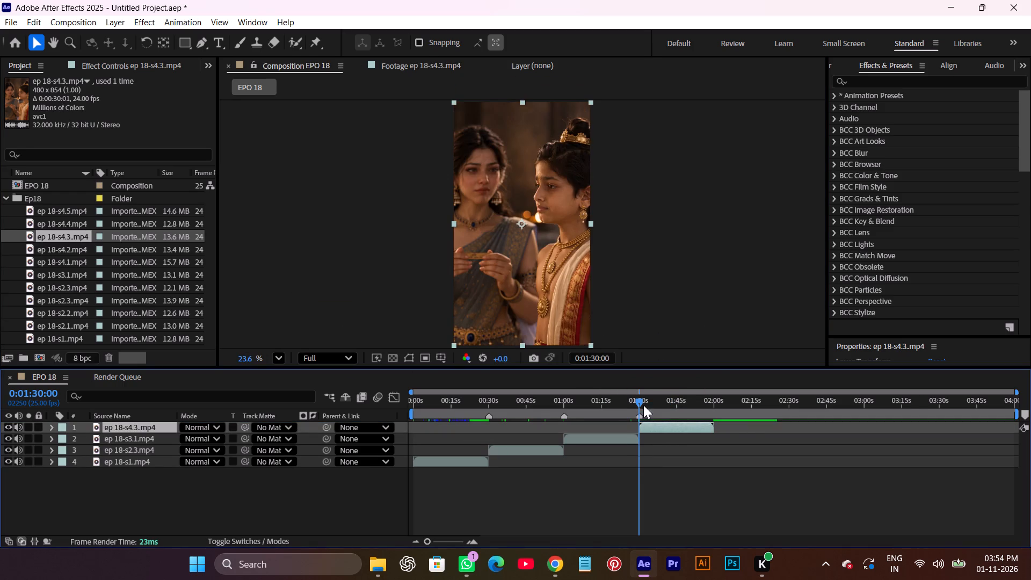
Split the ep 18-s3.1.mp4 layer at 0:01:12:05, near the end of the boy's writing-desk shot.
drag(638, 406, 586, 419)
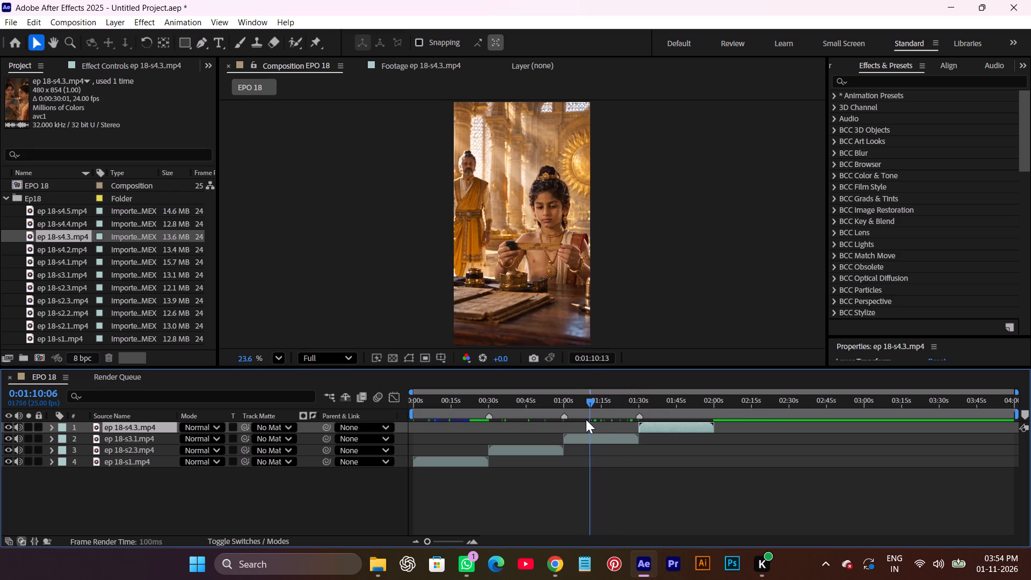
drag(586, 419, 588, 421)
alt+scroll(589, 428, up, 2)
drag(592, 404, 614, 404)
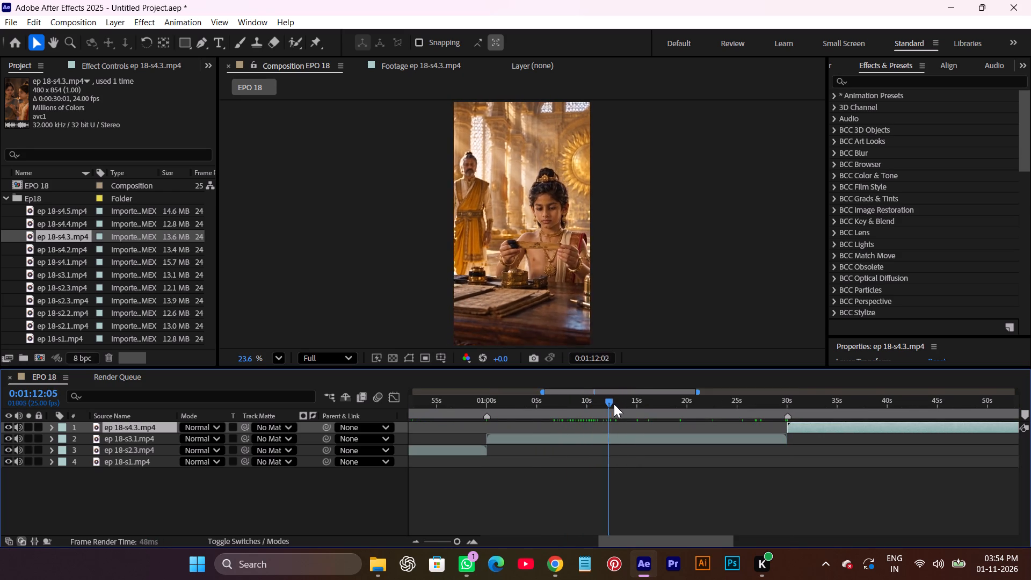
drag(614, 404, 612, 411)
click(613, 439)
key(ctrl+shift+d)
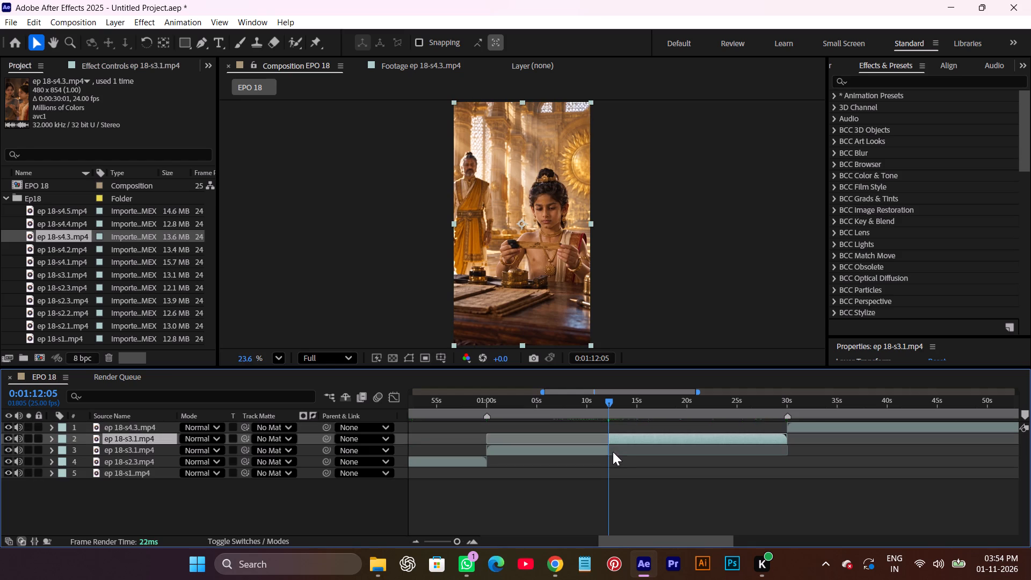
Split the second part of ep 18-s3.1.mp4 at 0:01:15:12, where the seated woman's close shot changes to the curtain doorway shot.
drag(612, 404, 620, 405)
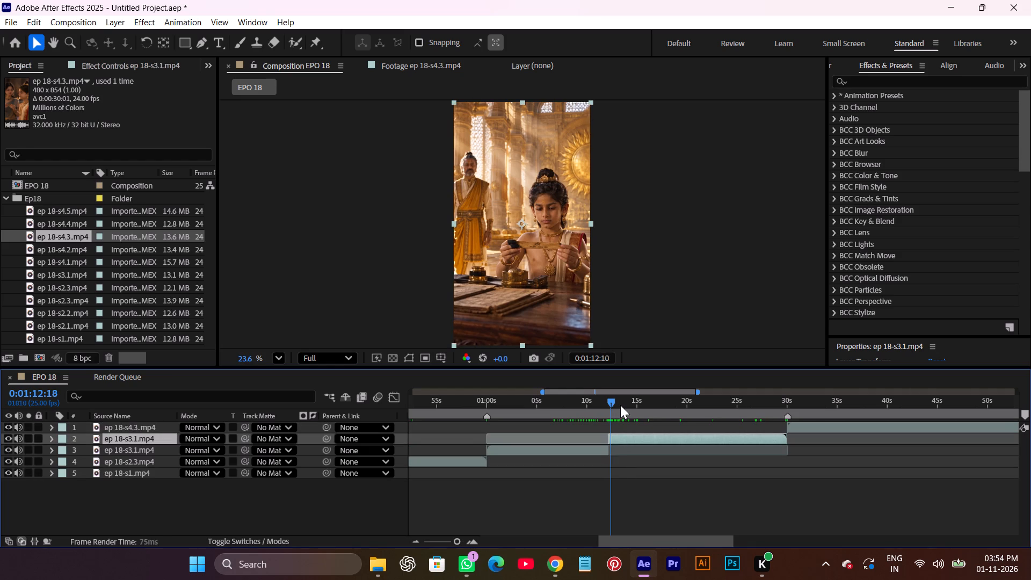
drag(620, 405, 648, 419)
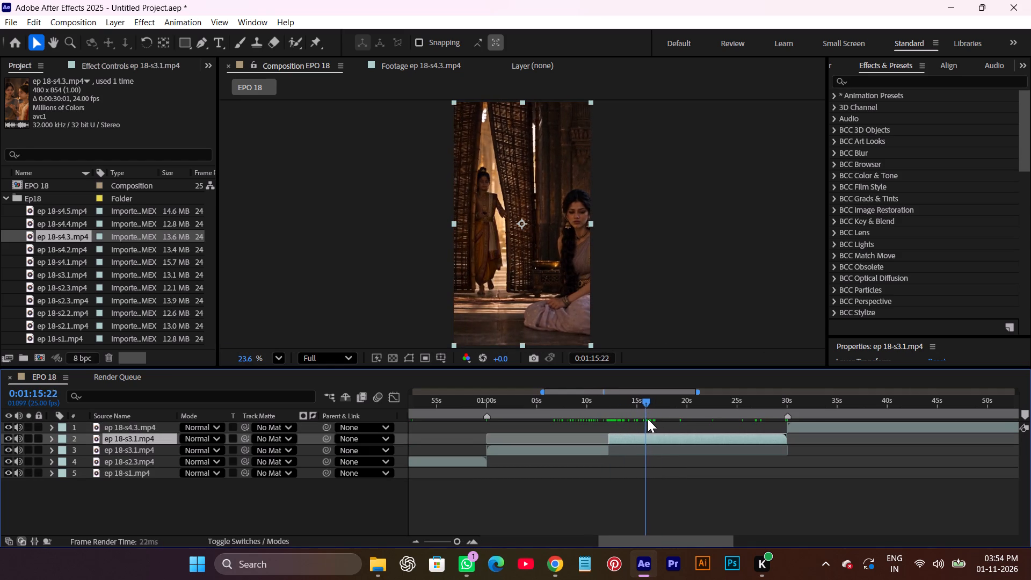
drag(648, 419, 642, 418)
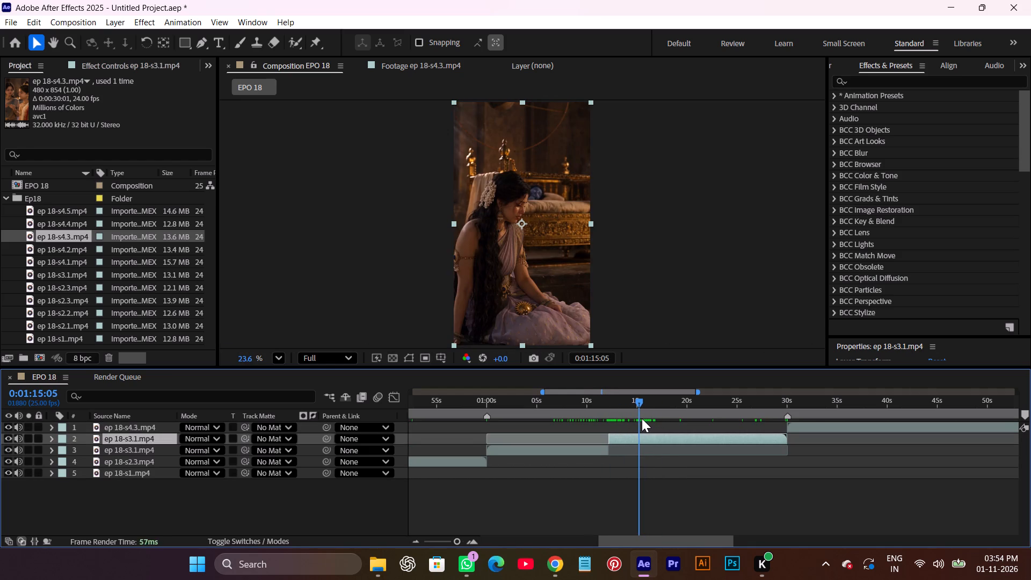
drag(642, 418, 644, 418)
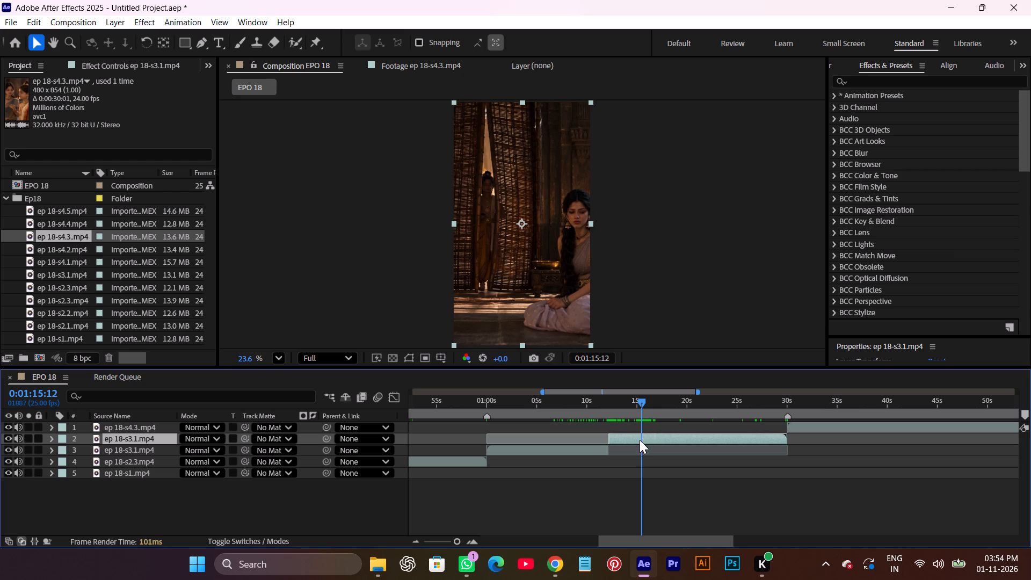
key(ctrl+shift+d)
Scale the middle ep 18-s3.1.mp4 segment to about 467% and reposition it to frame the seated woman's head and upper body.
drag(640, 401, 626, 407)
click(620, 450)
key(s)
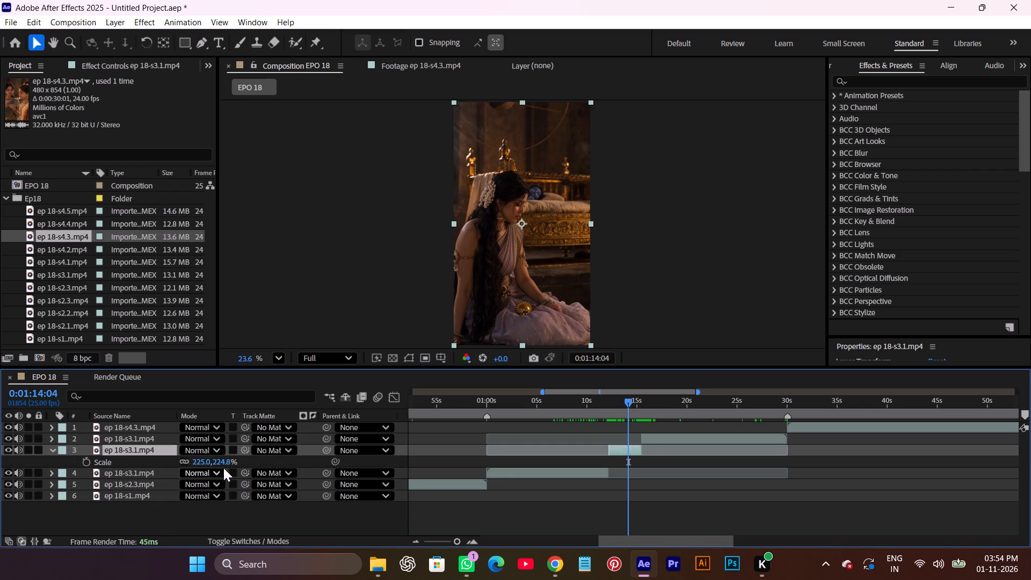
drag(223, 465, 358, 446)
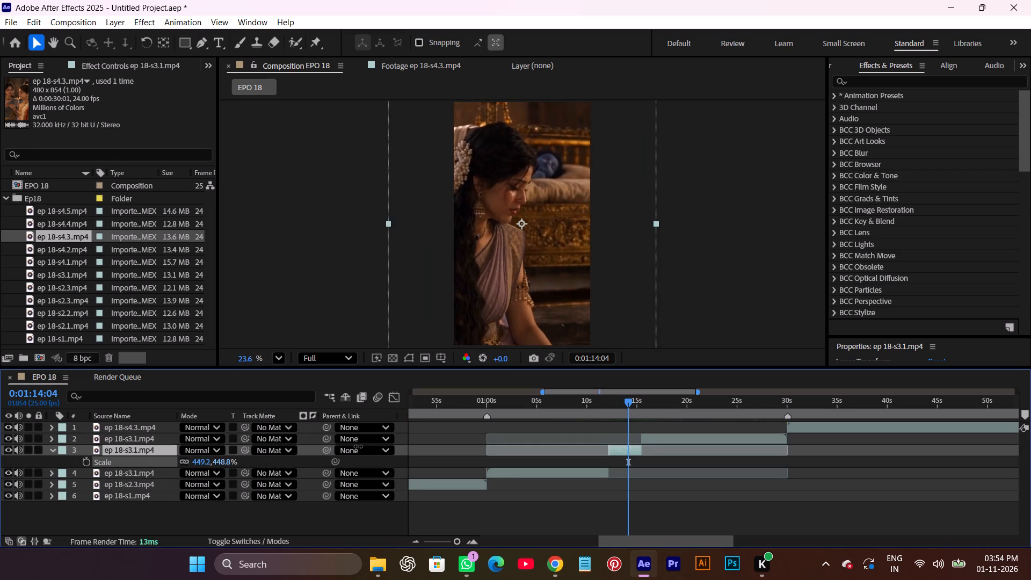
drag(358, 446, 364, 443)
drag(533, 295, 589, 261)
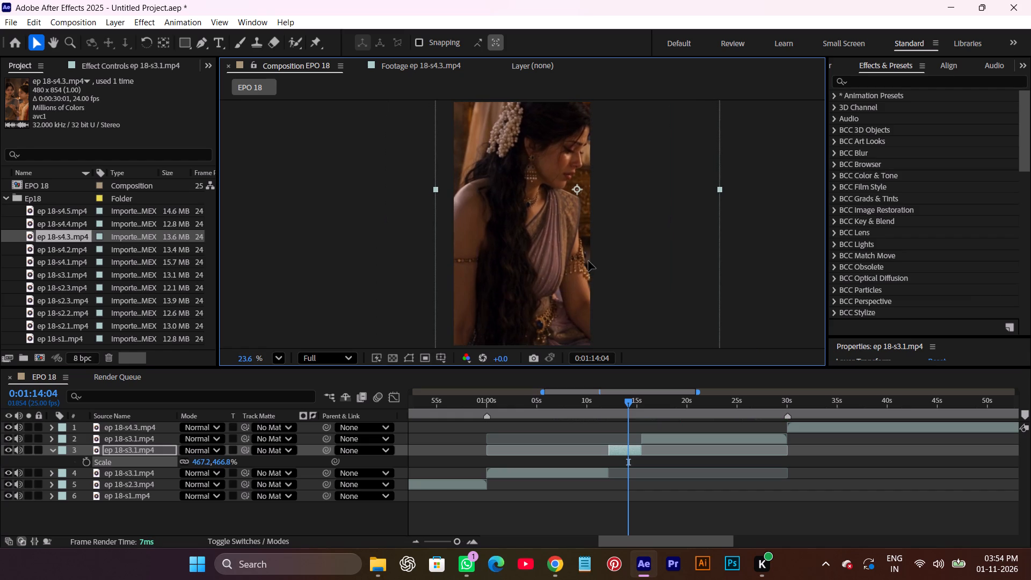
drag(589, 261, 584, 280)
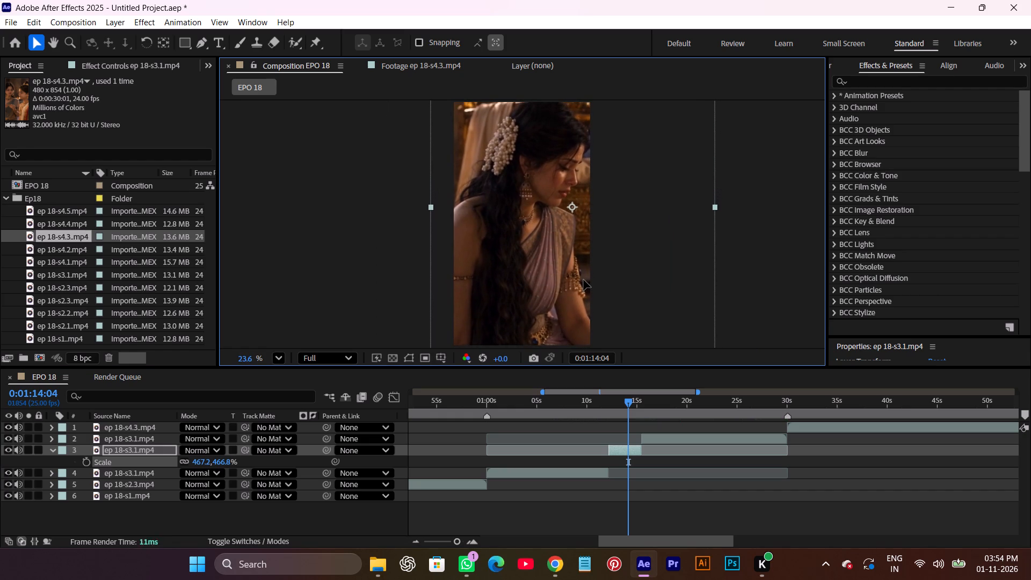
drag(584, 280, 583, 284)
Slide the reframed middle ep 18-s3.1.mp4 segment slightly earlier, starting at about 0:01:12:00, overlapping the end of the boy's desk shot.
drag(628, 400, 615, 403)
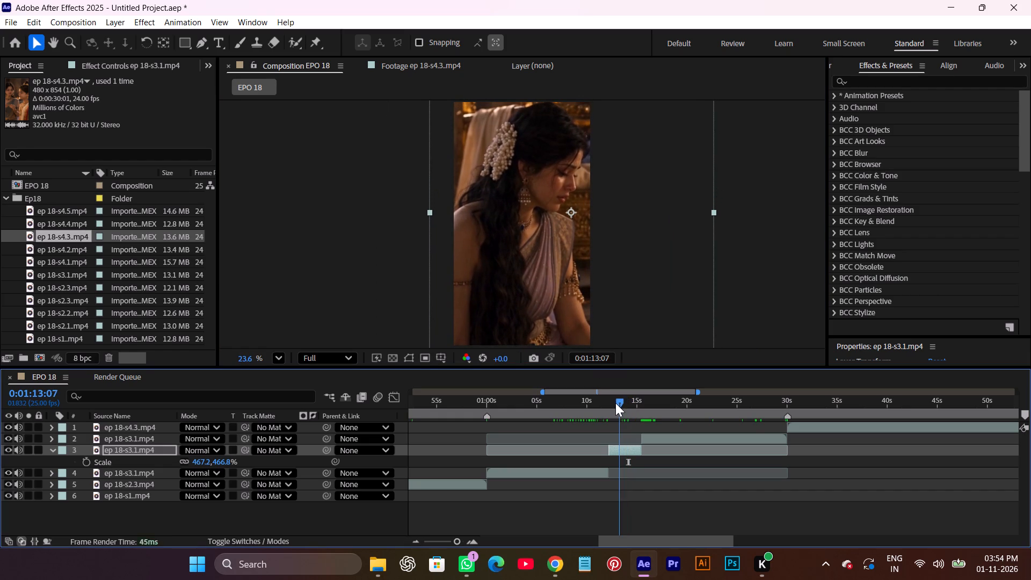
drag(615, 403, 606, 403)
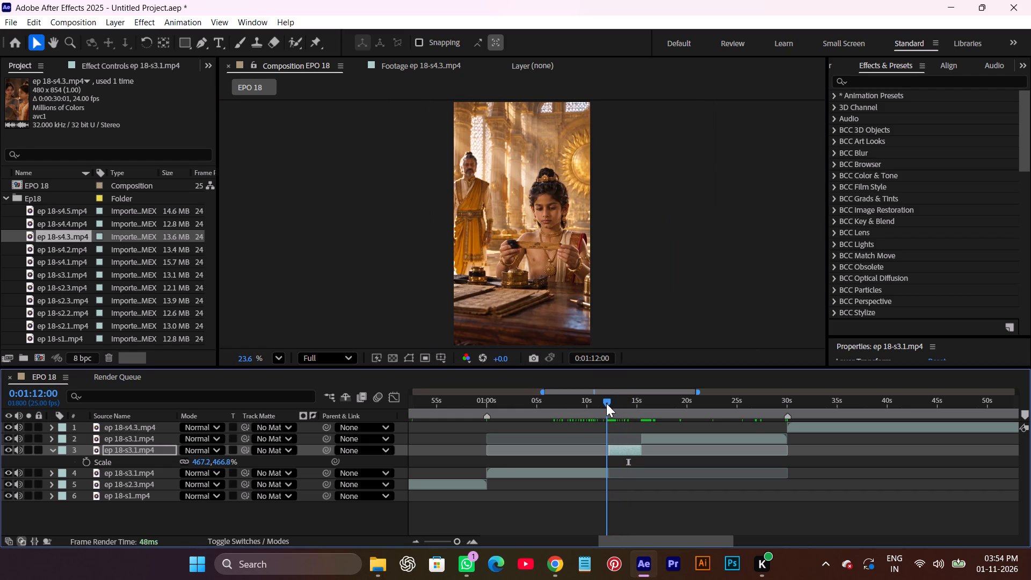
drag(606, 403, 612, 403)
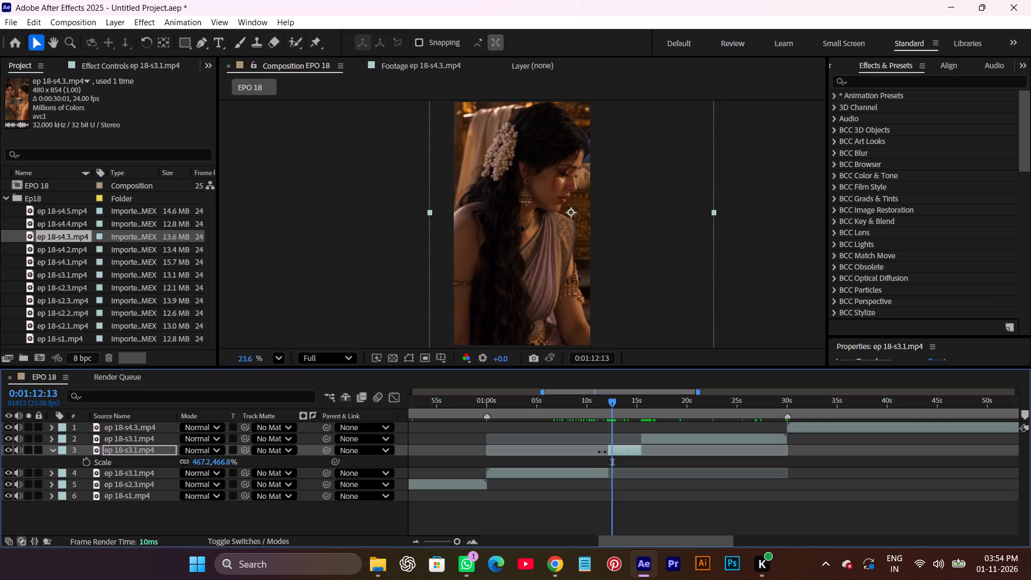
click(610, 450)
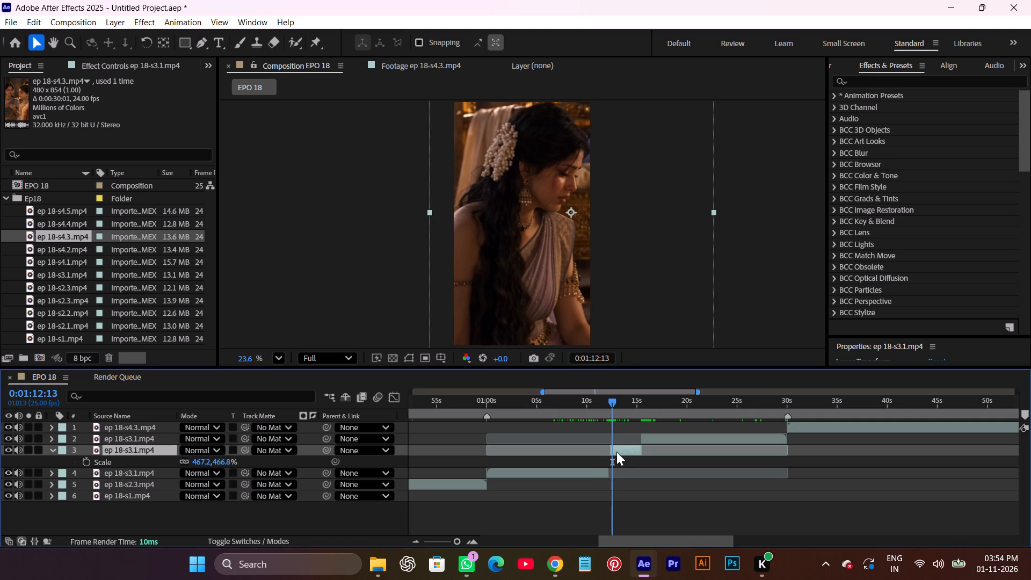
drag(616, 452, 612, 452)
Slide the last ep 18-s3.1.mp4 segment earlier, ending at 0:01:29:03 and closing the gap after the seated woman's shot.
drag(614, 402, 604, 404)
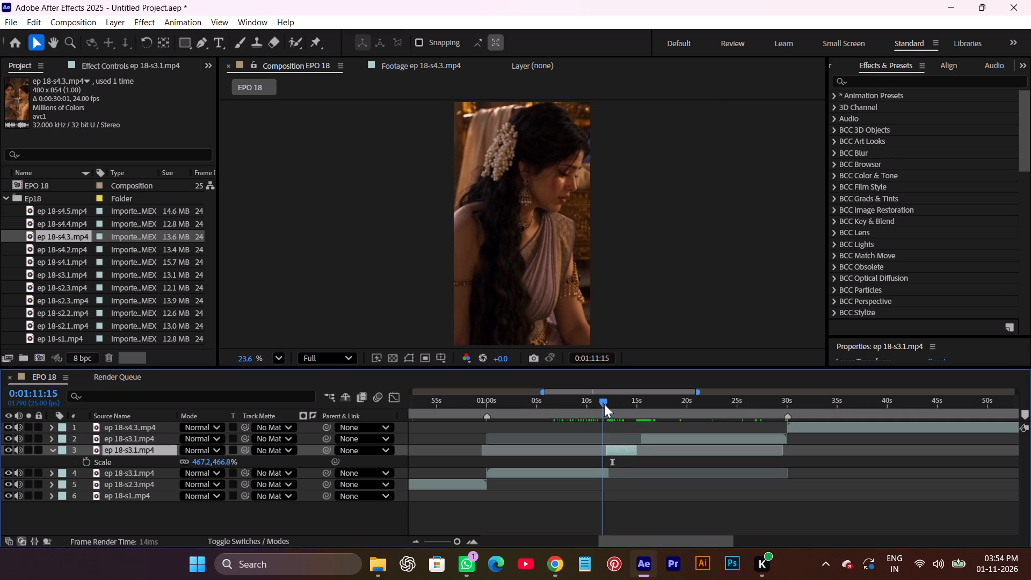
drag(604, 404, 621, 411)
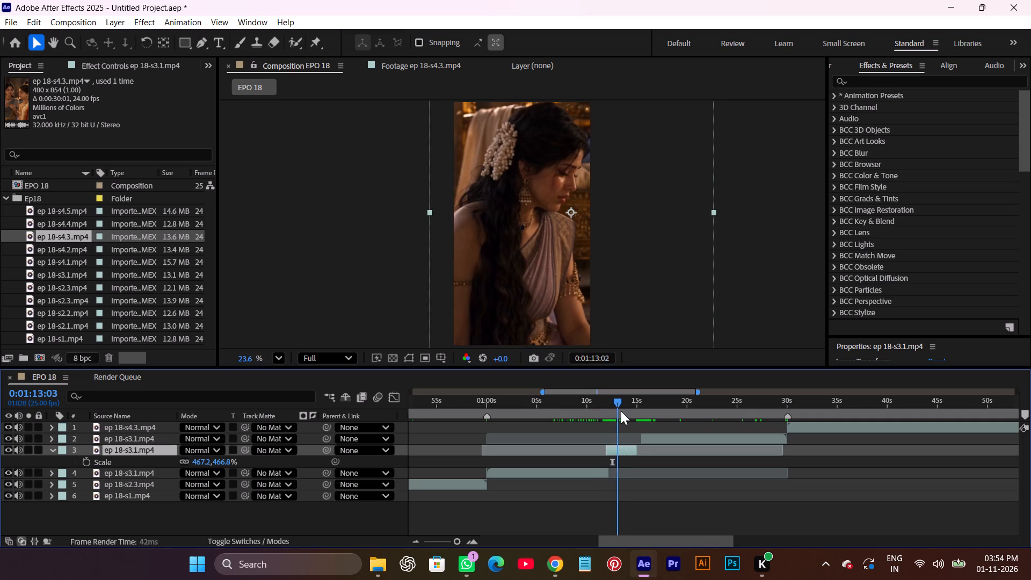
drag(621, 411, 636, 416)
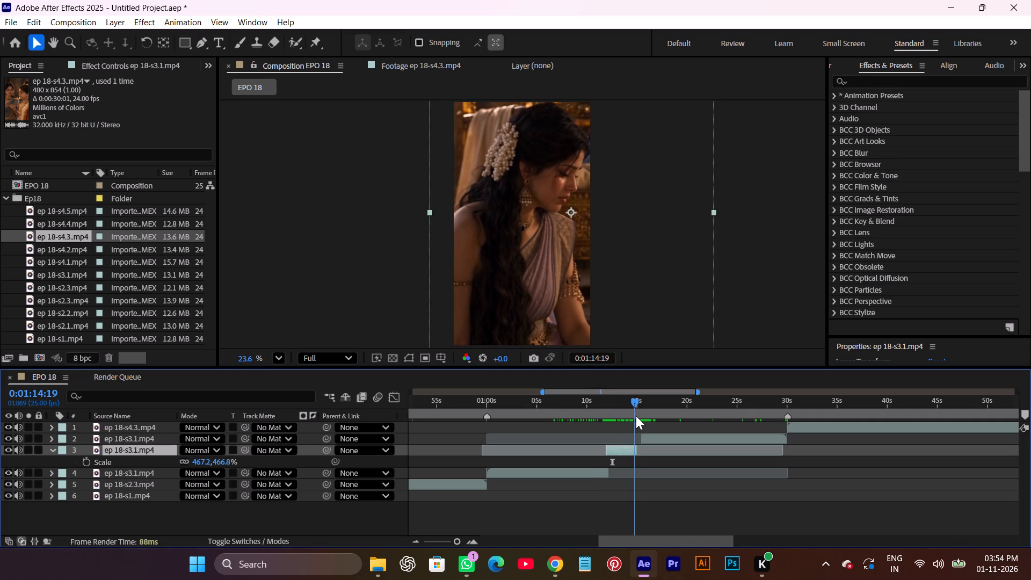
drag(636, 416, 637, 417)
drag(666, 438, 664, 437)
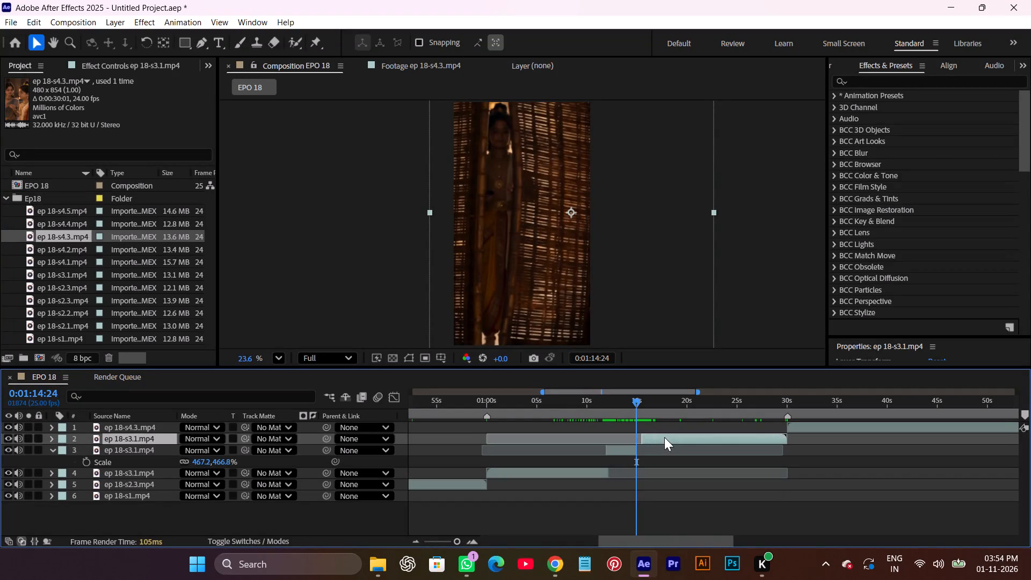
drag(664, 437, 658, 439)
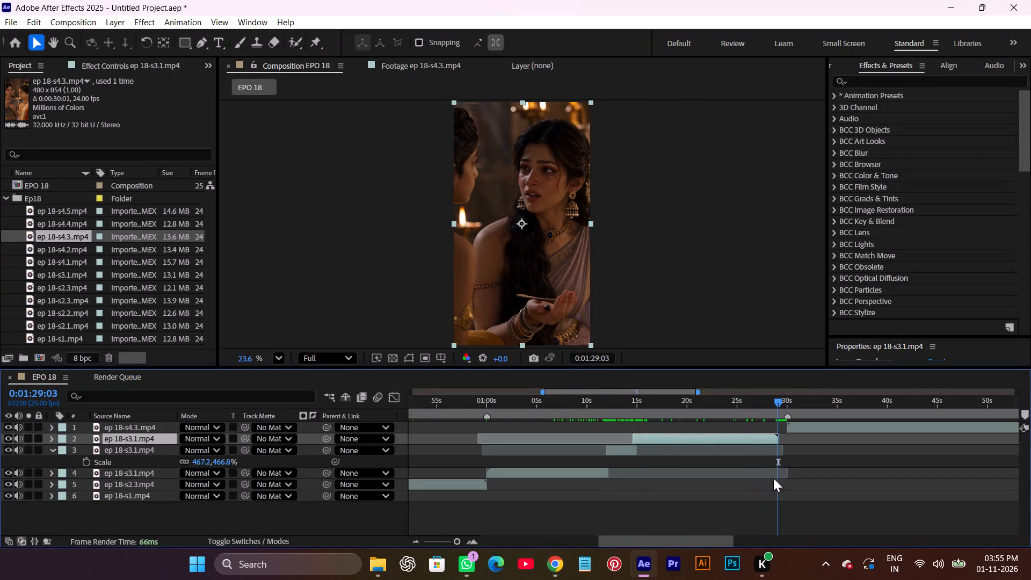
Move ep 18-s4.3.mp4 earlier to start at 0:01:29:03, directly after the last ep 18-s3.1.mp4 segment.
drag(796, 429, 787, 431)
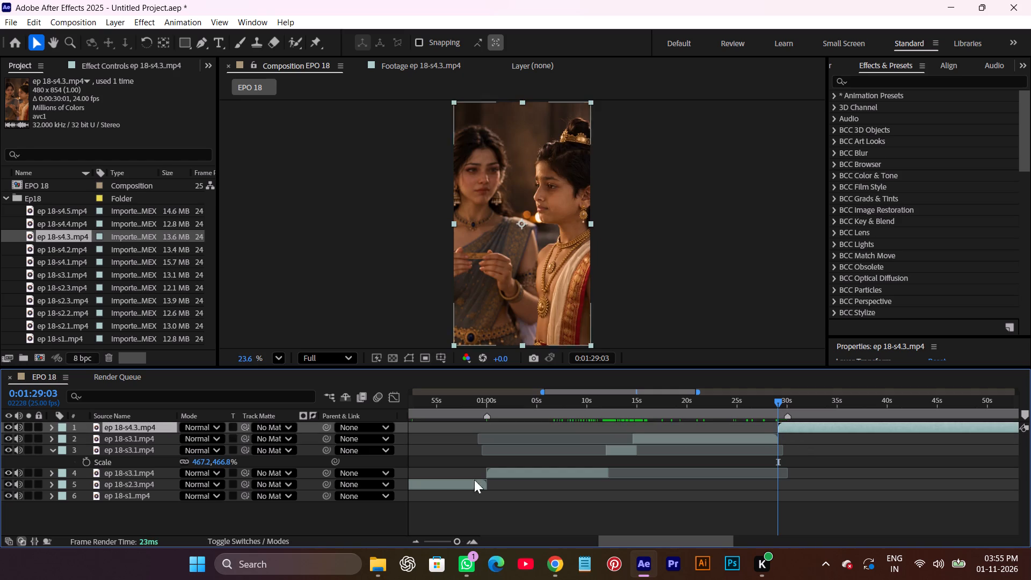
click(50, 450)
Duplicate ep 18-s4.3.mp4 and trim the upper copy to start at 0:01:59:00, near the end of the clip.
key(space)
key(space)
key(space)
key(space)
key(space)
key(space)
key(space)
key(space)
key(space)
key(space)
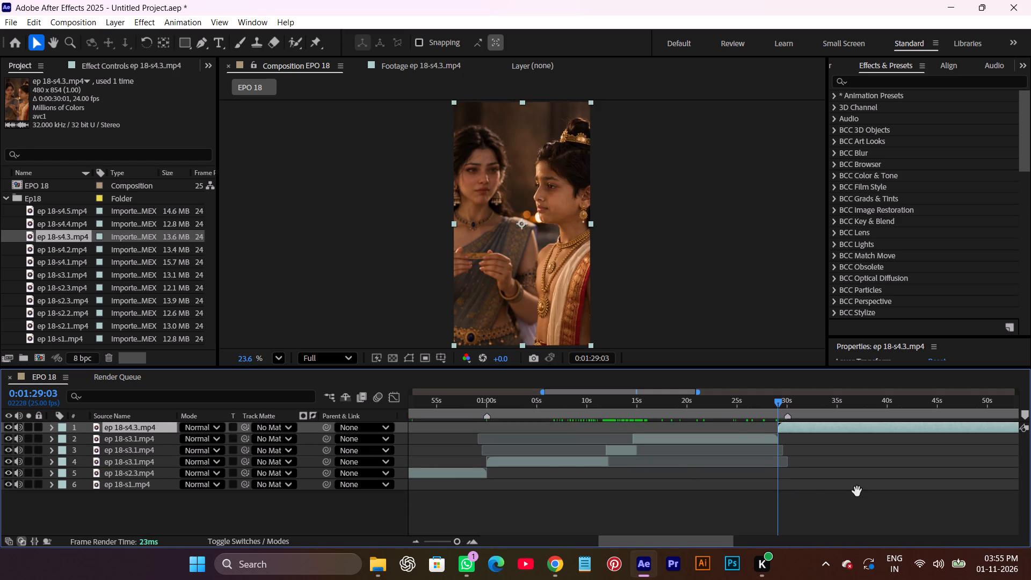
drag(857, 491, 395, 554)
key(space)
drag(549, 473, 690, 483)
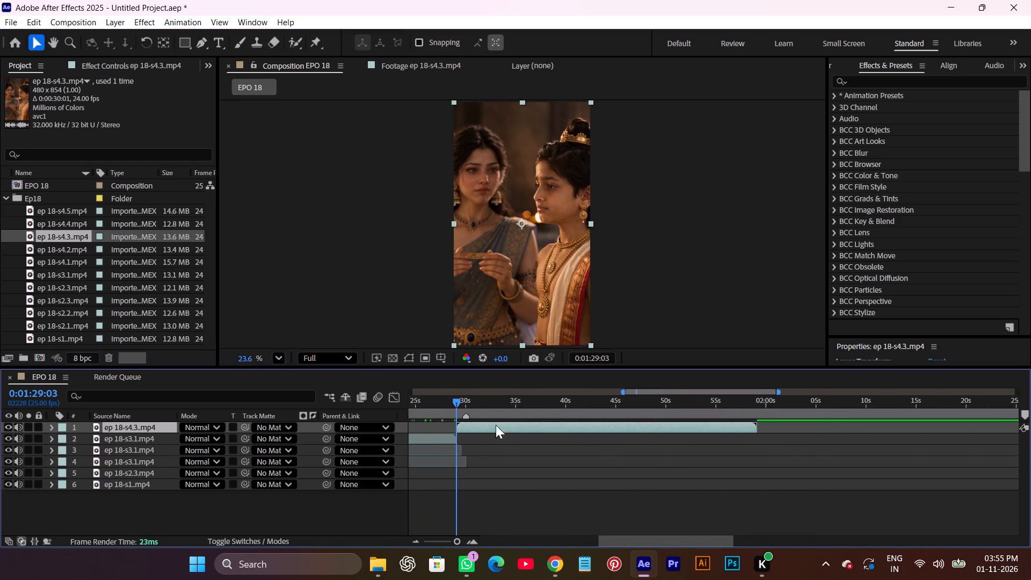
drag(459, 399, 619, 439)
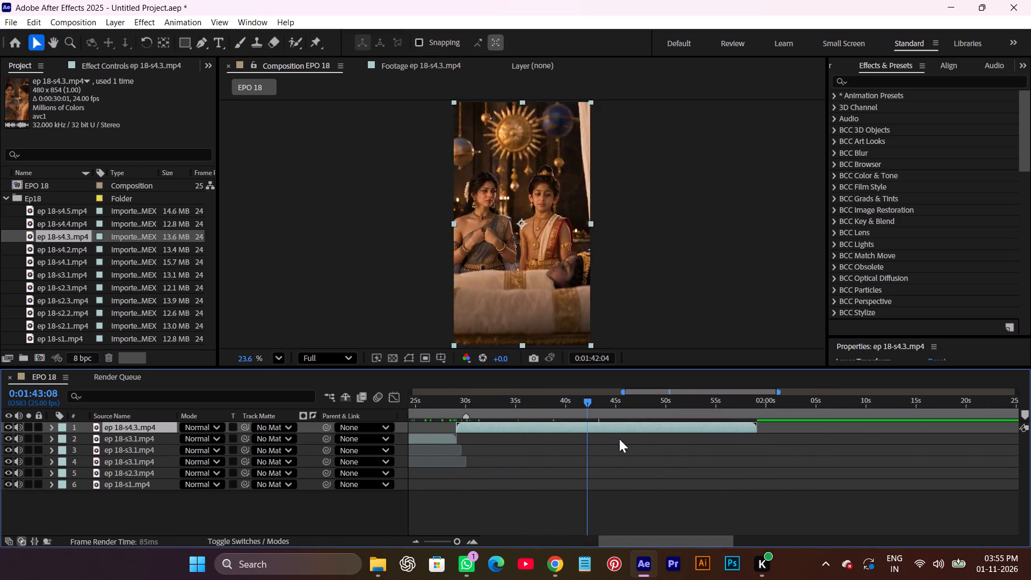
drag(619, 439, 729, 468)
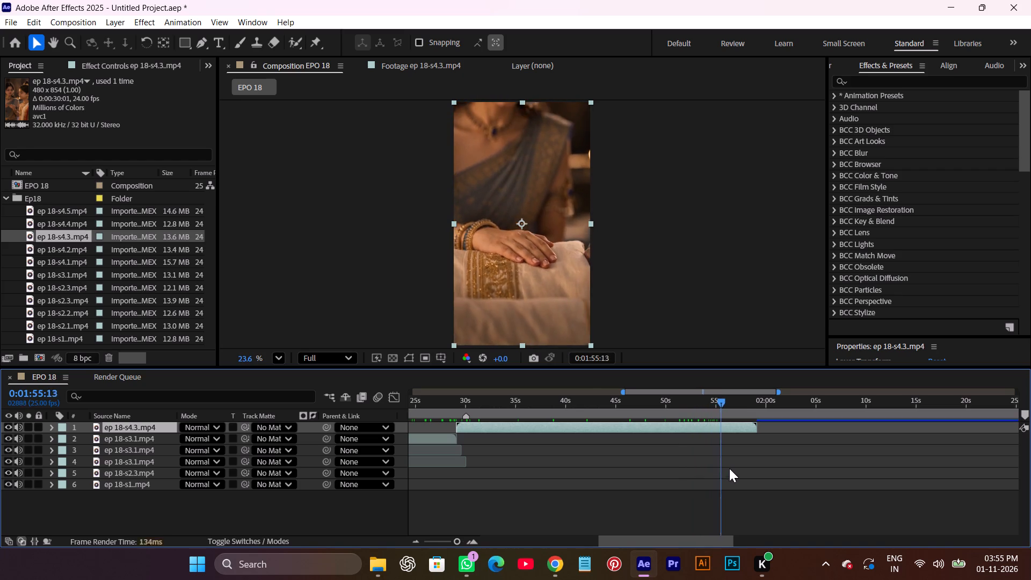
drag(729, 468, 758, 478)
key(ctrl+d)
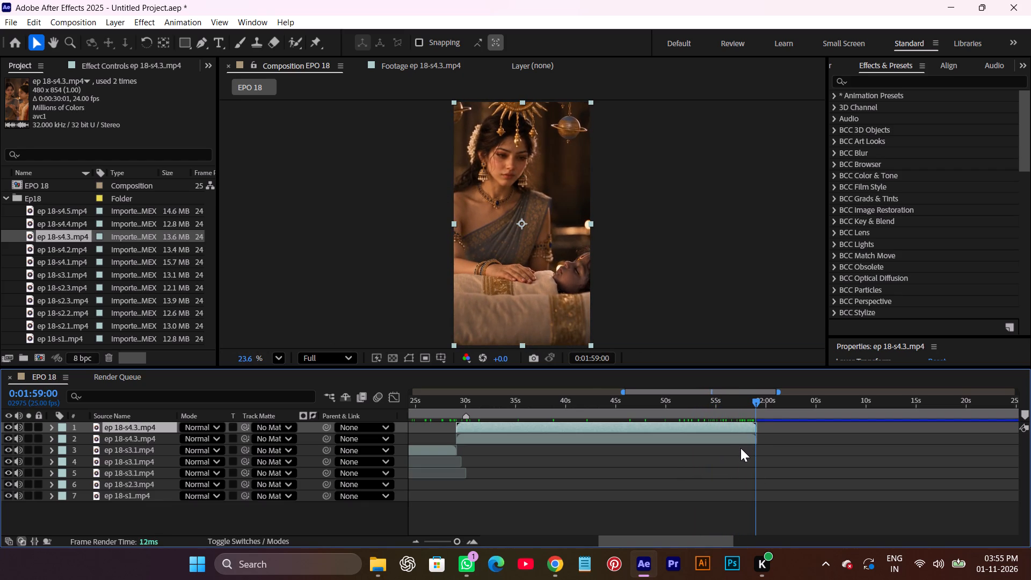
key(alt+bracketleft)
Apply Freeze Frame to the trimmed ep 18-s4.3.mp4 copy at 0:01:59:00 and extend it to about 0:02:04:00.
alt+scroll(750, 443, up, 2)
right_click(780, 427)
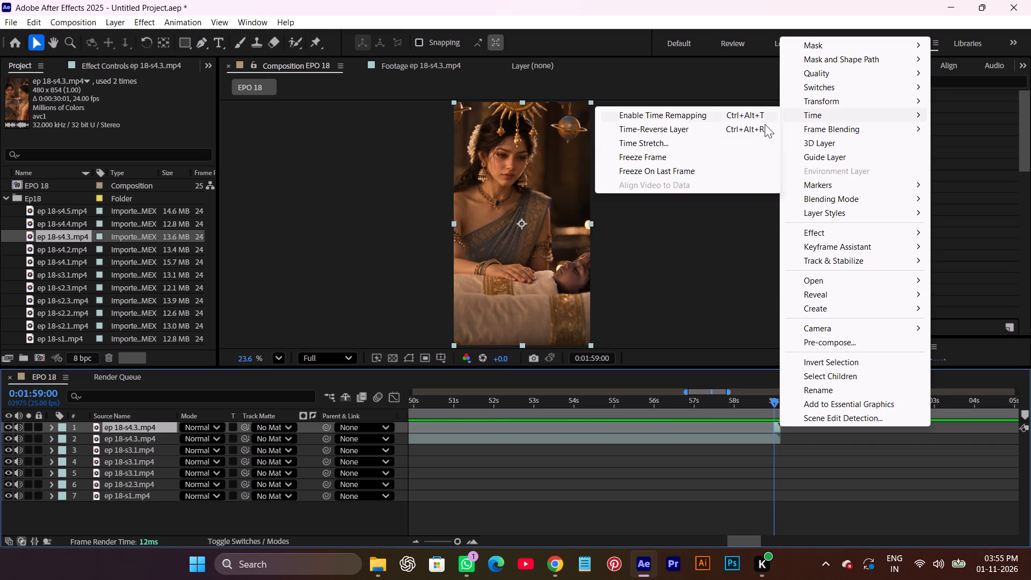
click(662, 156)
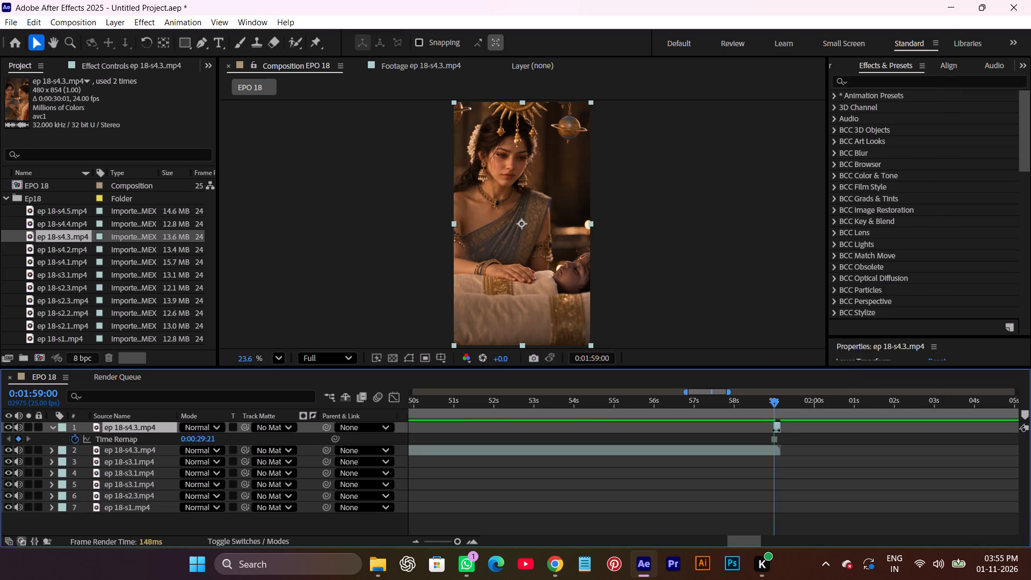
drag(779, 429, 968, 447)
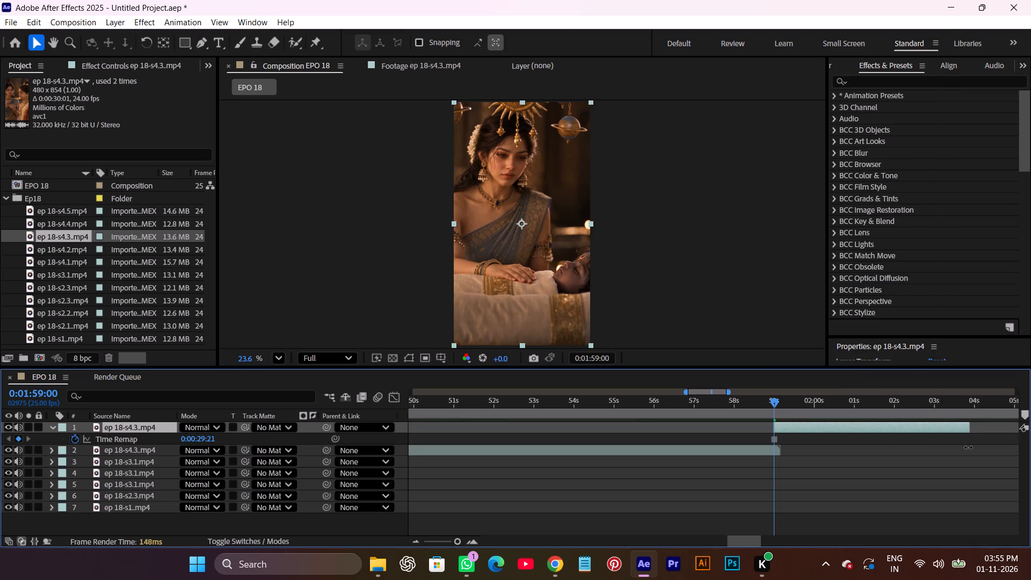
drag(968, 447, 971, 453)
Preview the frozen ep 18-s4.3.mp4 shot and trim its end to 0:02:02:23.
key(space)
drag(906, 479, 794, 512)
key(space)
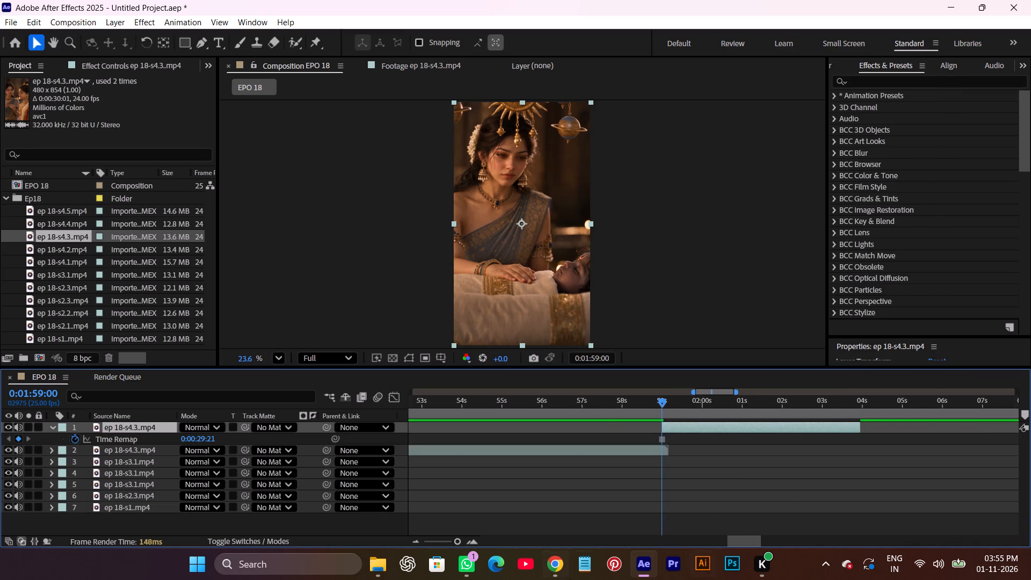
drag(657, 405, 664, 405)
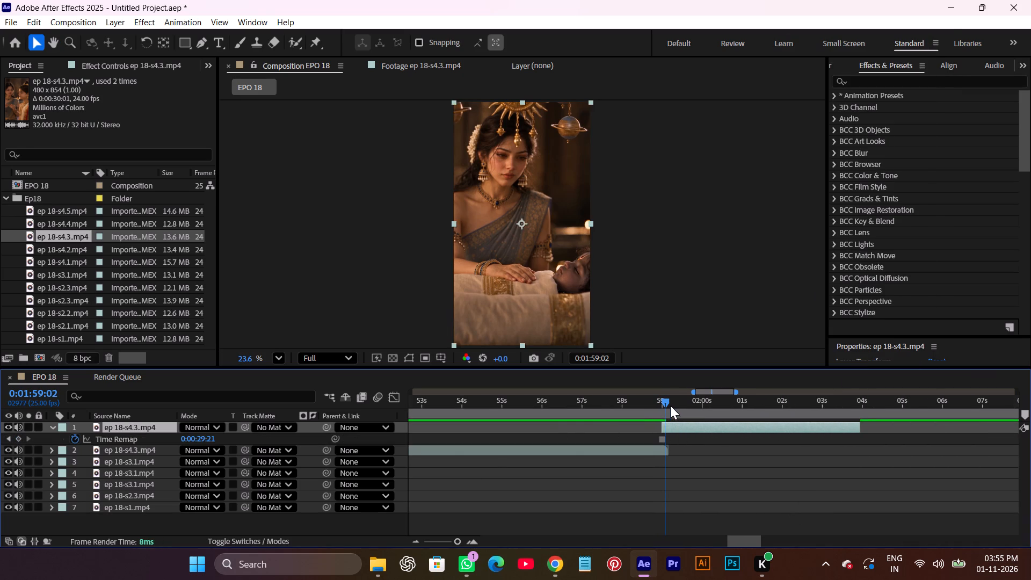
key(space)
click(703, 448)
key(space)
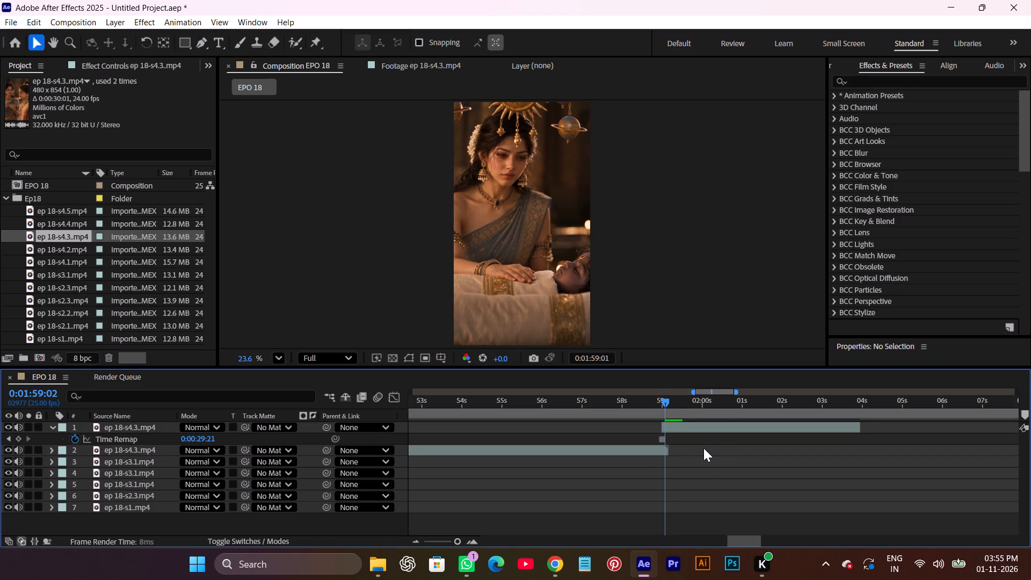
key(space)
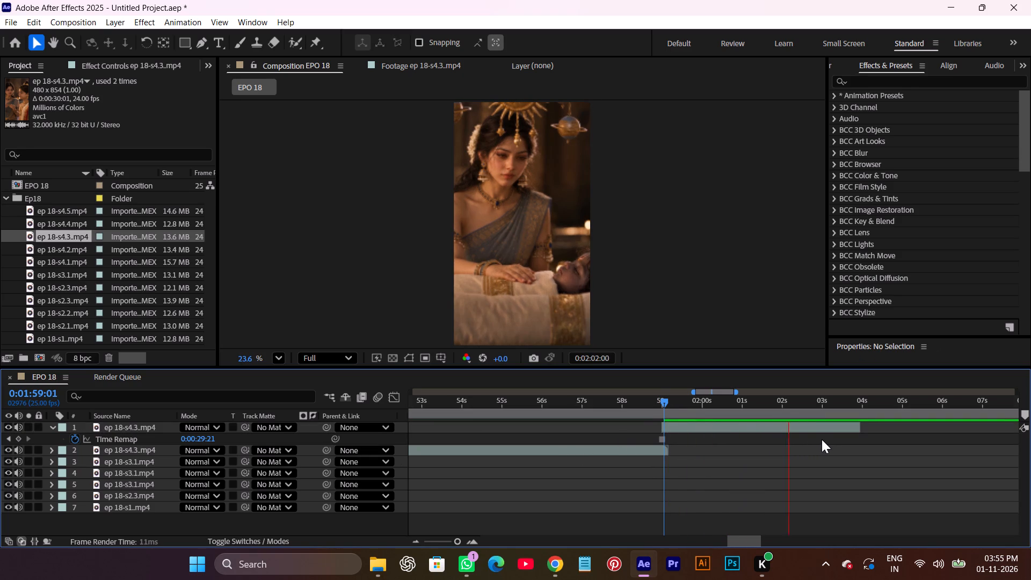
key(space)
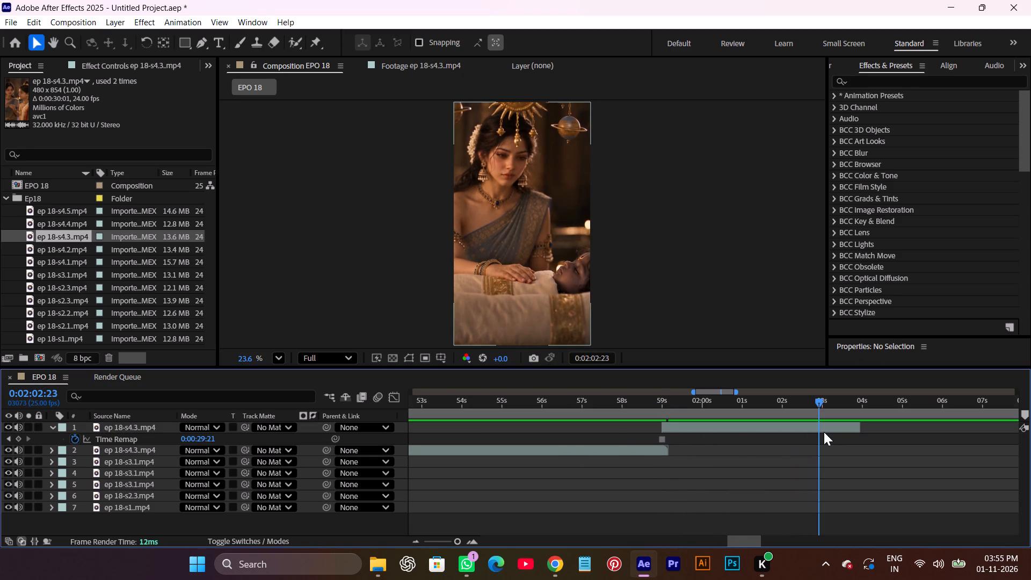
key(alt+bracketright)
key(alt+bracketright)
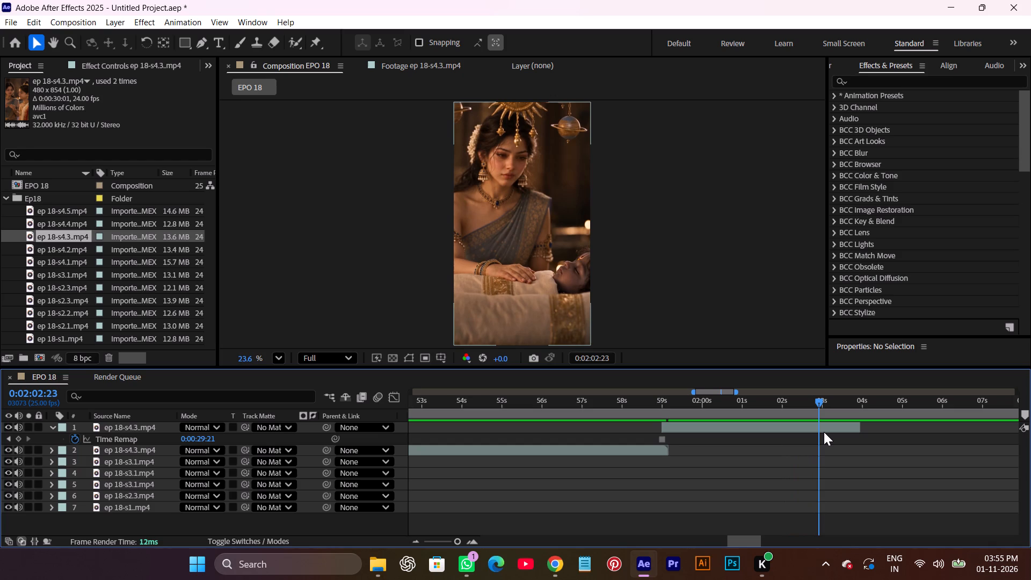
scroll(824, 432, up, 1)
click(824, 430)
key(alt+bracketright)
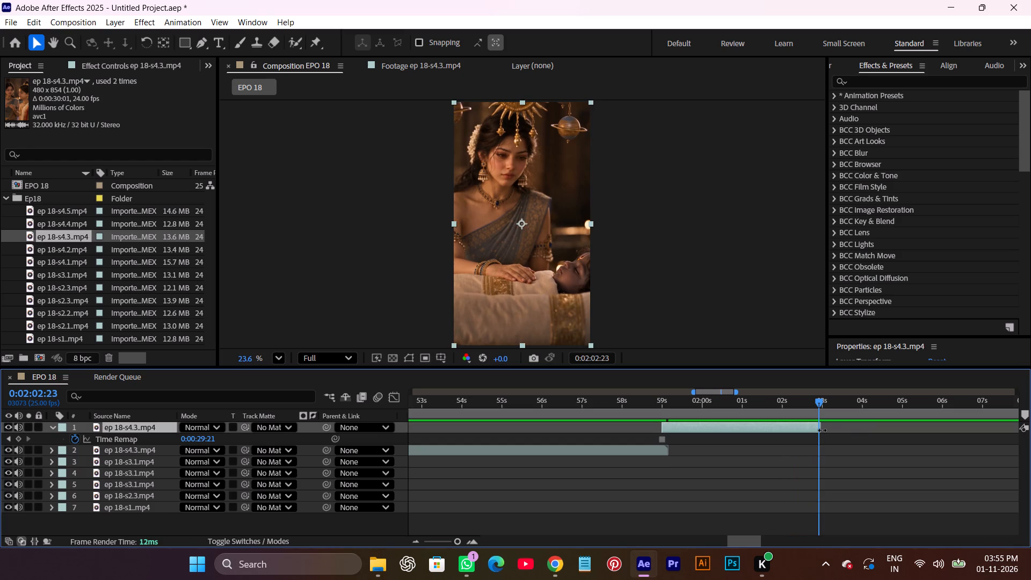
Set the end of the work area at 0:02:02:23, where the frozen shot finishes.
click(817, 463)
key(n)
Apply the keyframed Exposure flash preset to the frozen ep 18-s4.3.mp4 copy, starting at 0:01:59:00.
shift+drag(817, 398, 760, 429)
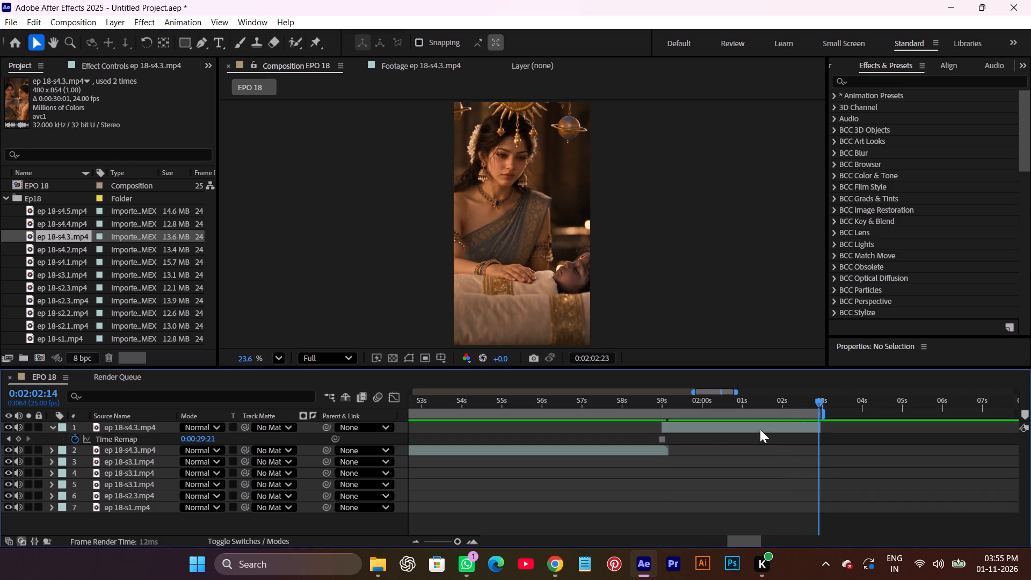
shift+drag(760, 429, 665, 460)
shift+drag(667, 401, 661, 401)
click(673, 425)
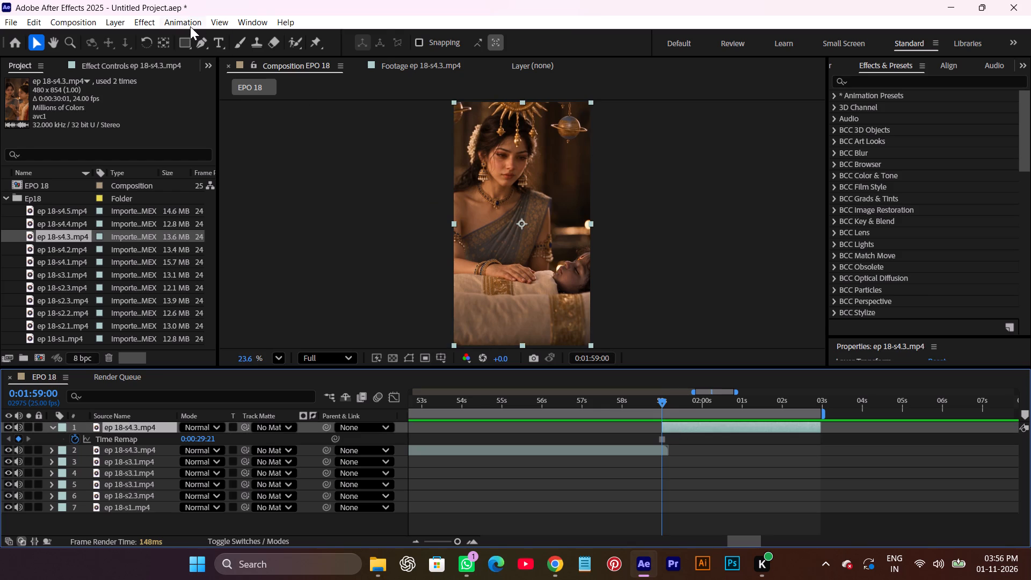
click(190, 25)
click(414, 63)
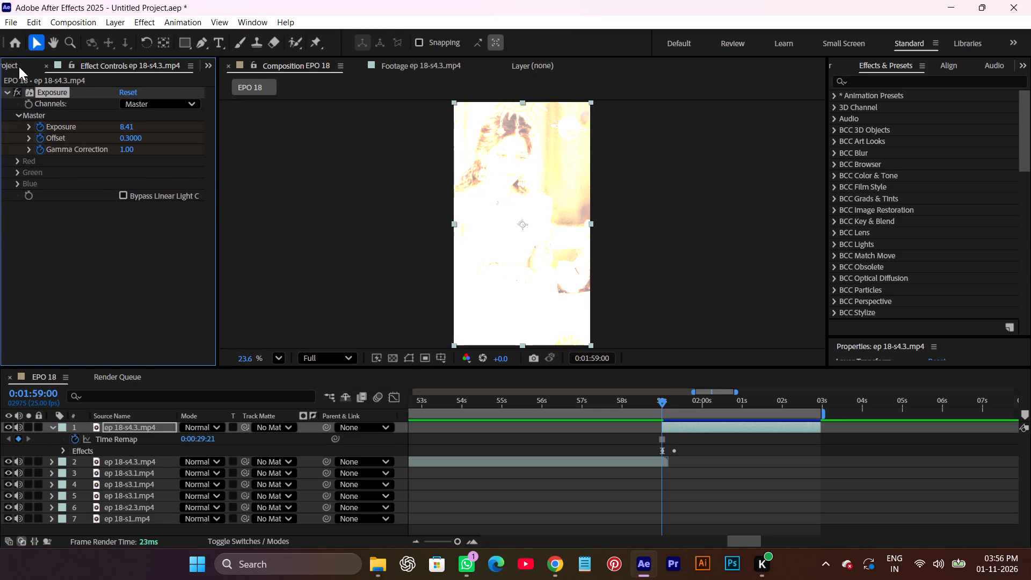
Import the long whoosh audio file from the MAHADEV (E:) drive into the project as footage.
click(19, 67)
right_click(10, 291)
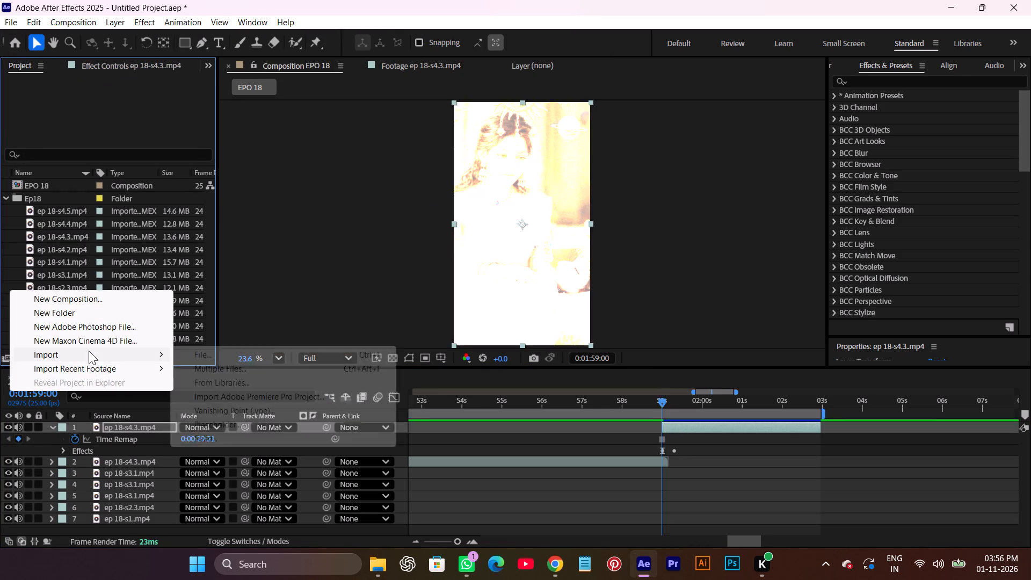
click(193, 351)
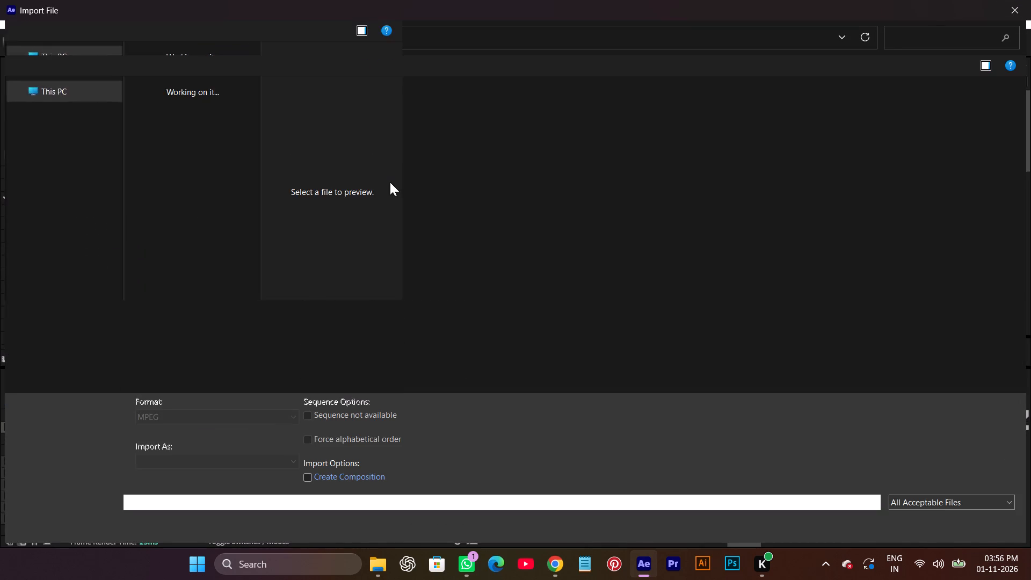
scroll(262, 253, down, 3)
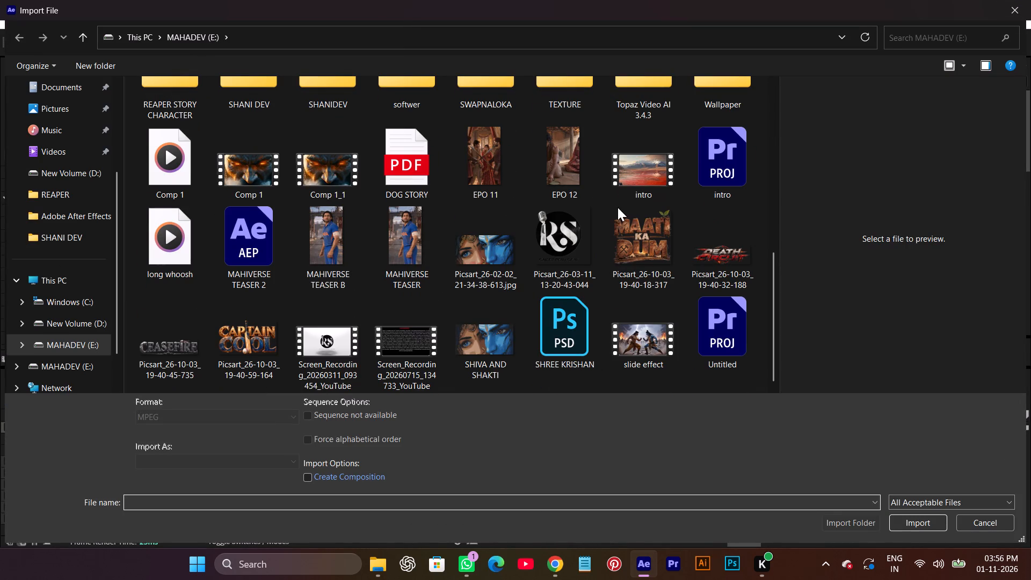
click(192, 250)
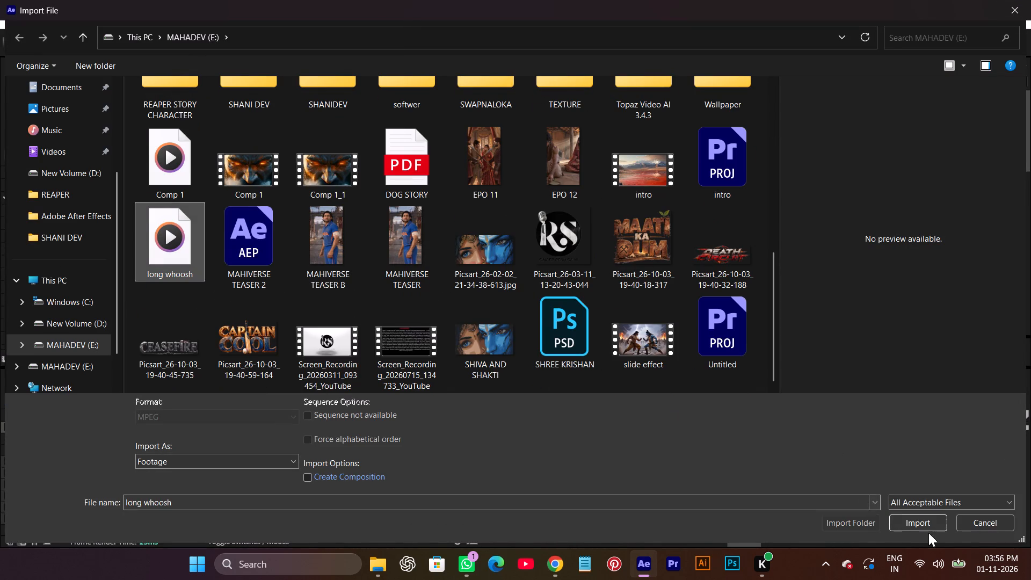
click(924, 520)
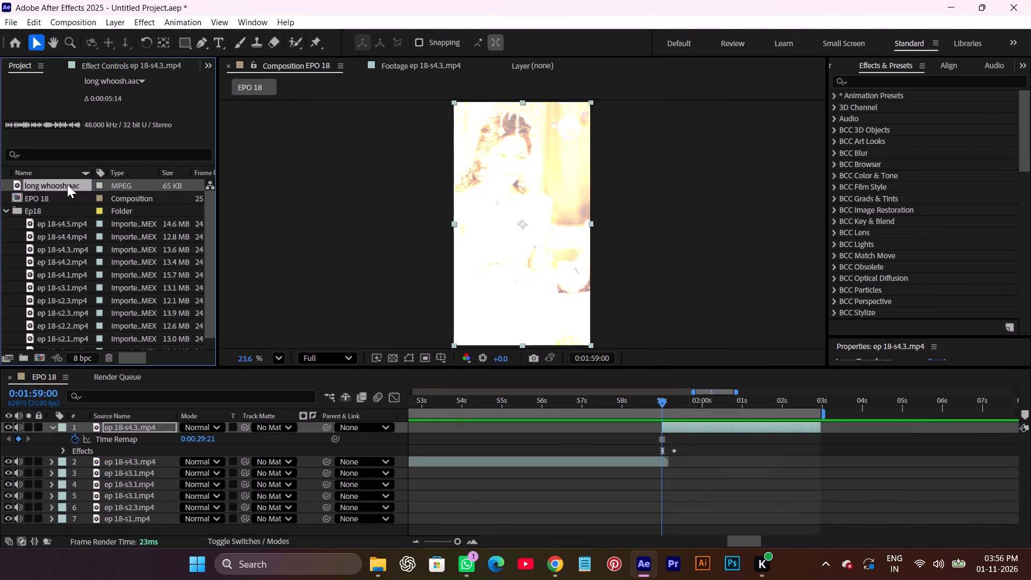
Add long whoosh.aac above the other layers, starting at about 0:01:57:21, and preview it with the flash from 0:01:58:07.
drag(67, 184, 652, 427)
drag(710, 432, 706, 432)
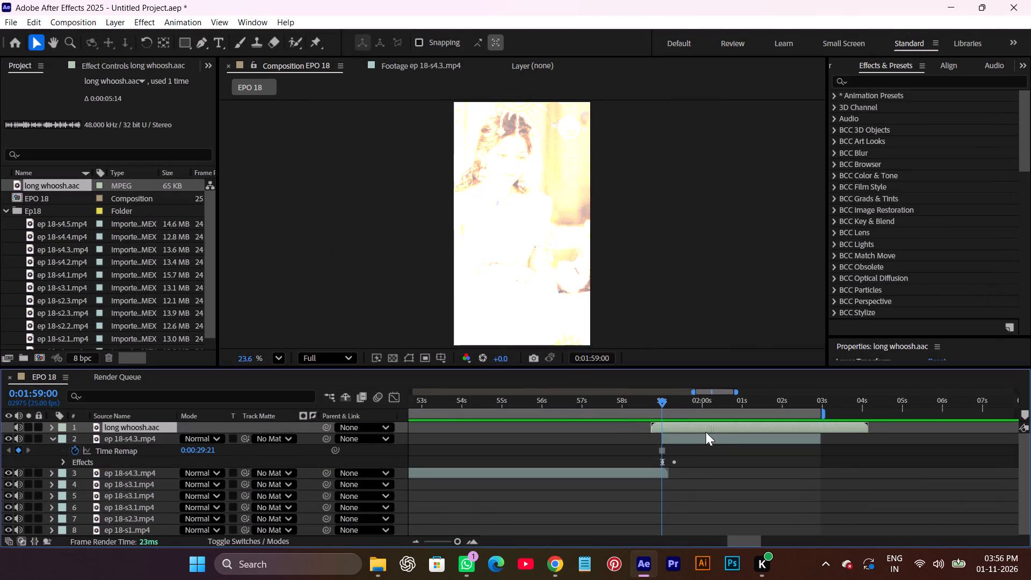
drag(706, 432, 672, 443)
drag(656, 403, 631, 411)
click(606, 447)
key(space)
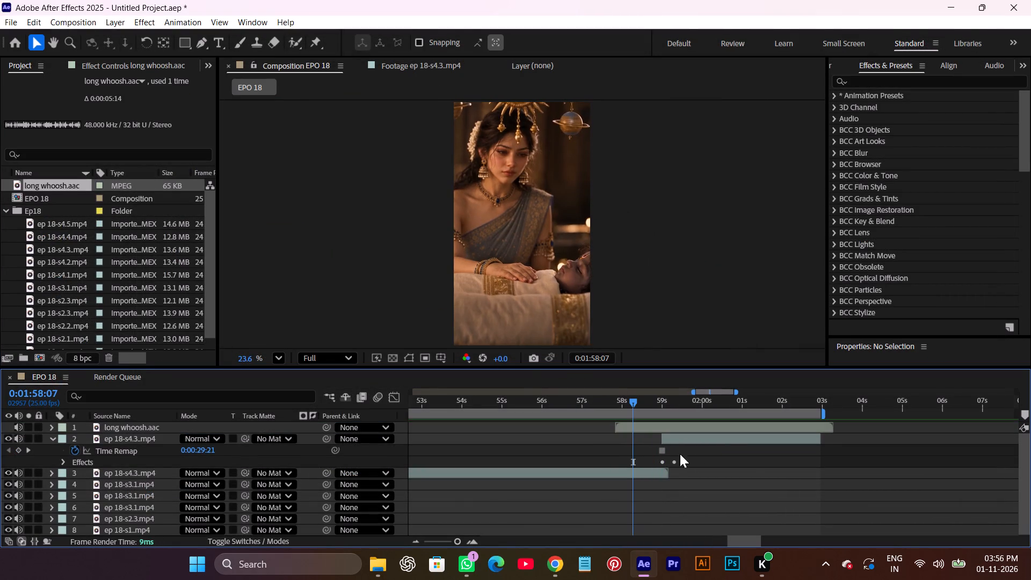
Stop the preview at 0:01:59:17 and purge all cache.
key(space)
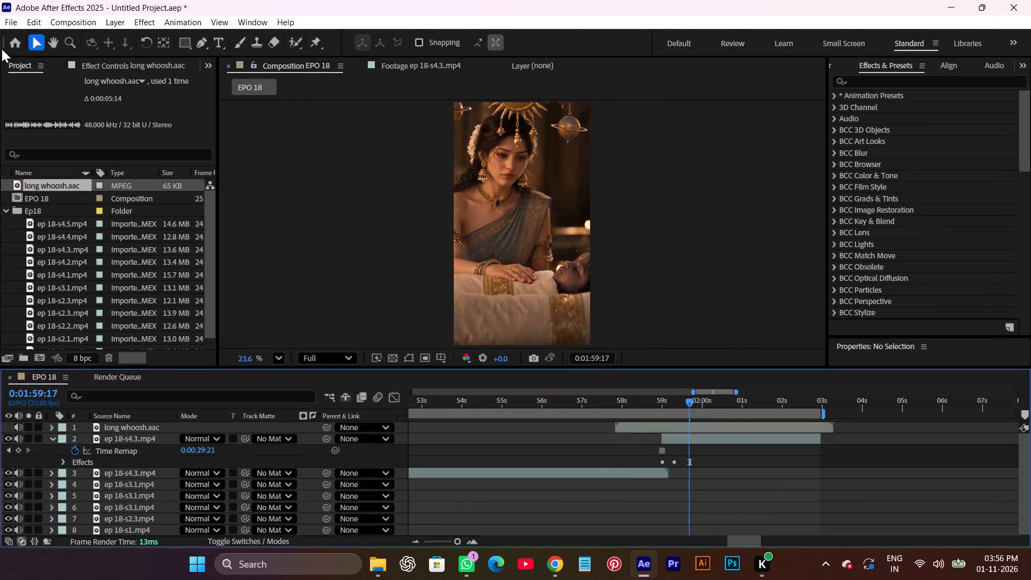
click(25, 21)
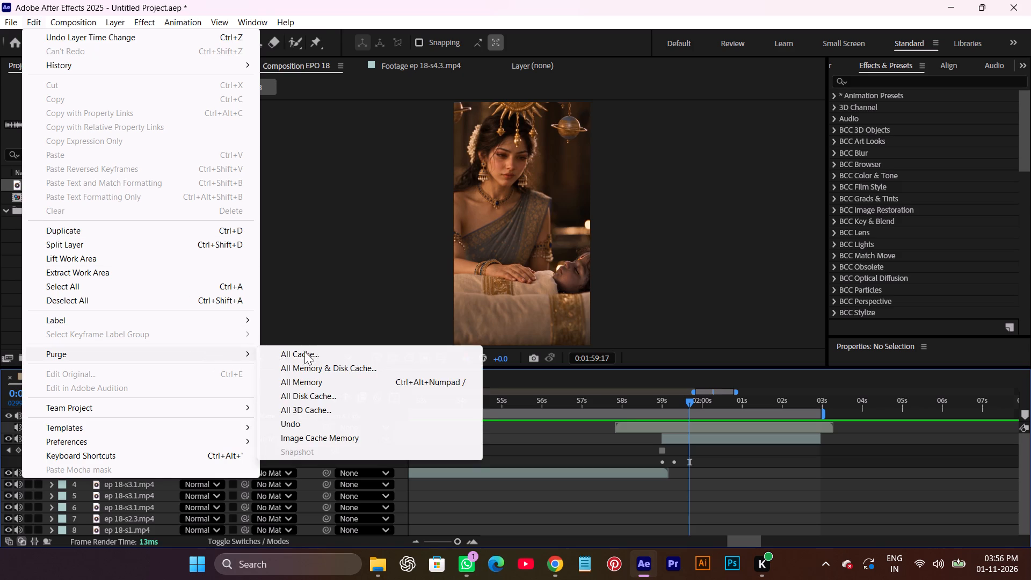
click(319, 350)
click(567, 296)
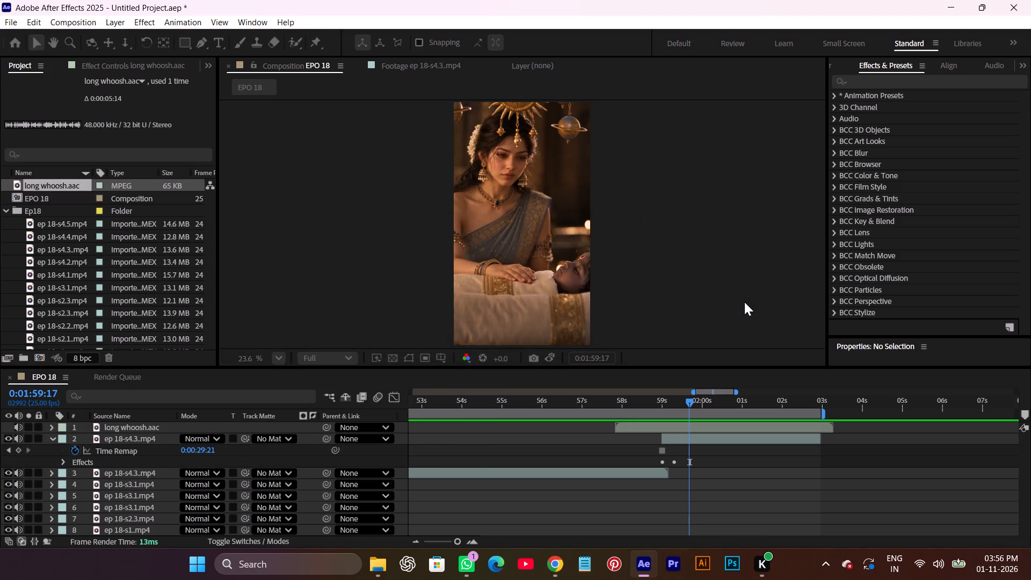
Save the project as SD EPO 18 in the Adobe After Effects Auto-Save folder on the MAHADEV (E:) drive.
key(ctrl+s)
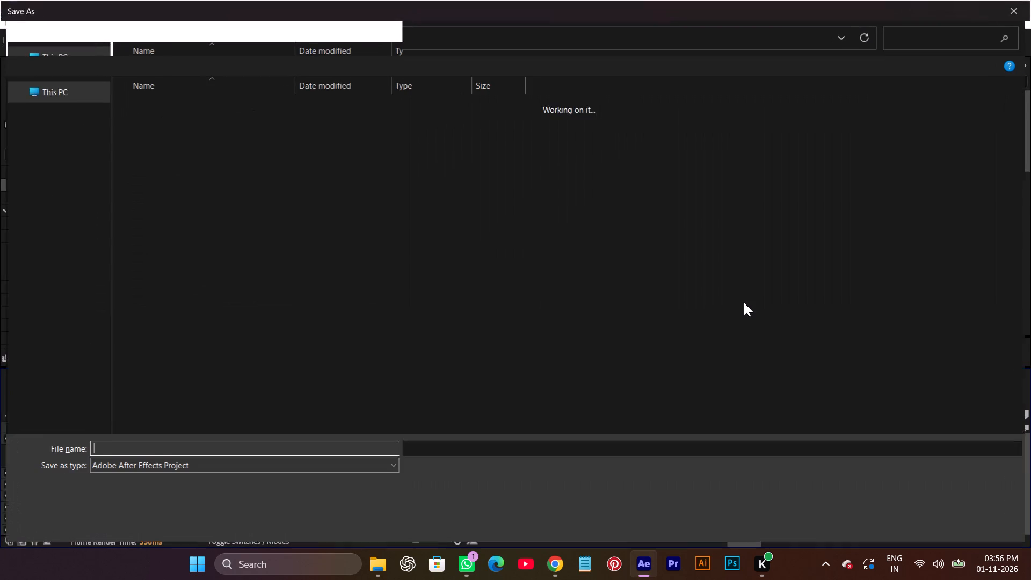
key(BackSpace)
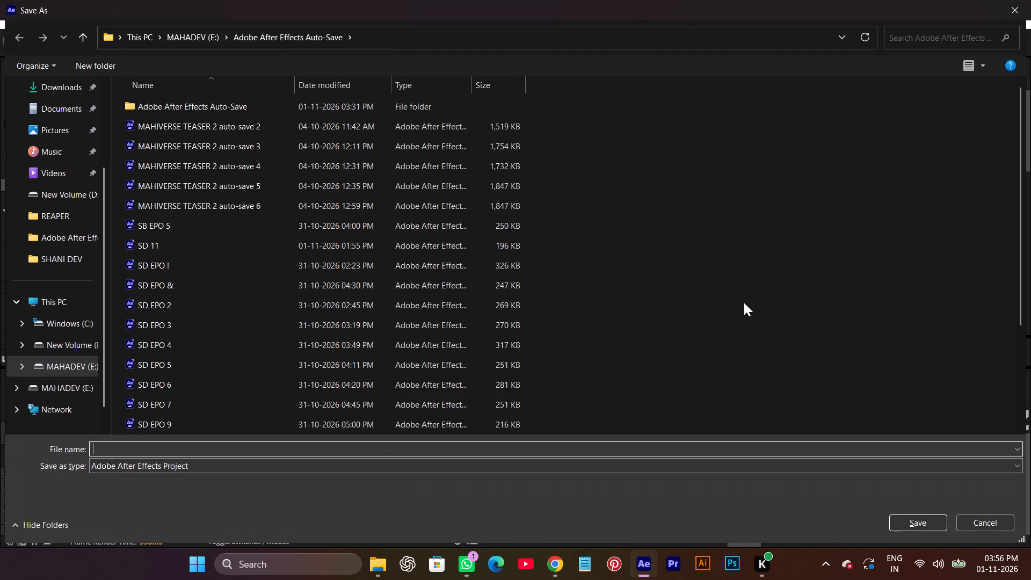
text(SD EPO)
key(space)
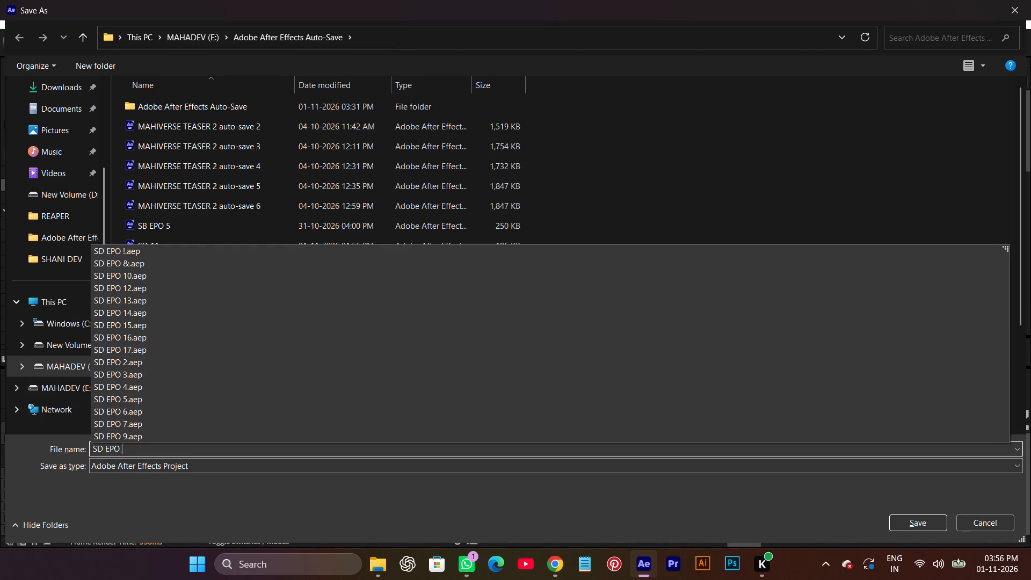
text(18)
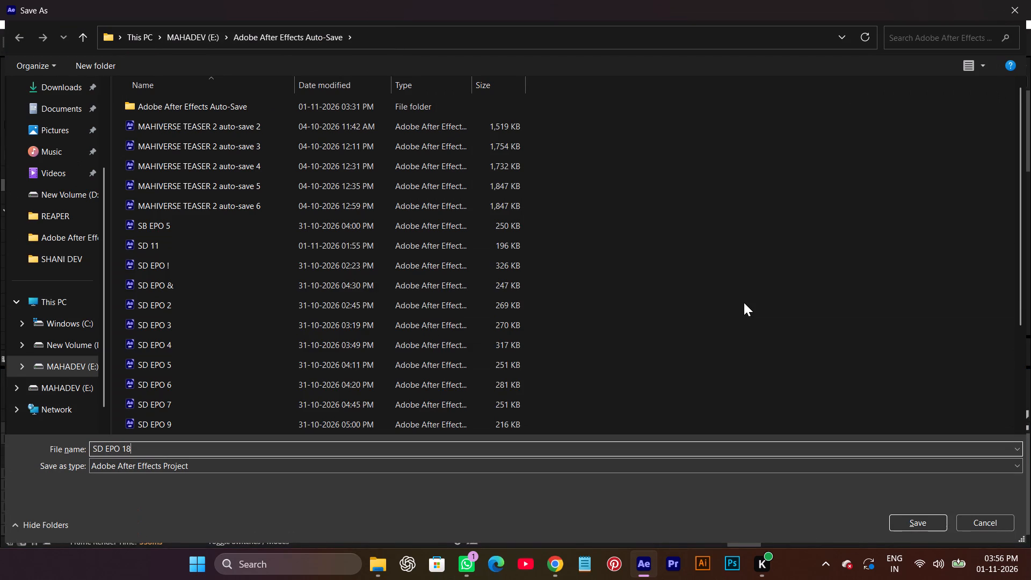
key(Return)
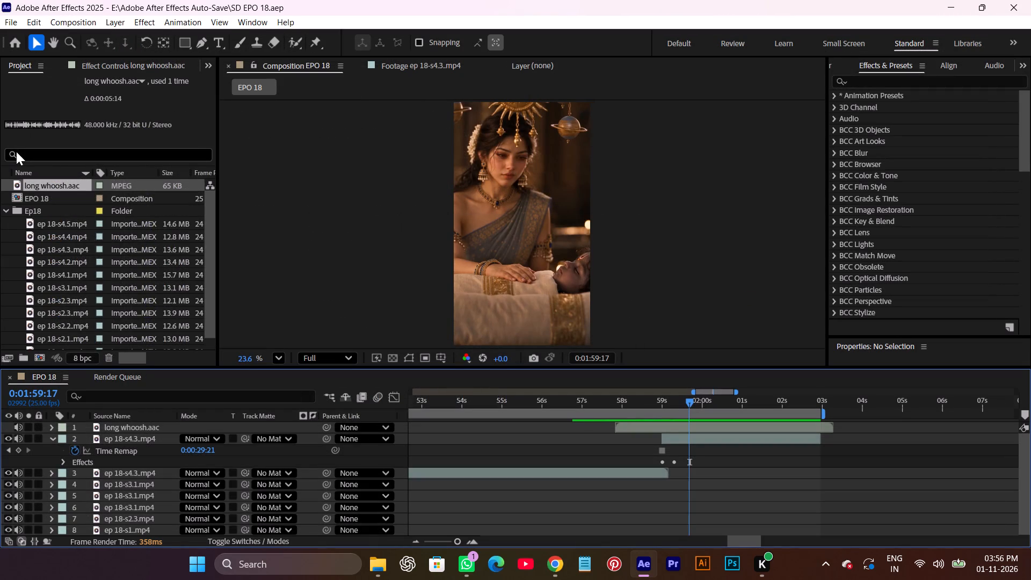
Add the EPO 18 composition to the Render Queue and start rendering it.
click(12, 22)
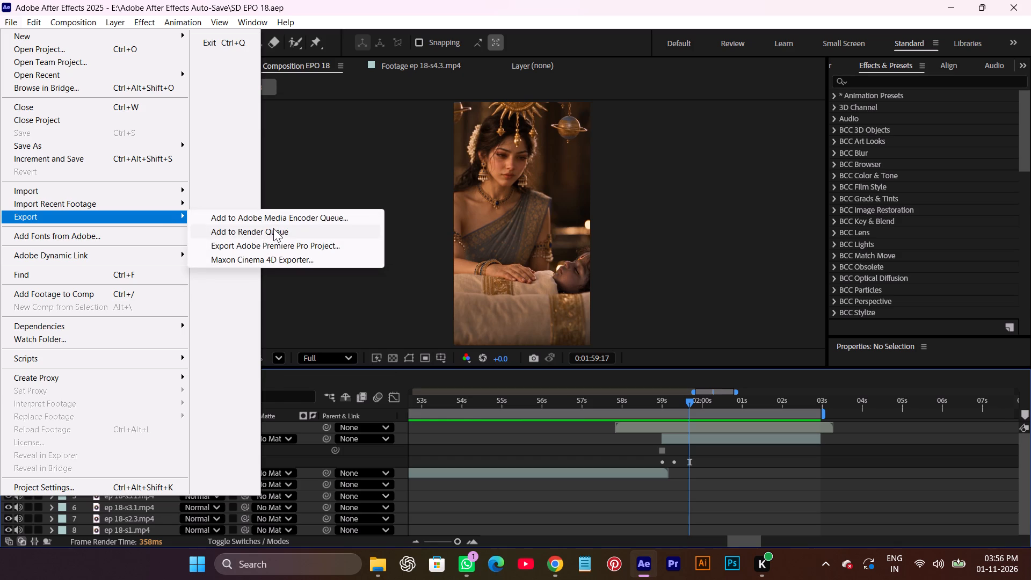
click(273, 228)
click(908, 403)
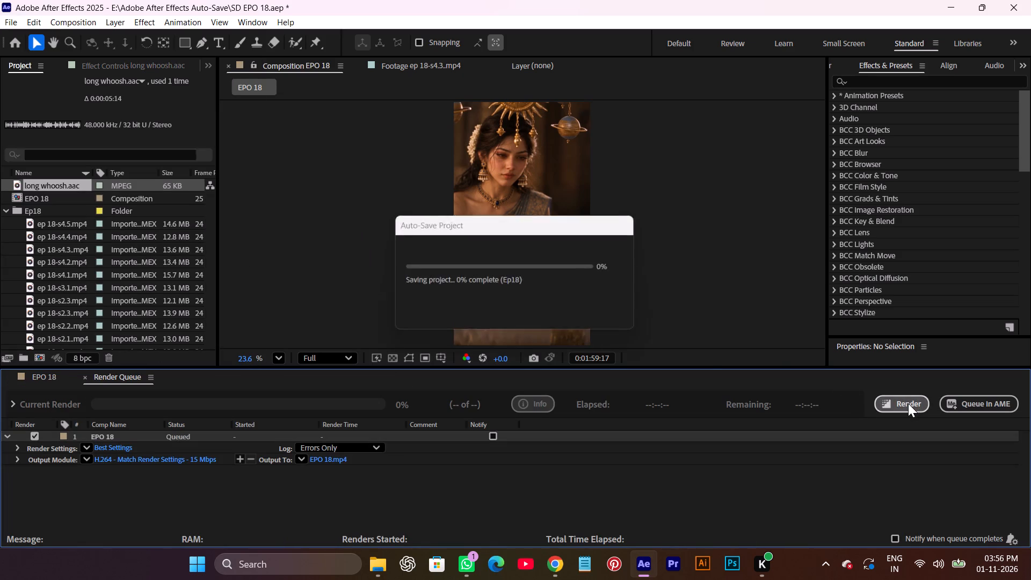
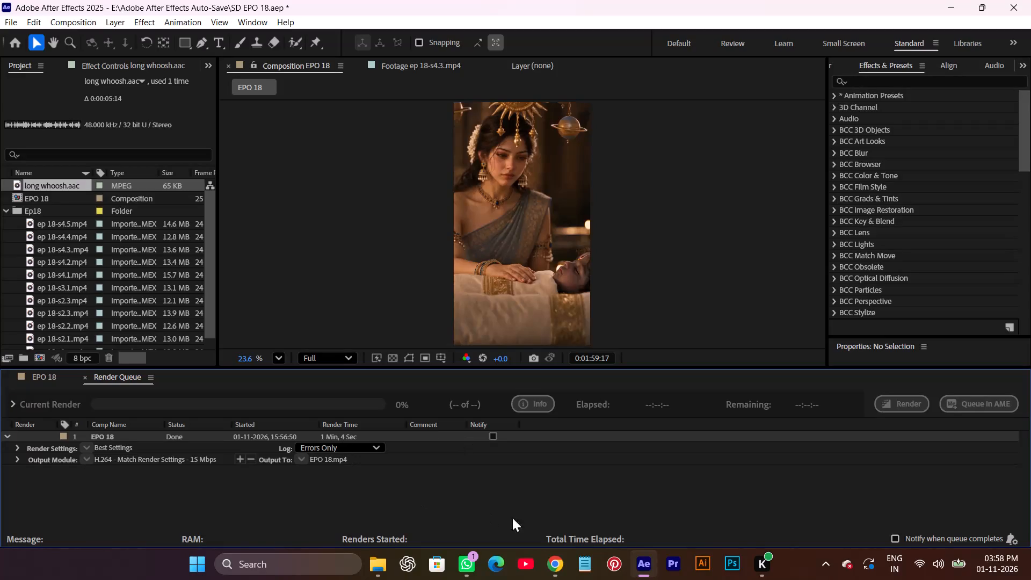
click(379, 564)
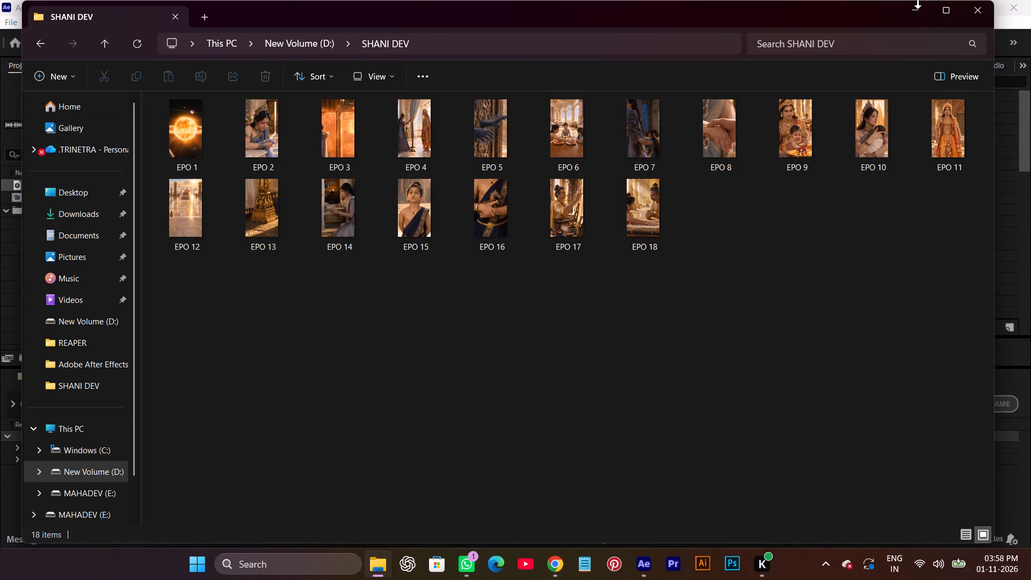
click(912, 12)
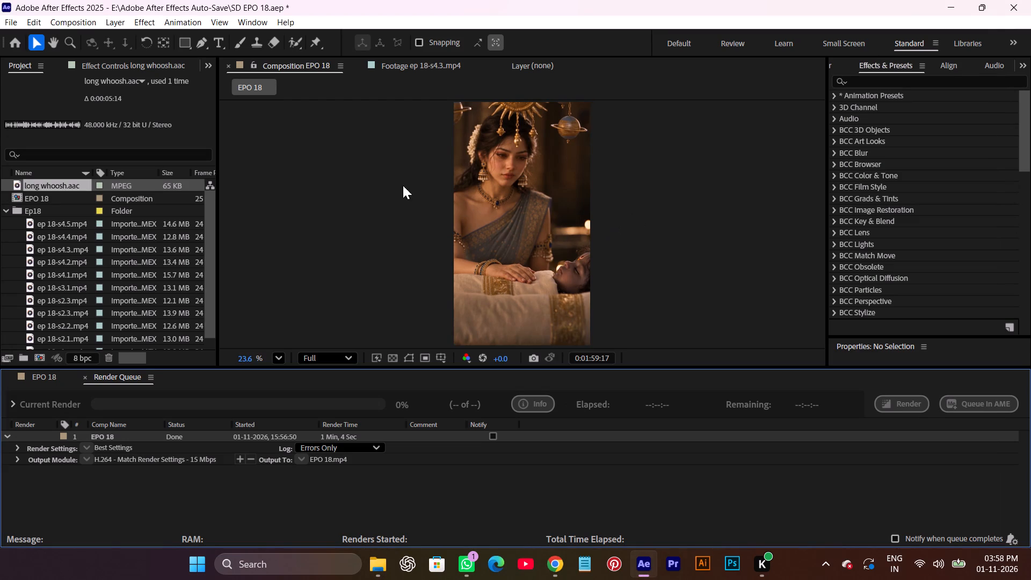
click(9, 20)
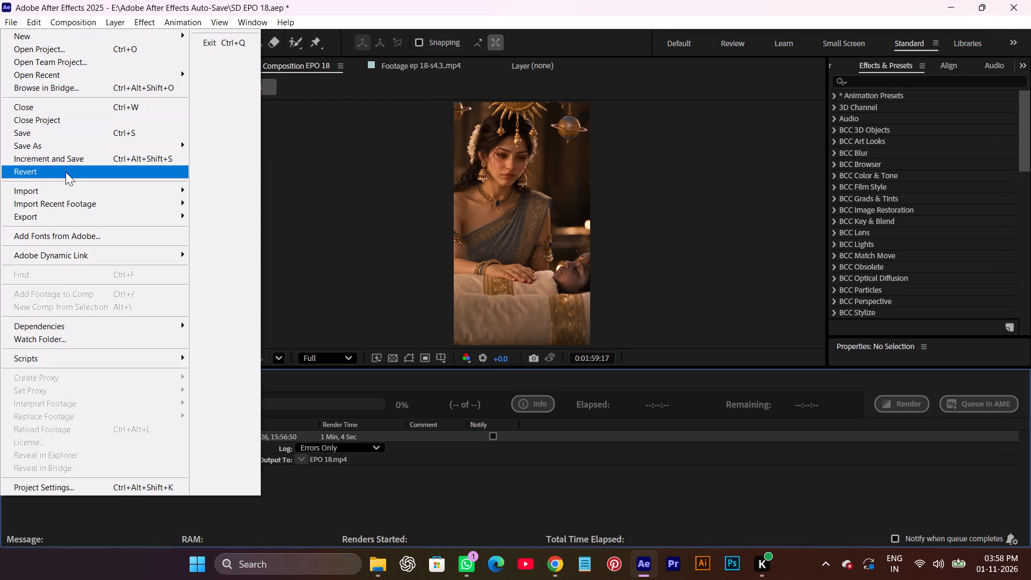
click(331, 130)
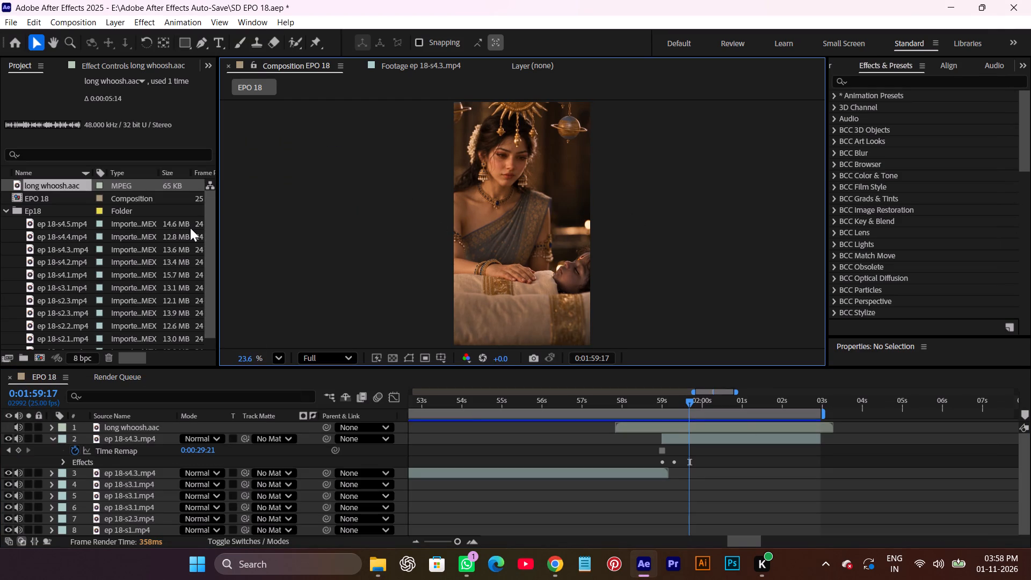
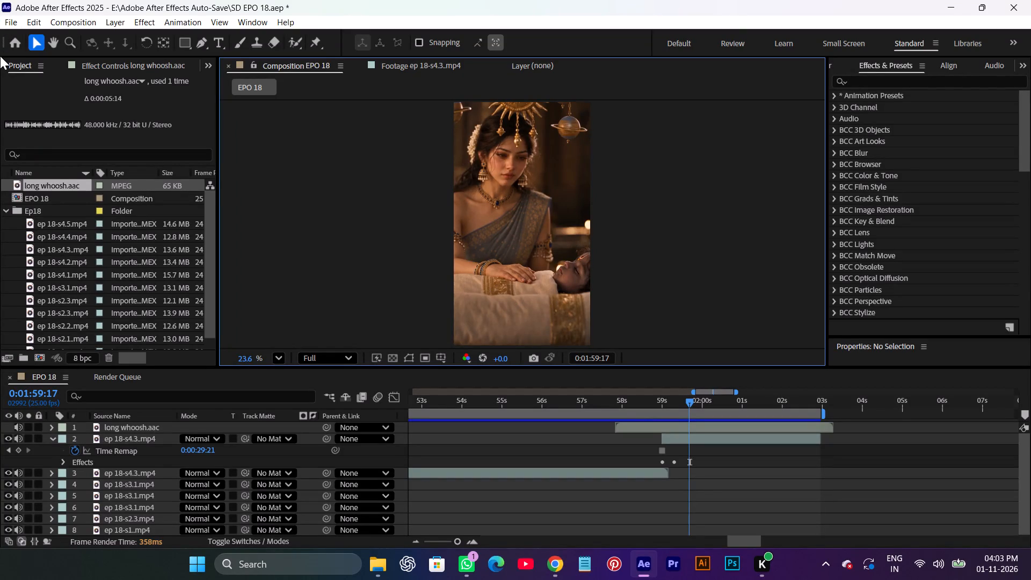
Start a new project, saving the changes to SD EPO 18.aep before it closes.
click(2, 25)
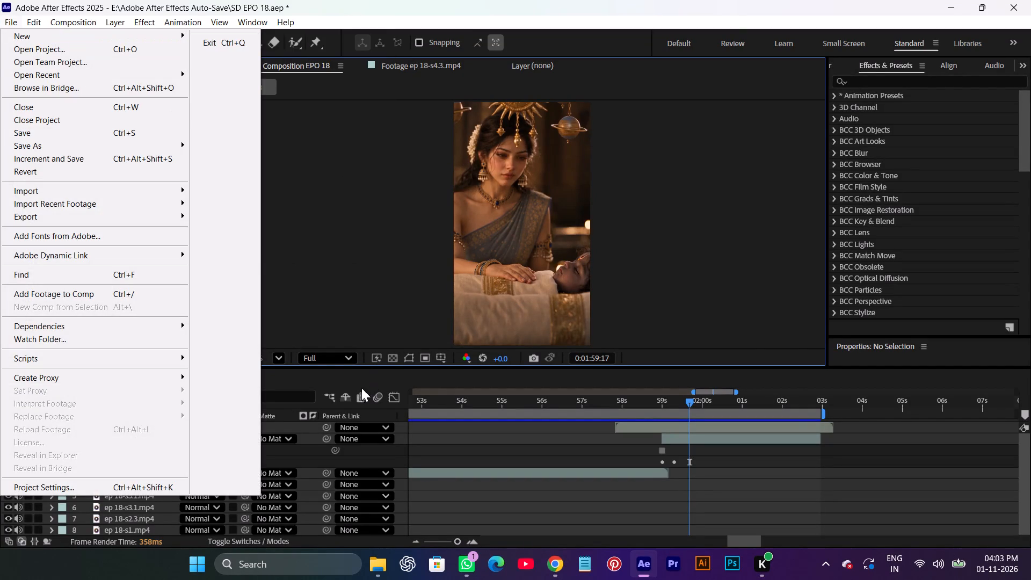
click(345, 376)
key(ctrl+alt+n)
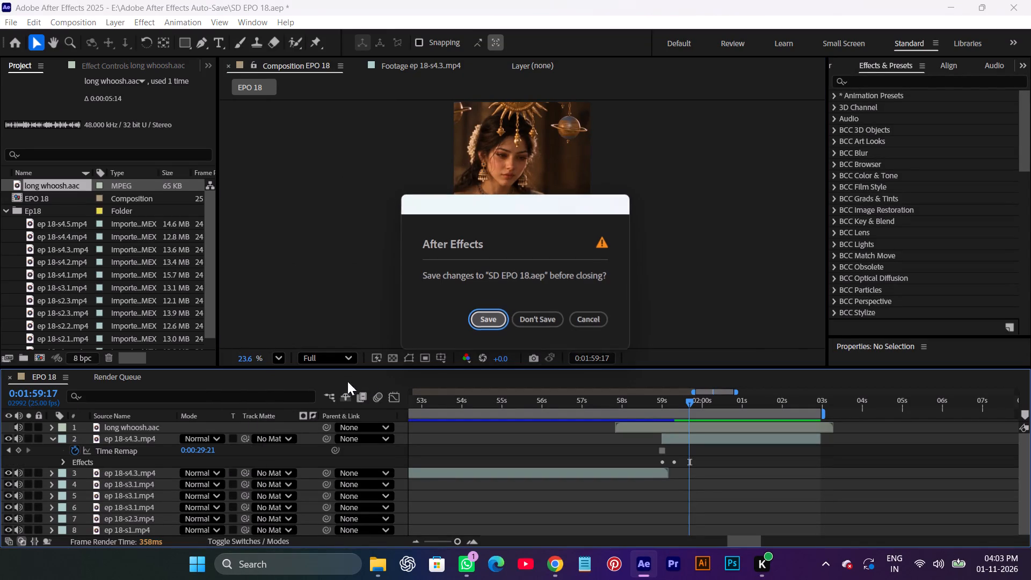
click(488, 323)
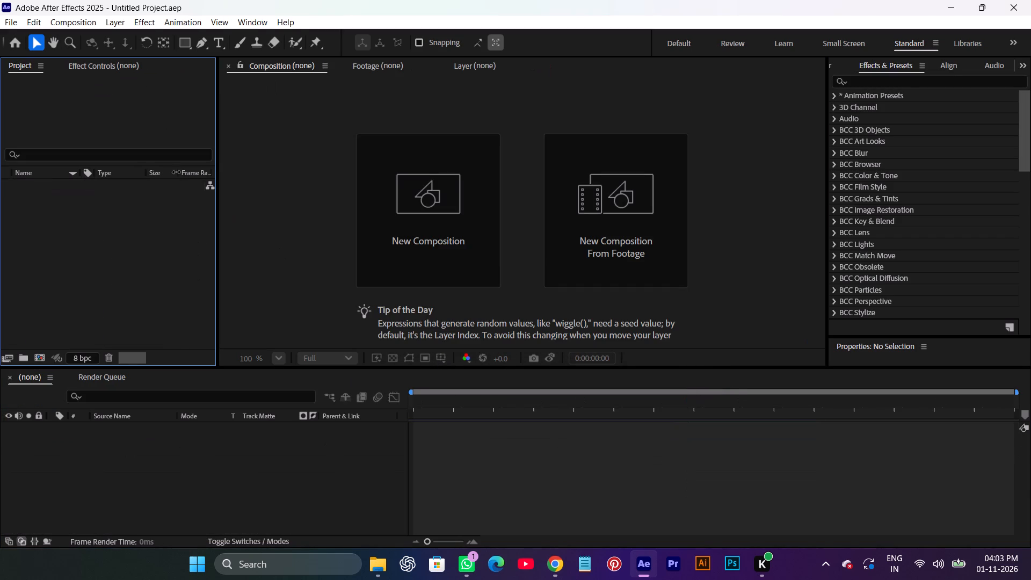
Create a new composition named EPO 19, keeping the existing 1080 x 1920, 25 fps settings.
click(401, 211)
key(BackSpace)
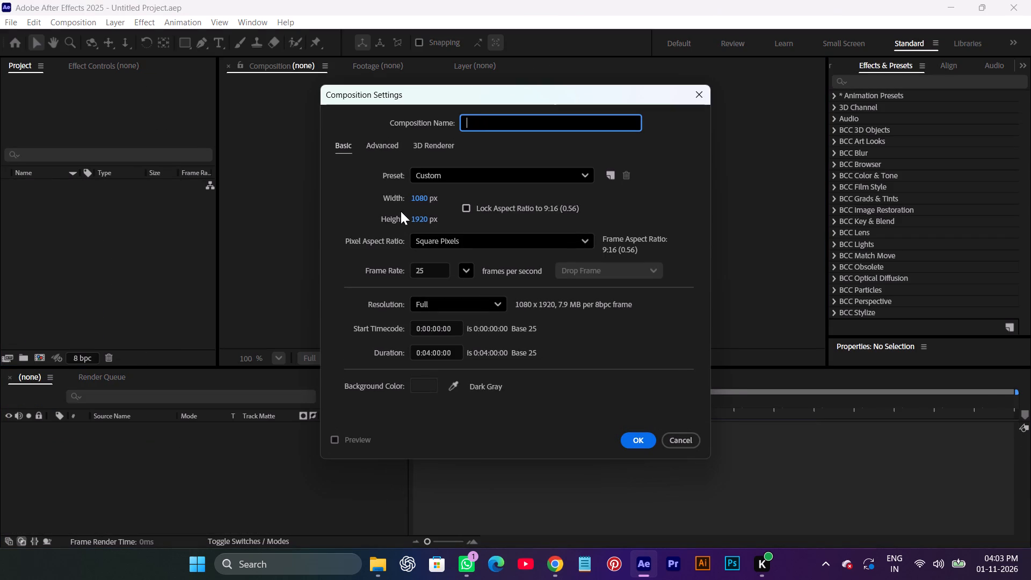
text(EPO 19)
key(Return)
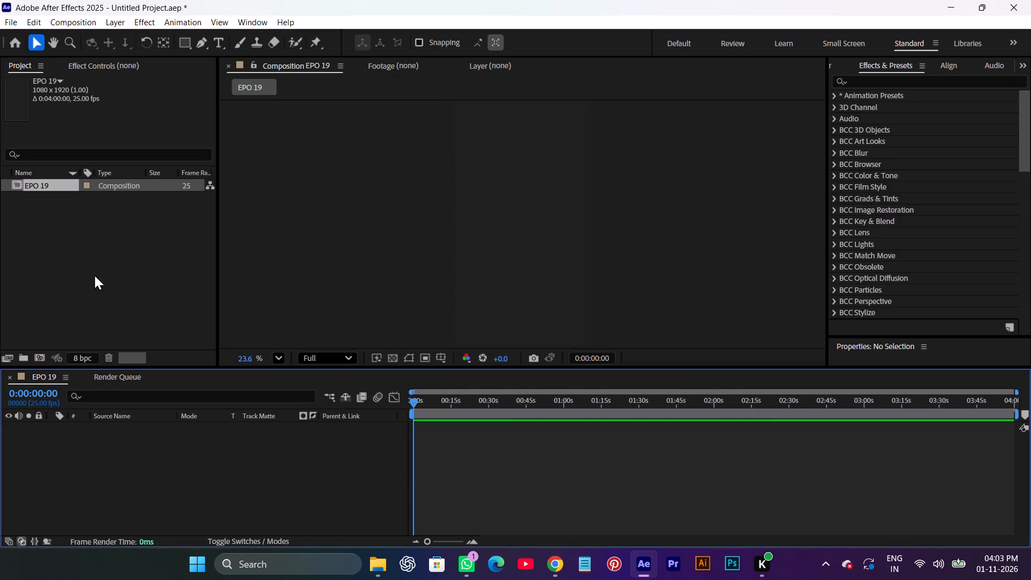
Import the whole Ep19 folder from the SHANI DEV folder on the MAHADEV (E:) drive into the project.
right_click(99, 269)
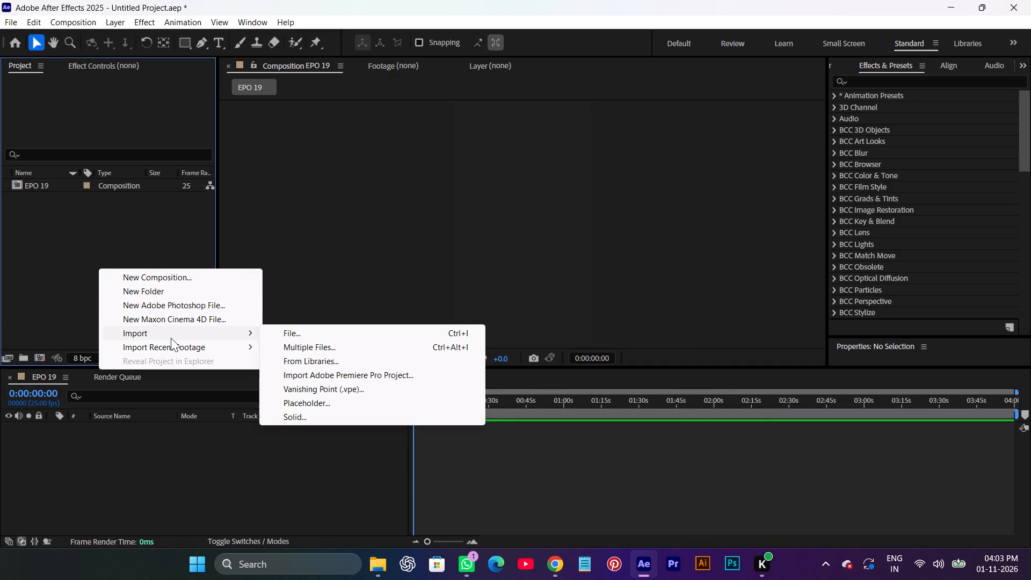
click(277, 334)
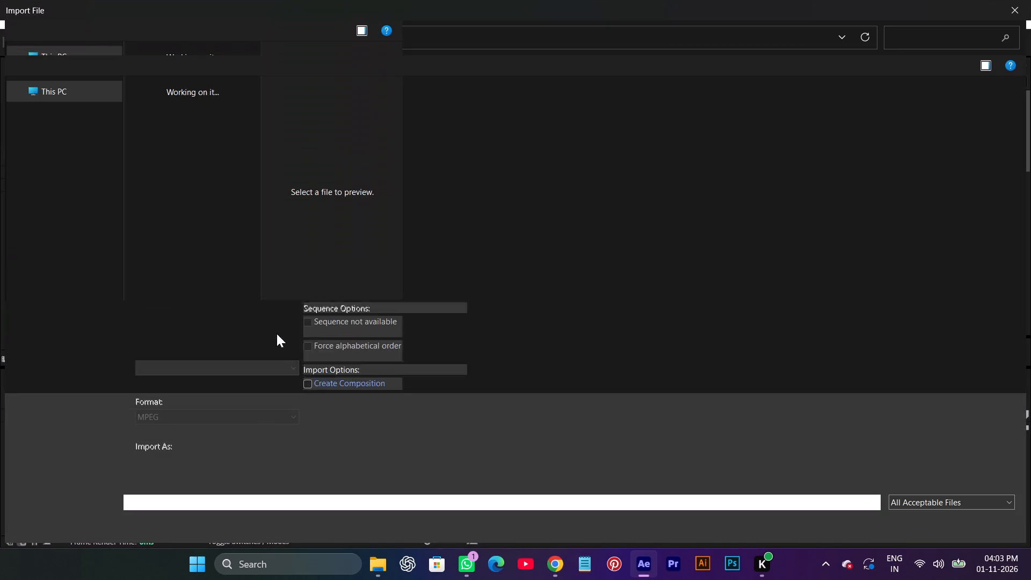
scroll(270, 255, down, 3)
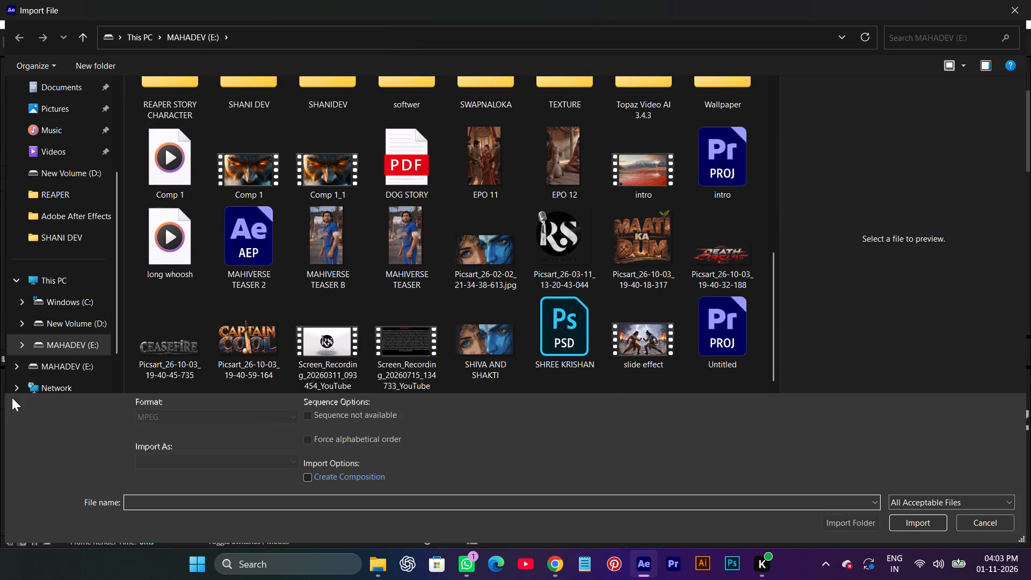
click(75, 339)
scroll(373, 265, down, 3)
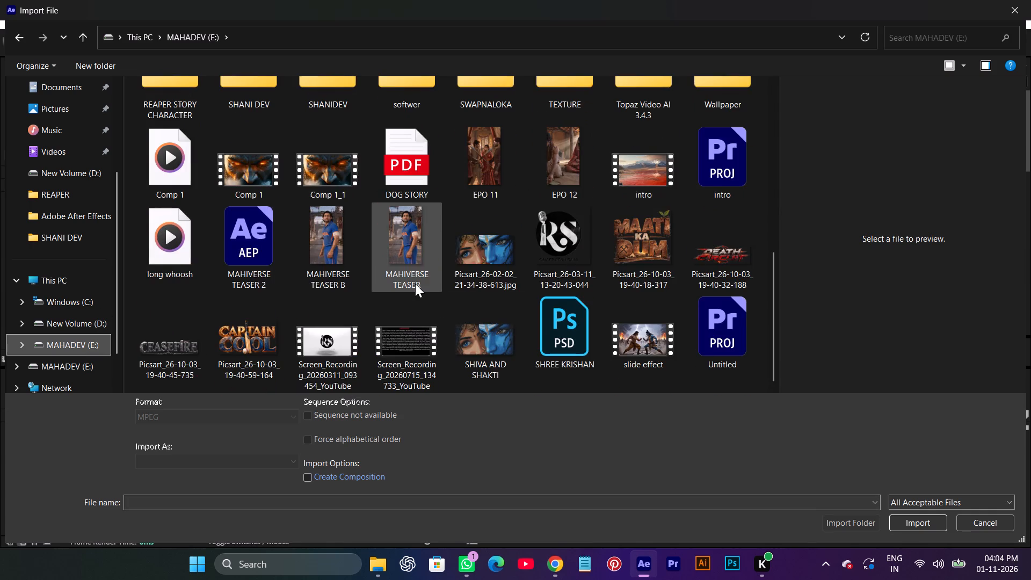
scroll(415, 284, up, 1)
scroll(464, 198, down, 1)
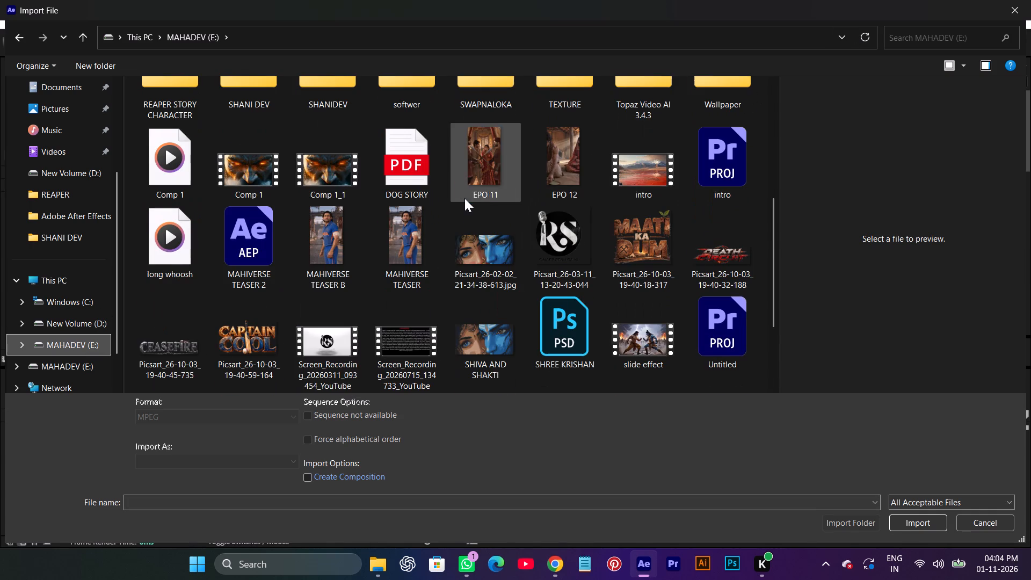
double_click(260, 92)
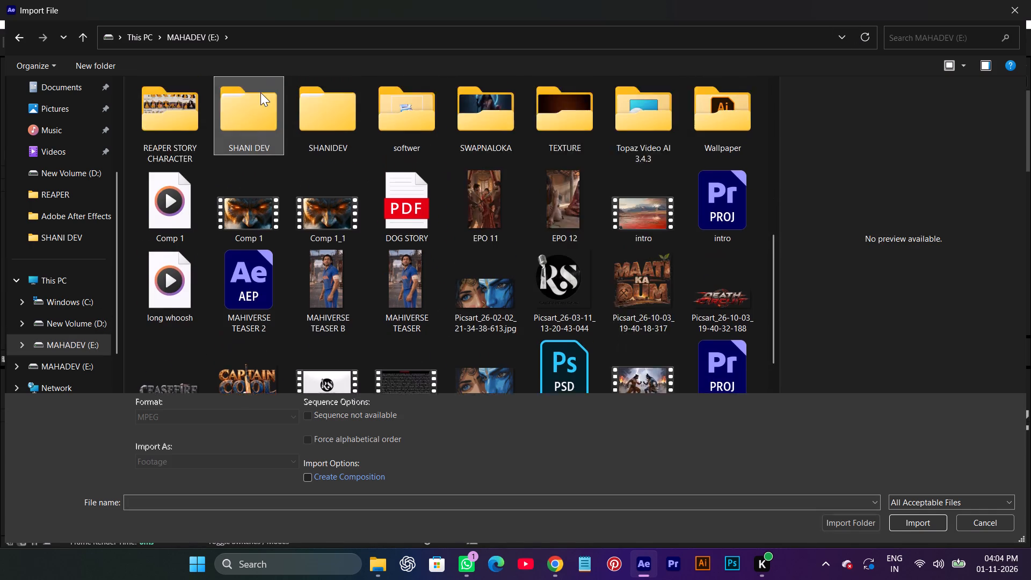
scroll(348, 254, down, 3)
scroll(134, 347, down, 1)
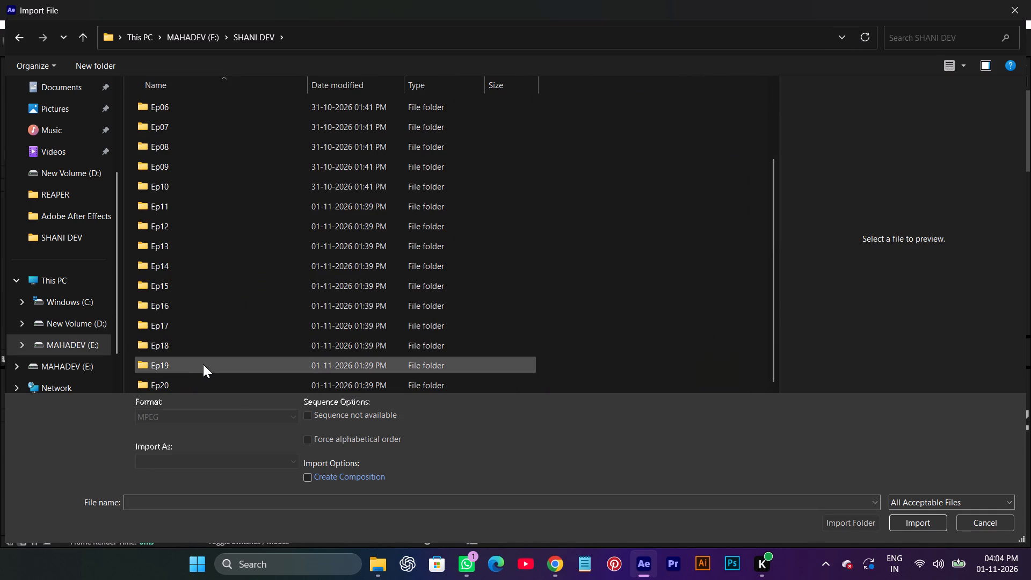
click(203, 364)
click(851, 525)
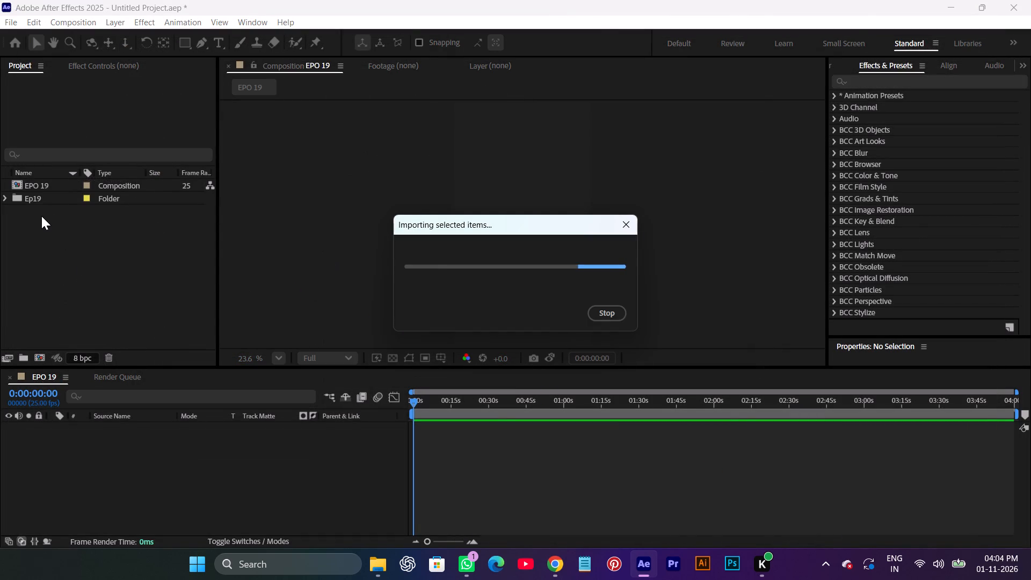
Expand the Ep19 folder and preview the ep 19-s1.1.mp4 and ep 19-s1.mp4 footage to compare their shots.
click(5, 200)
scroll(63, 249, down, 4)
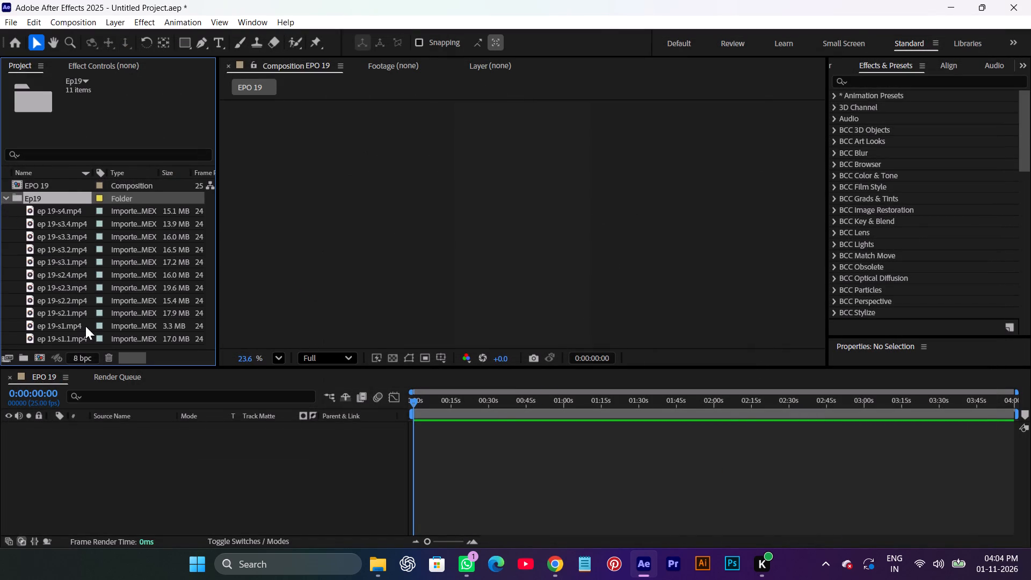
double_click(81, 337)
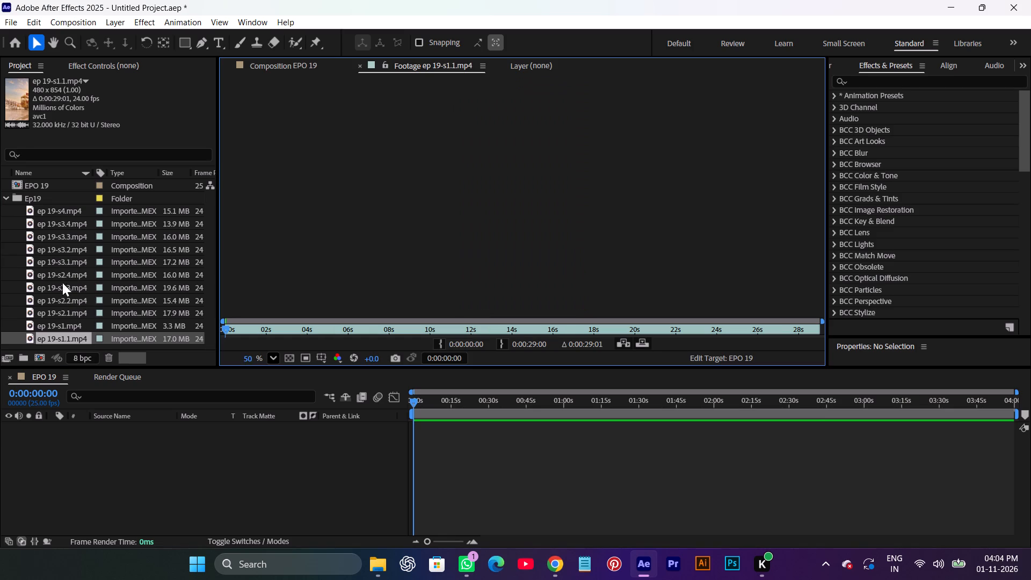
key(space)
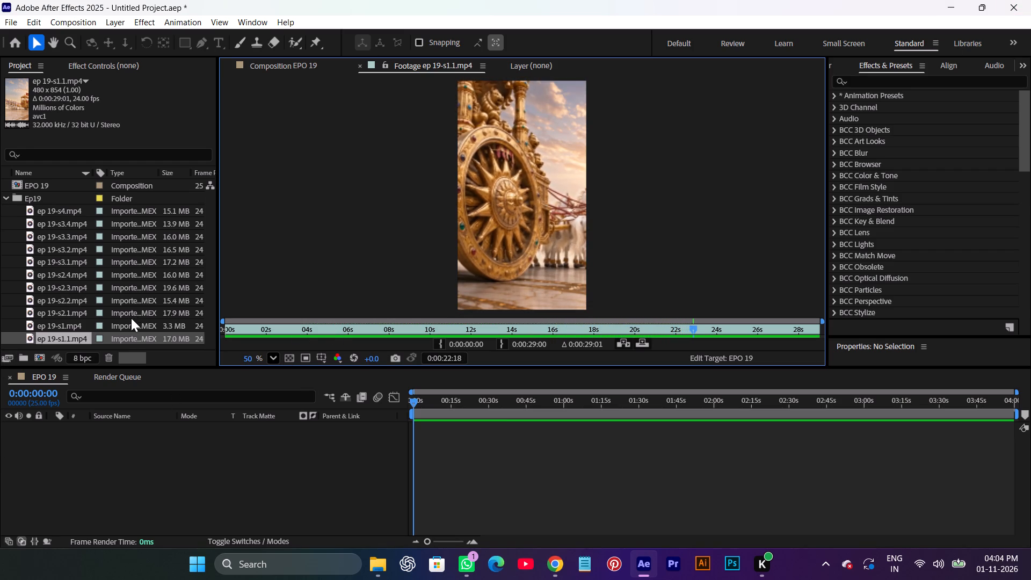
double_click(81, 323)
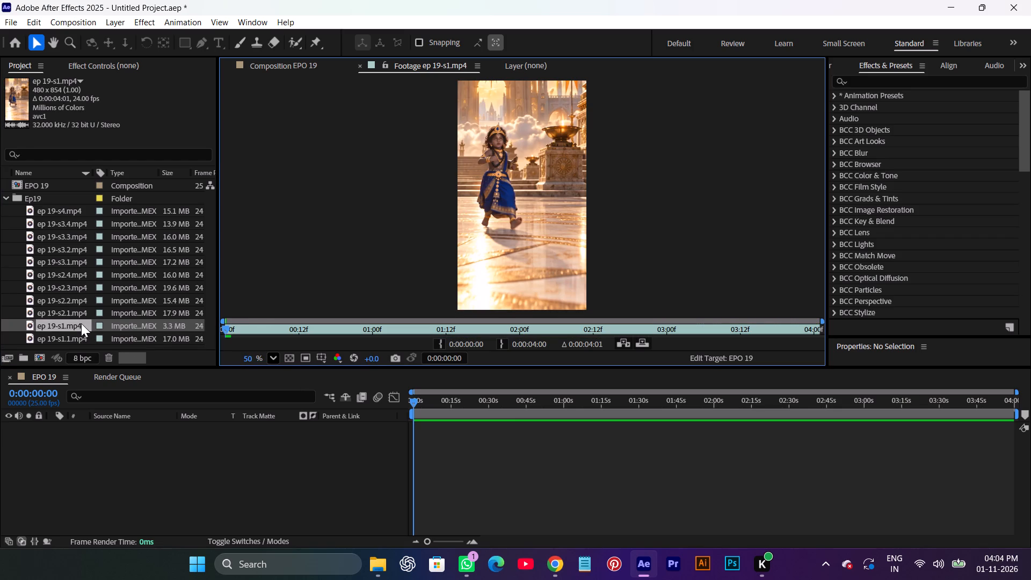
key(space)
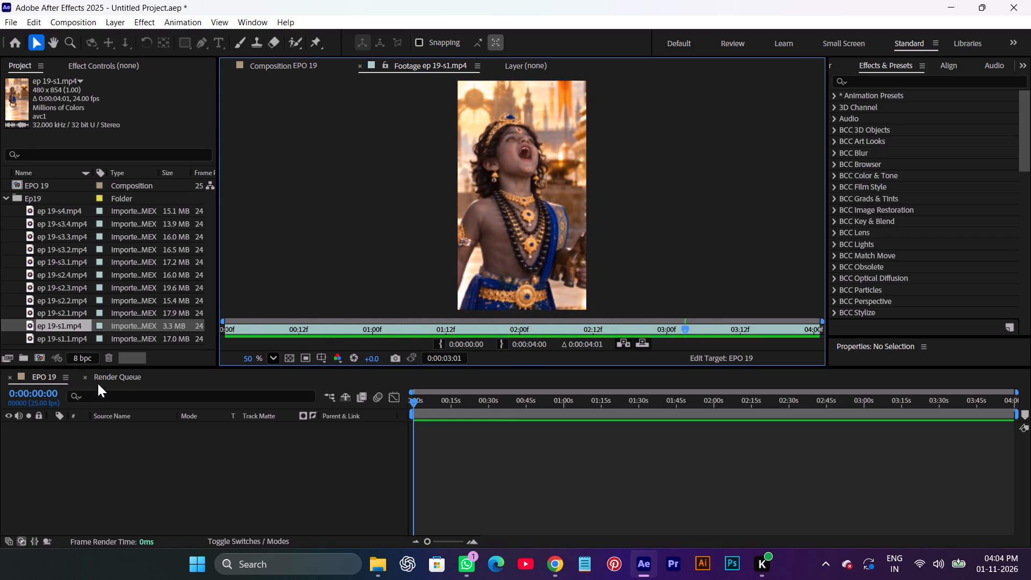
double_click(77, 338)
drag(266, 336, 285, 330)
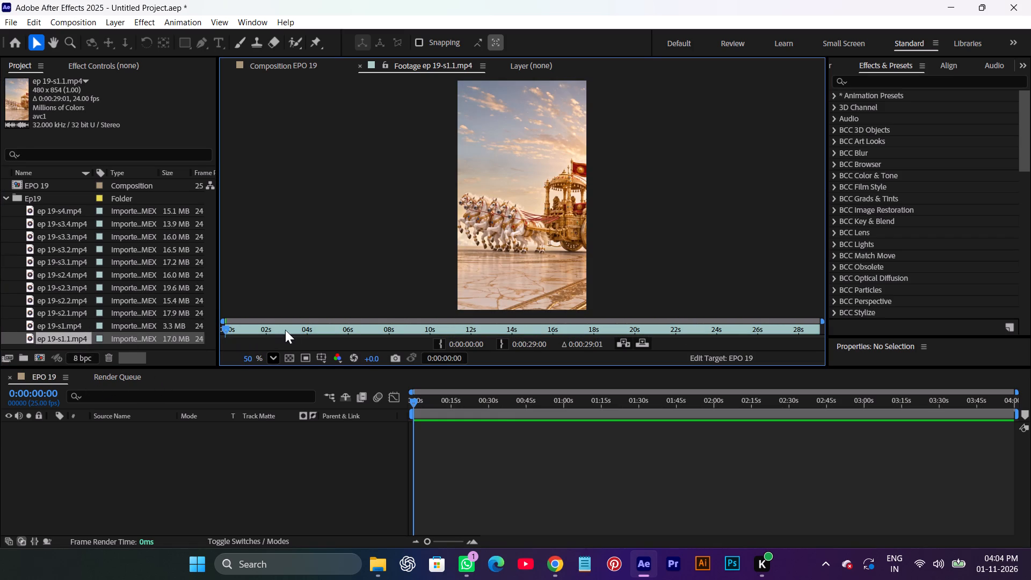
drag(285, 330, 288, 329)
drag(249, 328, 383, 335)
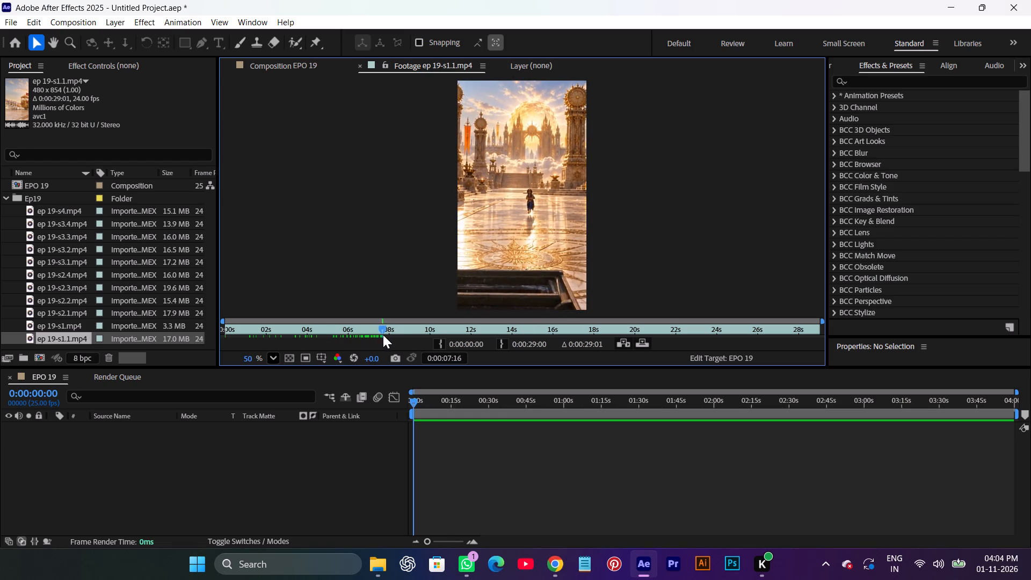
drag(383, 335, 498, 336)
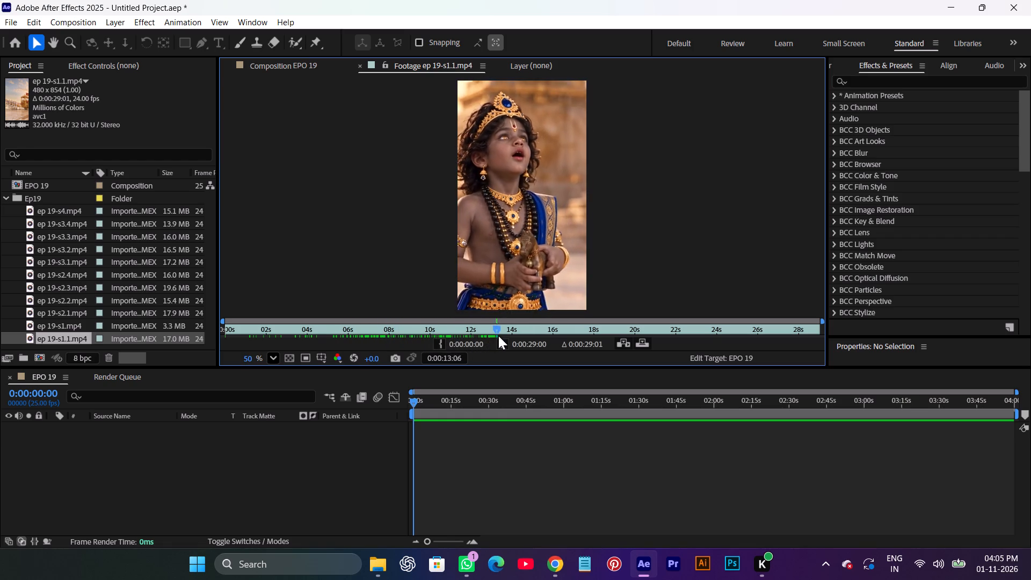
drag(498, 336, 400, 373)
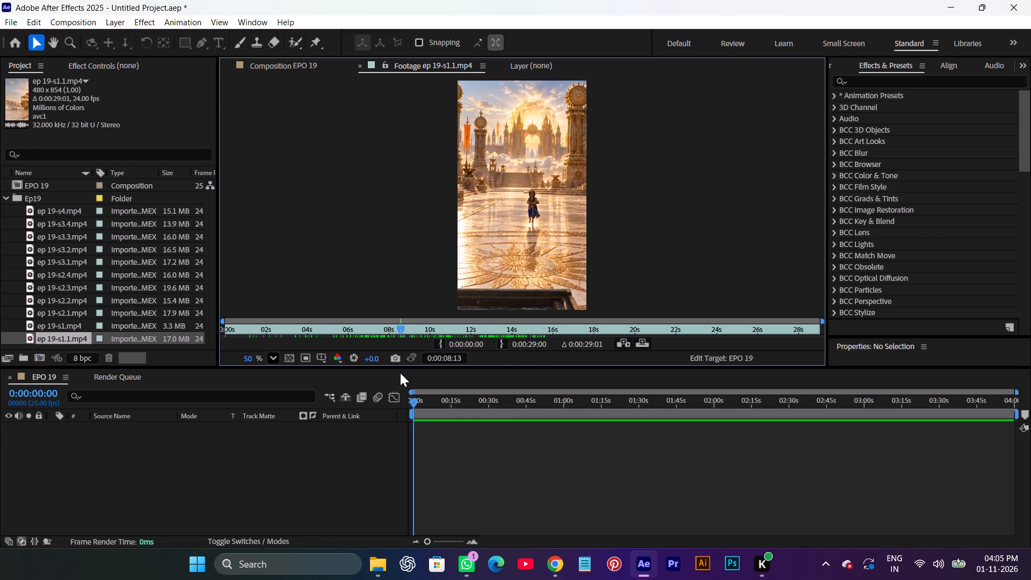
drag(400, 373, 462, 358)
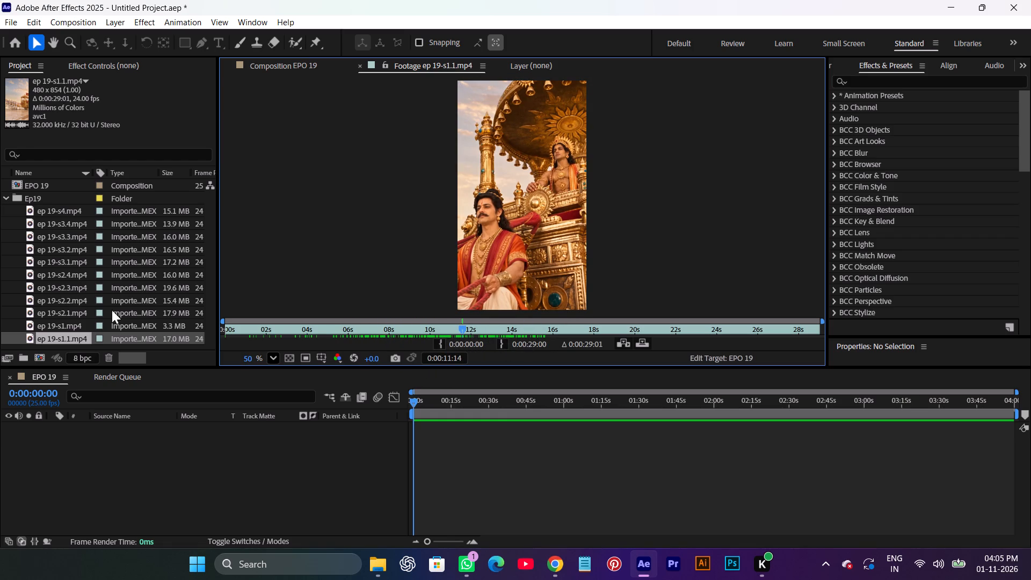
double_click(65, 324)
key(space)
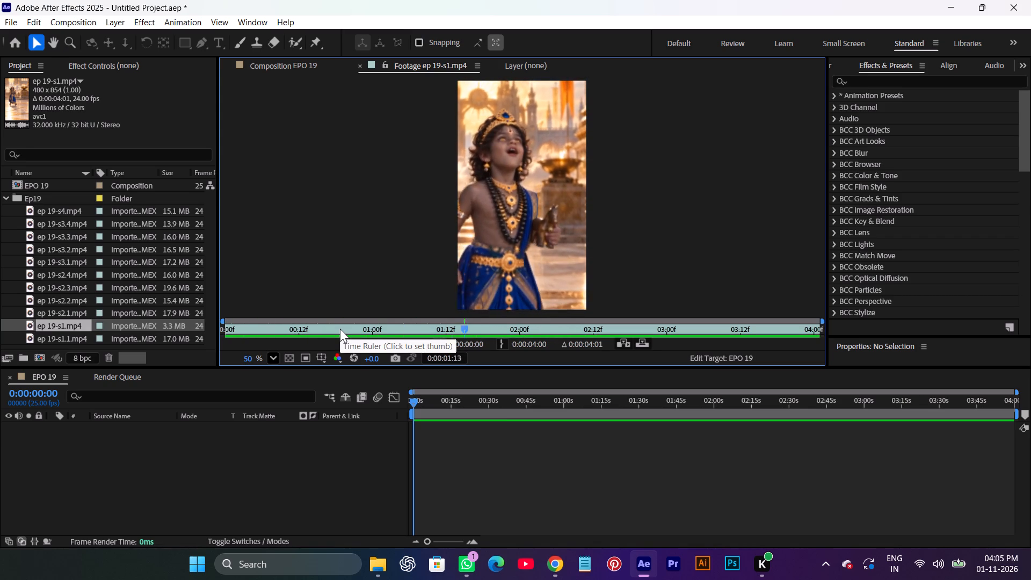
key(space)
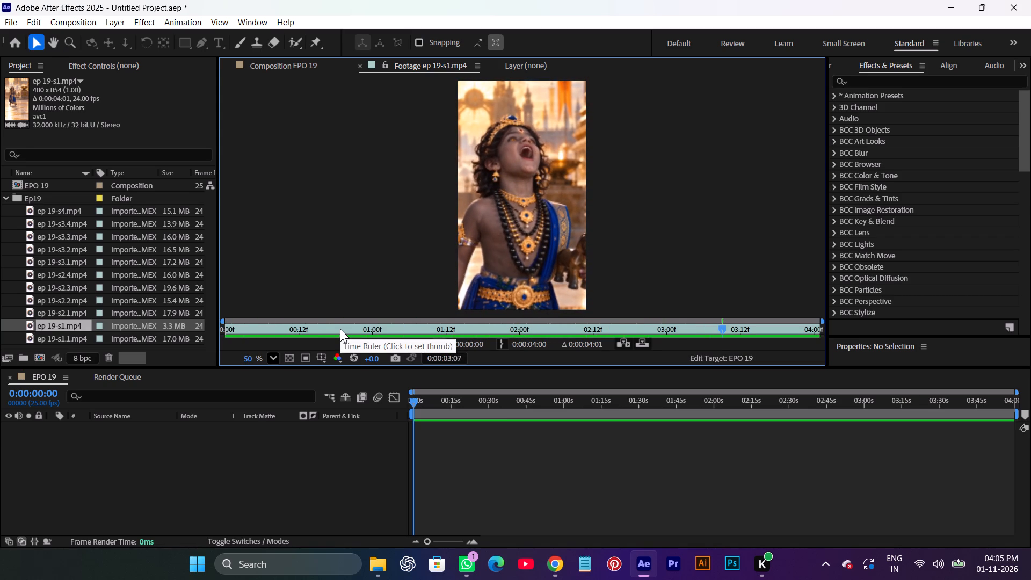
Add ep 19-s1.1.mp4 to the EPO 19 timeline starting at 0:00:00:00 and fit it to the composition frame.
drag(76, 341, 420, 428)
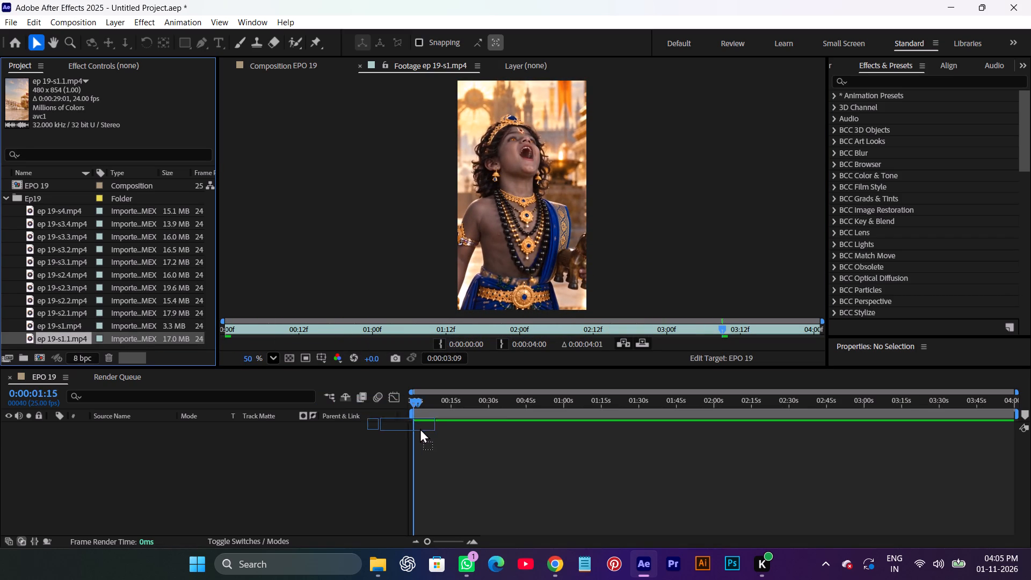
drag(420, 428, 436, 432)
key(bracketleft)
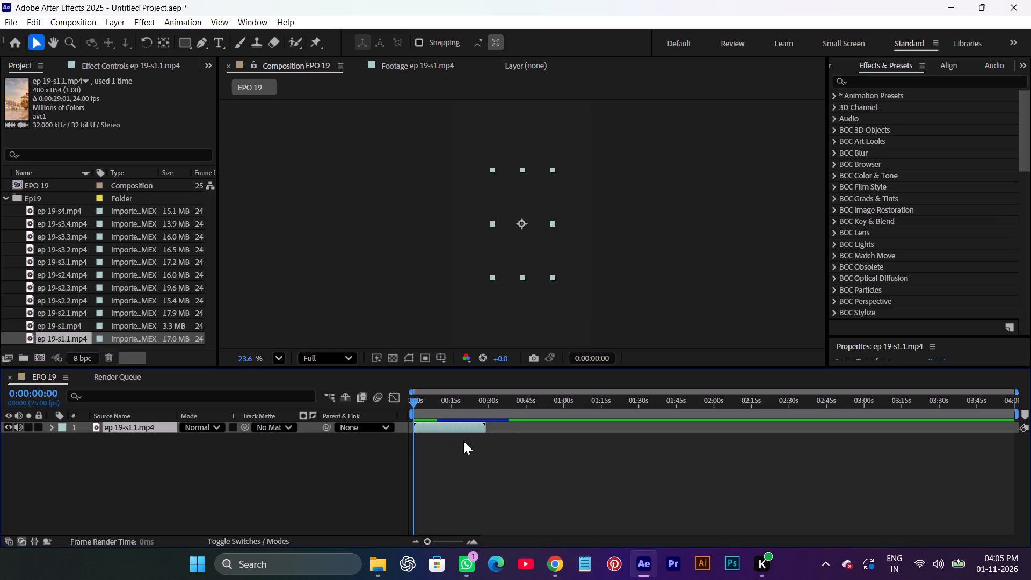
key(ctrl+alt+f)
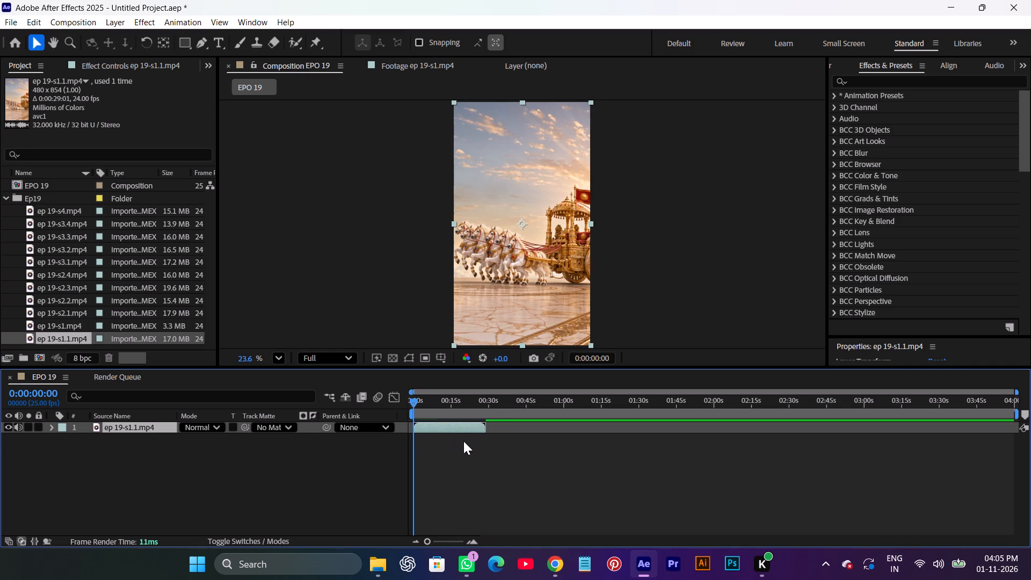
Scrub through the ep 19-s1.1.mp4 layer in the EPO 19 timeline to examine where its shots change.
alt+scroll(461, 444, up, 1)
drag(542, 540, 496, 550)
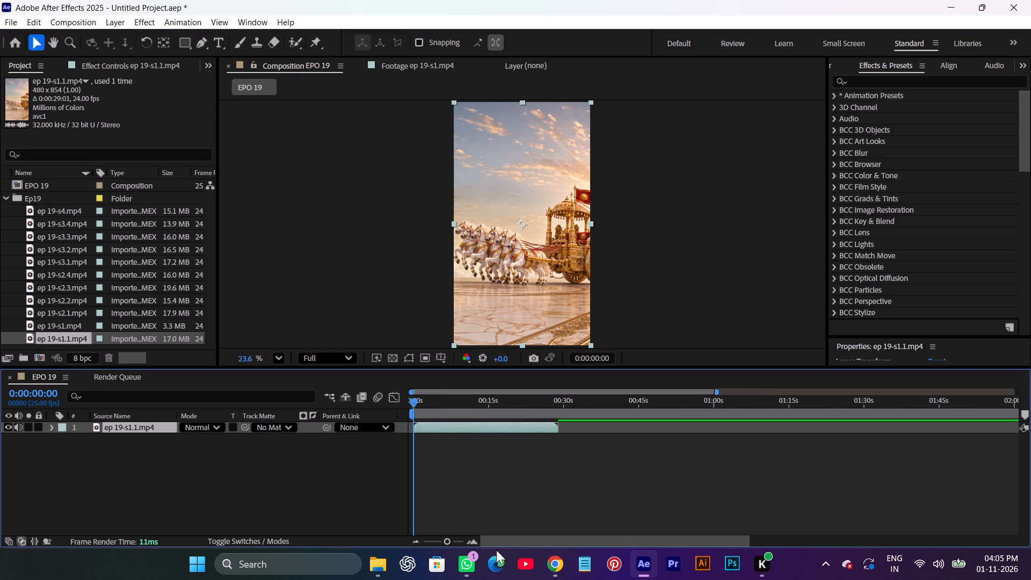
drag(496, 550, 426, 545)
drag(413, 401, 427, 401)
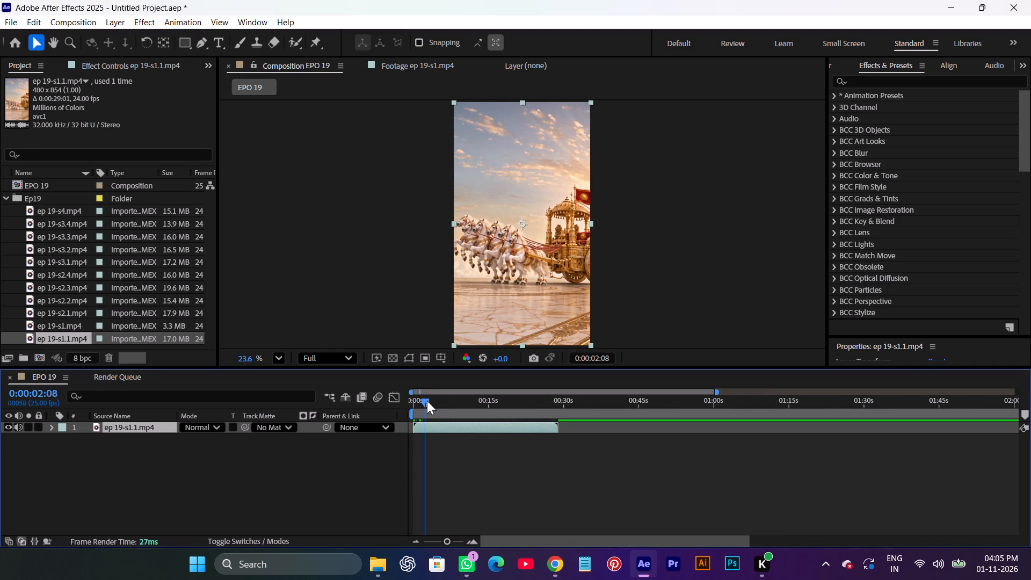
drag(427, 401, 464, 414)
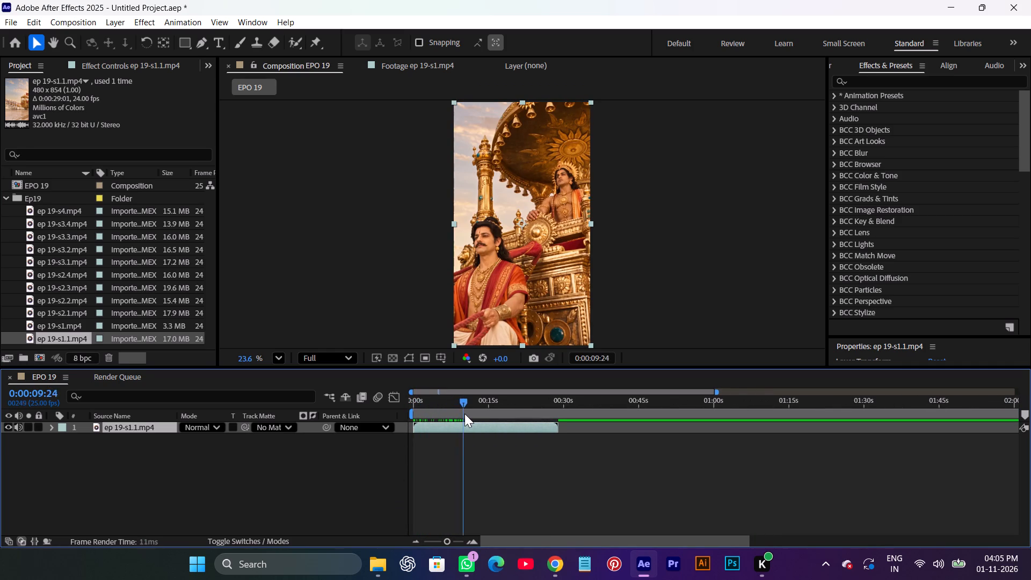
drag(464, 414, 489, 419)
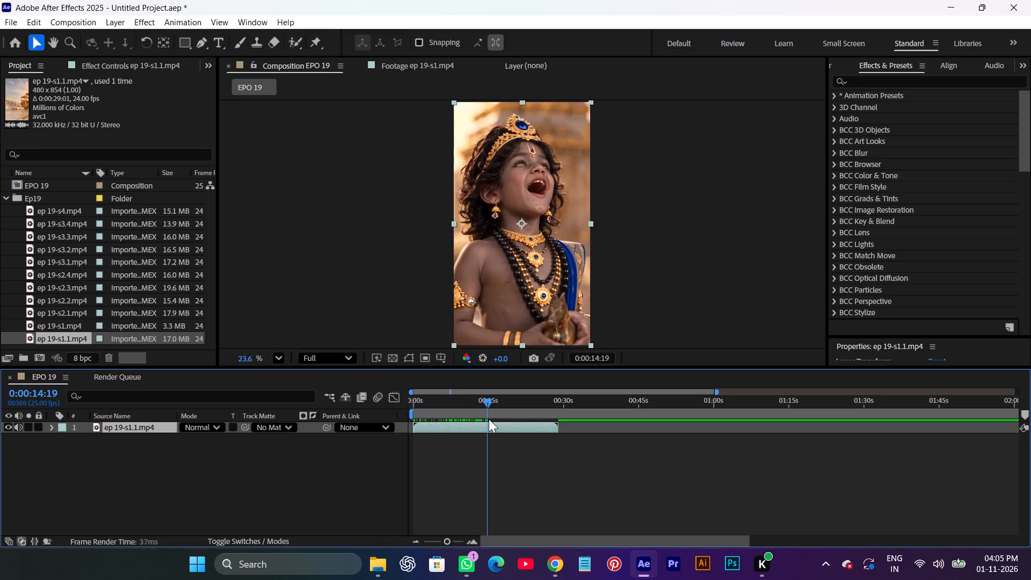
drag(489, 419, 505, 425)
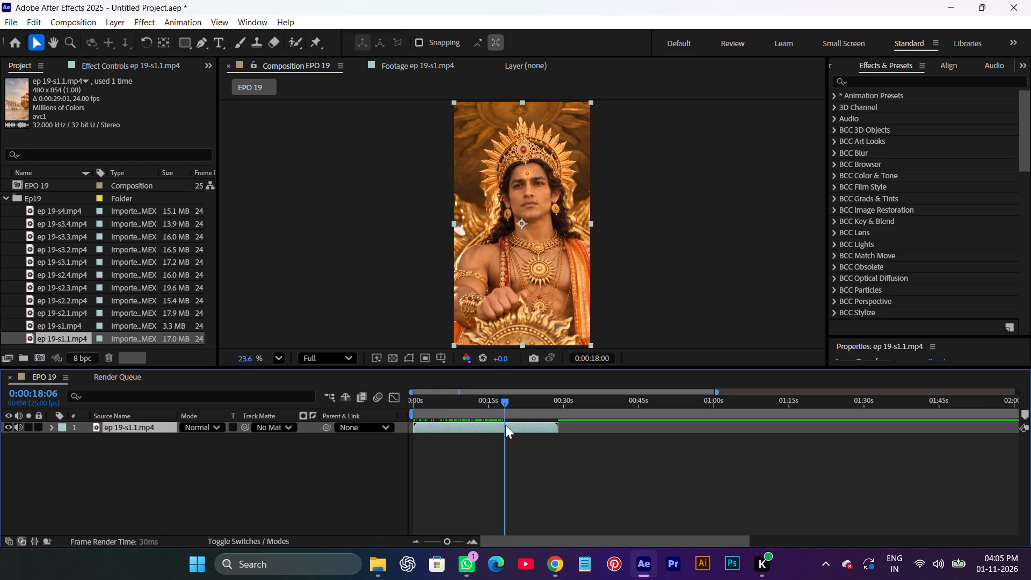
drag(505, 425, 451, 450)
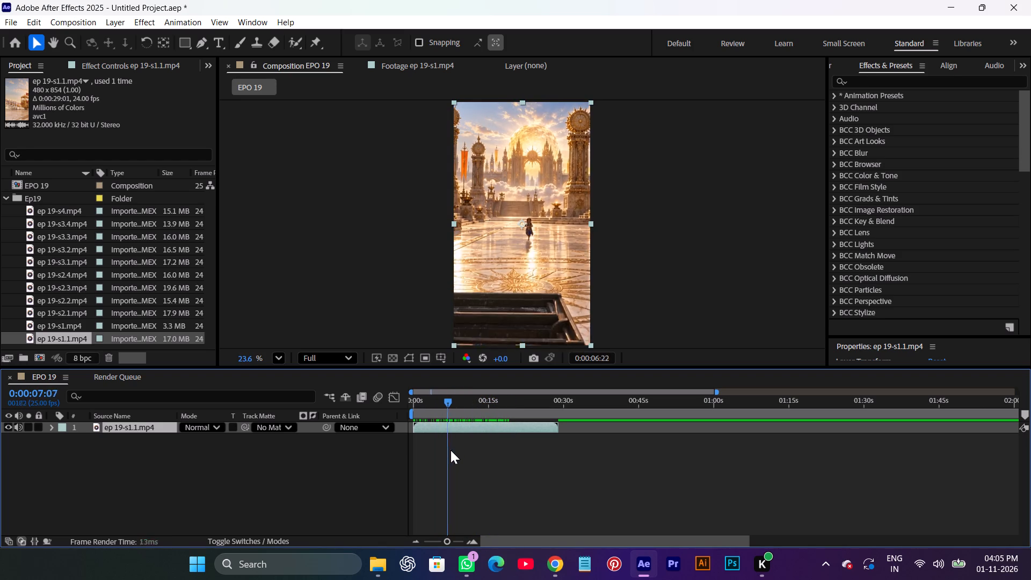
drag(451, 450, 470, 452)
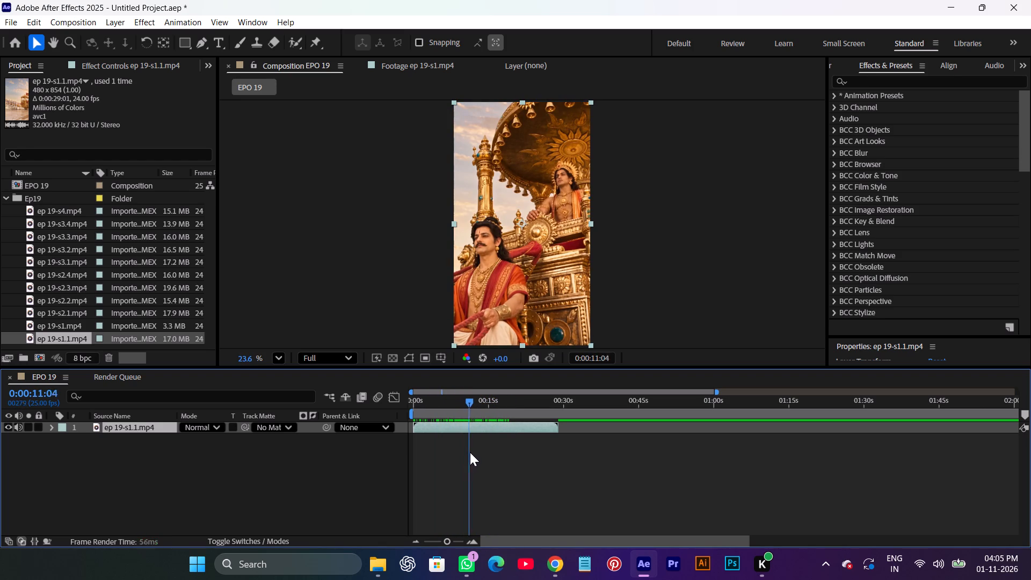
drag(470, 452, 464, 454)
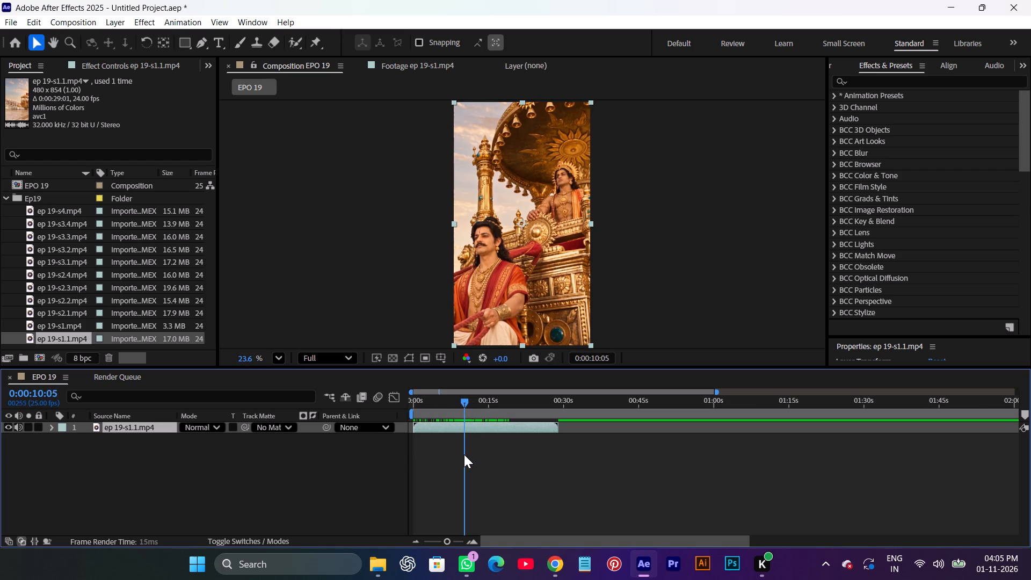
drag(464, 454, 444, 459)
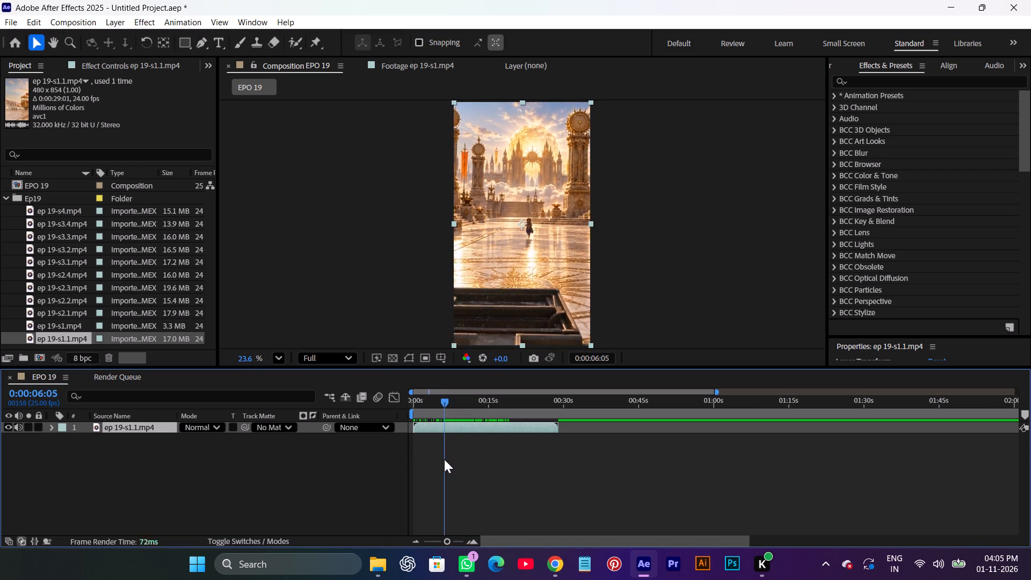
drag(444, 459, 453, 463)
Split the ep 19-s1.1.mp4 layer at 0:00:11:14, at the end of the chariot close-up shot.
drag(453, 407, 434, 412)
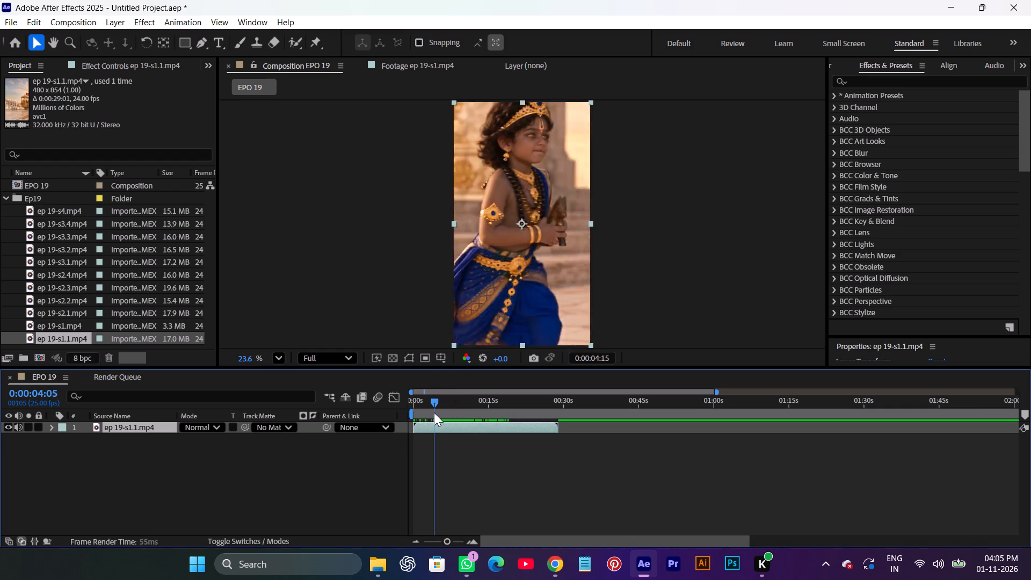
drag(434, 412, 467, 419)
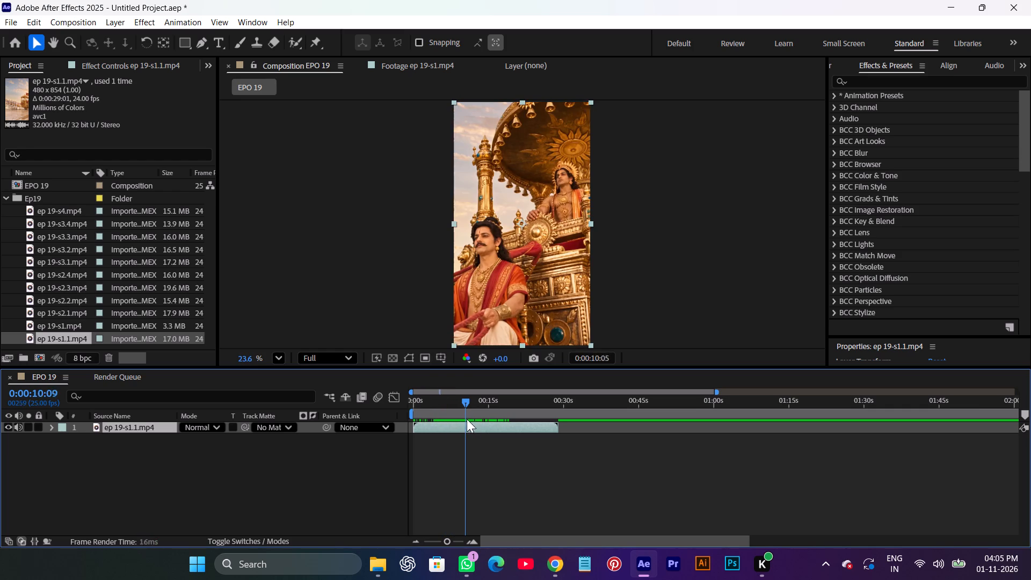
drag(467, 419, 461, 426)
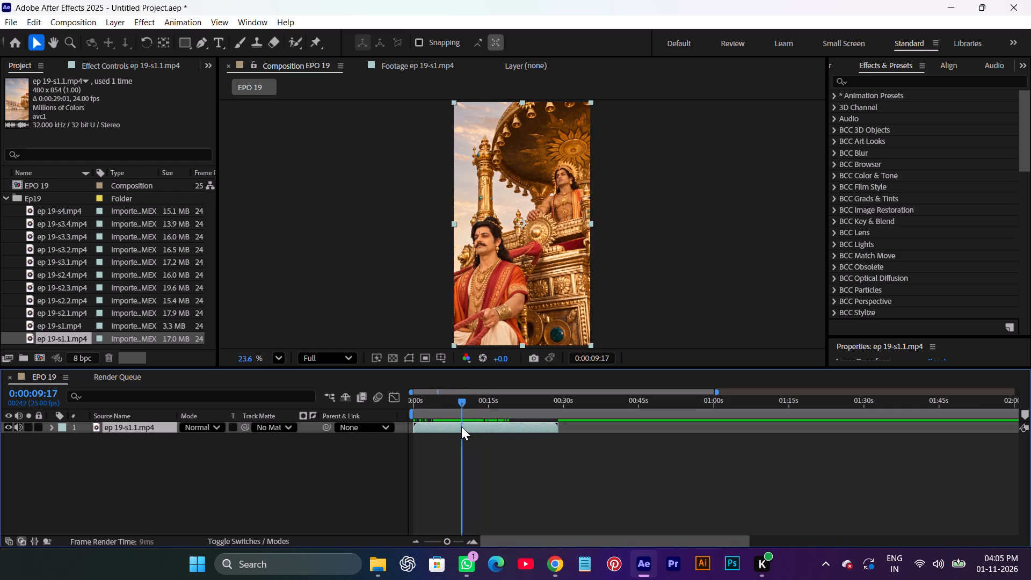
drag(461, 426, 470, 426)
click(470, 426)
key(ctrl+shift+d)
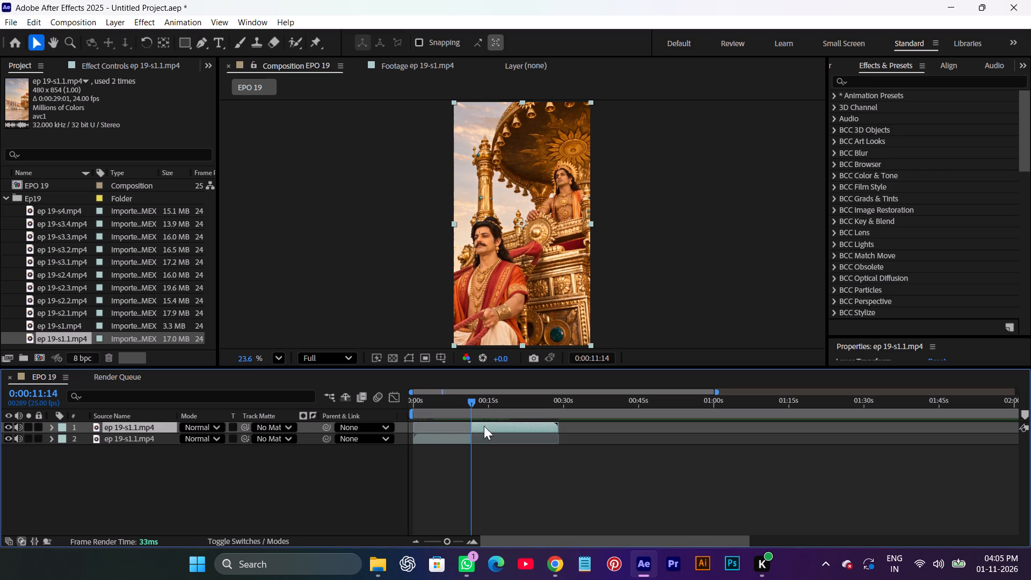
Trim the second ep 19-s1.1.mp4 piece to start at 0:00:15:14, and shift it to begin at about 22 seconds, leaving a gap.
drag(472, 400, 487, 405)
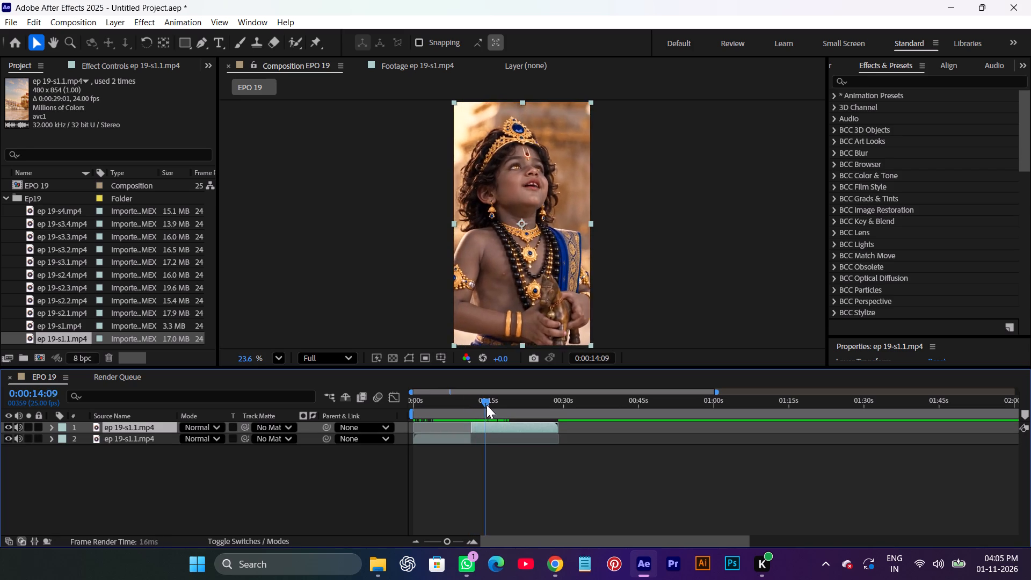
drag(487, 405, 492, 408)
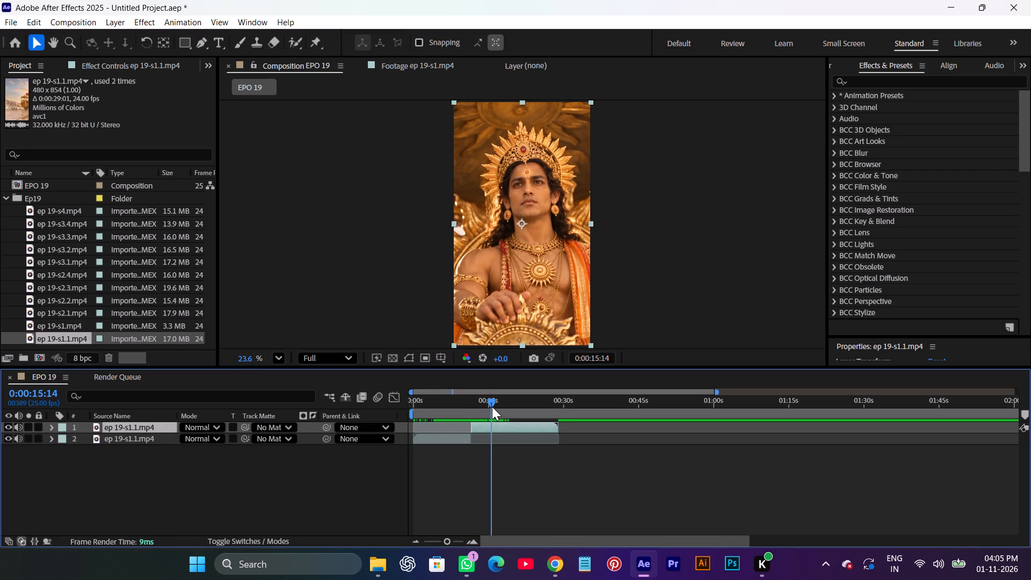
key(alt+bracketleft)
click(519, 455)
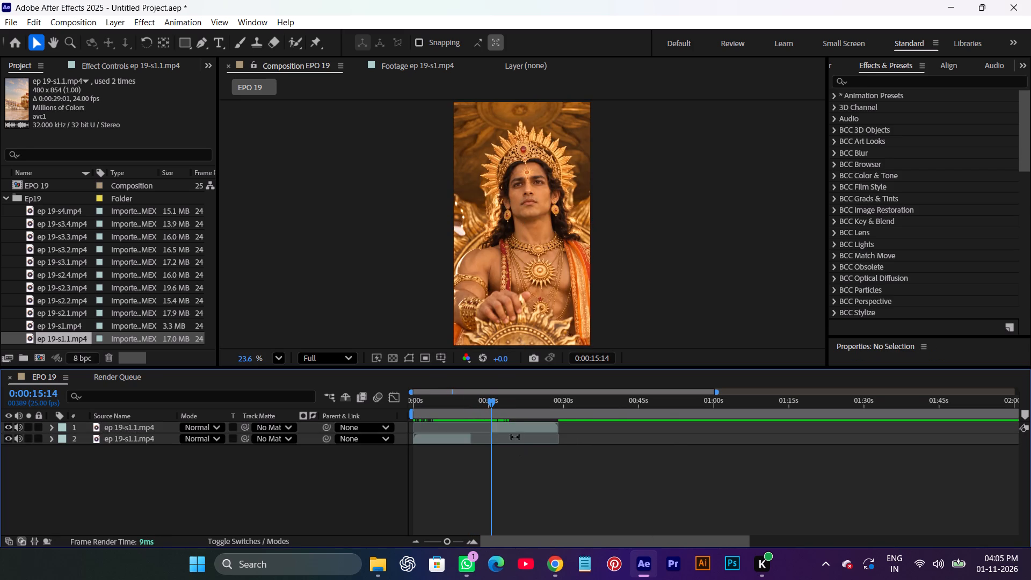
drag(514, 426, 548, 431)
Add ep 19-s1.mp4 to the timeline starting at 0:00:11:13, right after the first piece, and fit it to the composition frame.
click(448, 441)
shift+drag(487, 401, 483, 403)
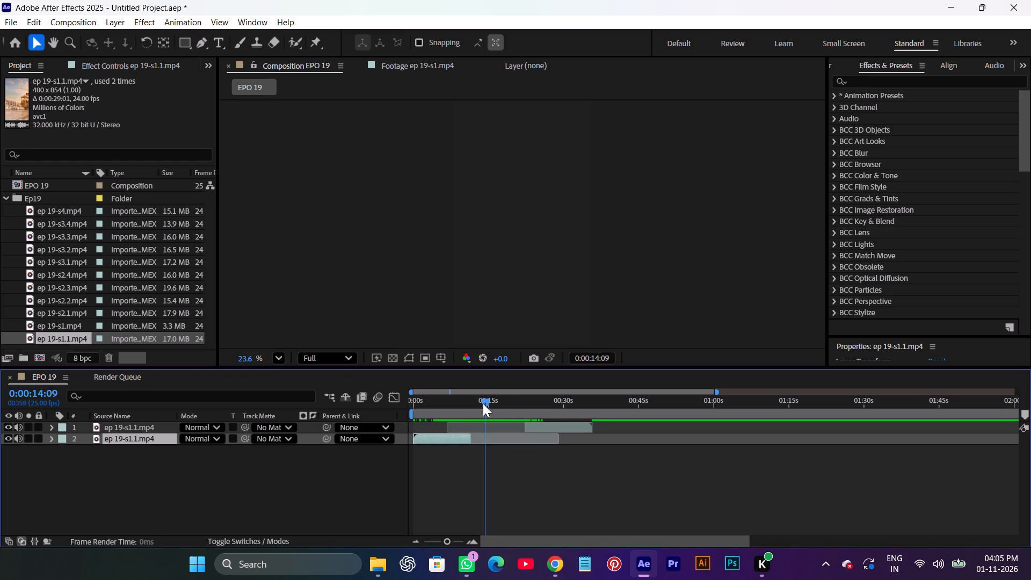
shift+drag(483, 403, 470, 408)
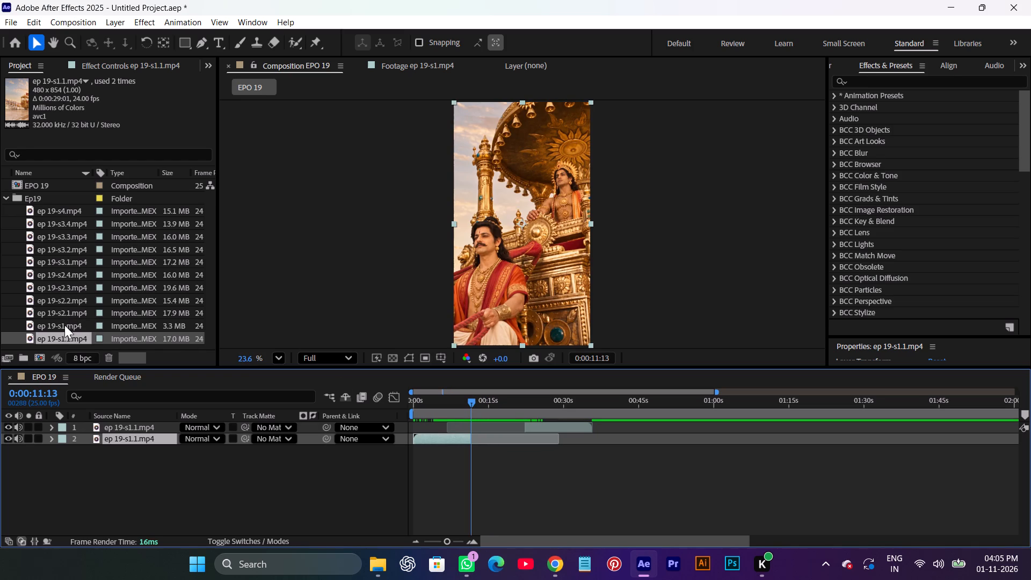
drag(64, 327, 480, 434)
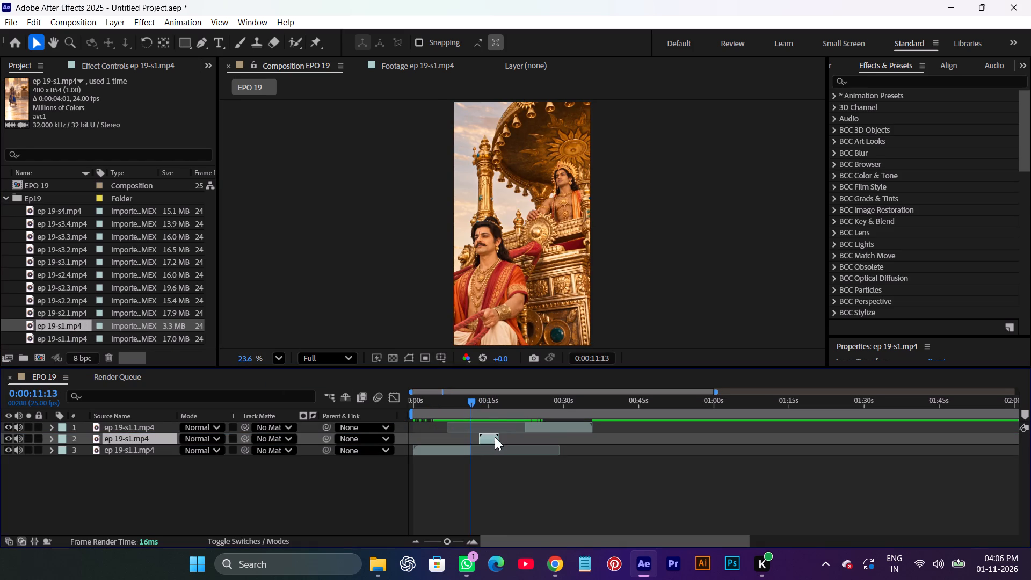
drag(493, 437, 485, 440)
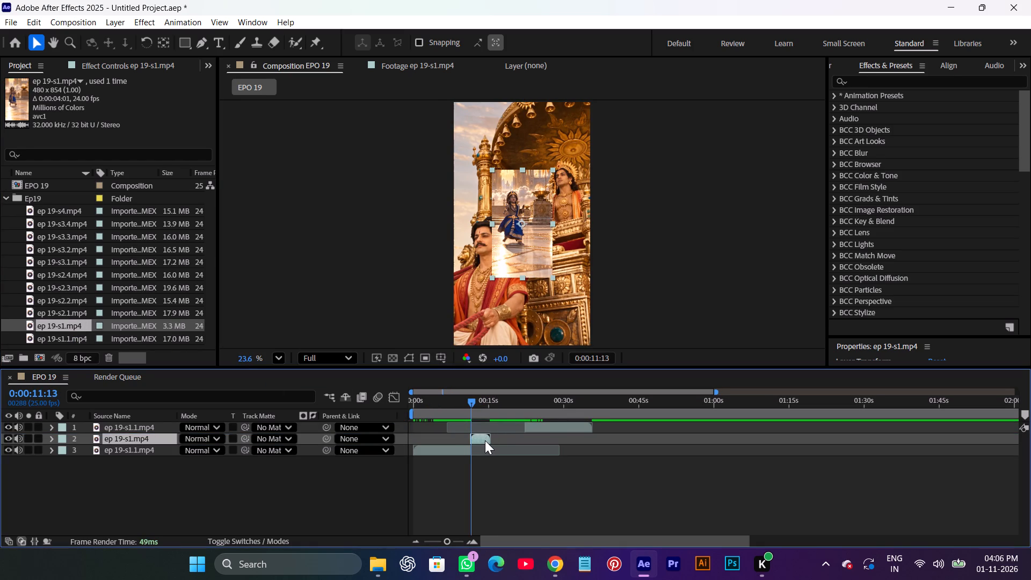
key(ctrl+alt+f)
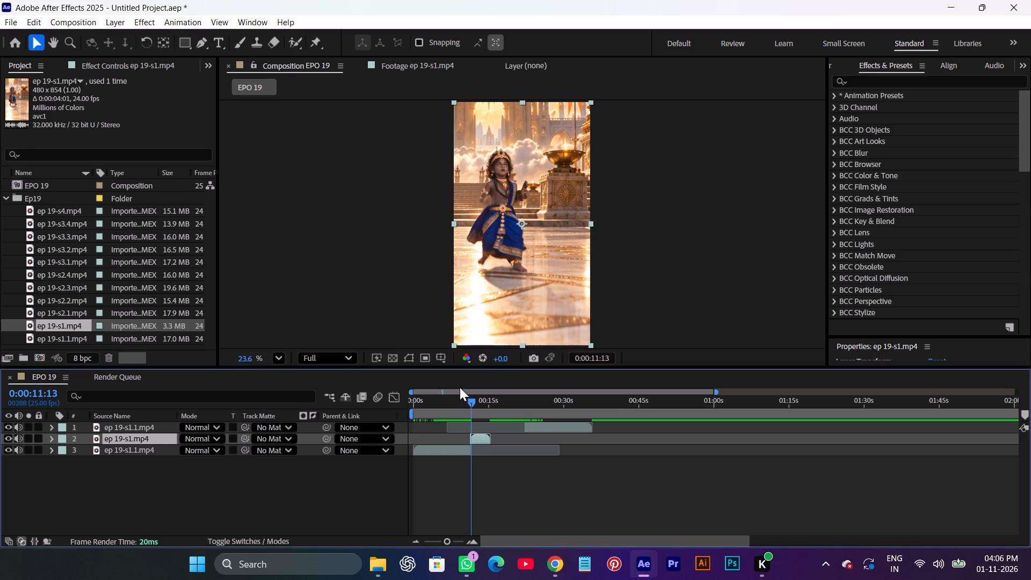
Play and scrub across the cut between the first ep 19-s1.1.mp4 piece and ep 19-s1.mp4 to check the transition.
drag(474, 407, 467, 407)
click(483, 469)
key(space)
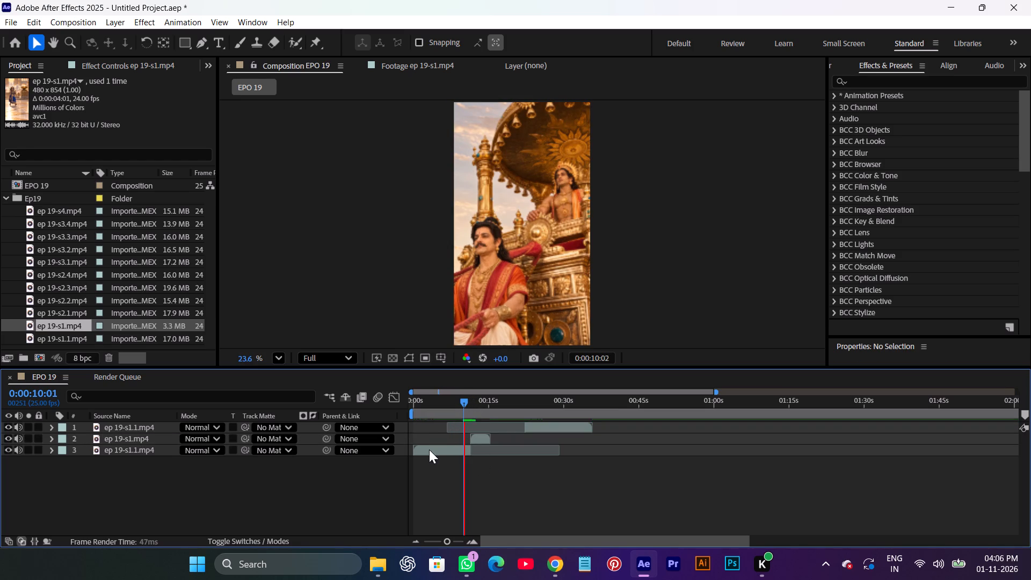
key(space)
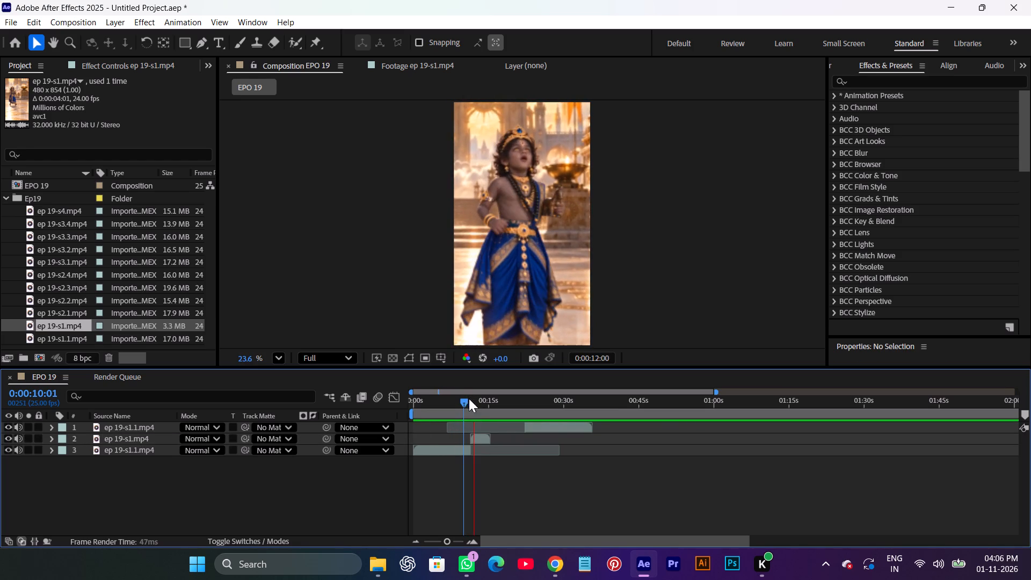
drag(466, 401, 449, 407)
click(483, 461)
key(space)
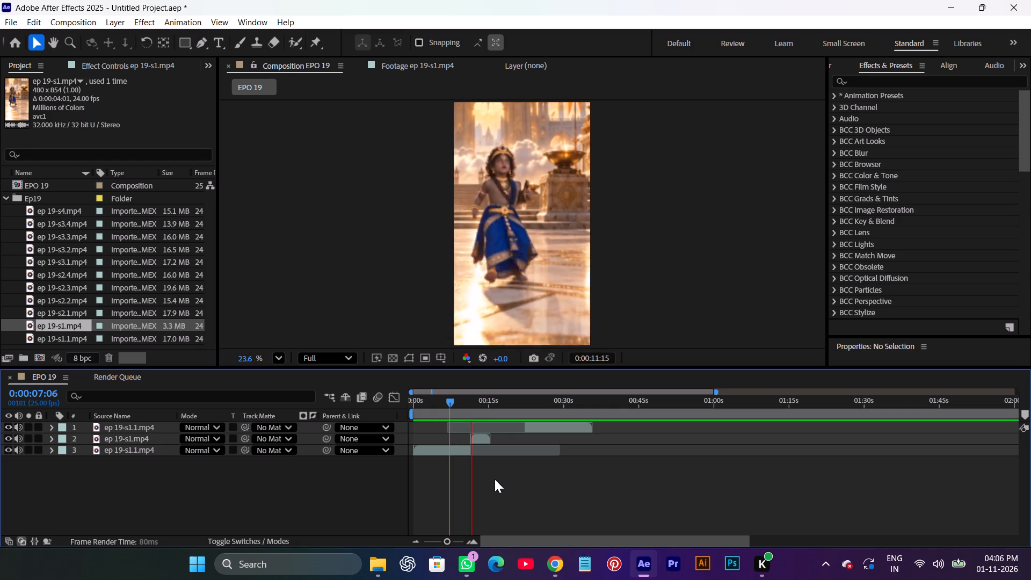
key(space)
drag(476, 404, 465, 411)
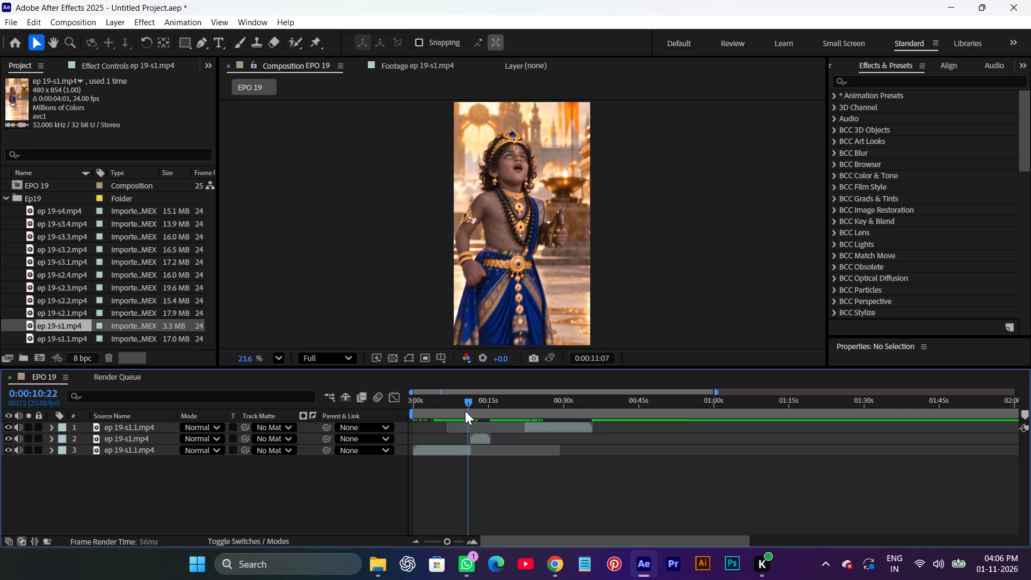
drag(465, 411, 462, 414)
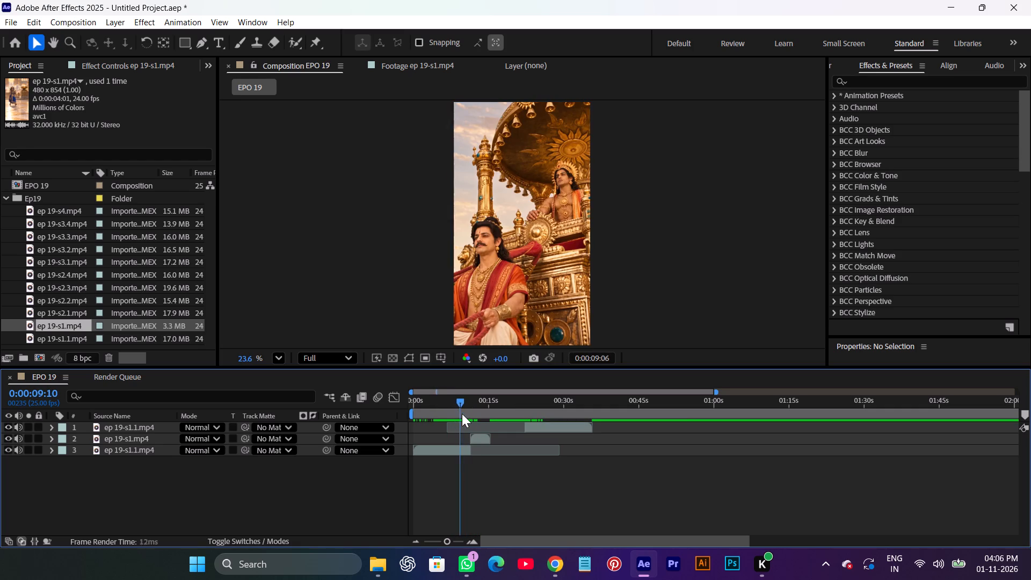
drag(462, 414, 458, 414)
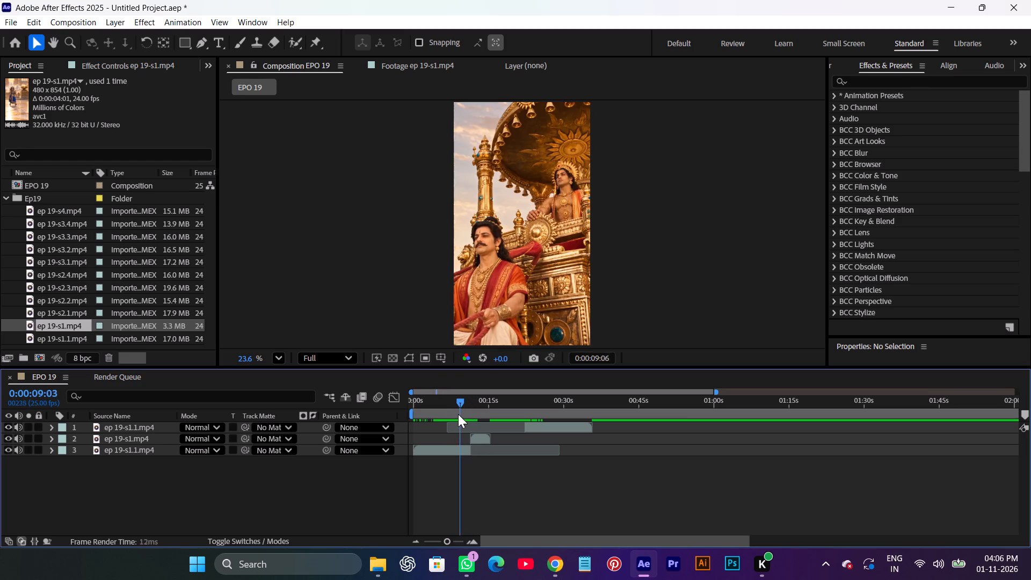
drag(458, 414, 484, 424)
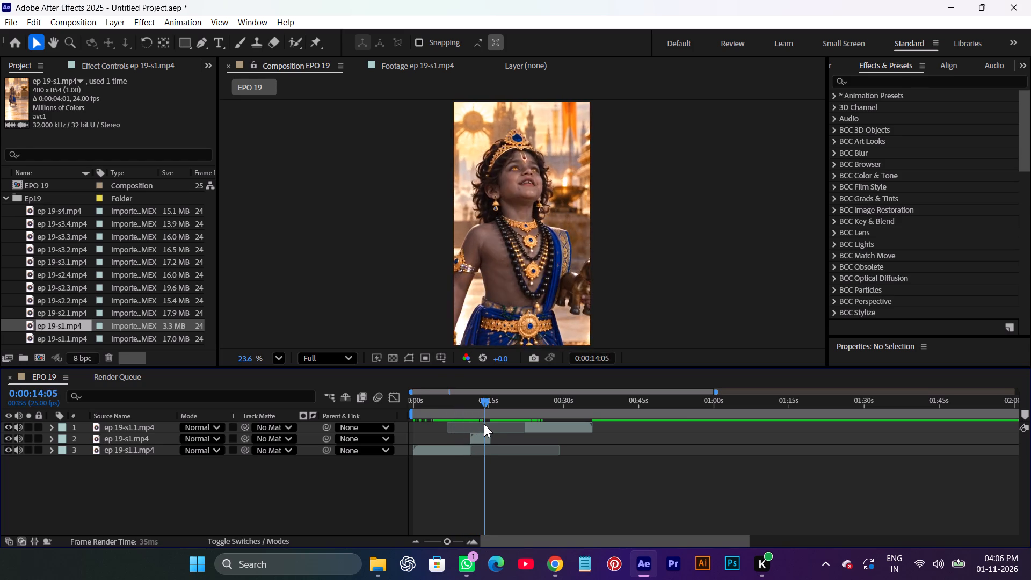
drag(484, 424, 438, 434)
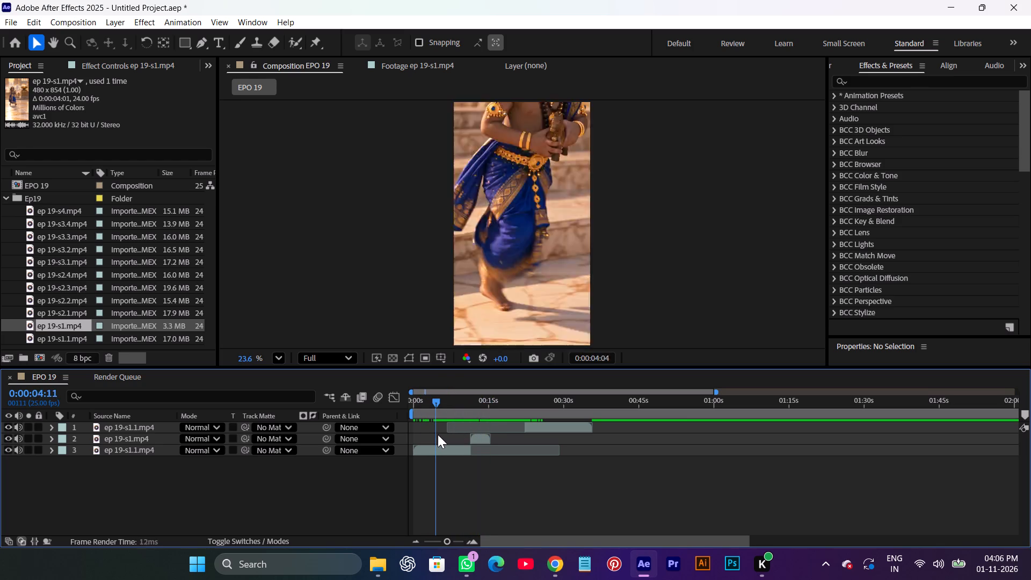
drag(438, 434, 470, 441)
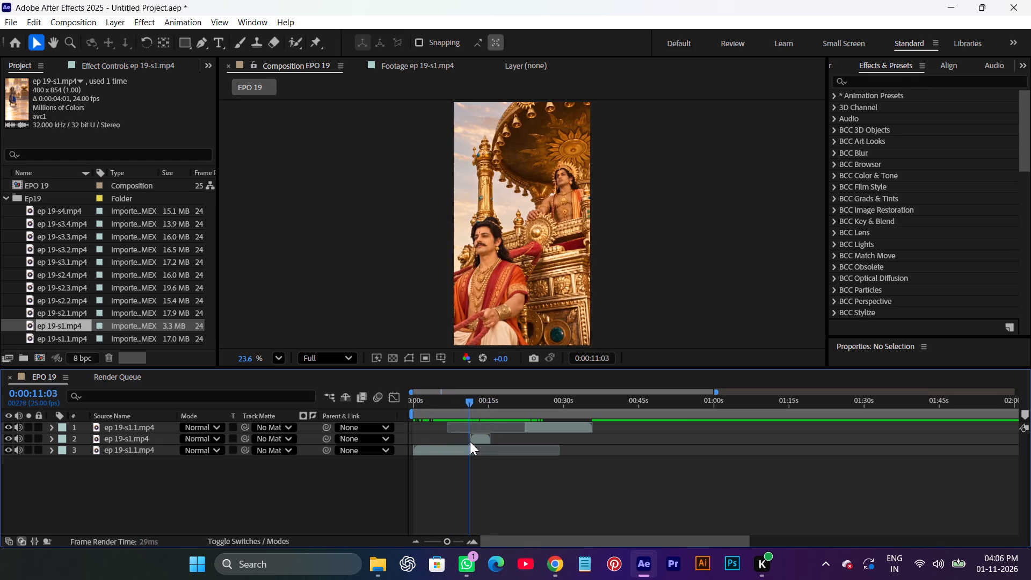
Move the second ep 19-s1.1.mp4 piece so it starts at 0:00:15:09, directly after ep 19-s1.mp4.
drag(470, 441, 488, 450)
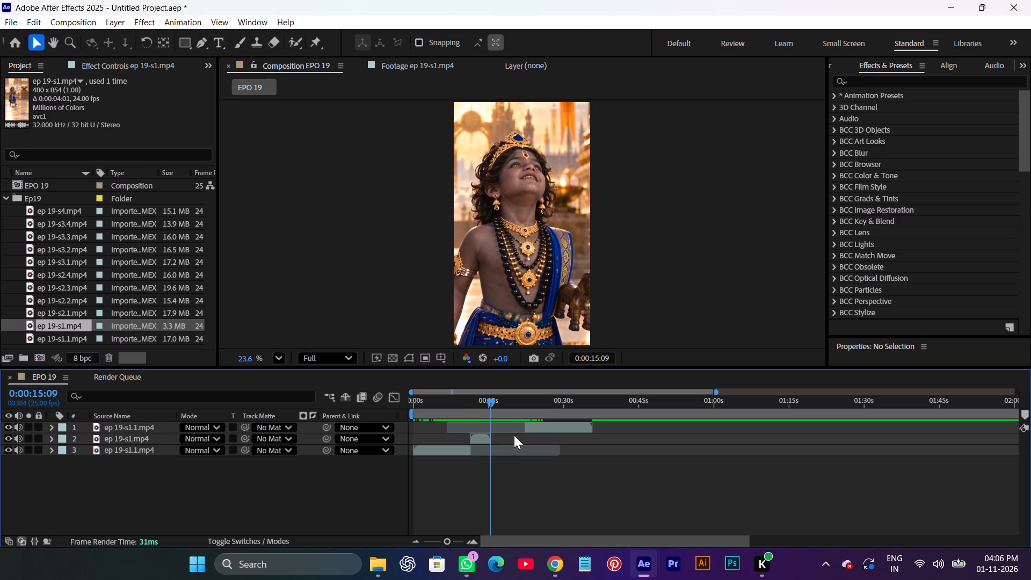
drag(535, 425, 500, 431)
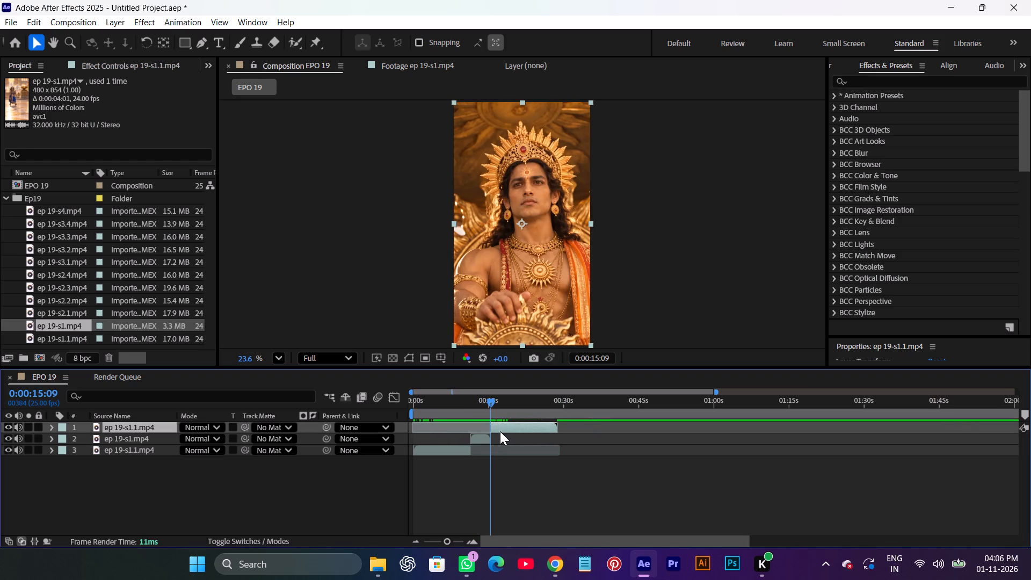
Scrub through the second ep 19-s1.1.mp4 piece to its end at 0:00:28:19 to review its shots.
drag(490, 404, 505, 415)
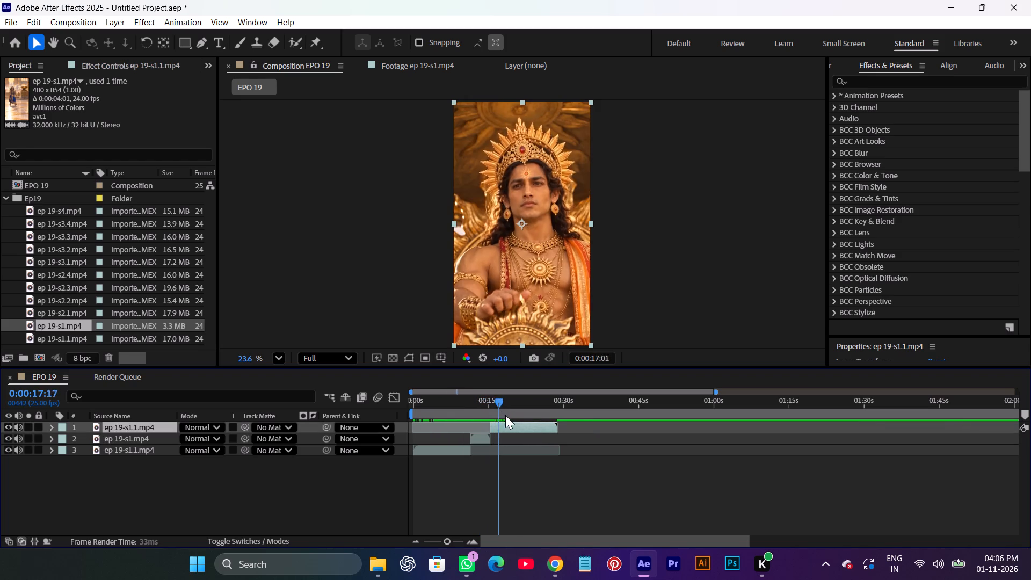
drag(505, 415, 543, 436)
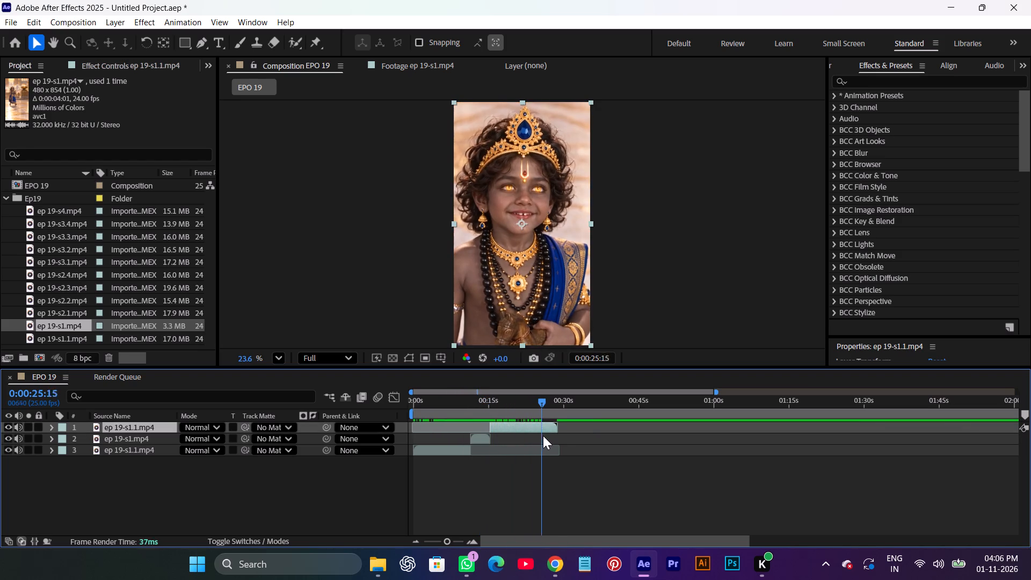
drag(543, 436, 551, 439)
click(583, 469)
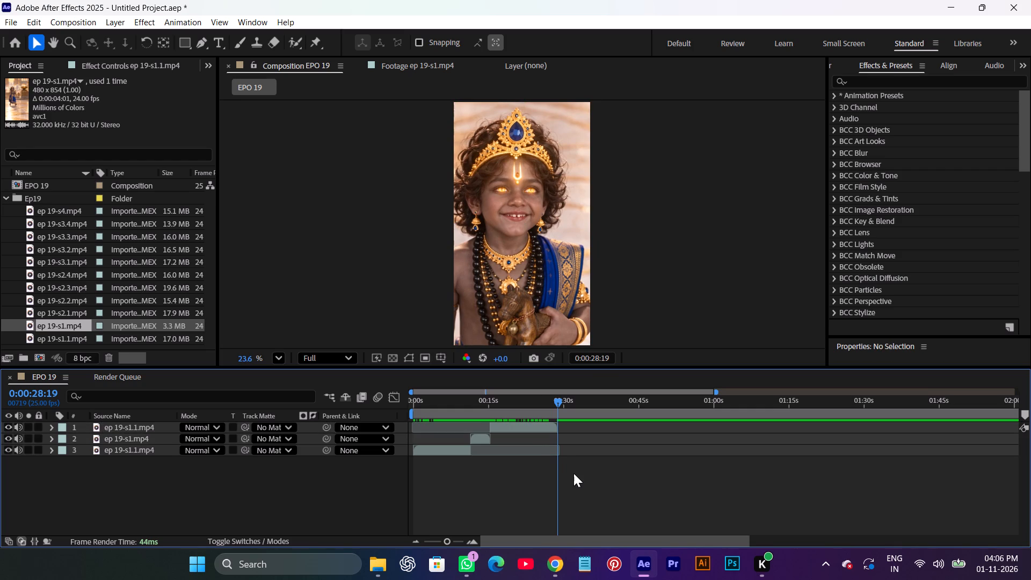
Add a composition marker at 0:00:28:19, where the second ep 19-s1.1.mp4 piece ends.
key(n)
key(ctrl+z)
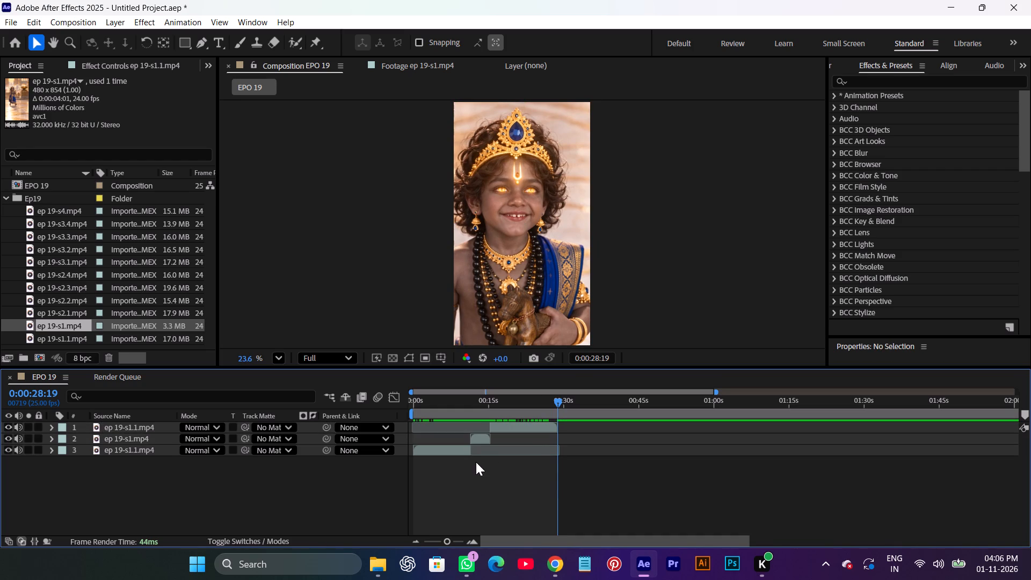
drag(516, 471, 522, 466)
click(525, 469)
key(c)
Preview the ep 19-s2.1.mp4, ep 19-s2.4.mp4 and ep 19-s2.3.mp4 footage to choose the clip that follows in the sequence.
double_click(70, 308)
key(space)
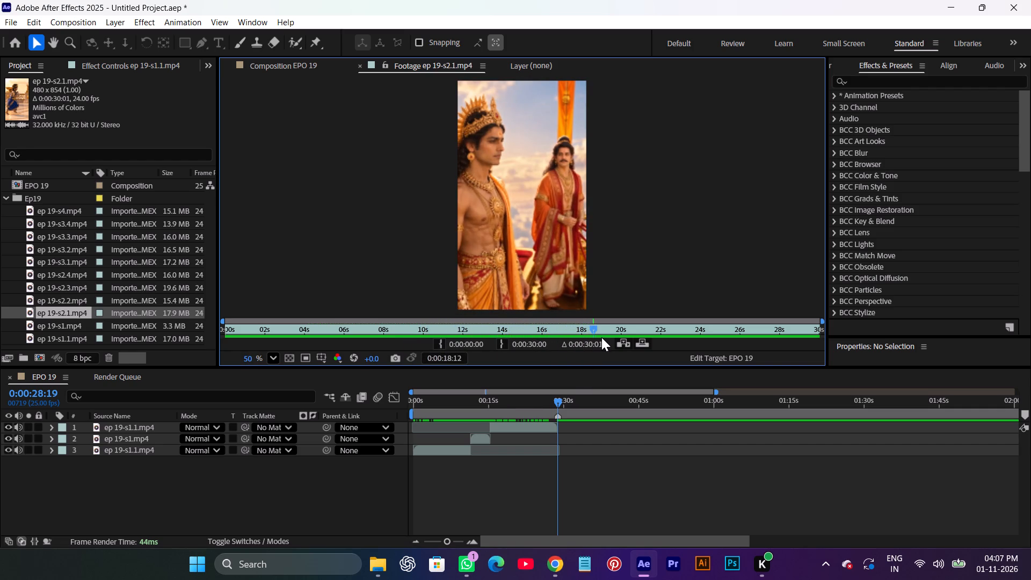
double_click(71, 274)
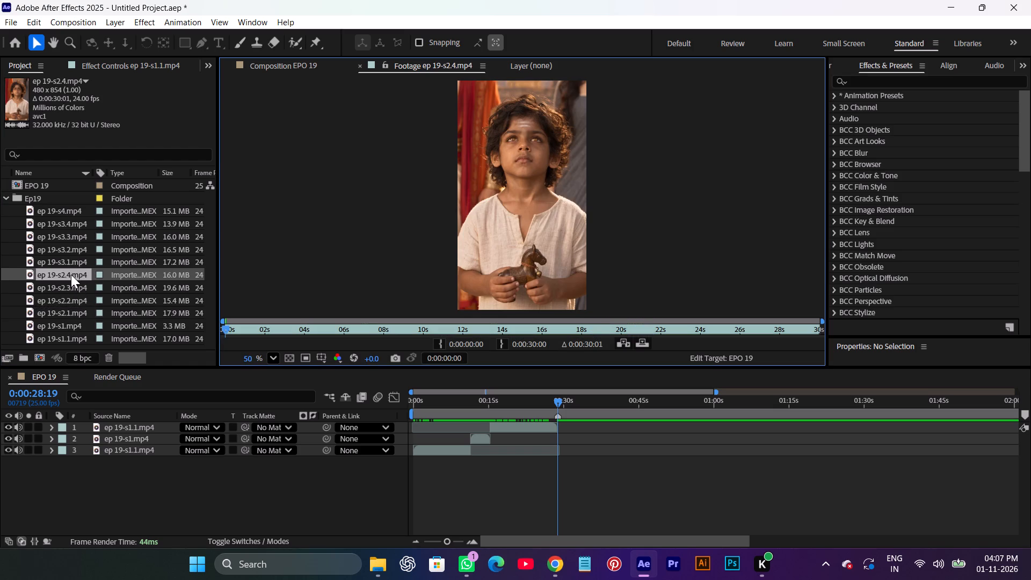
double_click(80, 287)
key(space)
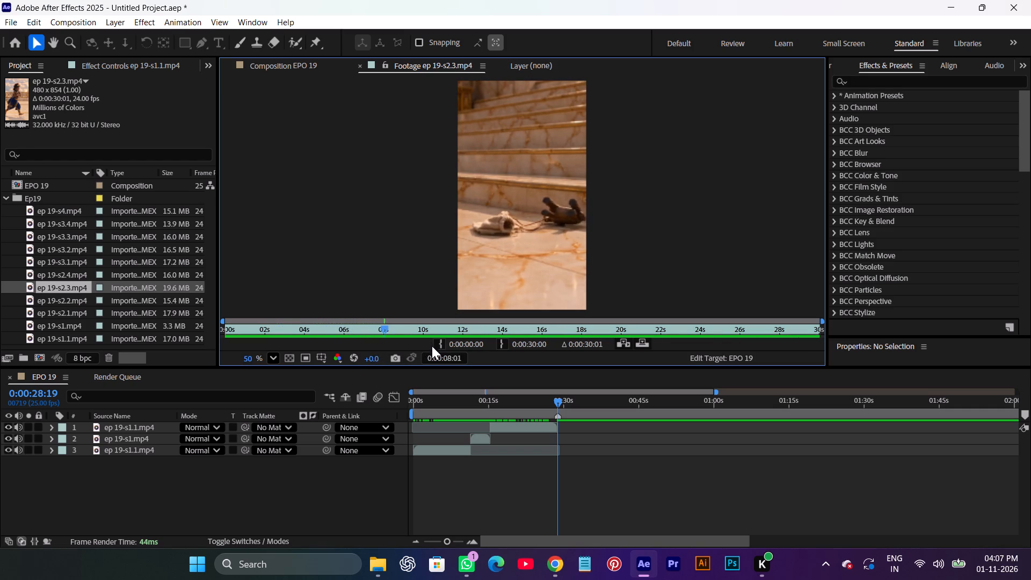
drag(398, 328, 497, 327)
drag(501, 327, 608, 337)
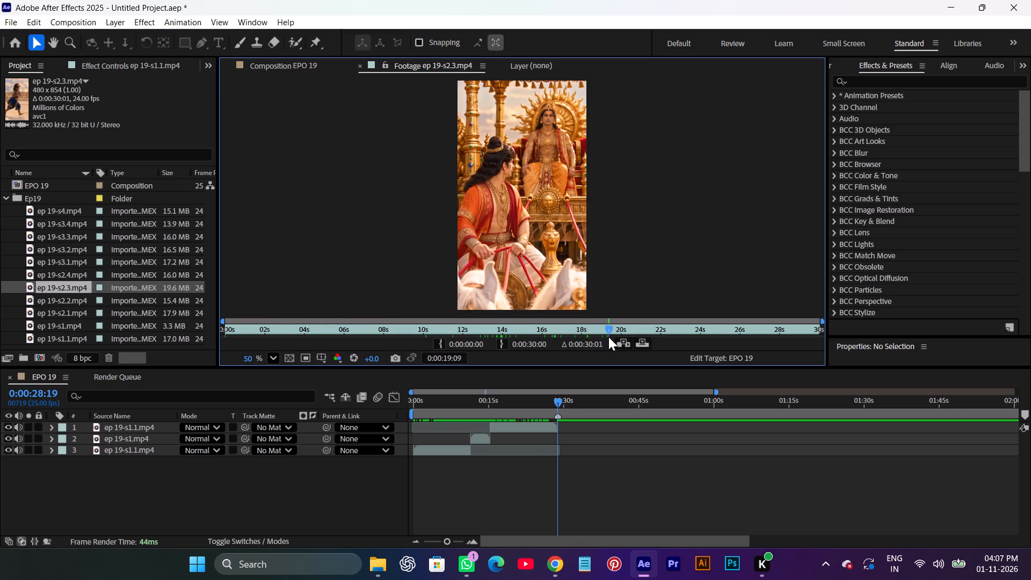
drag(608, 337, 750, 333)
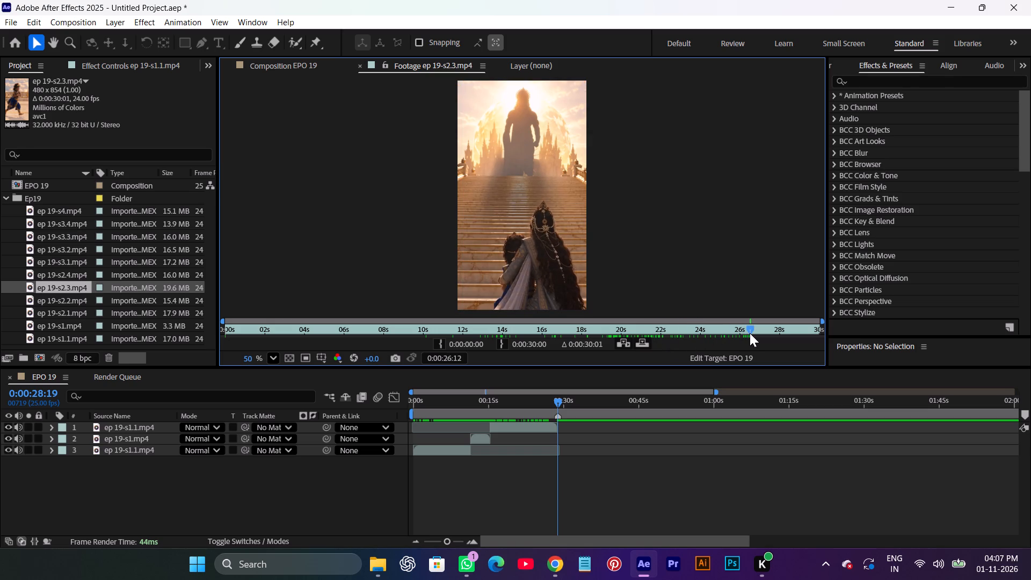
drag(750, 333, 683, 354)
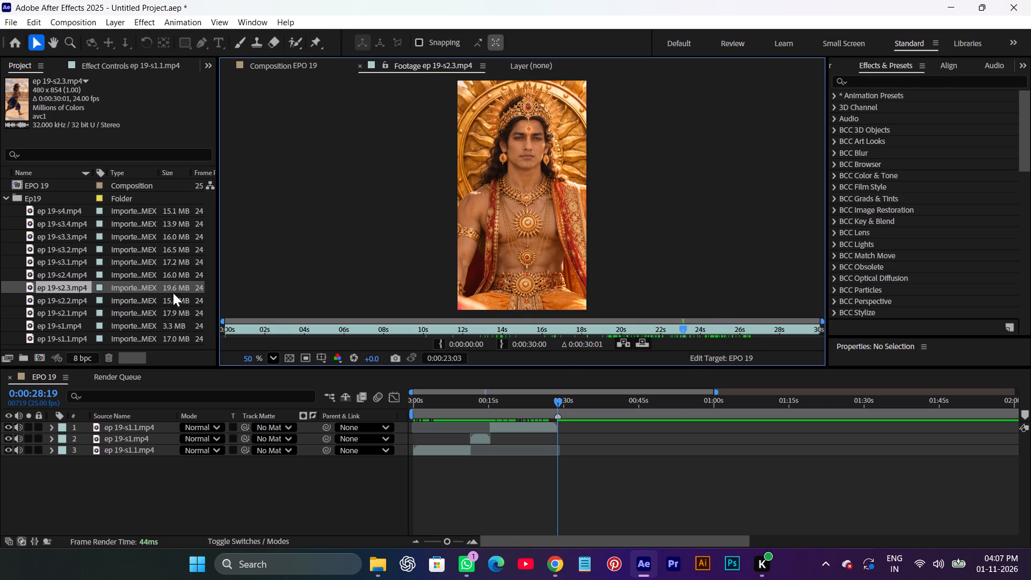
Add ep 19-s2.3.mp4 to the timeline starting at 0:00:28:19 and fit it to the composition frame.
drag(68, 286, 588, 424)
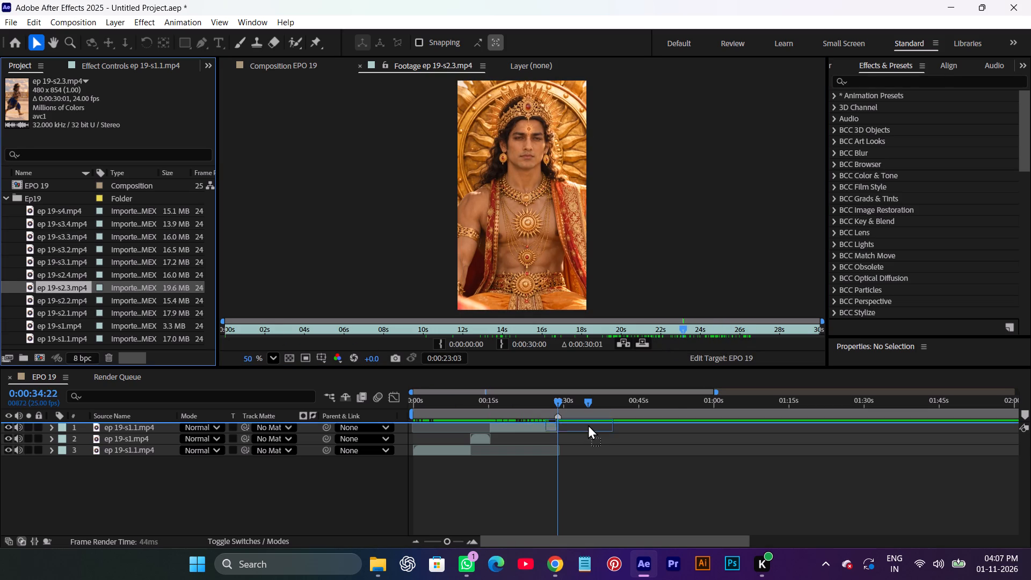
drag(588, 424, 586, 427)
key(bracketleft)
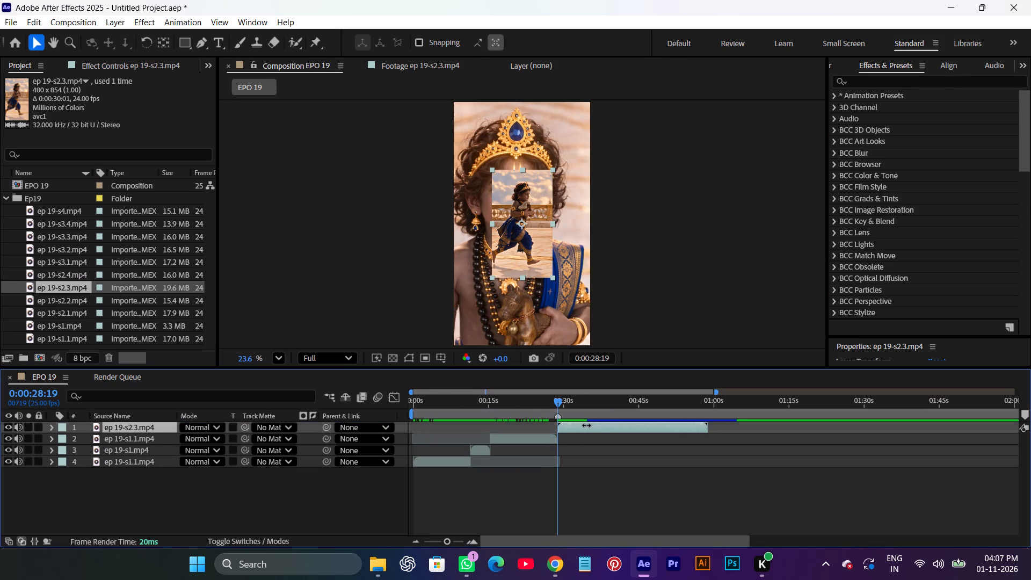
key(ctrl+alt+f)
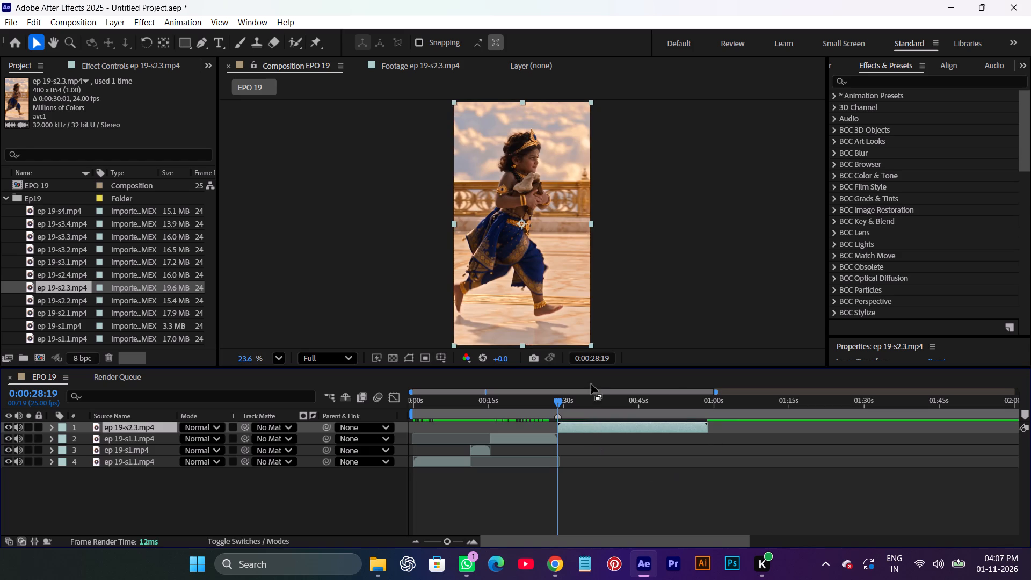
Trim the end of the second ep 19-s1.1.mp4 piece to 0:00:23:22, during the chariot wheel shot.
drag(561, 399, 527, 387)
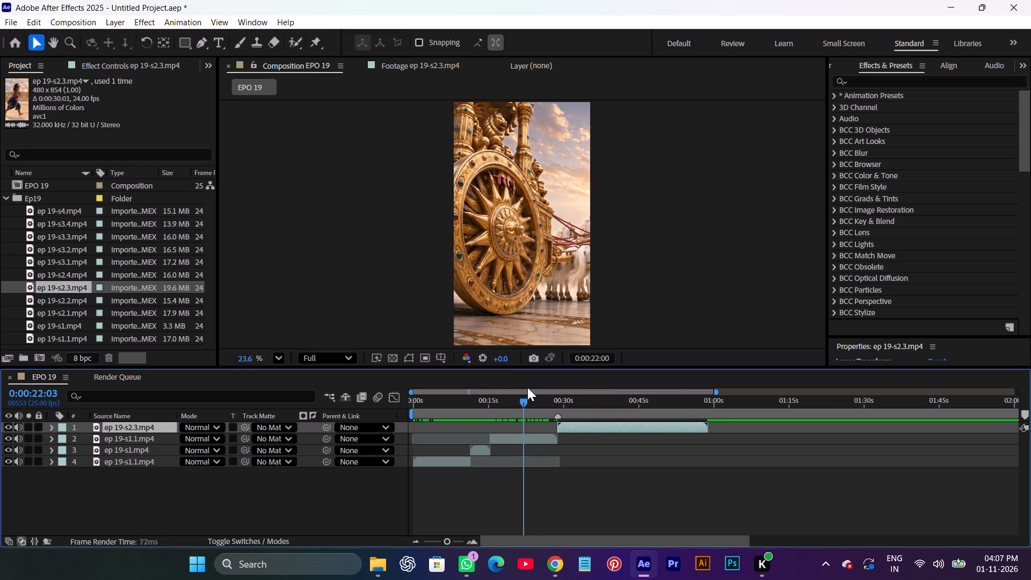
drag(527, 387, 582, 400)
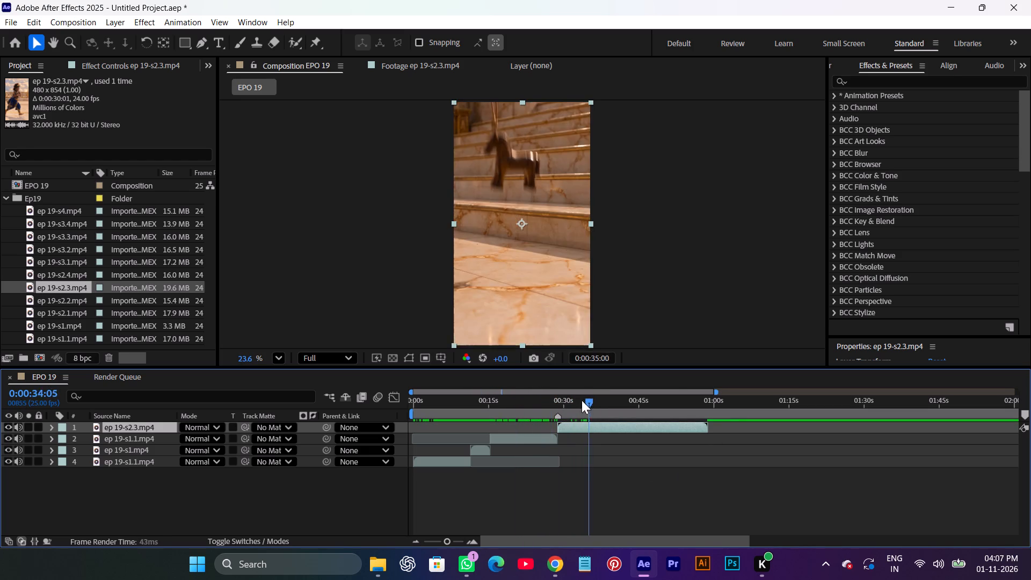
drag(582, 400, 566, 400)
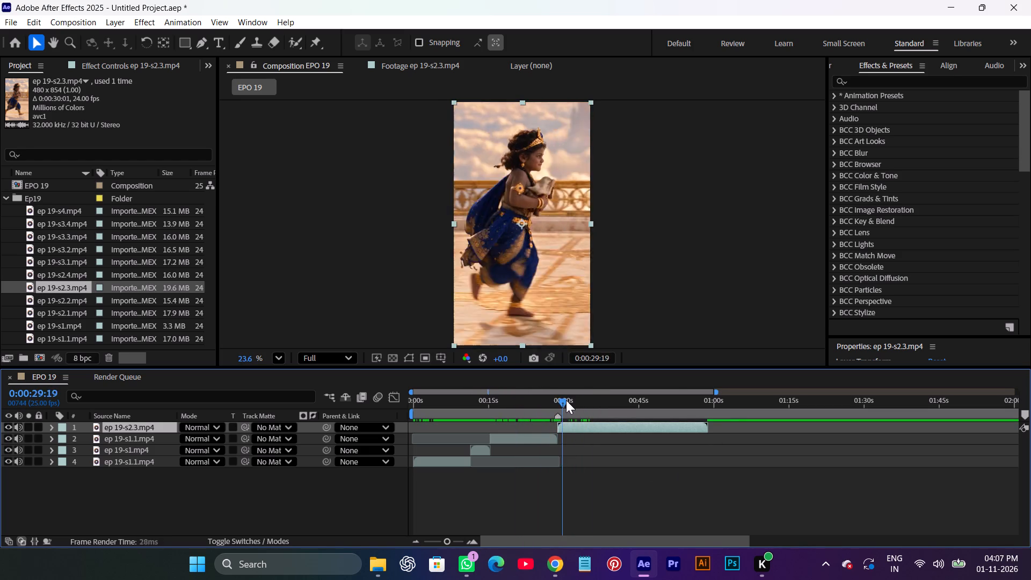
drag(566, 400, 531, 399)
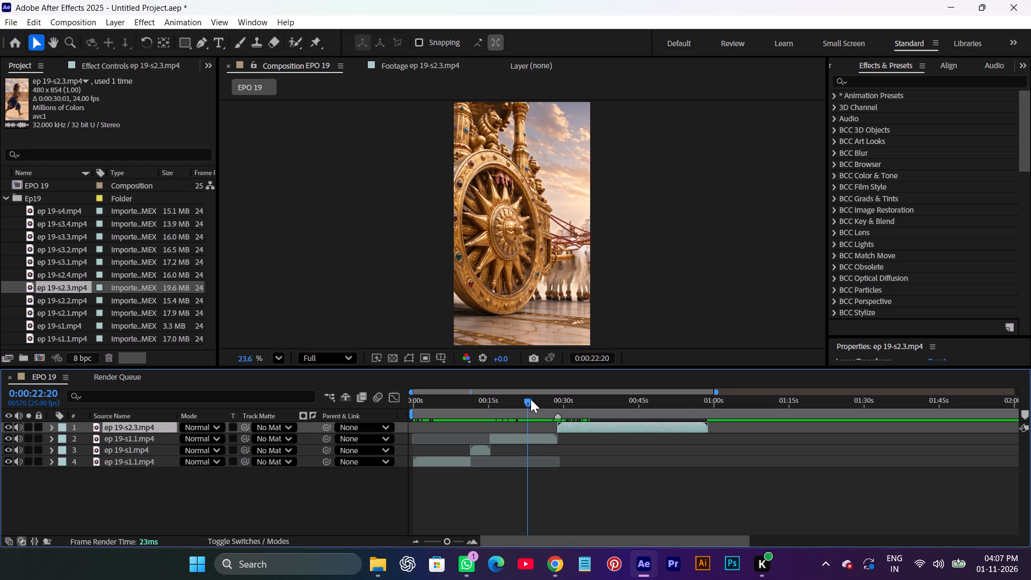
drag(531, 399, 536, 400)
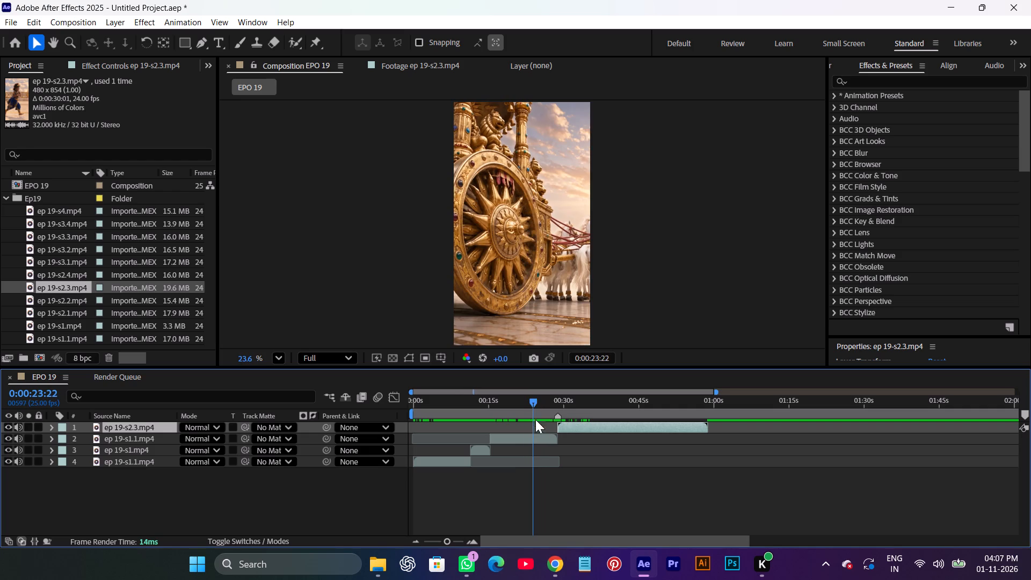
click(543, 435)
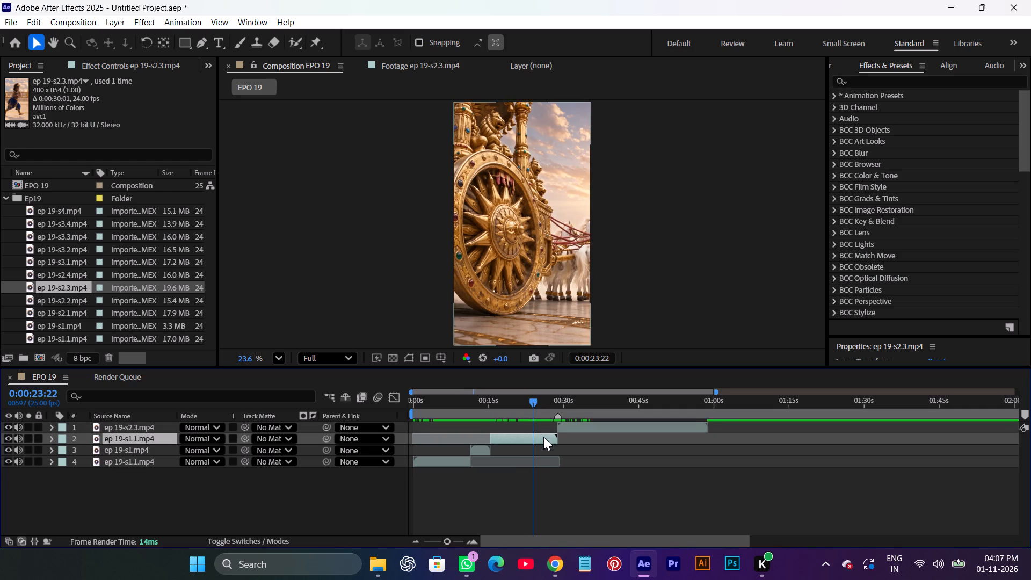
key(alt+bracketright)
Move ep 19-s2.3.mp4 to start at 0:00:23:22, directly after the trimmed piece, and play across the cut.
click(579, 425)
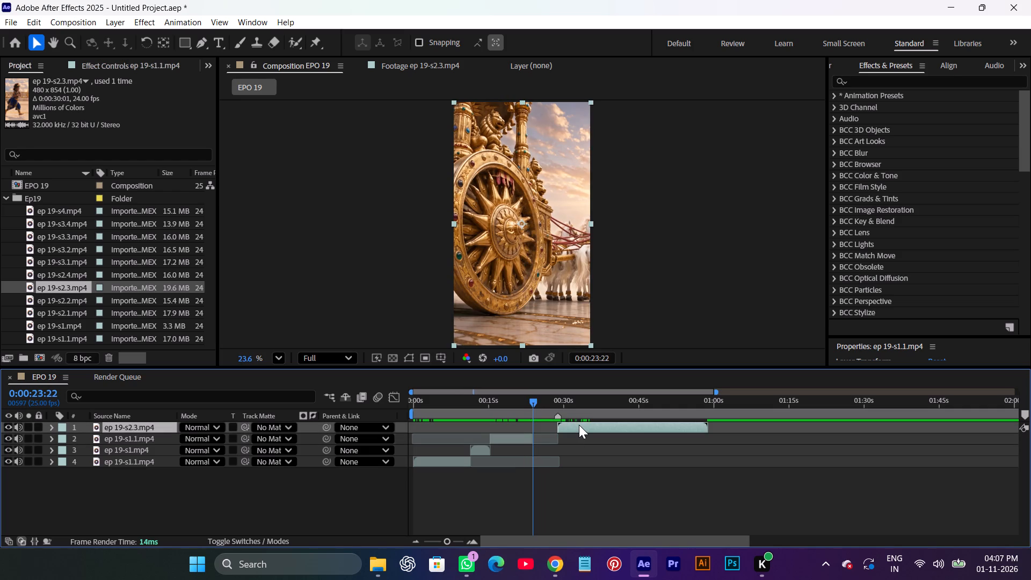
text([)
key(space)
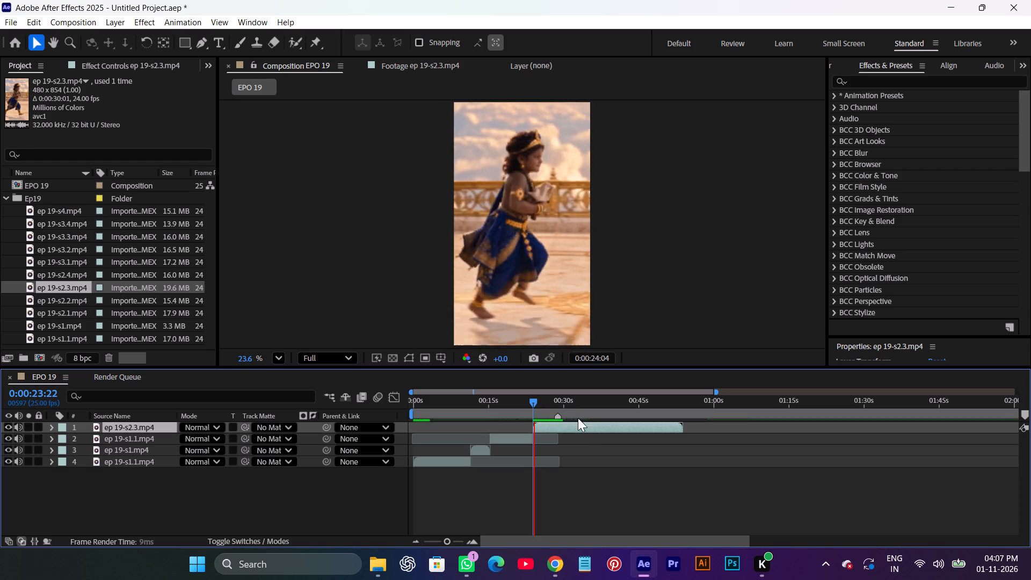
key(space)
click(528, 404)
key(space)
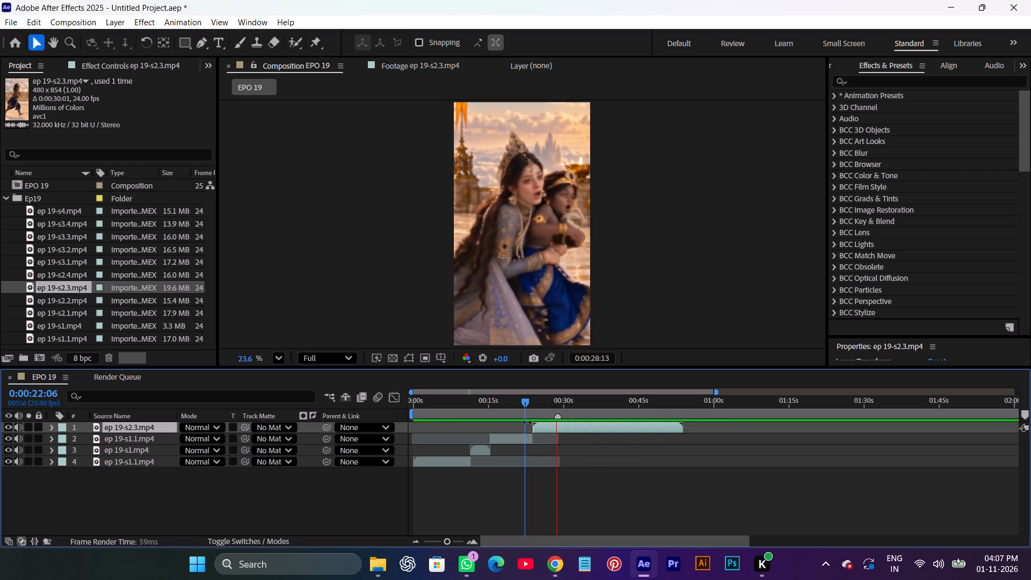
Move the composition marker to the start of ep 19-s2.3.mp4.
drag(556, 418, 534, 423)
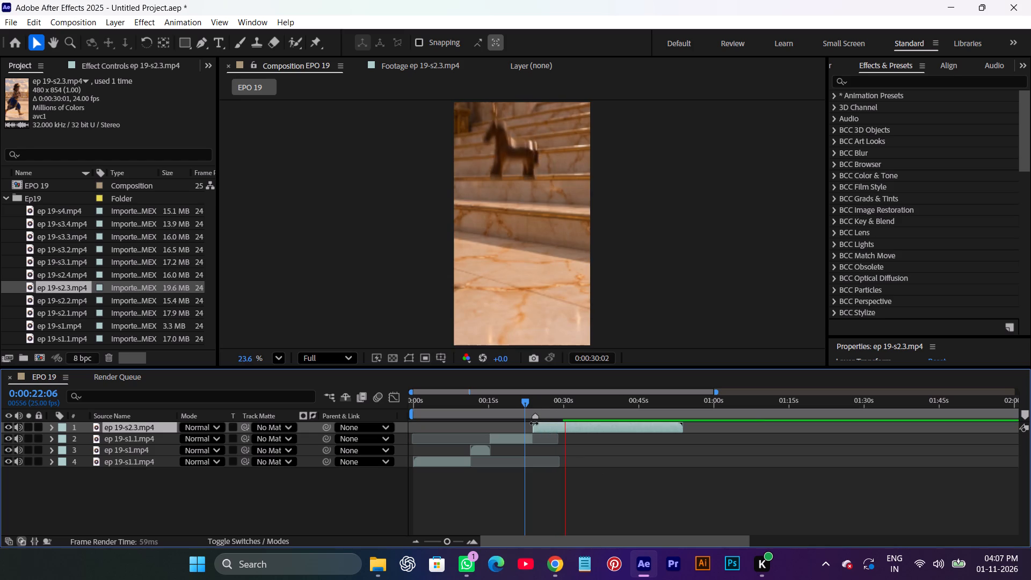
drag(534, 423, 532, 423)
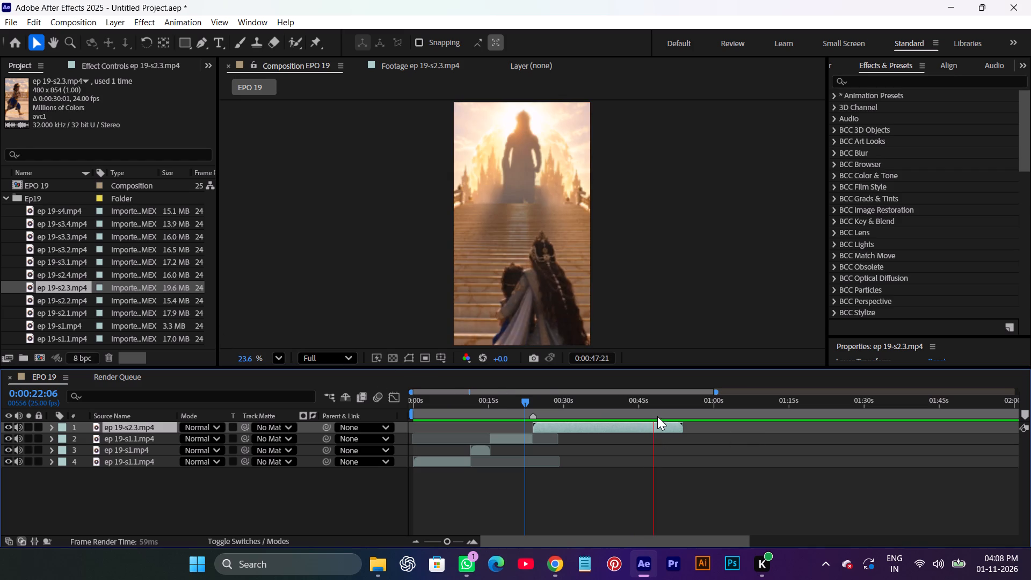
Split ep 19-s2.3.mp4 at 0:00:46:20, during the shot of the seated crowned figure.
key(space)
drag(661, 403, 675, 407)
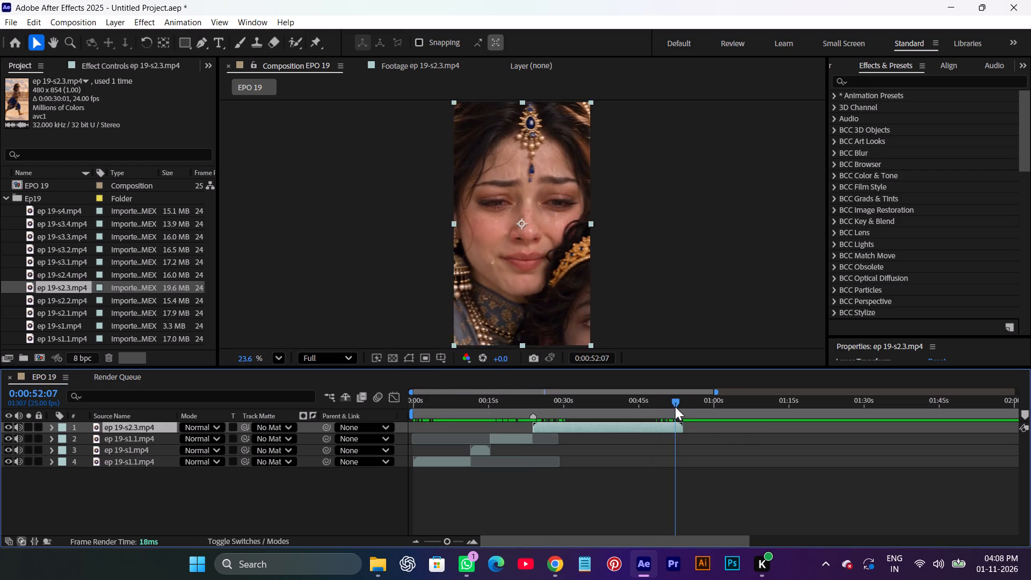
drag(675, 407, 648, 411)
key(ctrl+shift+d)
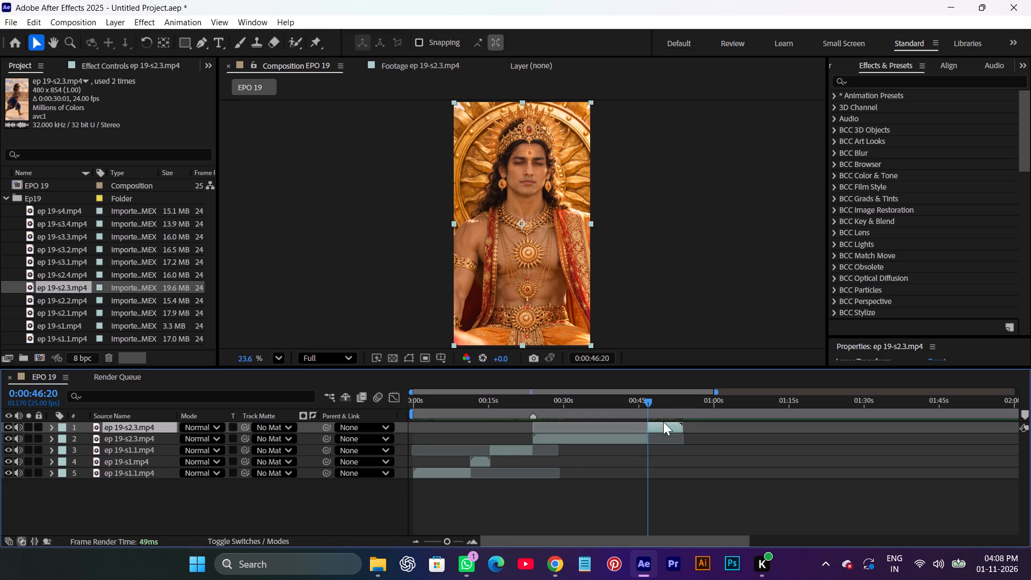
Trim the start of the second ep 19-s2.3.mp4 piece to 0:00:51:16, within the crying woman's close-up.
drag(648, 400, 683, 412)
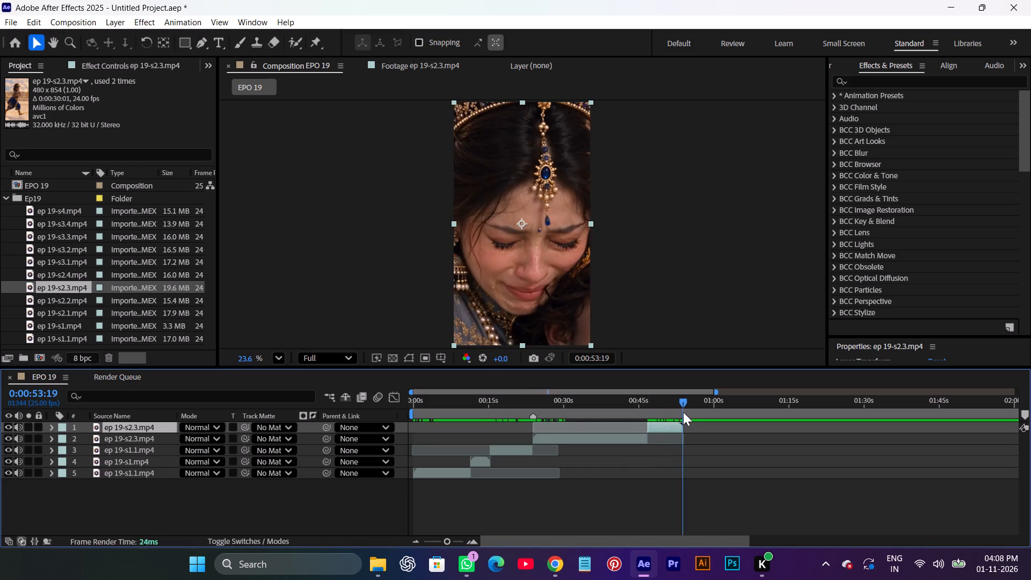
drag(683, 412, 671, 416)
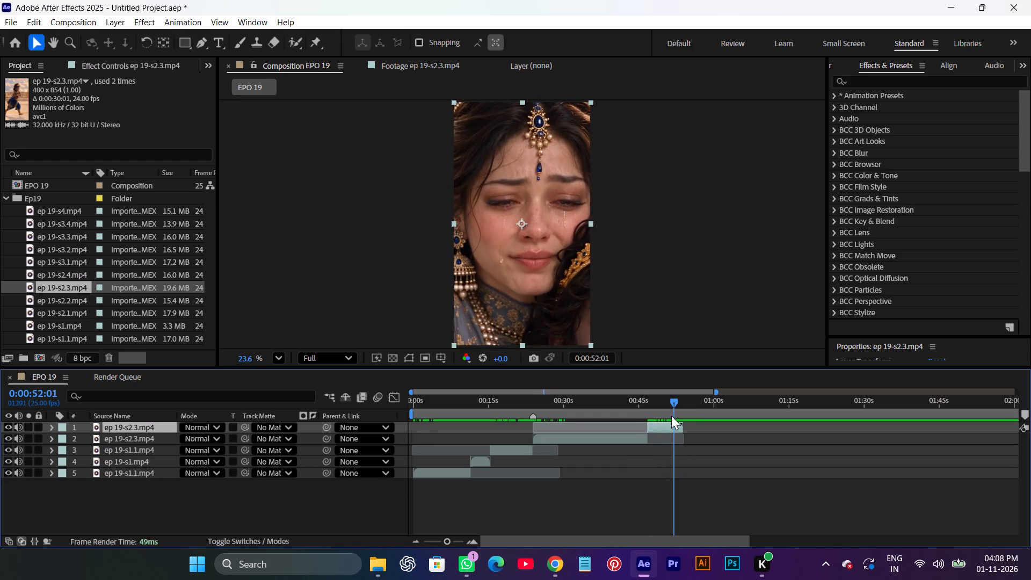
drag(671, 416, 672, 416)
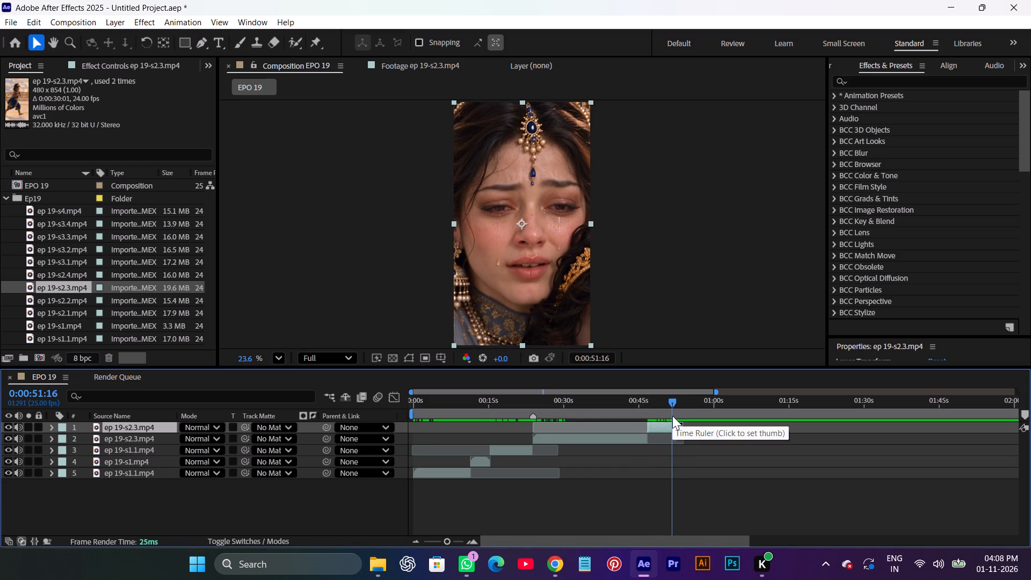
key(alt+bracketleft)
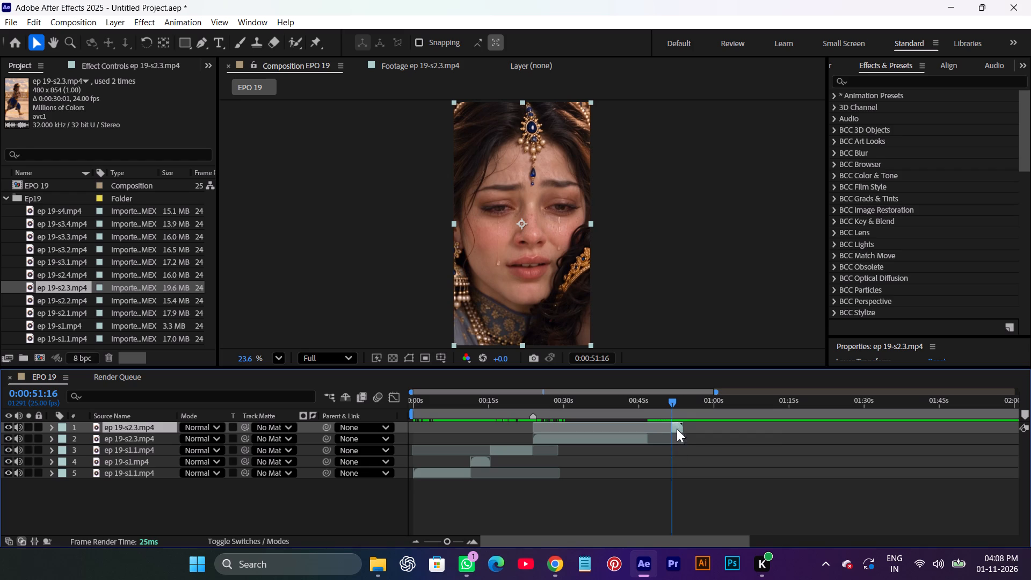
Move the trimmed ep 19-s2.3.mp4 piece back against the first one's end at about 0:00:46:20 and scrub through it.
drag(677, 427, 652, 437)
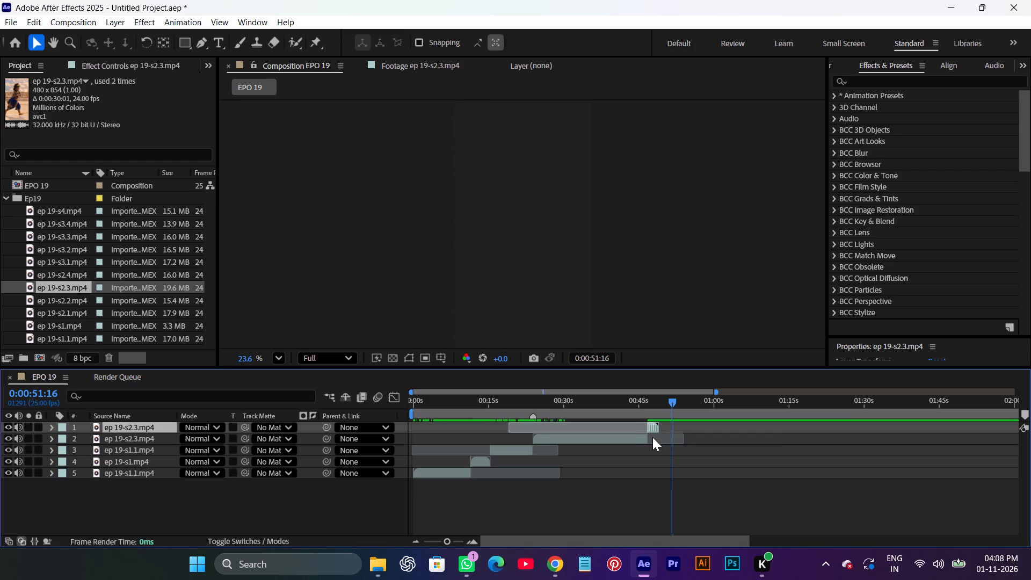
drag(652, 437, 651, 437)
drag(670, 402, 663, 402)
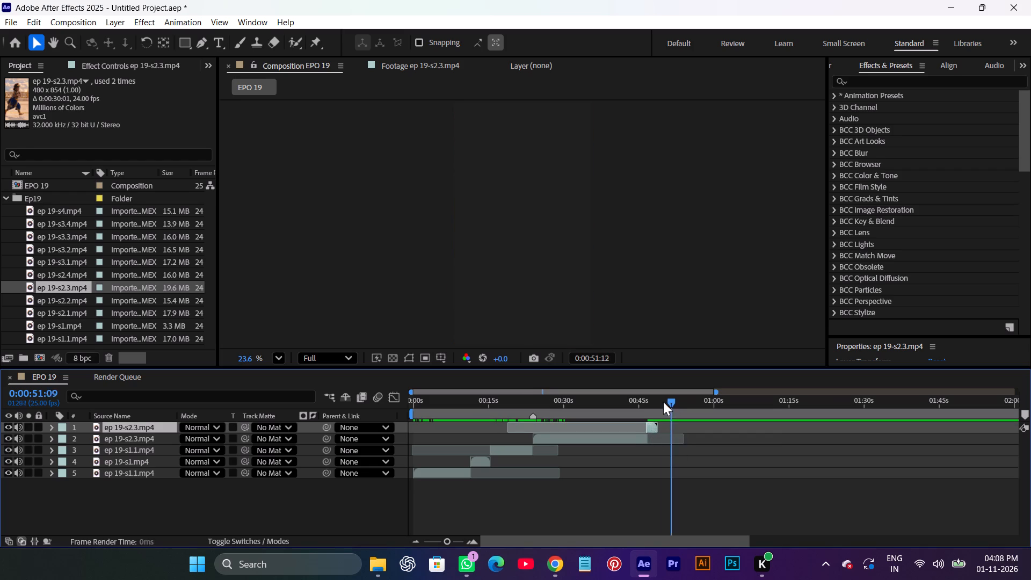
drag(663, 402, 655, 406)
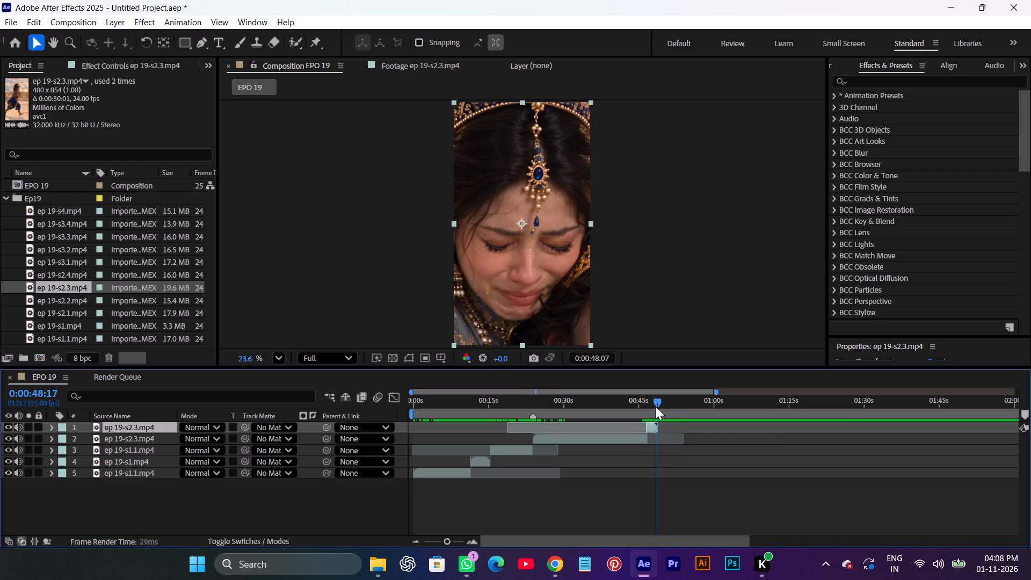
drag(655, 406, 654, 408)
click(680, 484)
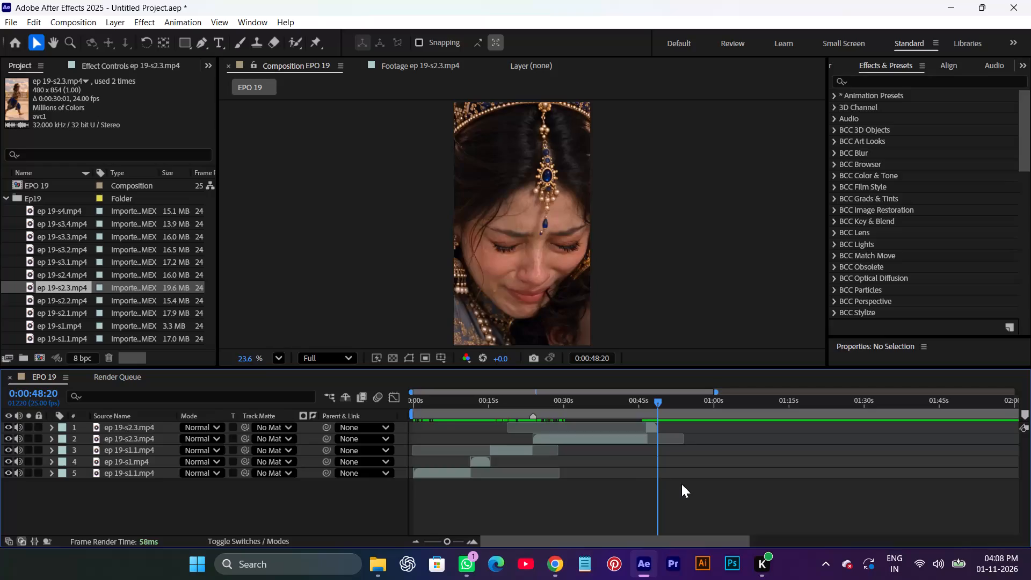
Scrub through the source footage of ep 19-s2.4, ep 19-s3.1, ep 19-s3.4 and ep 19-s3.3 to compare their scenes.
double_click(76, 277)
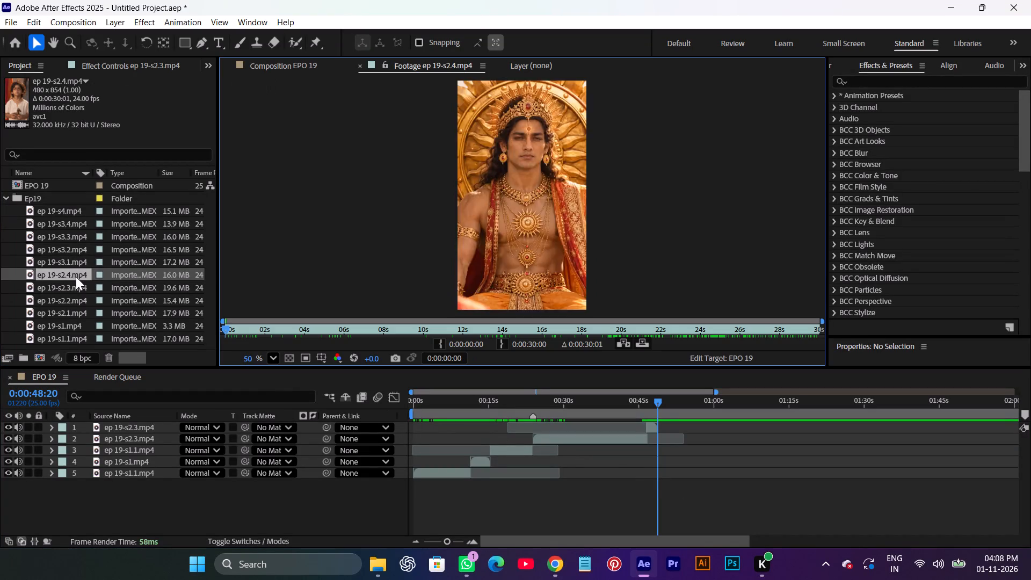
drag(630, 329, 751, 337)
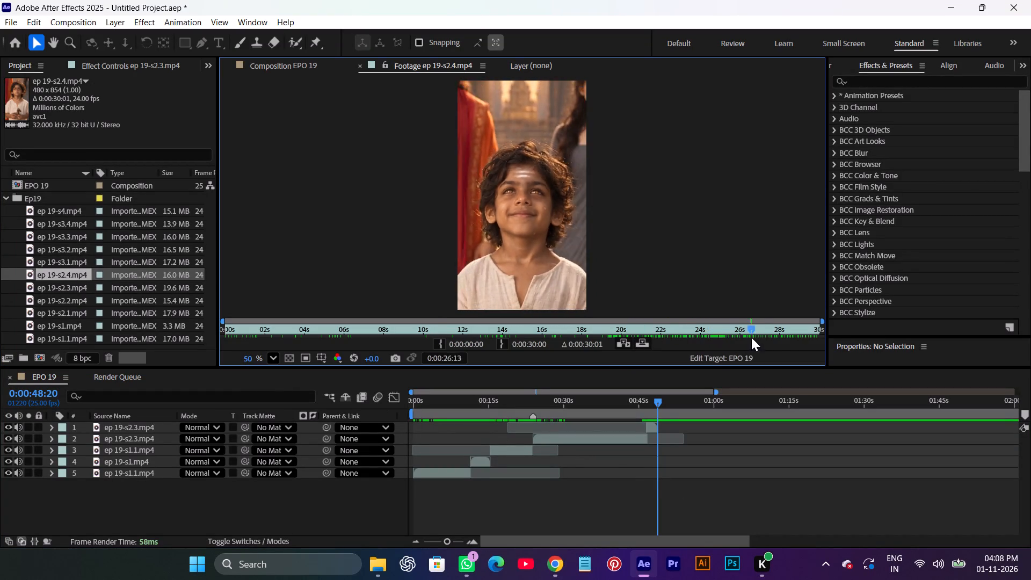
drag(751, 337, 782, 338)
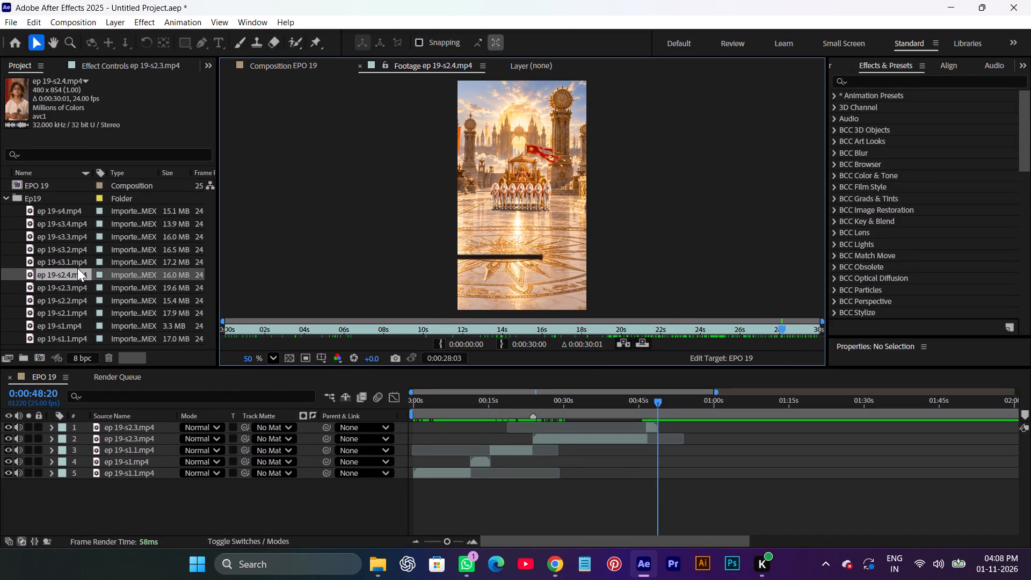
double_click(76, 260)
drag(278, 331, 565, 337)
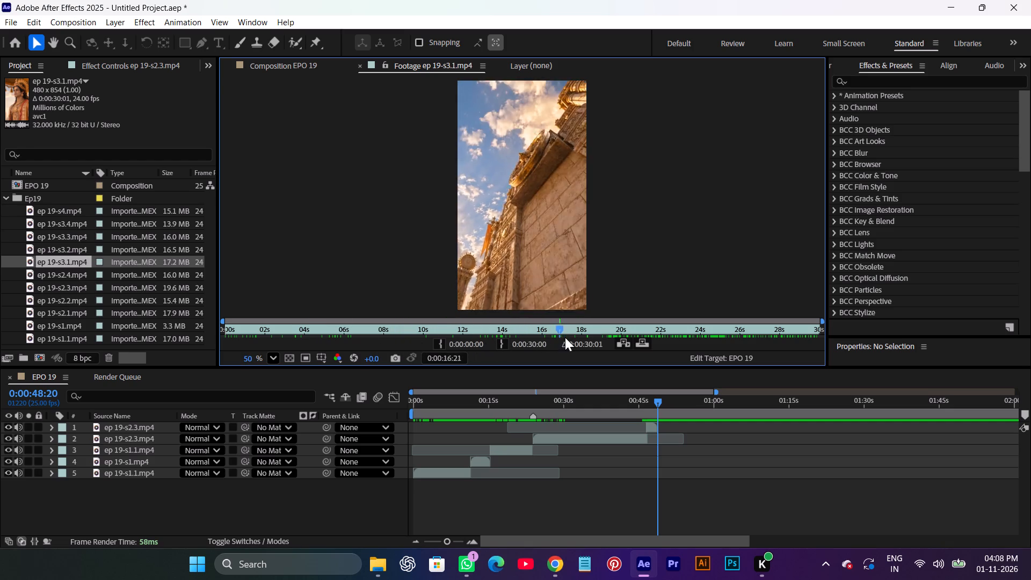
drag(565, 337, 634, 338)
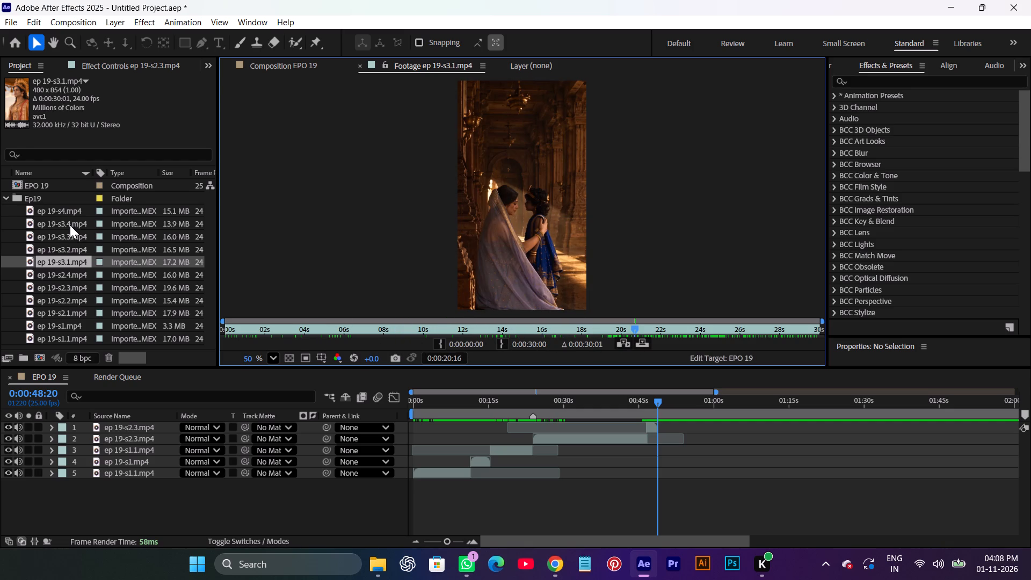
double_click(70, 225)
drag(271, 331, 410, 331)
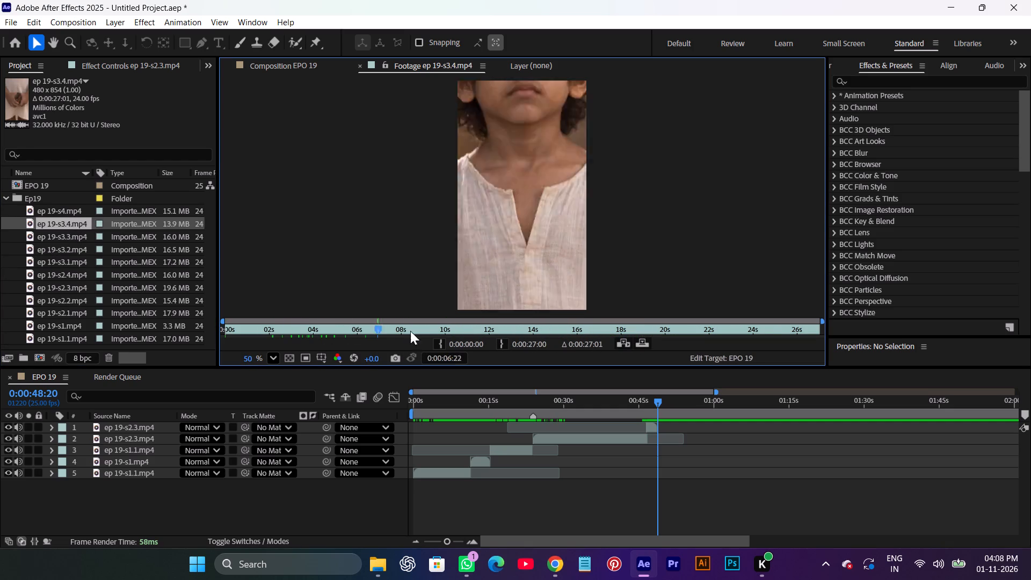
drag(410, 331, 676, 341)
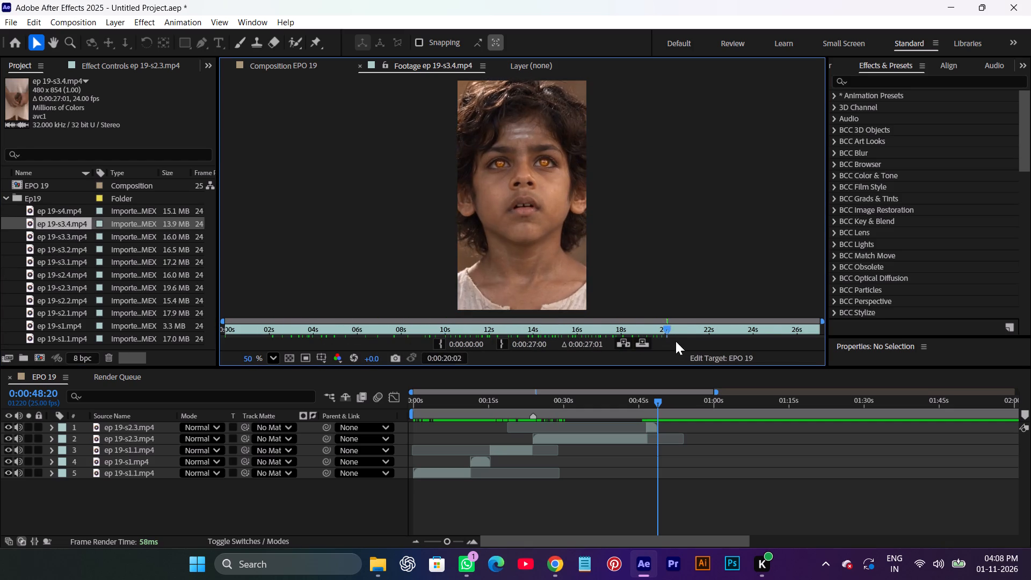
drag(676, 341, 683, 341)
click(53, 231)
click(53, 231)
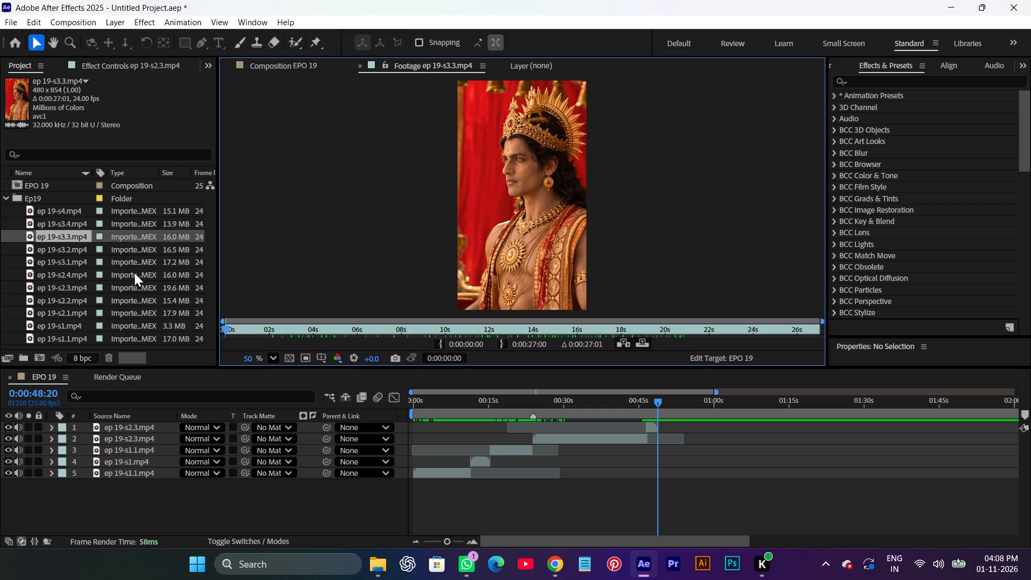
drag(251, 330, 389, 337)
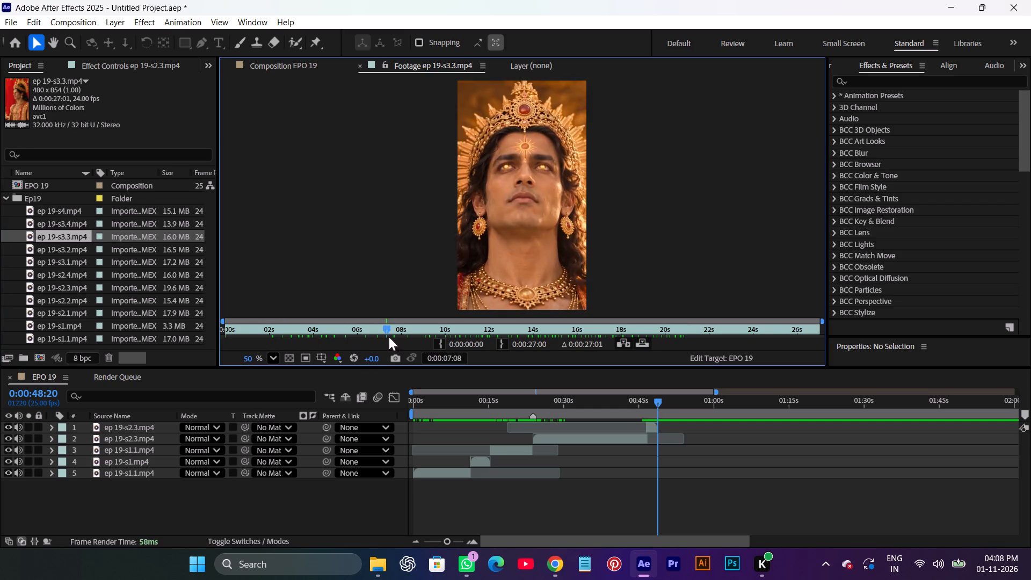
drag(389, 337, 554, 337)
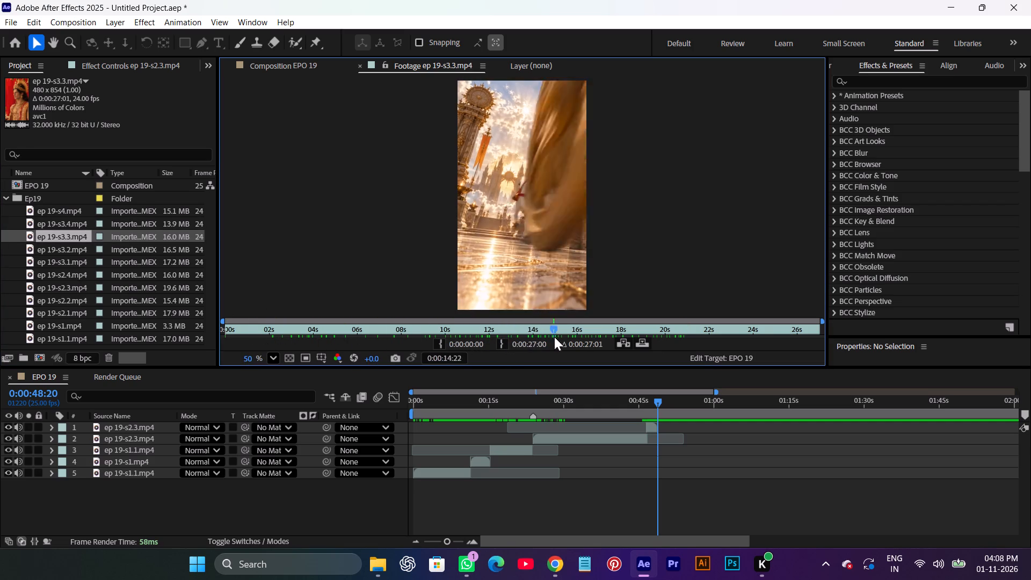
drag(554, 337, 767, 342)
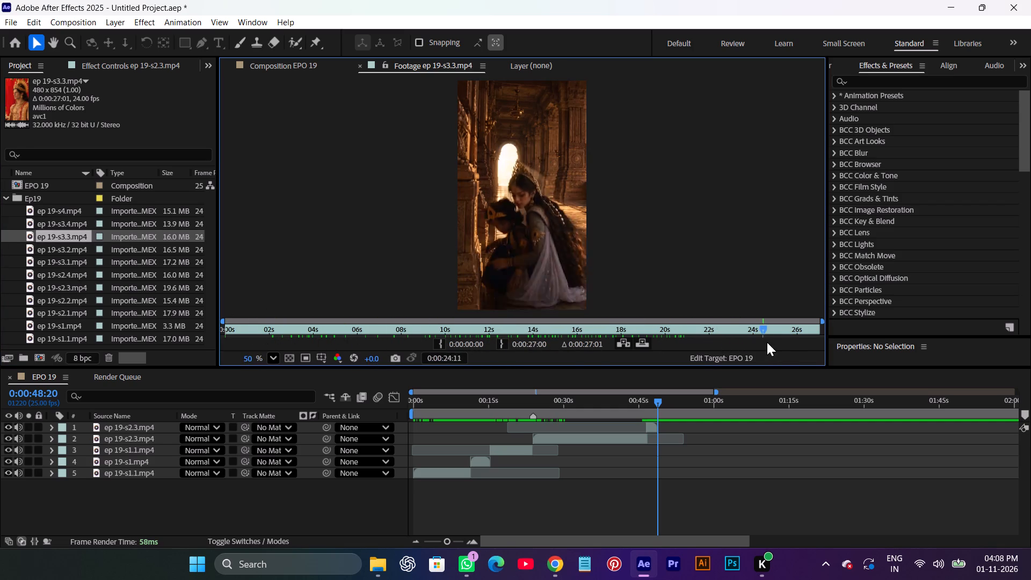
drag(767, 342, 729, 376)
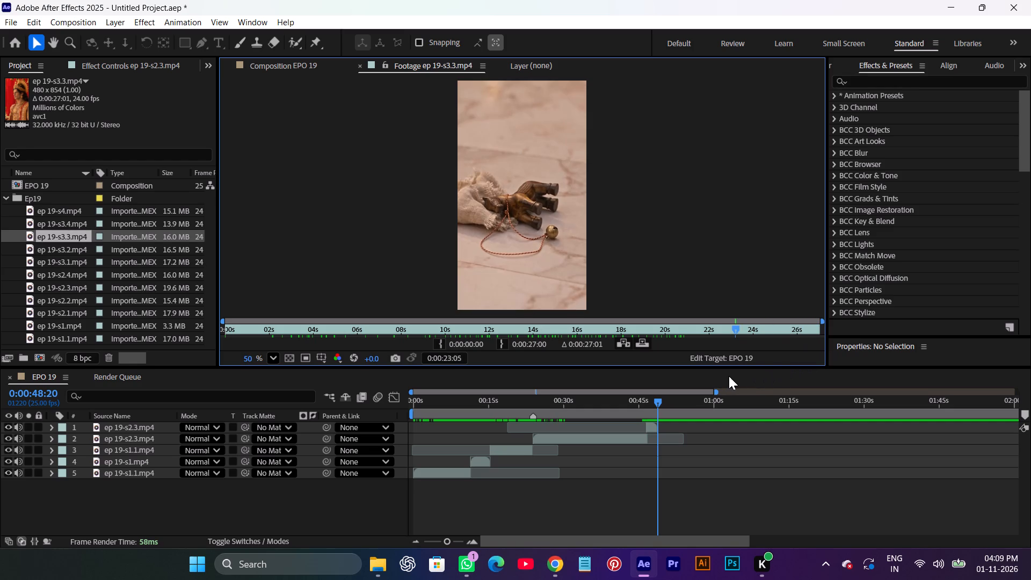
drag(729, 376, 723, 376)
Add ep 19-s3.3.mp4 to the EPO 19 timeline as the top layer, starting at about 0:00:57:03.
drag(77, 236, 700, 424)
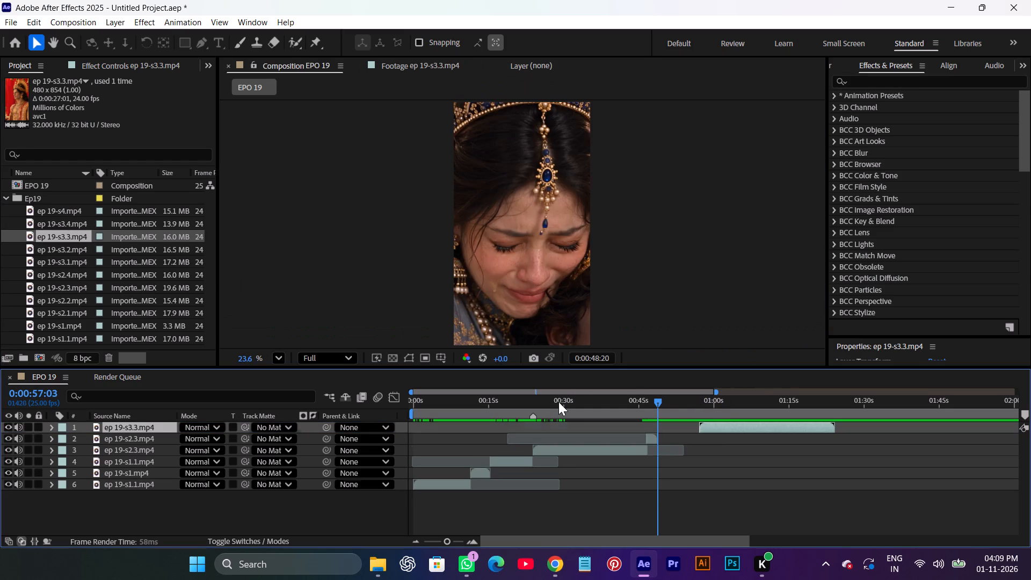
Scrub through the source footage of ep 19-s3.2.mp4 to check its shots.
double_click(69, 252)
drag(325, 328, 400, 336)
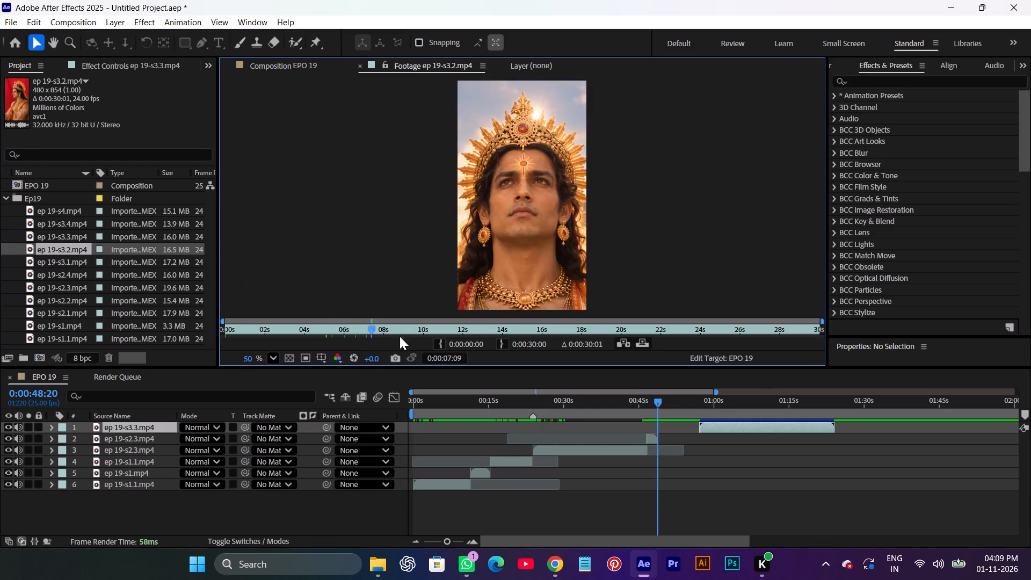
drag(400, 336, 724, 341)
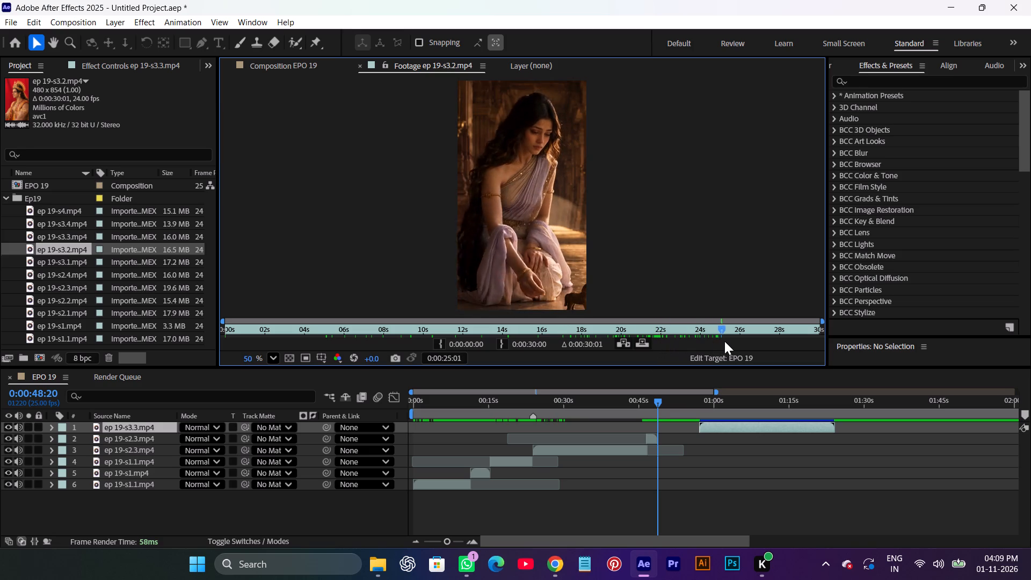
drag(724, 341, 739, 341)
Move ep 19-s3.3.mp4 against the end of the last ep 19-s2.3.mp4 piece at 0:00:48:20 and fit it to the composition frame.
drag(711, 429, 682, 442)
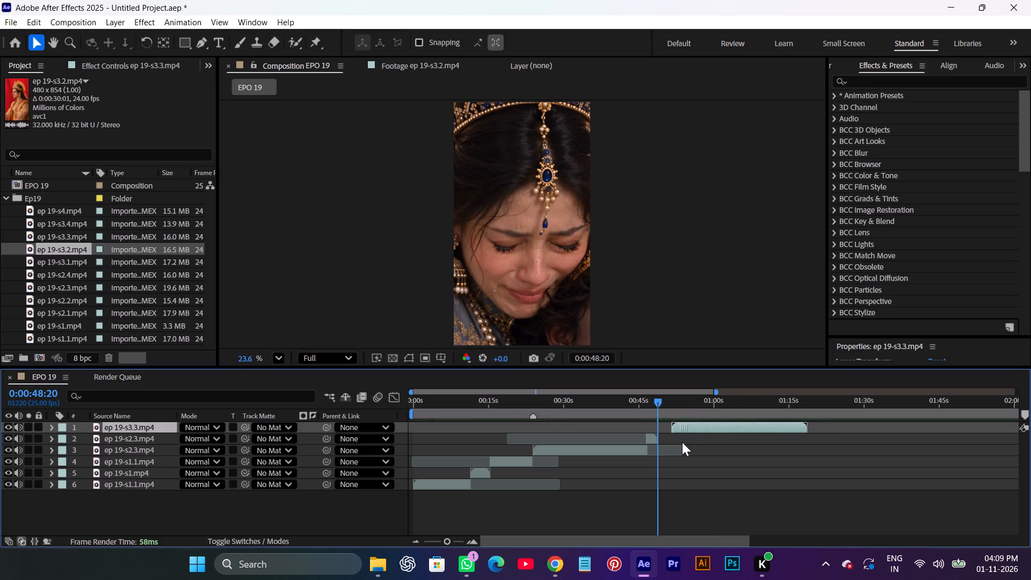
drag(682, 442, 669, 445)
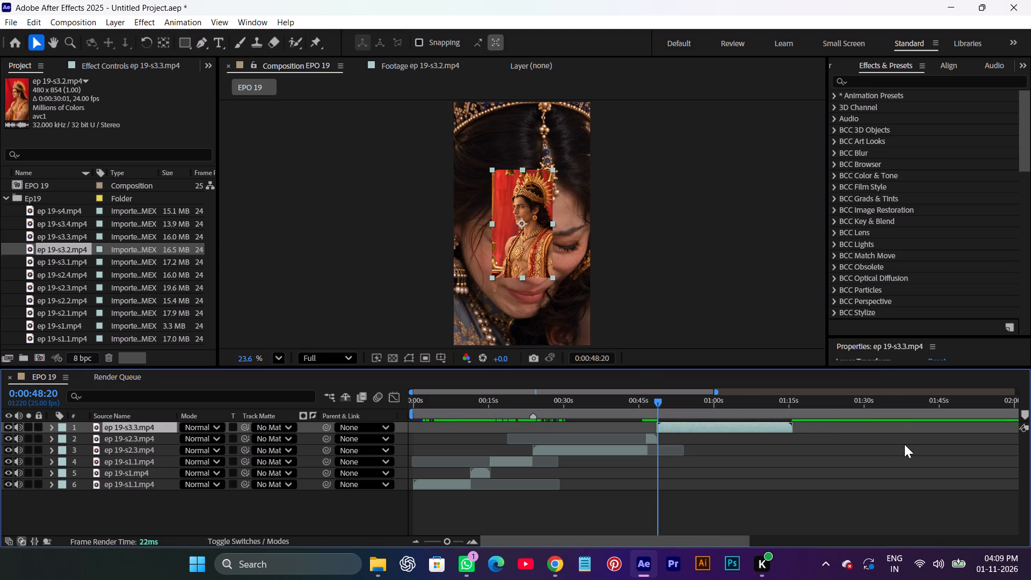
key(ctrl+alt+f)
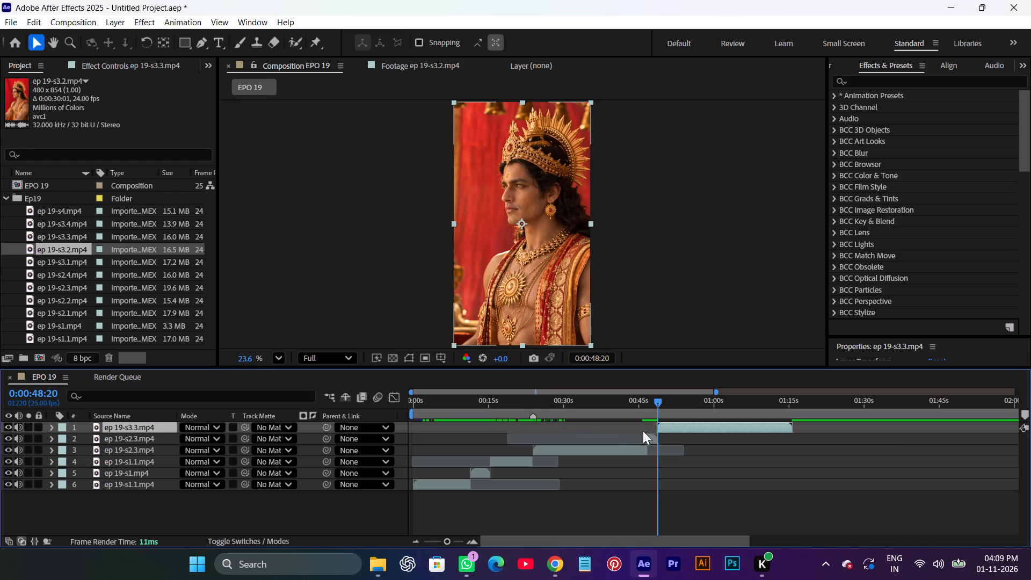
Trim a sliver off the start of ep 19-s3.3.mp4, close the gap to ep 19-s2.3.mp4, and play across the cut from 0:00:47:22.
click(660, 427)
click(658, 425)
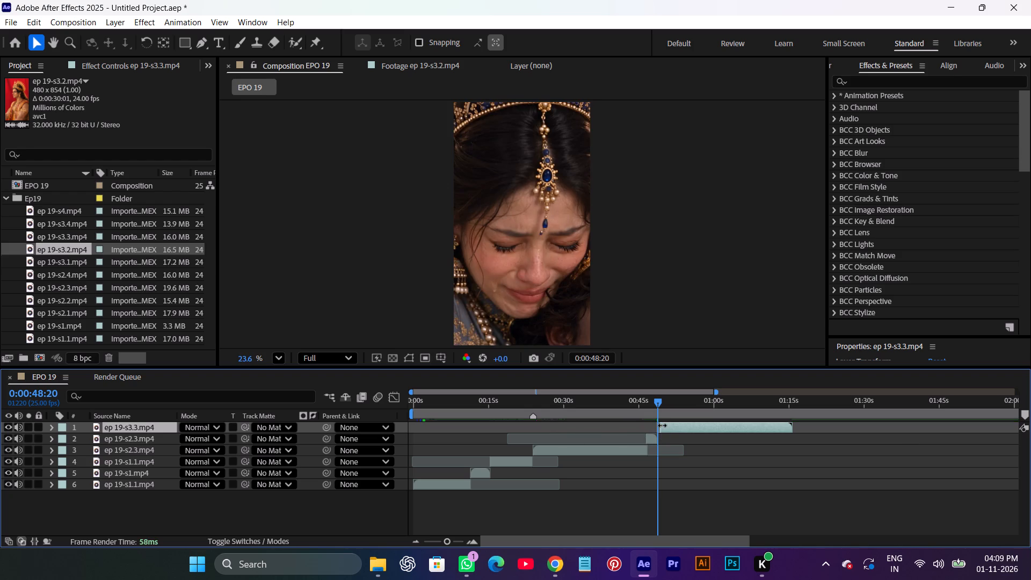
click(670, 429)
drag(658, 405, 653, 405)
click(656, 506)
key(space)
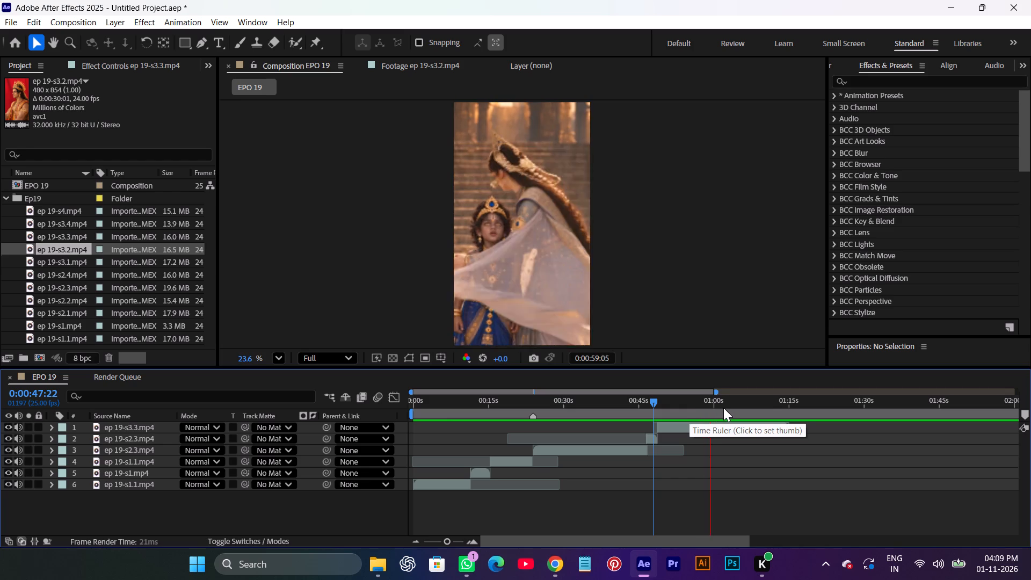
key(space)
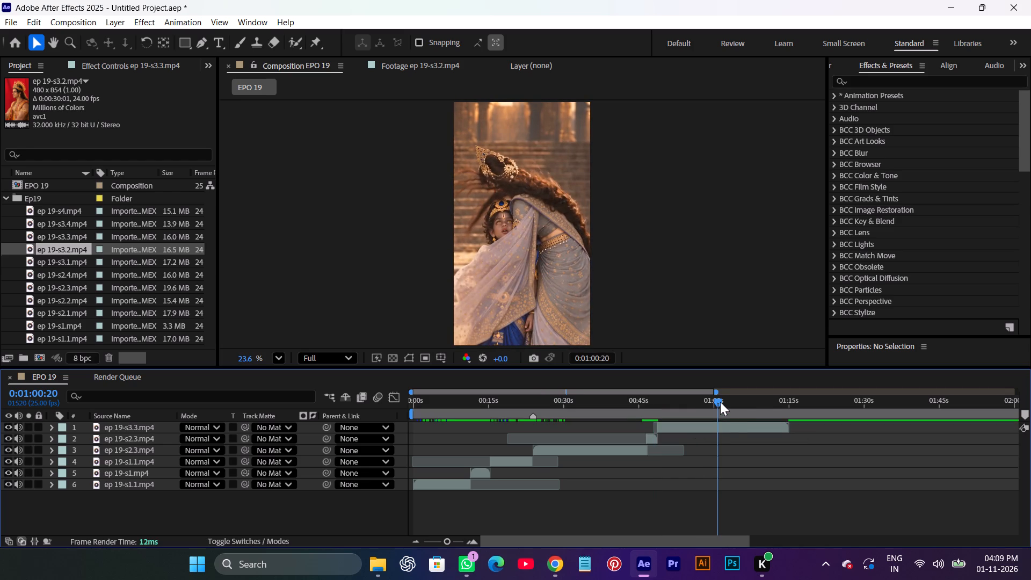
Trim the end of ep 19-s3.3.mp4 to 0:01:10:13, during the shot of the toy lying on the marble floor.
drag(720, 402, 776, 410)
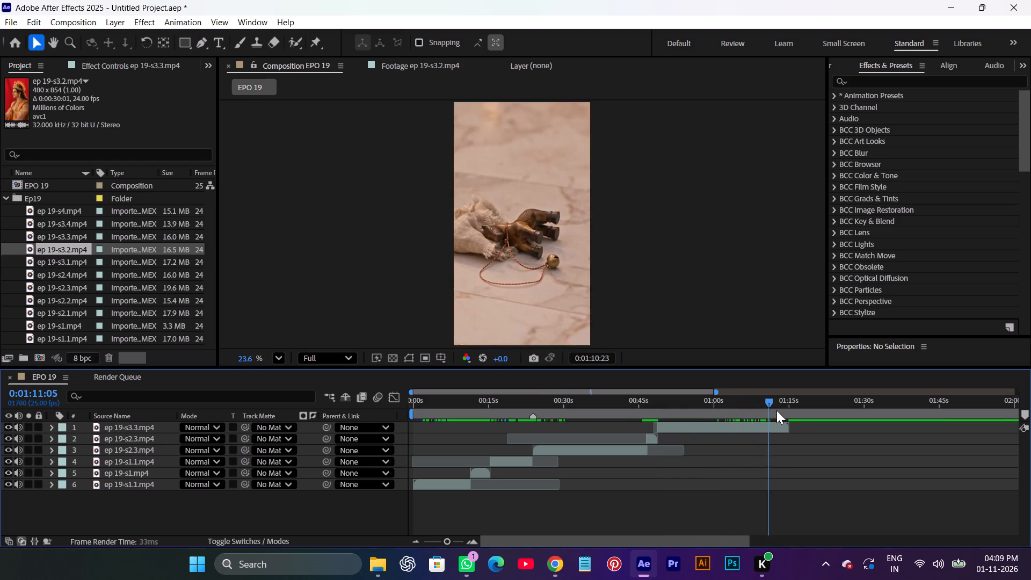
drag(776, 410, 769, 418)
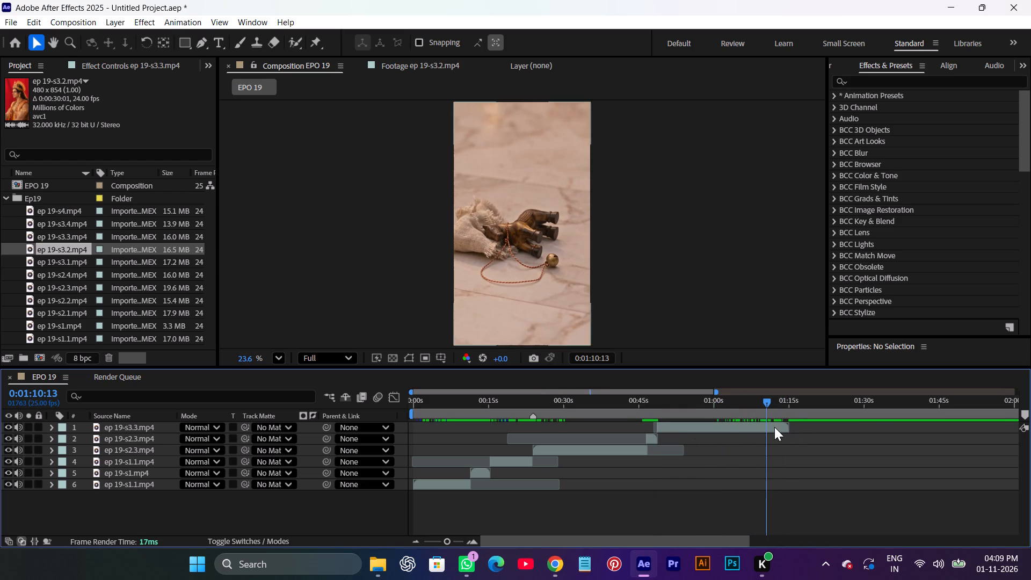
click(774, 427)
key(alt+bracketright)
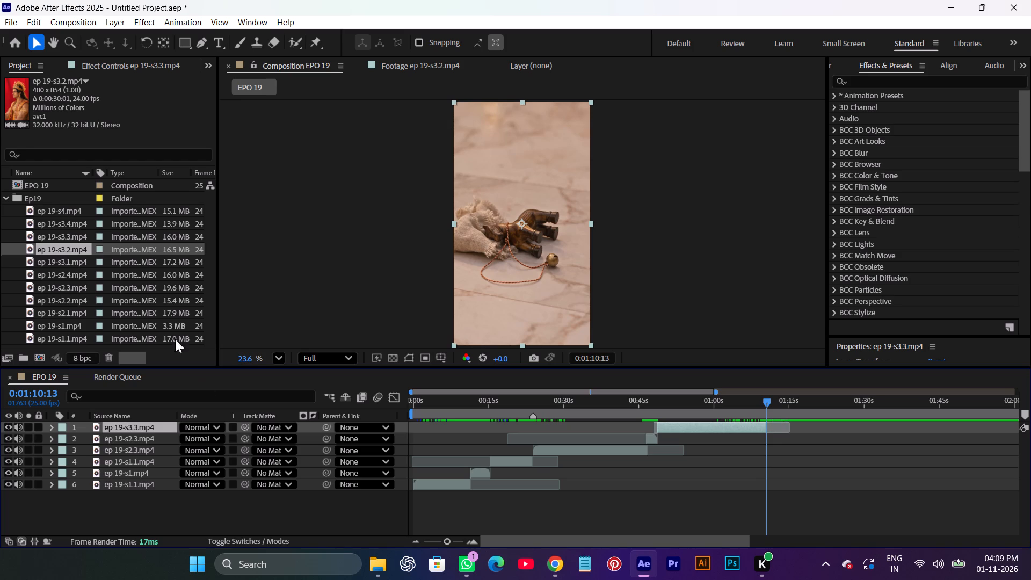
Add ep 19-s4.mp4 as the top layer, starting at 0:01:10:13 after ep 19-s3.3.mp4, and fit it to the composition frame.
scroll(69, 215, up, 1)
drag(75, 213, 747, 430)
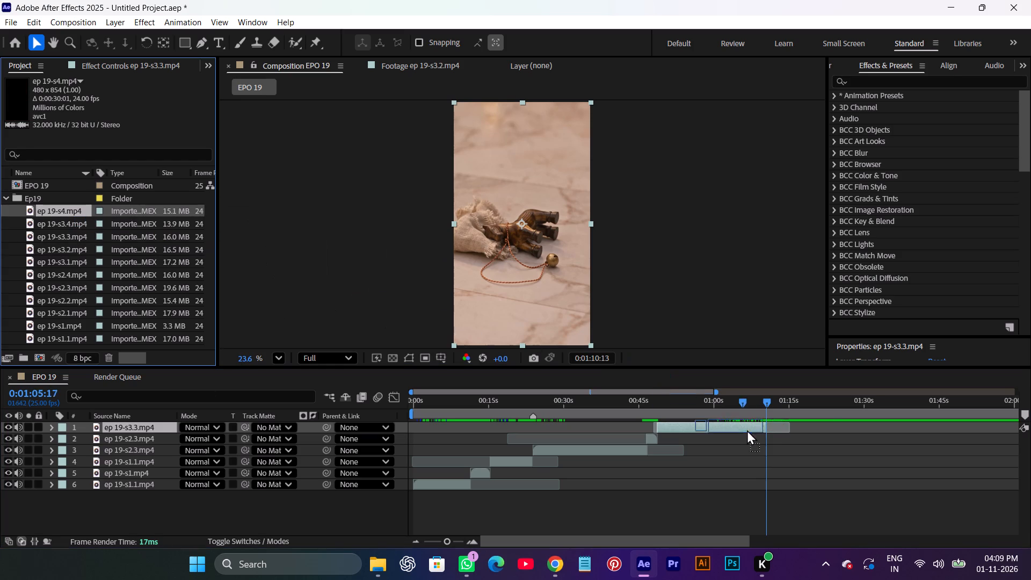
drag(747, 430, 815, 424)
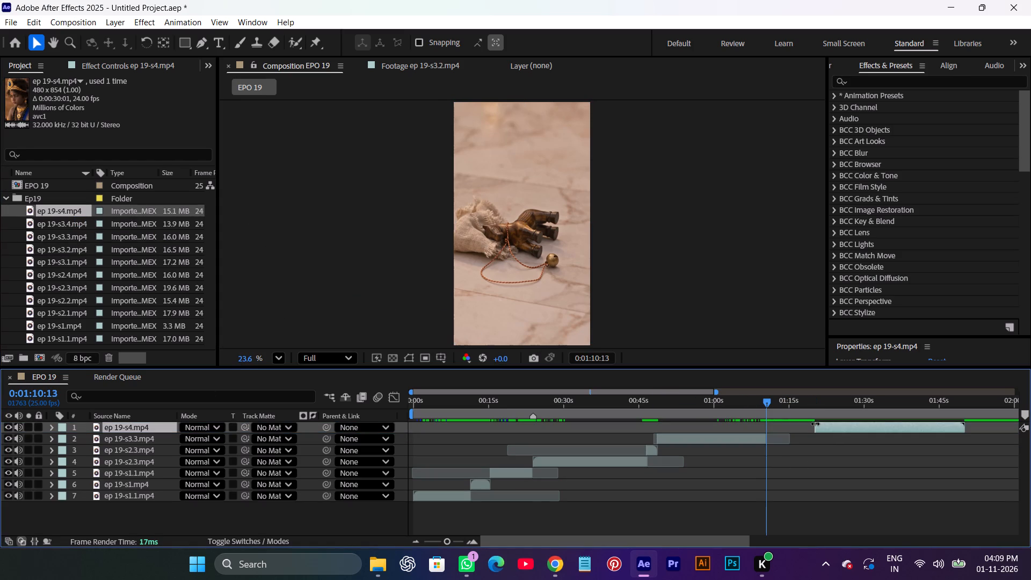
key(bracketleft)
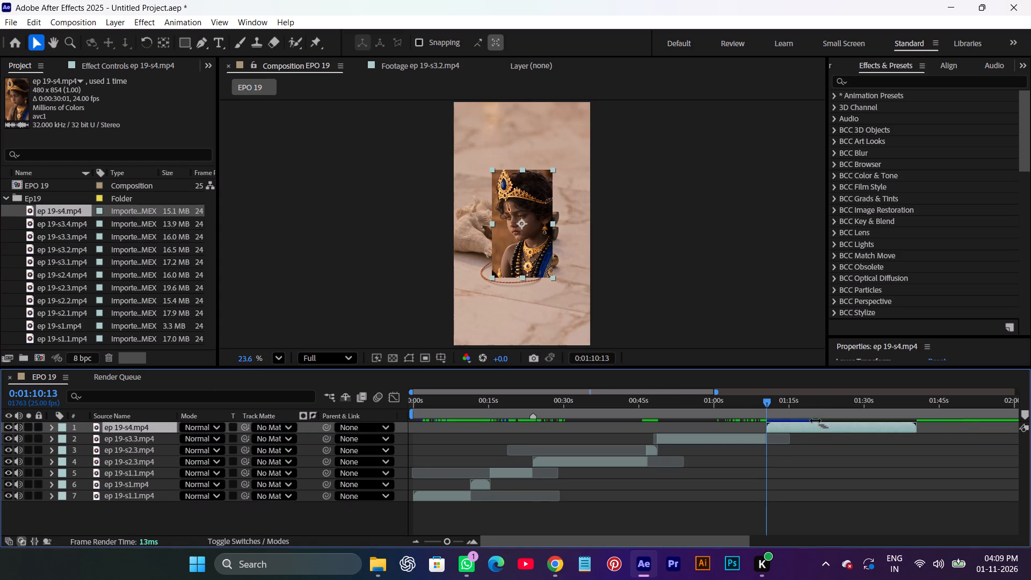
key(ctrl+alt+f)
Review ep 19-s4.mp4 to its end, duplicate the layer, and trim the copy's start to 0:01:40:04.
key(space)
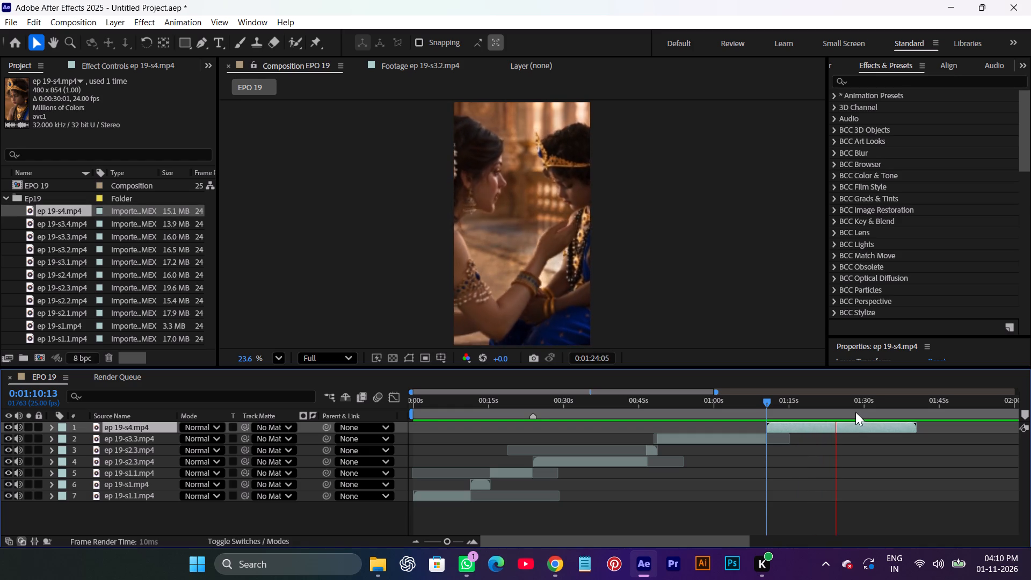
key(space)
drag(841, 403, 889, 408)
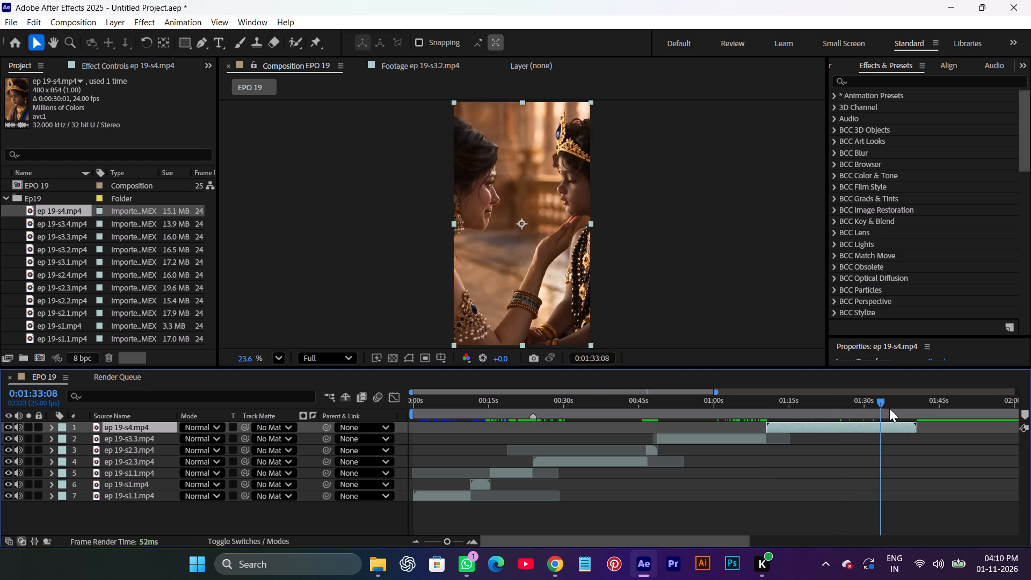
drag(889, 408, 916, 422)
click(907, 425)
key(ctrl+d)
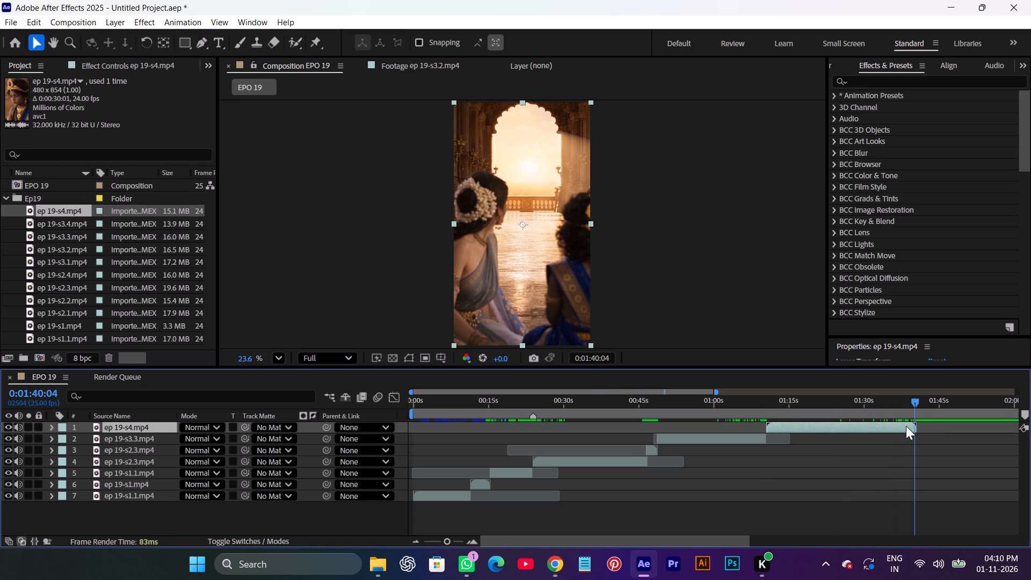
key(alt+bracketleft)
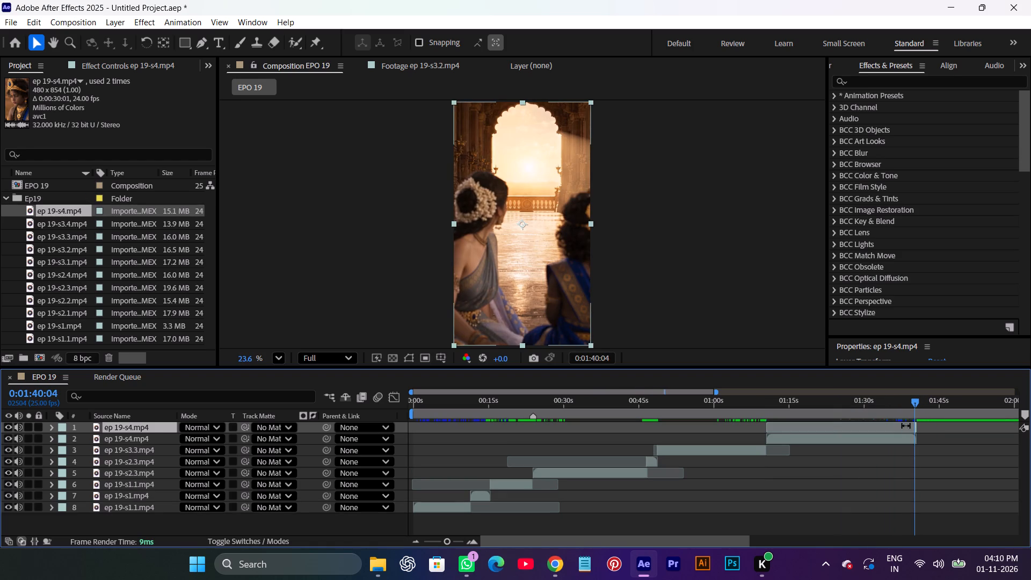
Freeze the top ep 19-s4.mp4 copy on its frame at 0:01:40:04, extend it to about 0:02:05, and play it back.
alt+scroll(842, 468, up, 2)
alt+scroll(839, 472, down, 1)
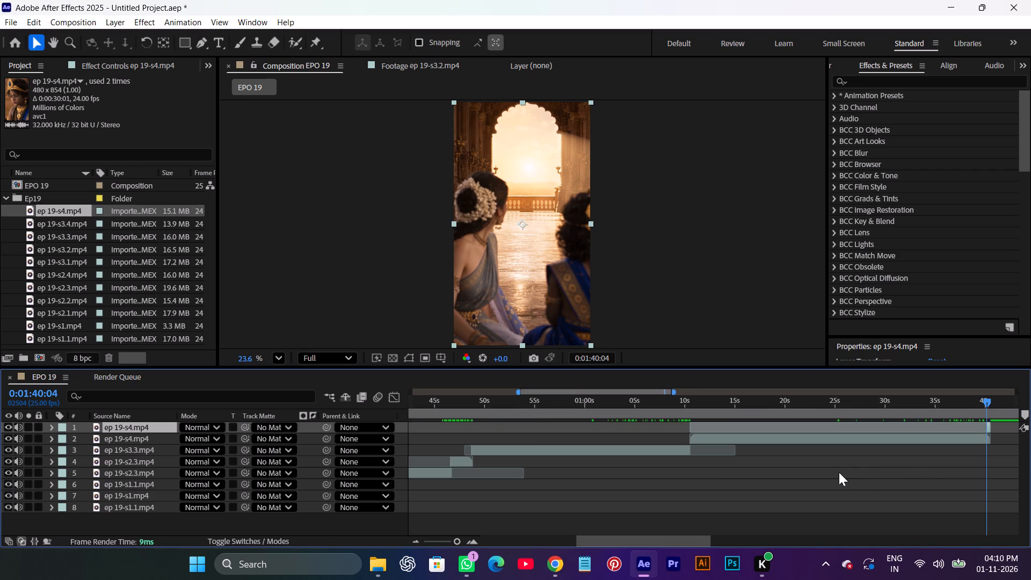
key(space)
key(space)
key(space)
key(space)
key(space)
key(space)
key(space)
key(space)
key(space)
key(space)
drag(850, 472, 480, 492)
right_click(619, 426)
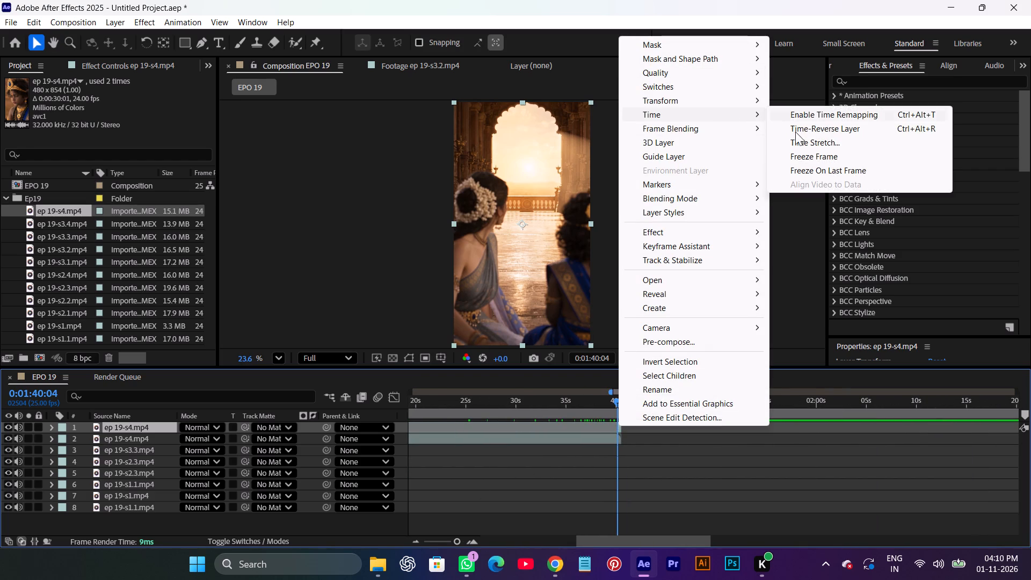
click(796, 158)
drag(623, 425, 689, 434)
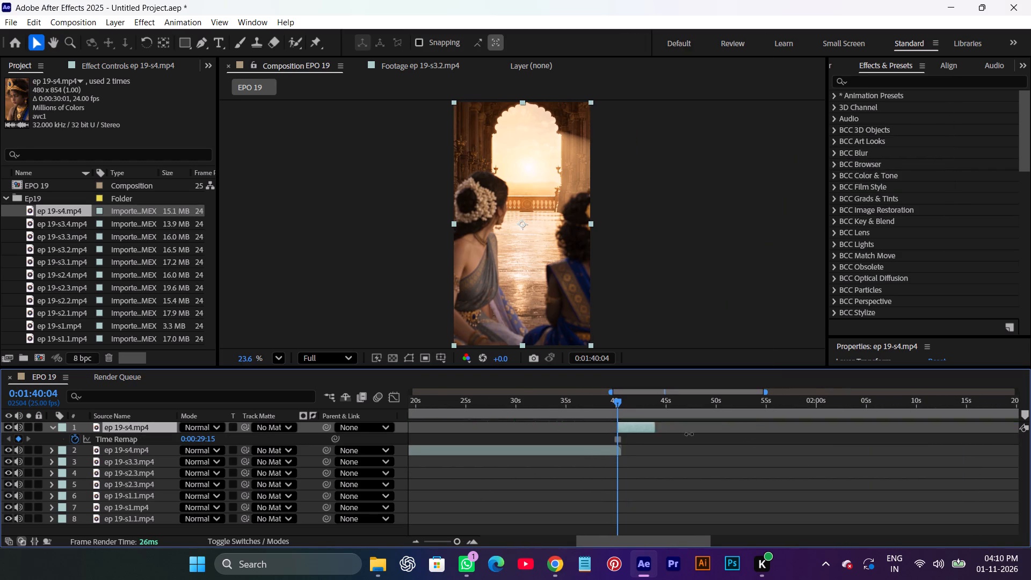
drag(689, 434, 874, 434)
key(space)
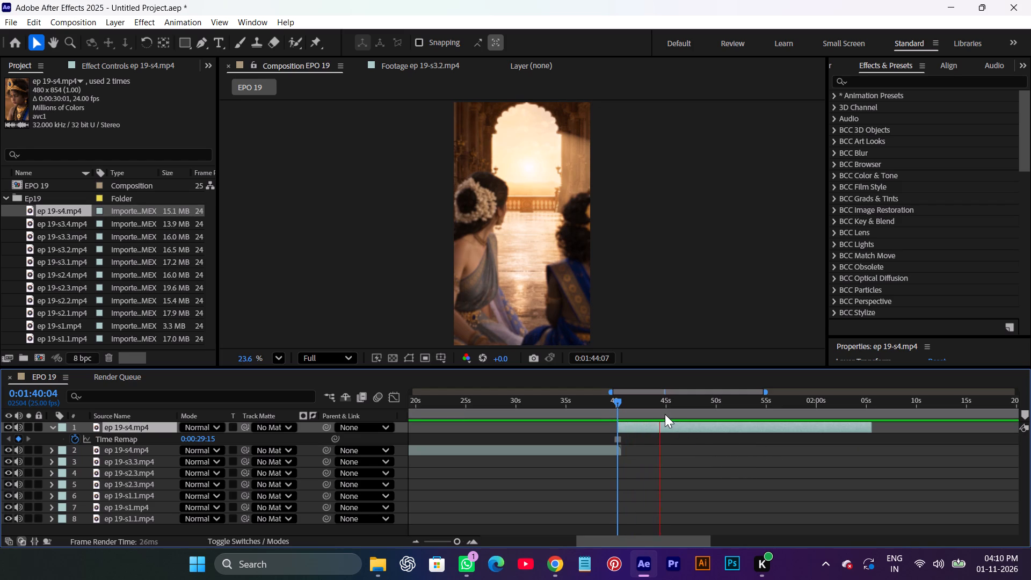
Trim the end of the frozen ep 19-s4.mp4 copy to 0:01:47:22 and end the work area there.
key(space)
drag(667, 405, 693, 406)
key(alt+bracketright)
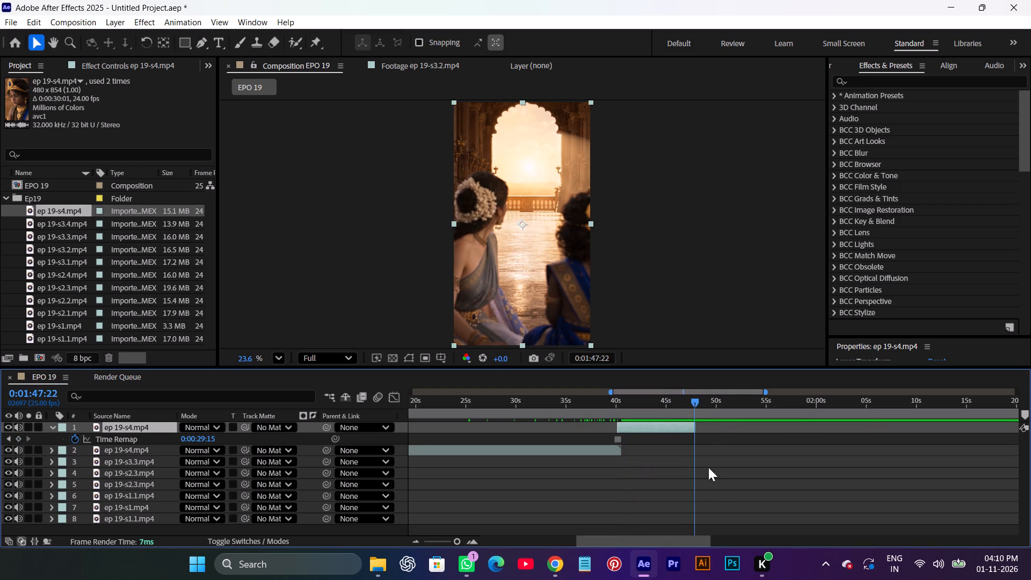
click(713, 492)
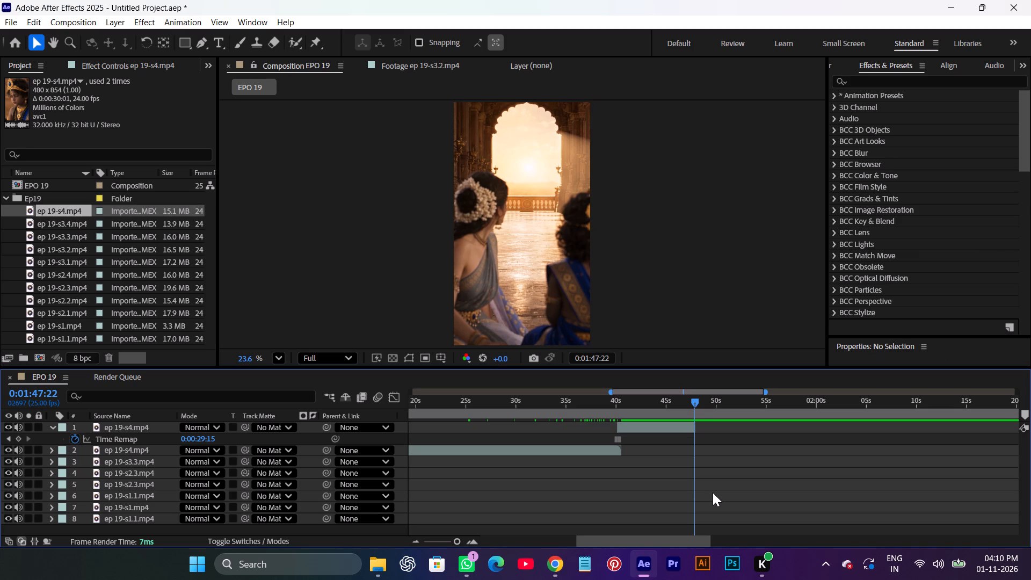
key(n)
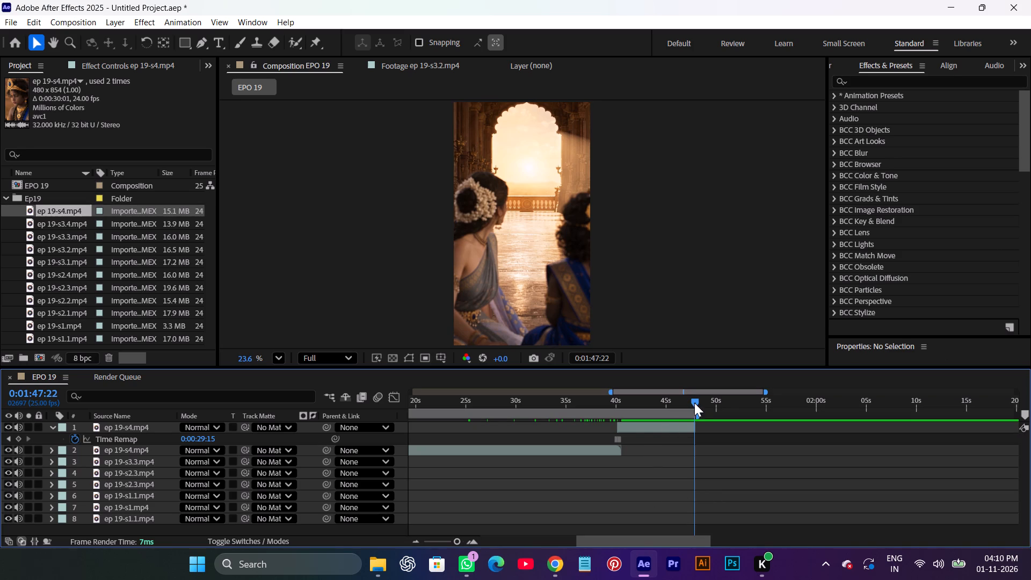
Apply the recent animation preset ewxposed drama to the frozen ep 19-s4.mp4 copy at 0:01:40:04.
shift+drag(695, 402, 616, 429)
click(625, 431)
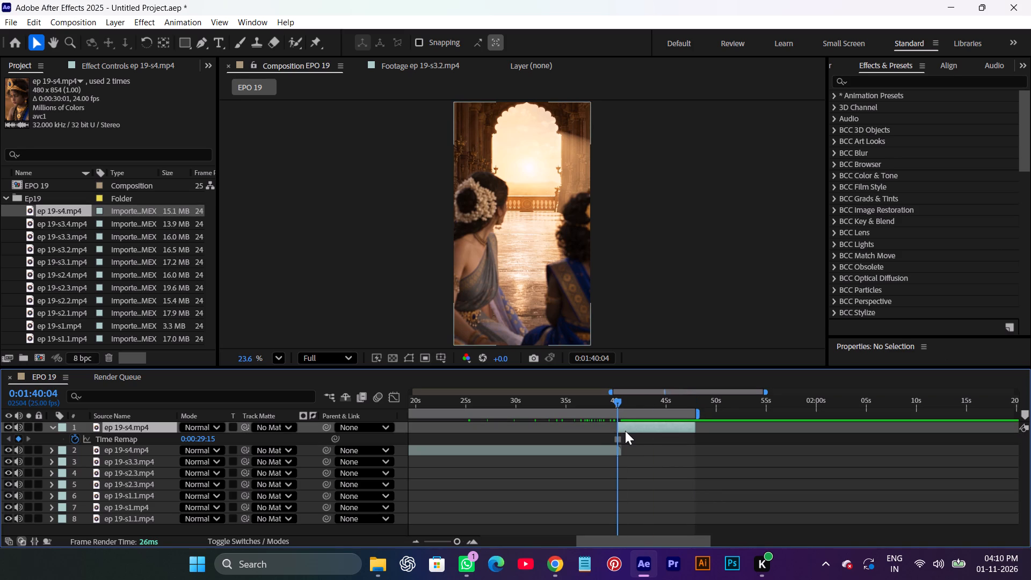
click(176, 24)
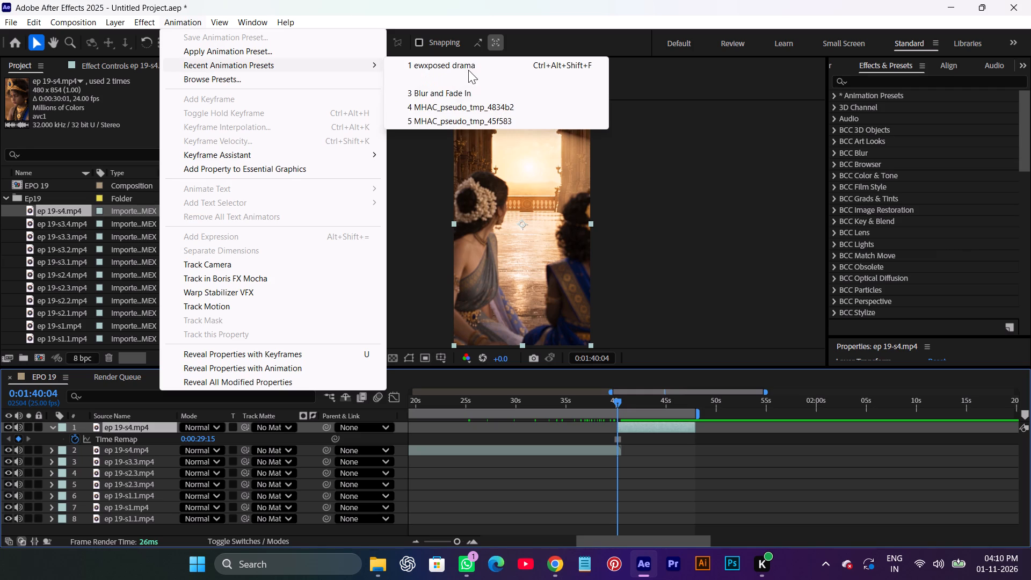
click(468, 68)
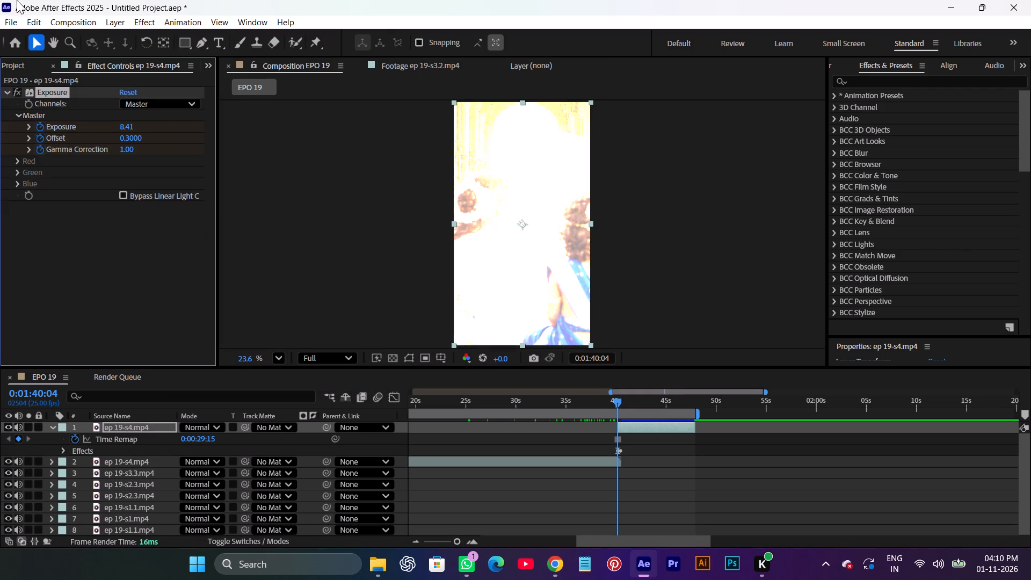
Import the long whoosh audio file from the MAHADEV (E:) drive into the project.
click(22, 68)
right_click(6, 231)
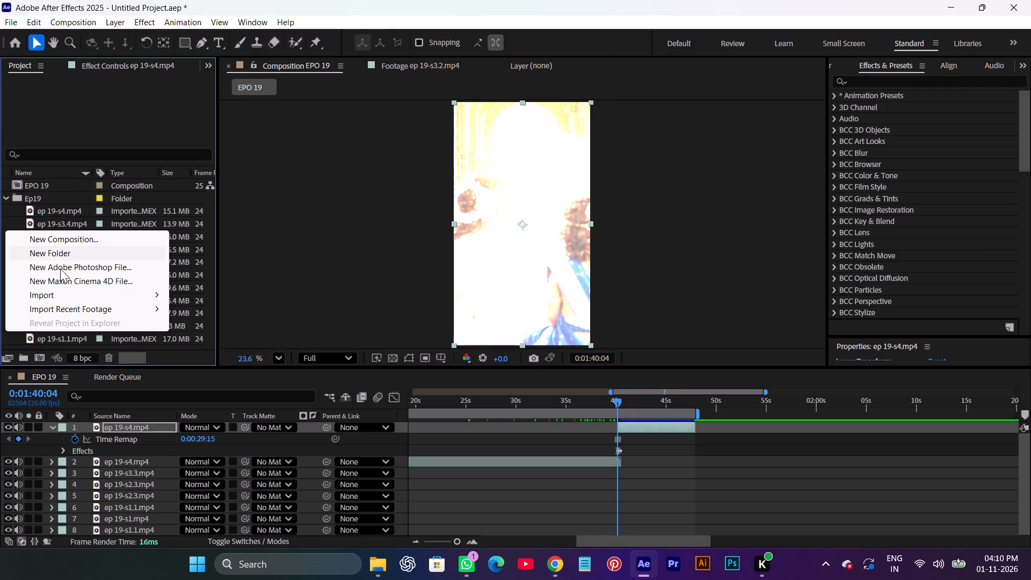
click(185, 294)
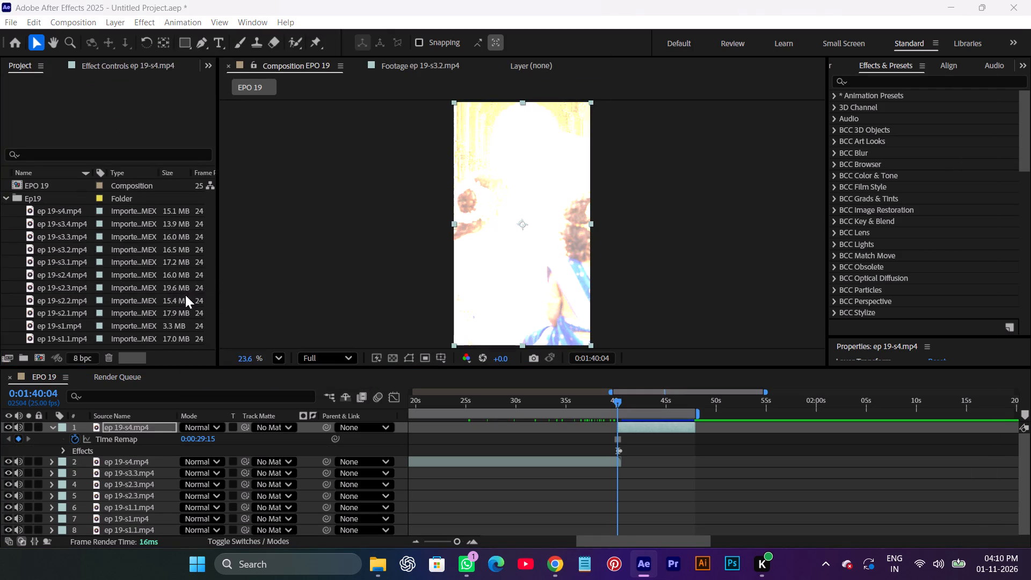
scroll(262, 226, down, 3)
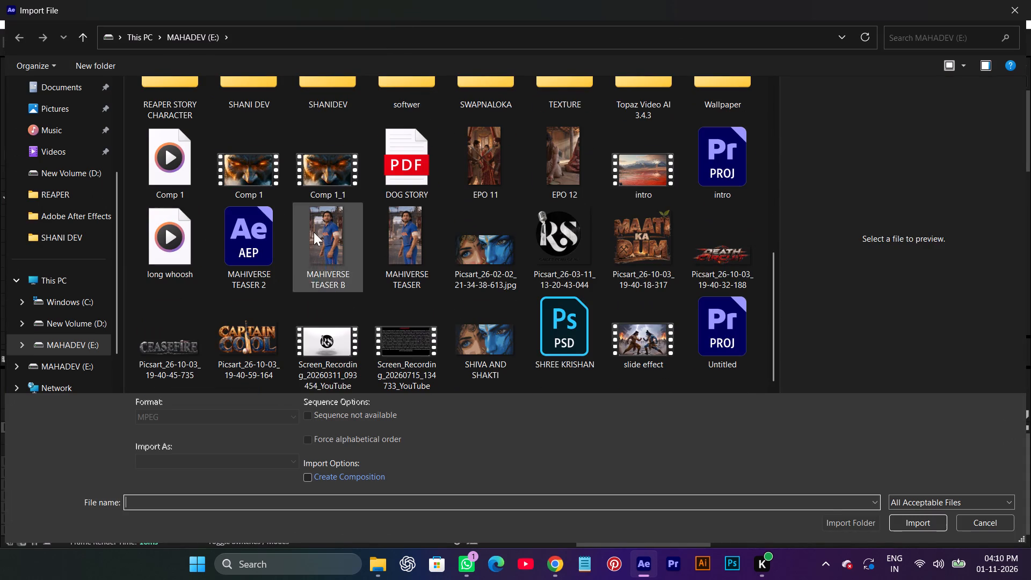
click(178, 248)
click(904, 516)
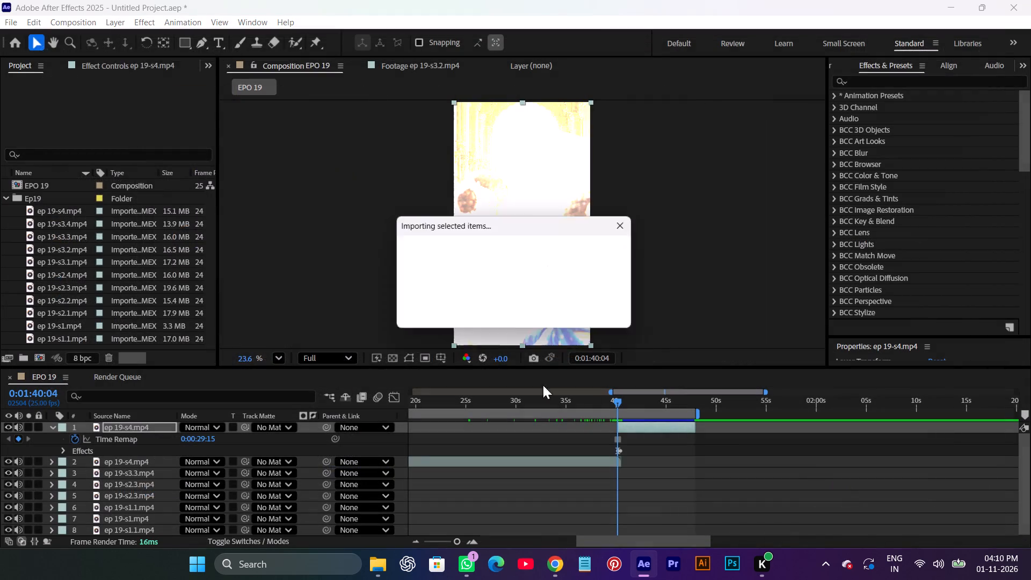
Add long whoosh.aac as the top layer, starting at about 0:01:38 just before the freeze frame, and play the transition.
drag(67, 184, 626, 424)
drag(656, 423, 627, 428)
drag(616, 401, 597, 412)
click(583, 438)
key(space)
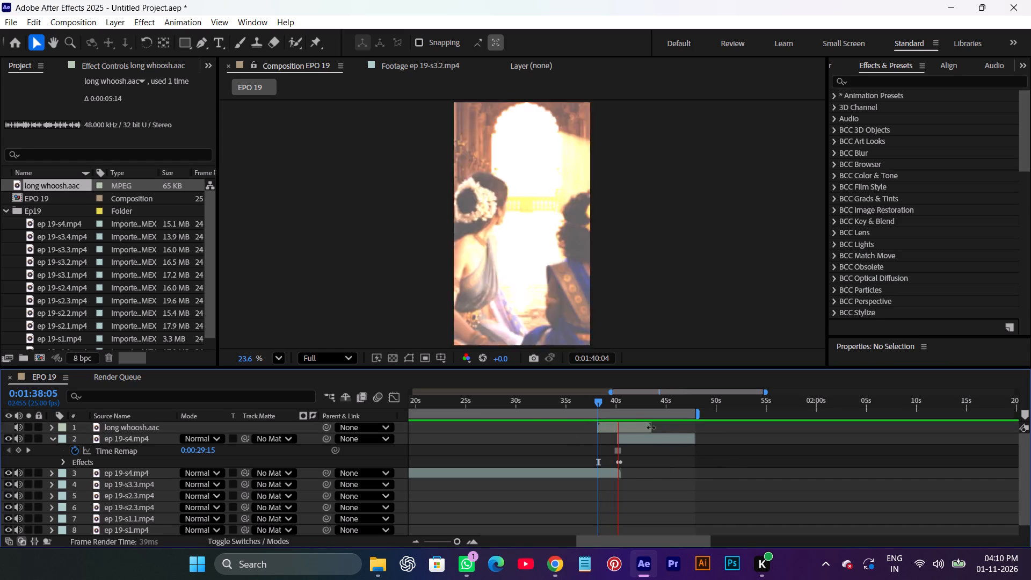
key(space)
Shift the long whoosh.aac layer to start at about 0:01:39 and play back the freeze-frame flash with it.
drag(634, 425, 644, 425)
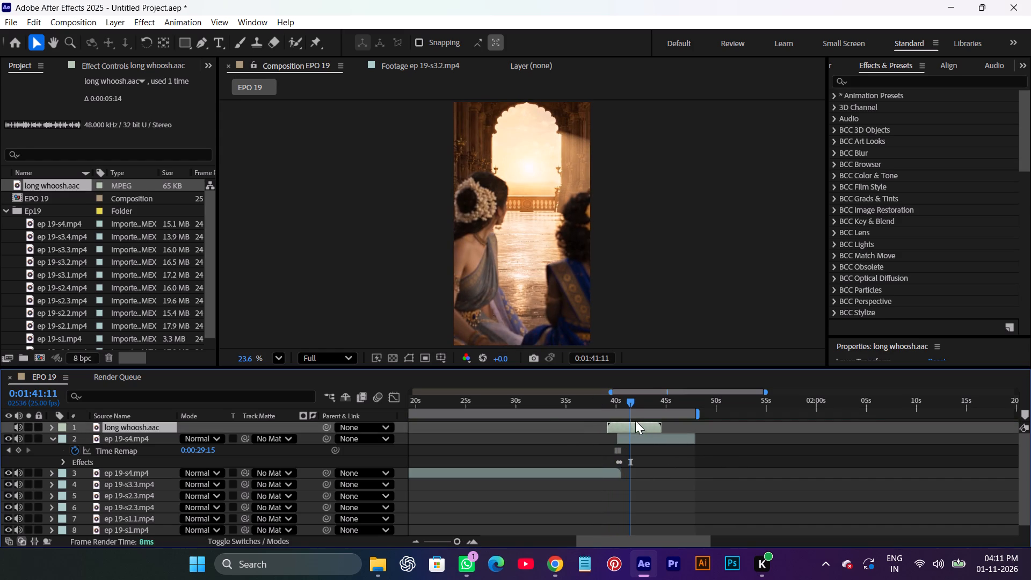
drag(629, 403, 608, 412)
click(587, 428)
key(space)
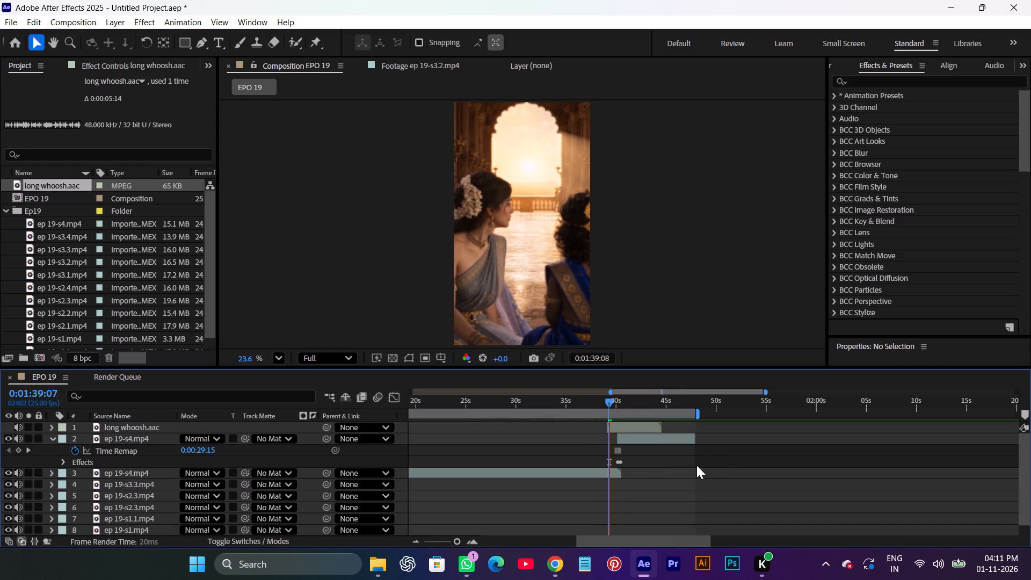
key(space)
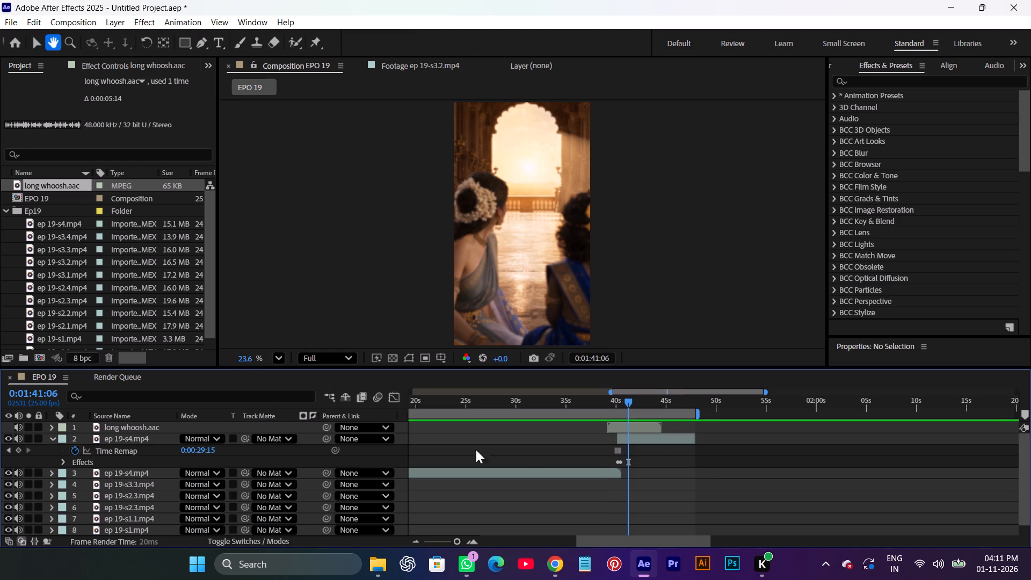
Scrub back through the assembled clips from the freeze frame to 0:00:00:00 to check the whole EPO 19 sequence.
drag(628, 535, 572, 536)
drag(592, 539, 558, 532)
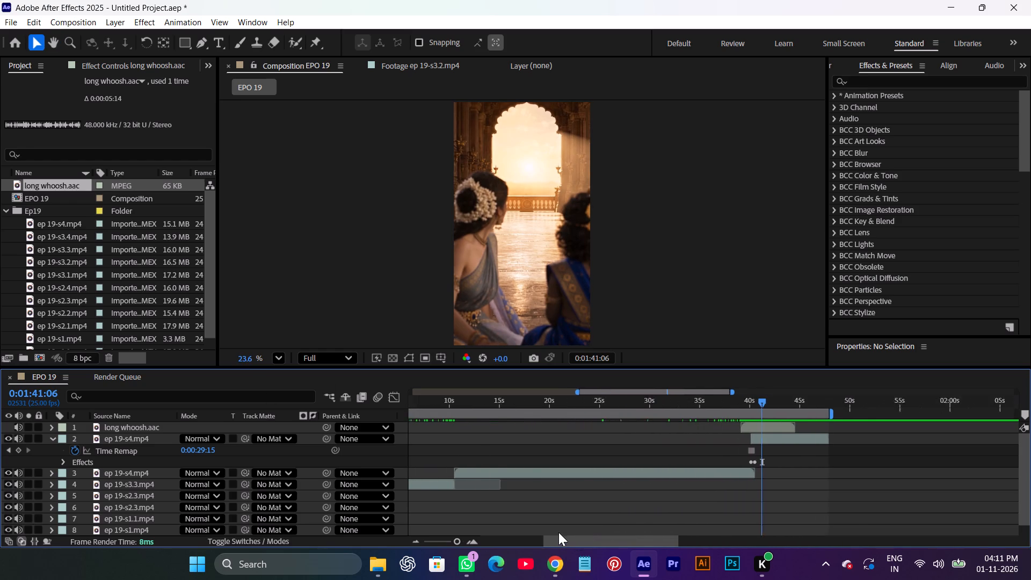
drag(558, 532, 552, 531)
drag(579, 403, 505, 413)
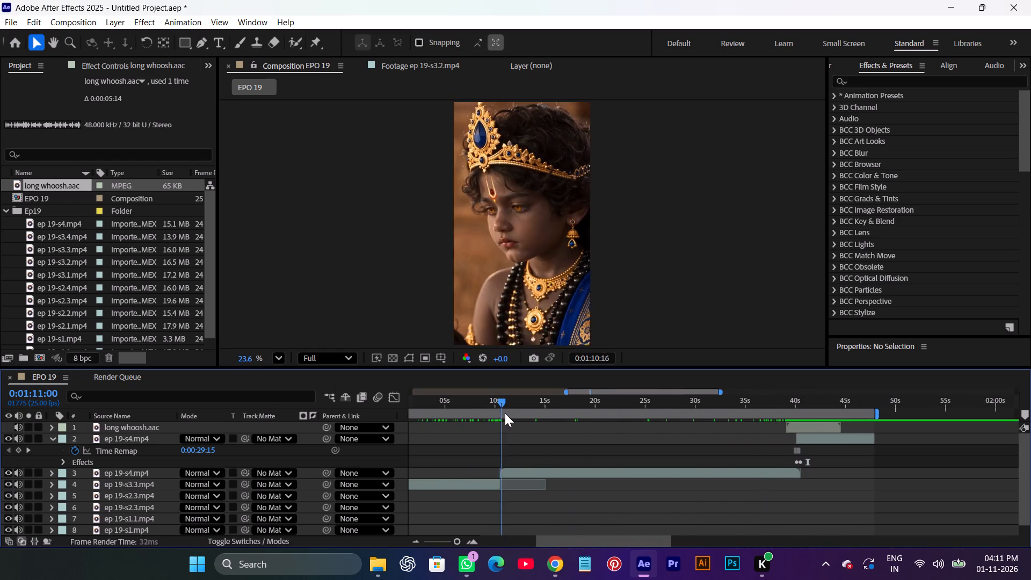
drag(505, 413, 628, 474)
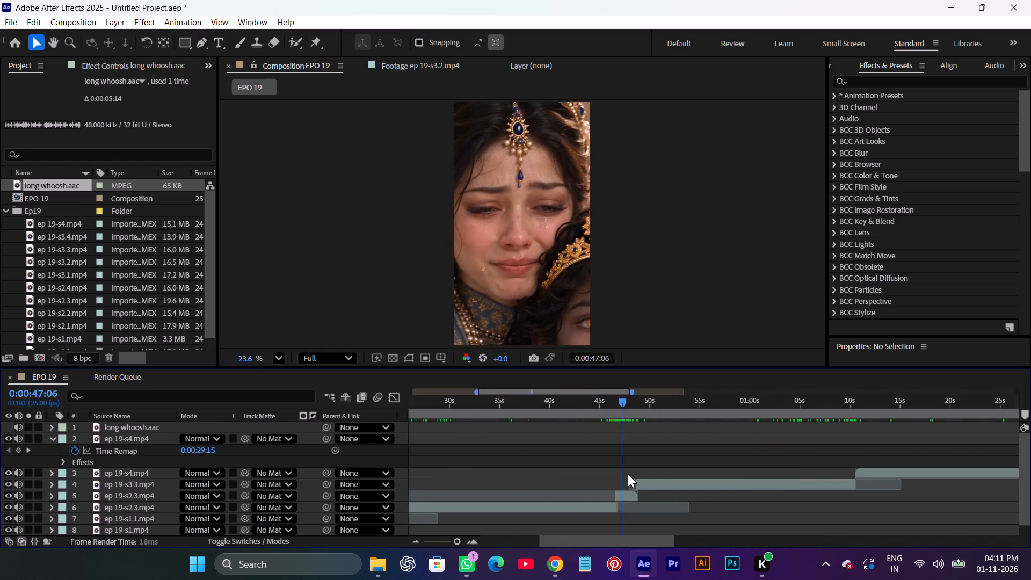
drag(628, 474, 406, 458)
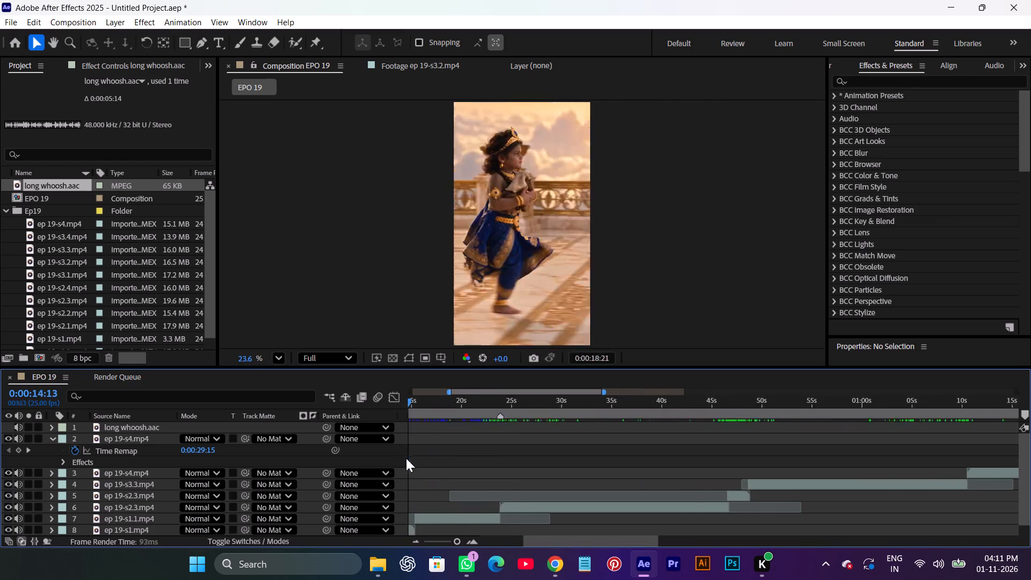
drag(406, 458, 461, 493)
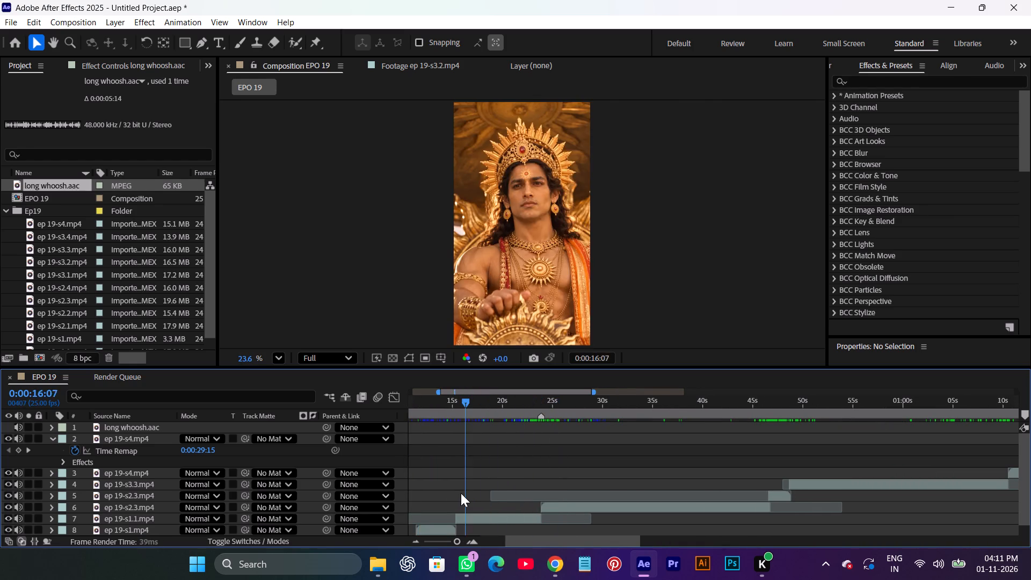
drag(461, 493, 409, 484)
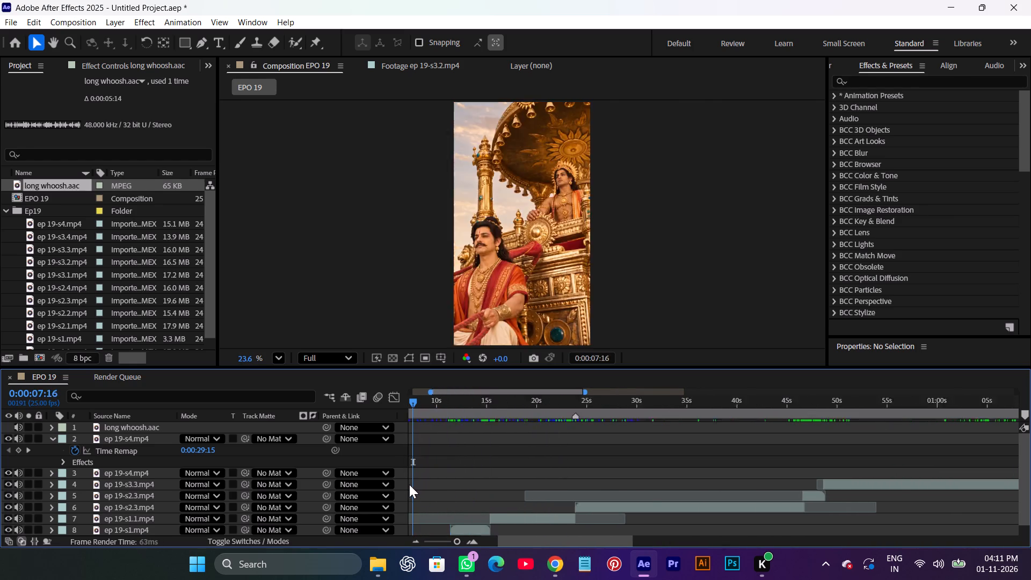
drag(409, 484, 346, 473)
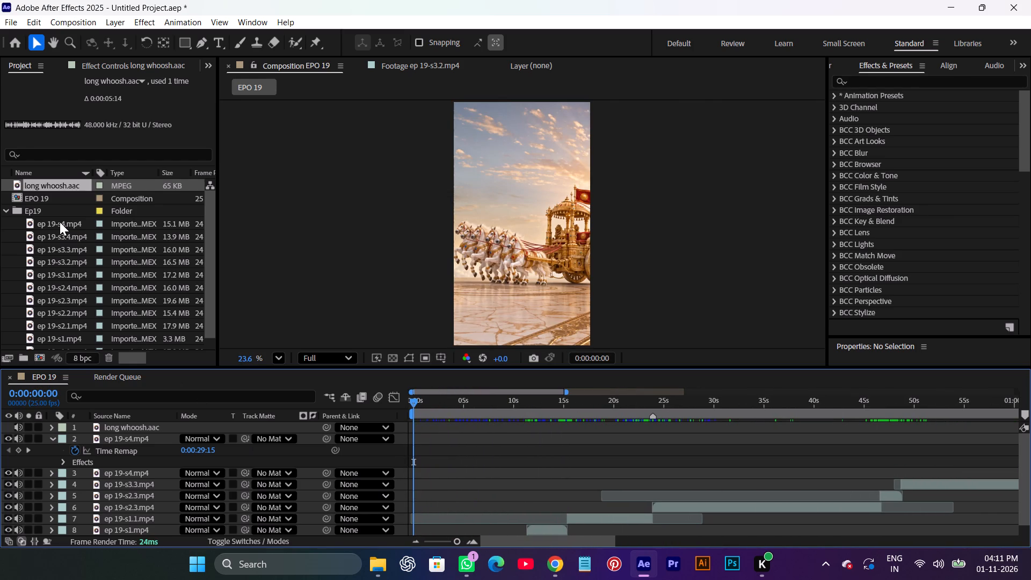
Save the project as SD EPO 19 in the Adobe After Effects Auto-Save folder.
key(ctrl+s)
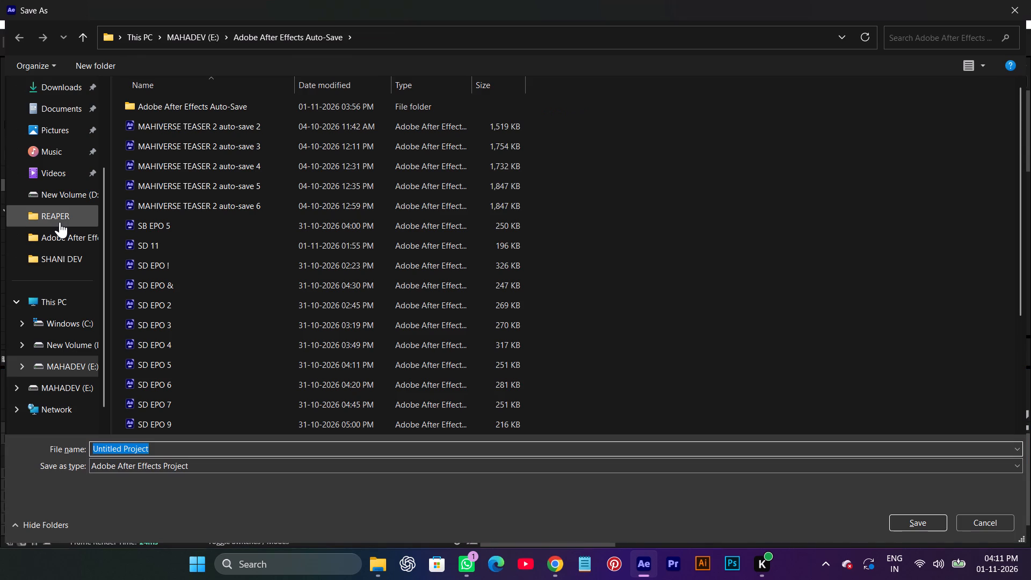
key(BackSpace)
text(EO)
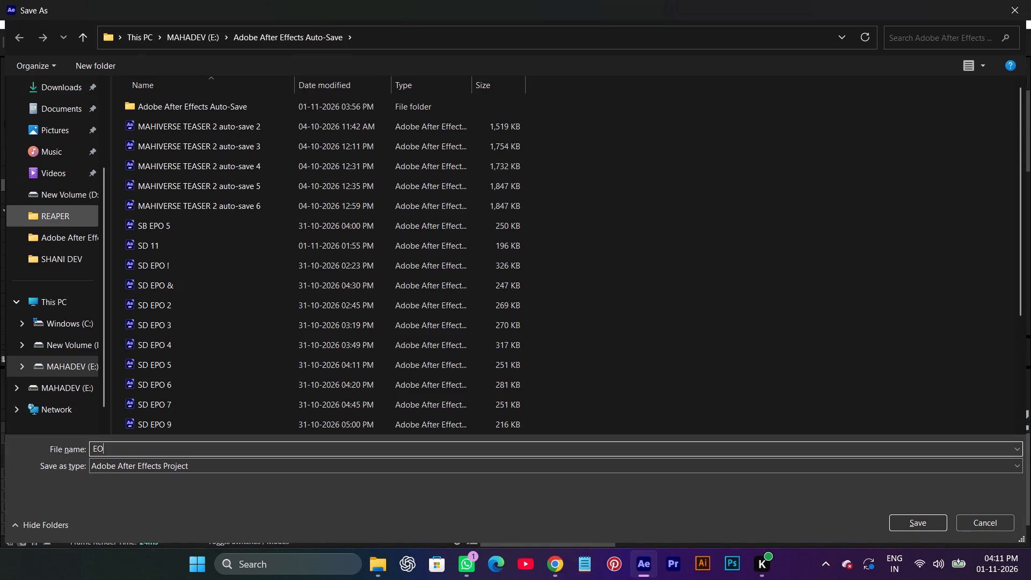
key(BackSpace)
key(BackSpace)
key(shift+s)
text(D)
key(space)
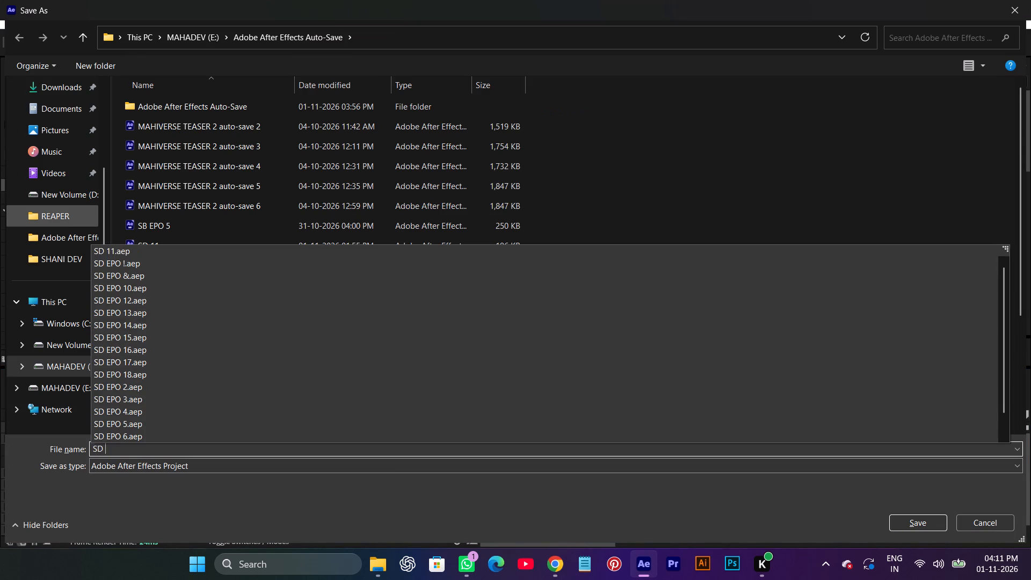
text(EPO)
key(space)
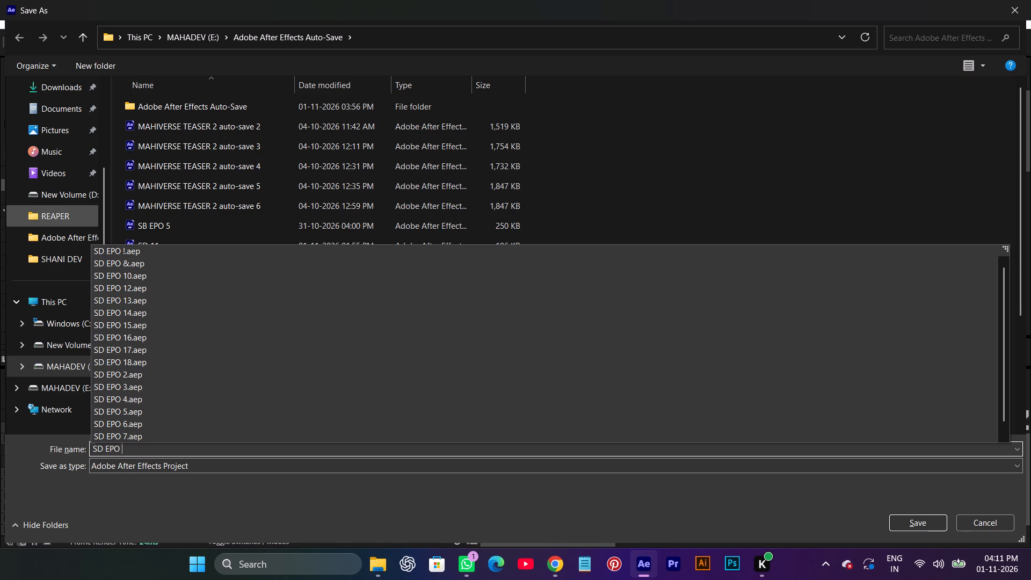
text(19)
key(Return)
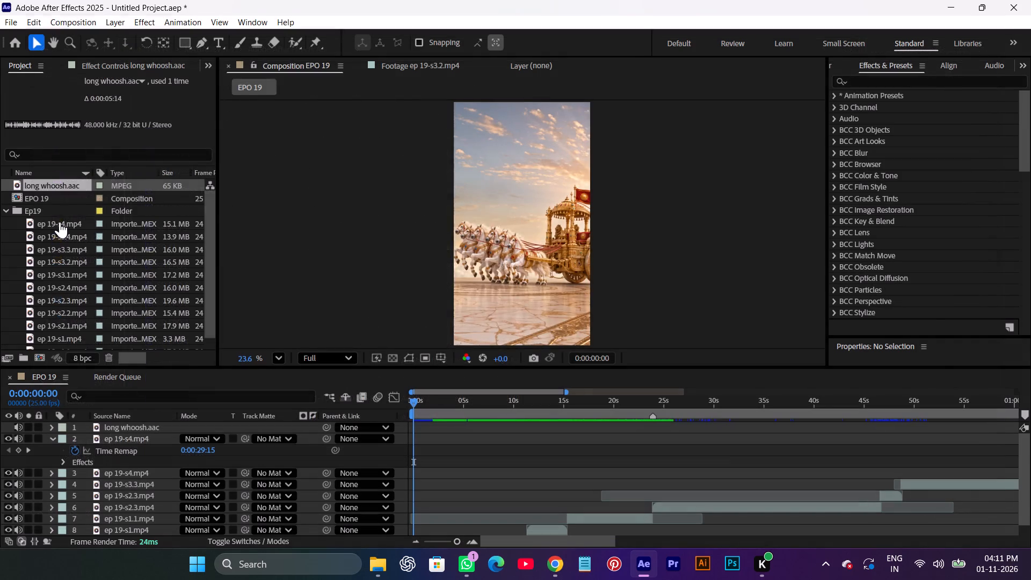
Add the EPO 19 composition to the Render Queue and start rendering it to EPO 19.mp4.
click(17, 23)
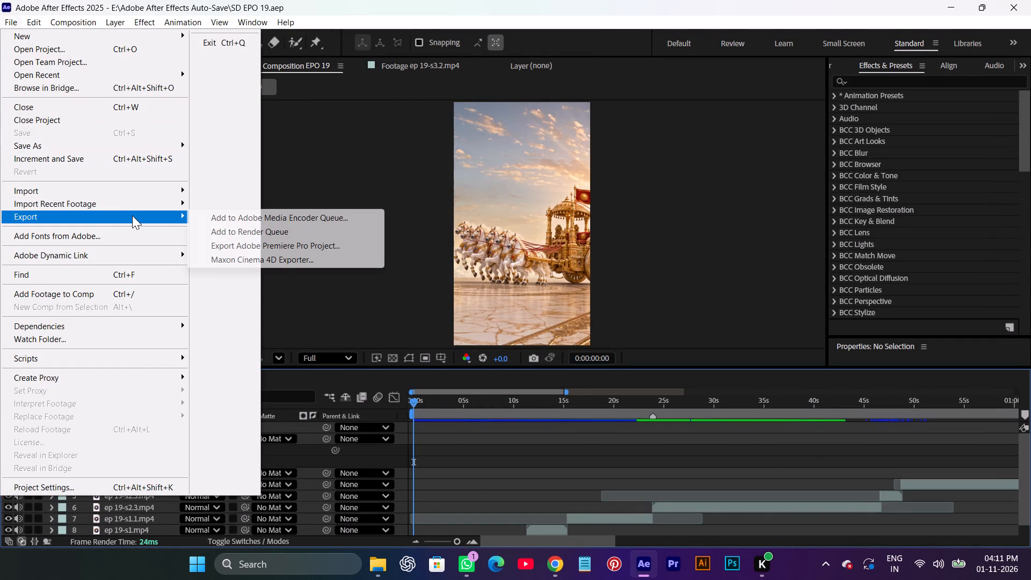
click(252, 227)
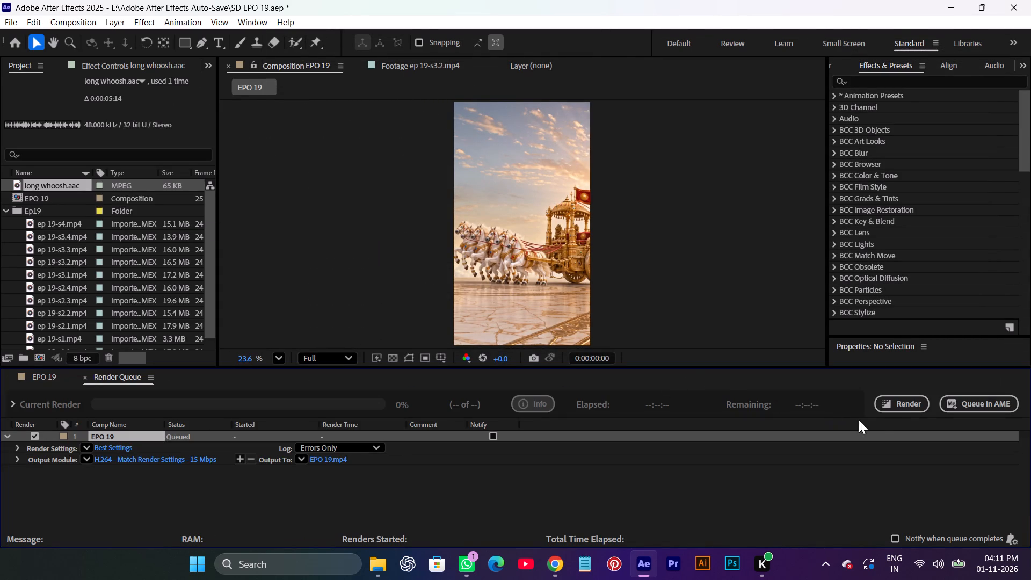
click(894, 404)
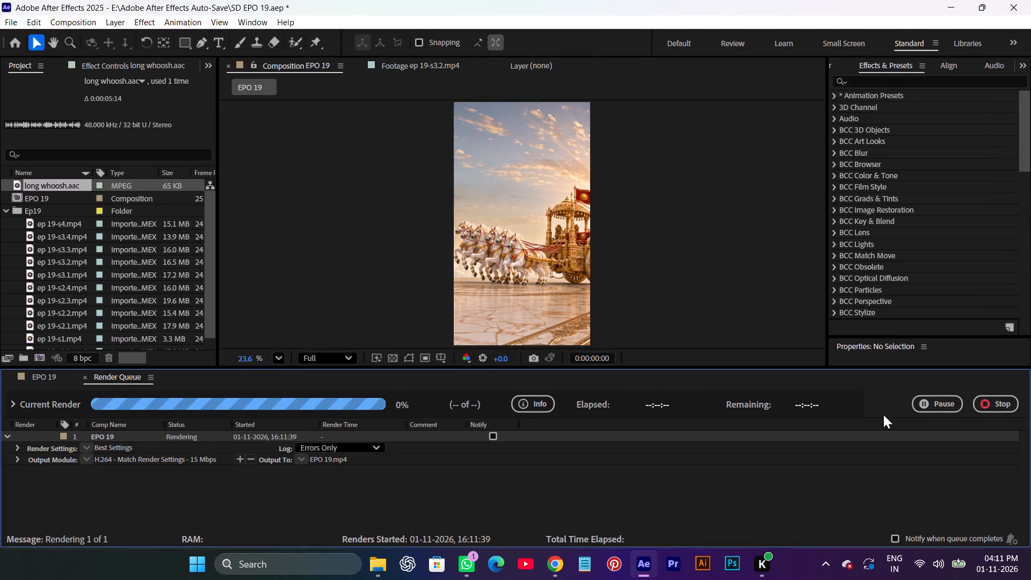
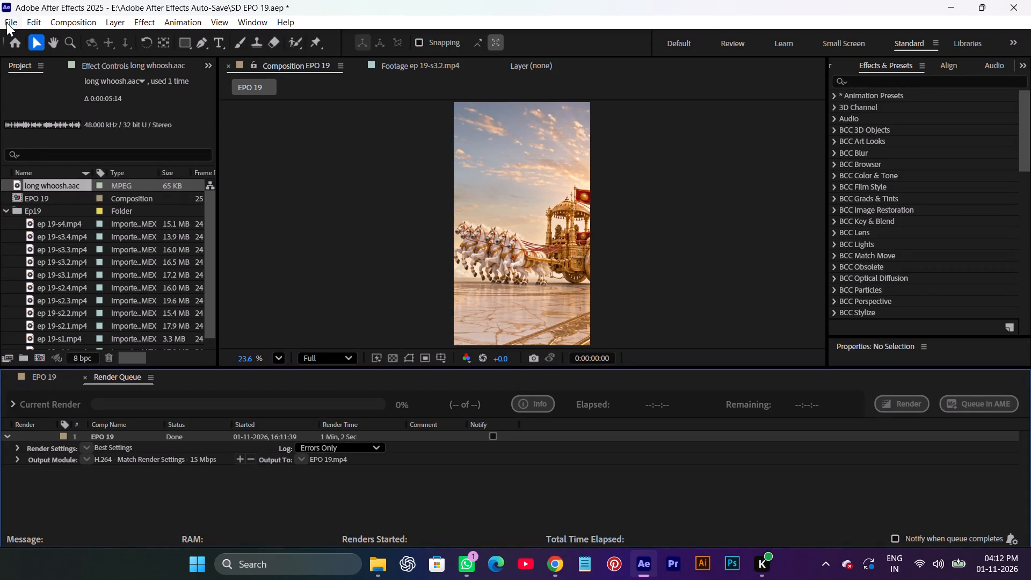
Close the SD EPO 19 project and start a new empty project.
key(ctrl+alt+n)
click(495, 315)
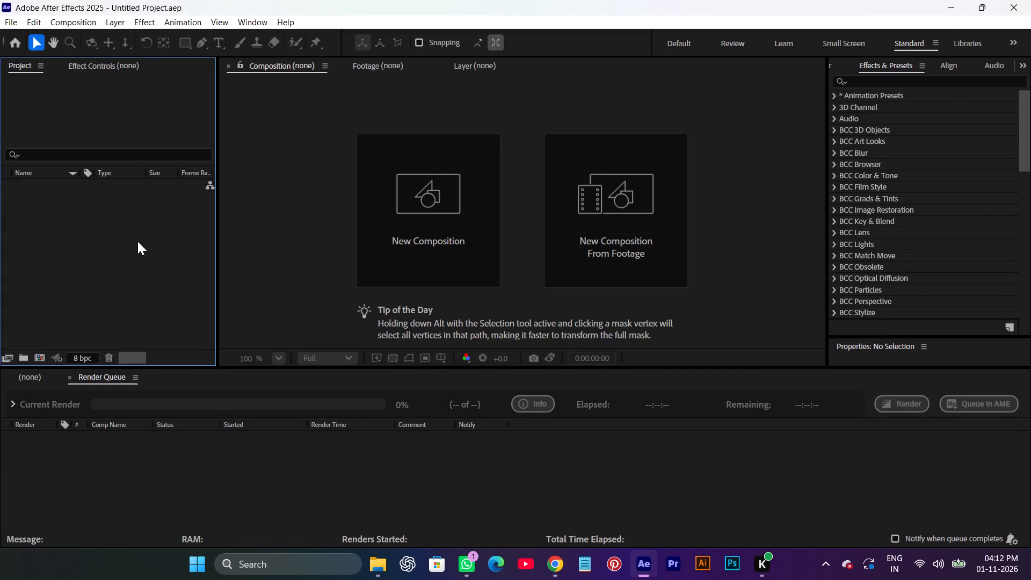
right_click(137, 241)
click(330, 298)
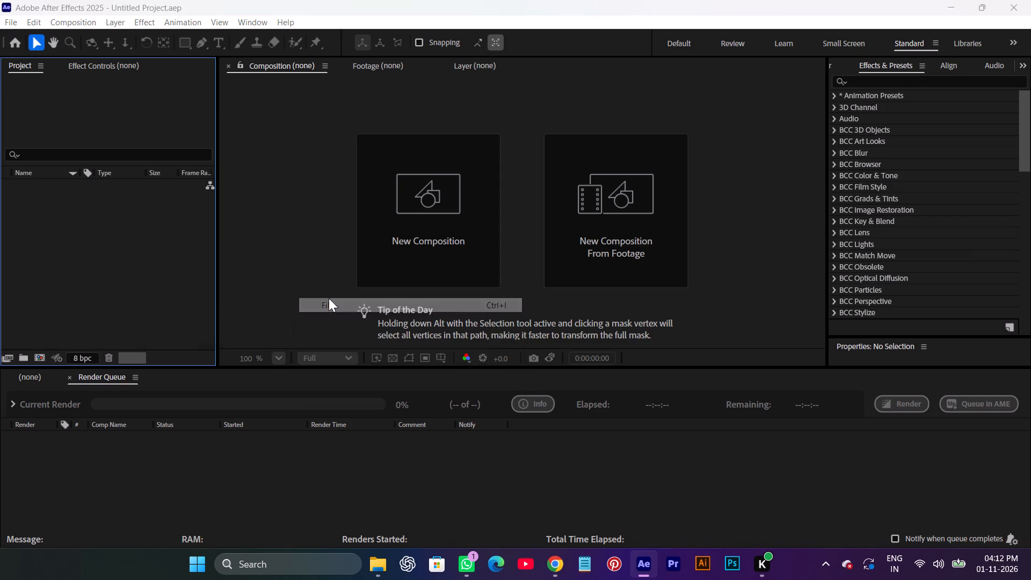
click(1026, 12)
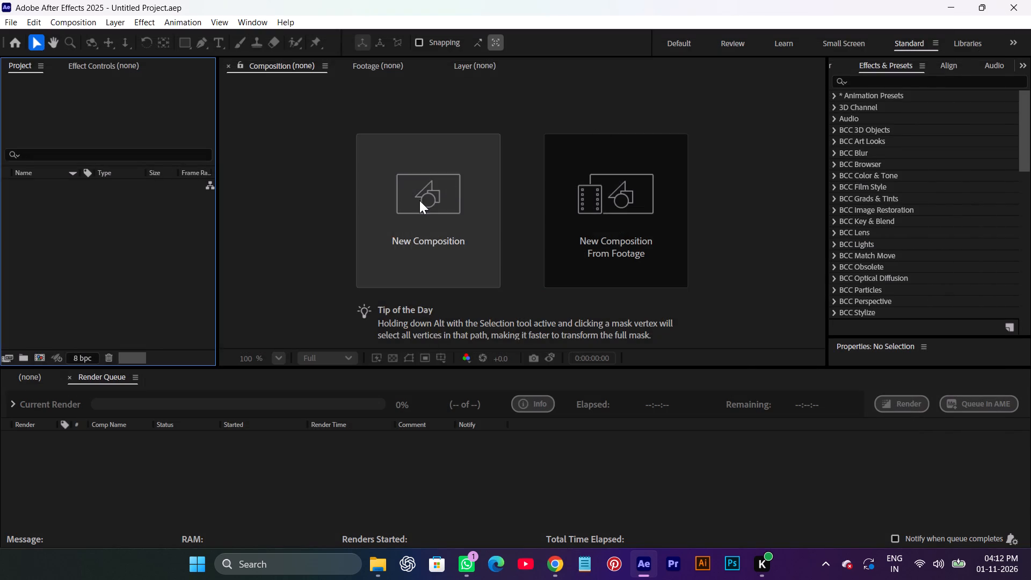
Create a 1080 x 1920 px, 25 fps composition named EPO 20 with a duration of 0:04:00:00.
click(419, 200)
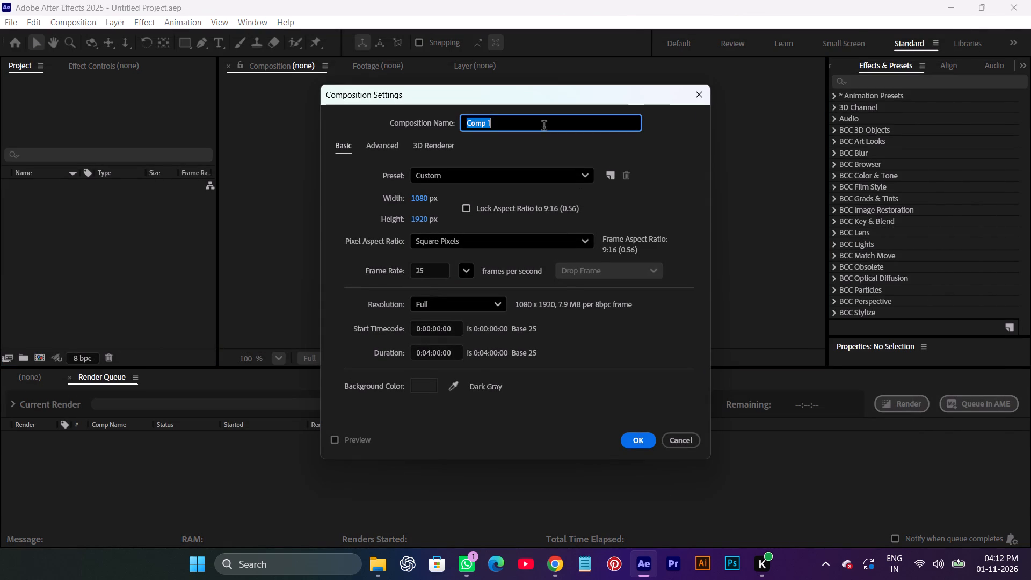
key(BackSpace)
text(EPO)
key(space)
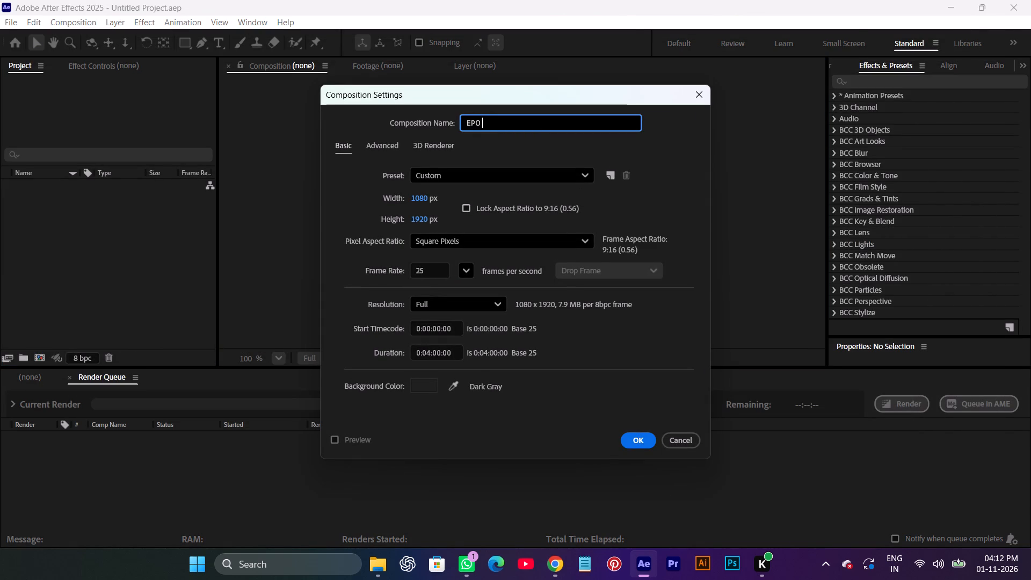
text(20)
key(Return)
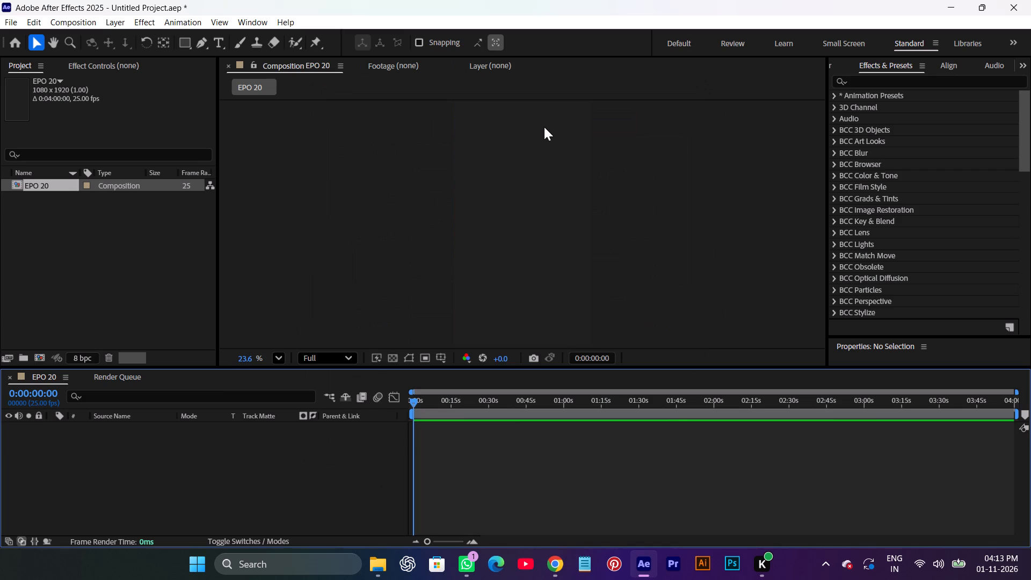
Import the Ep20 folder from the SHANI DEV folder on the E: drive and expand it to show its clips.
right_click(110, 274)
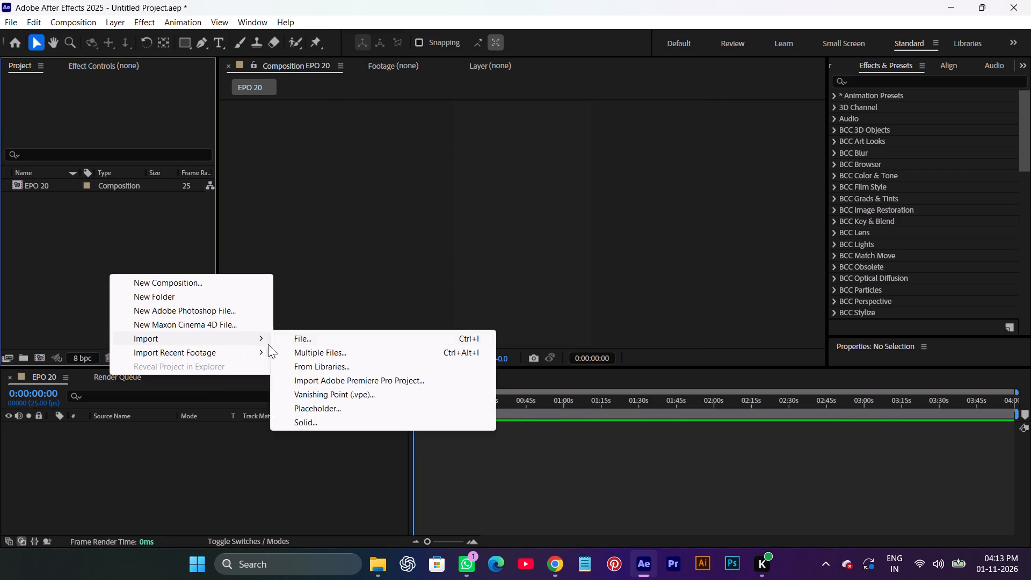
click(299, 343)
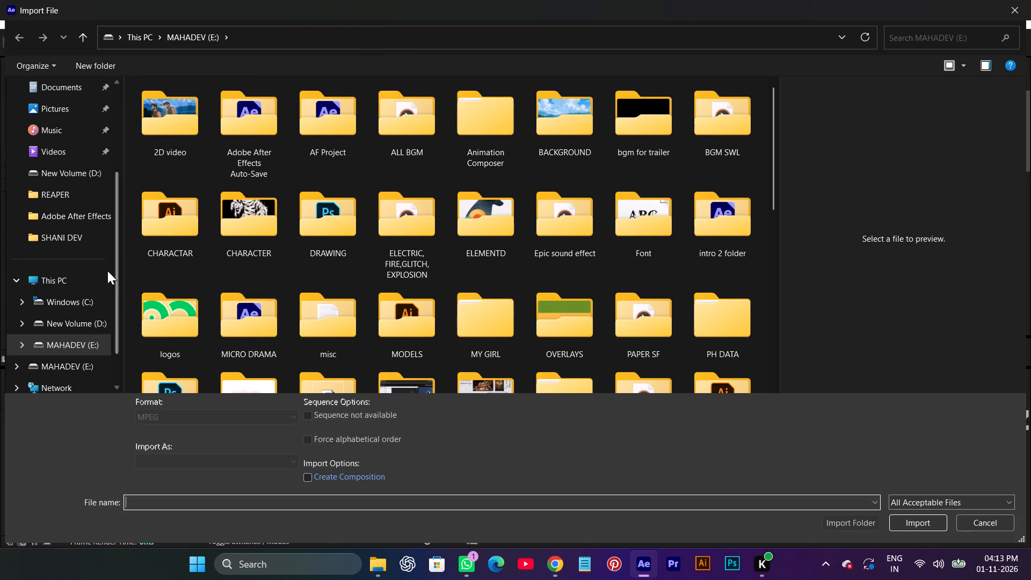
scroll(372, 274, down, 1)
scroll(329, 292, down, 1)
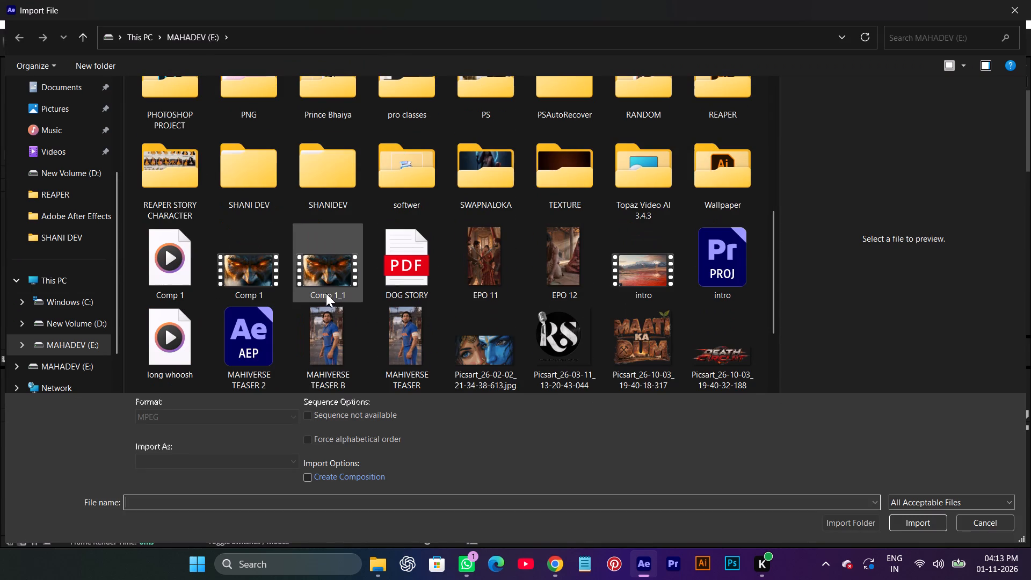
double_click(257, 201)
scroll(257, 201, down, 3)
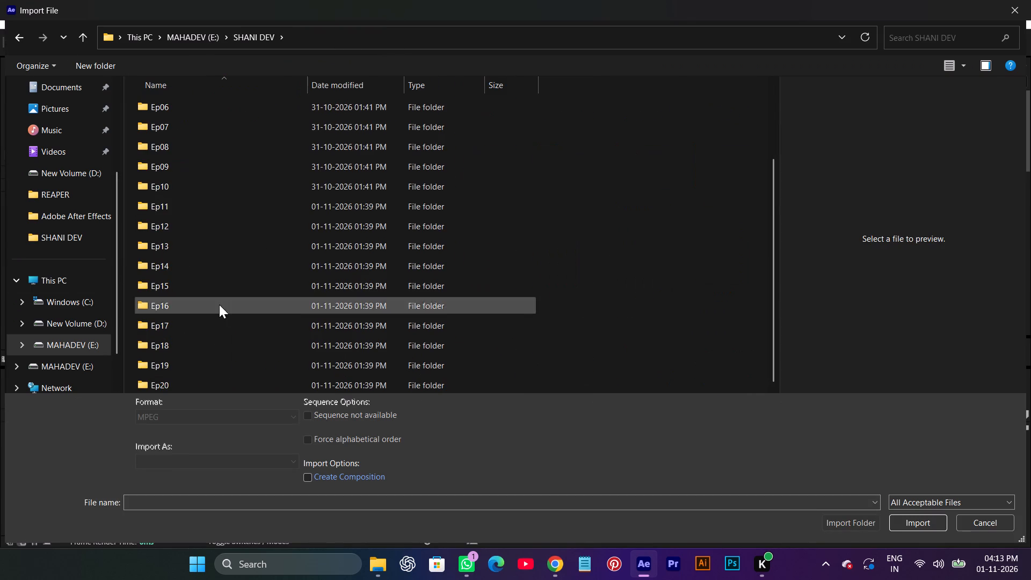
scroll(204, 342, down, 2)
click(199, 380)
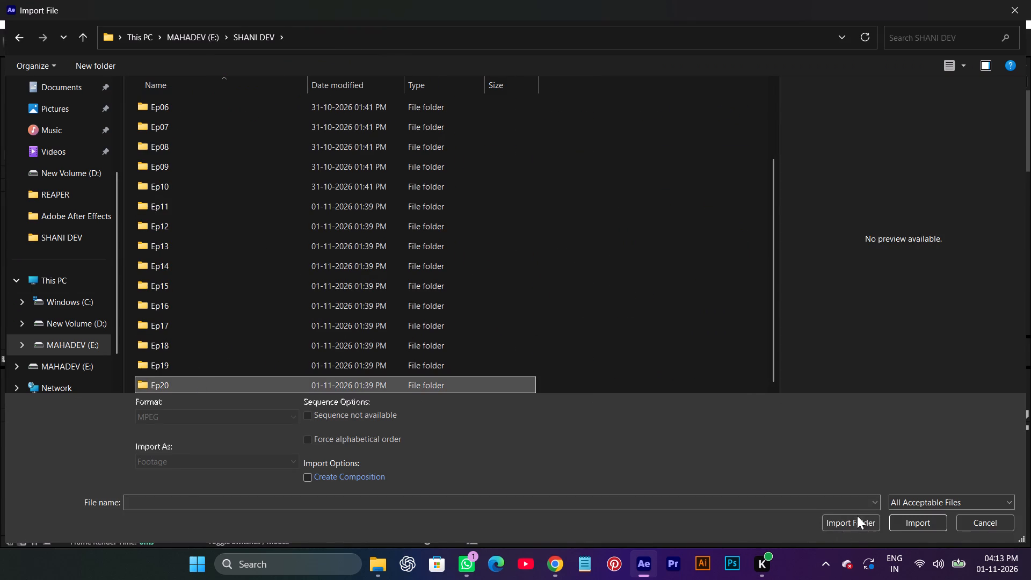
click(847, 522)
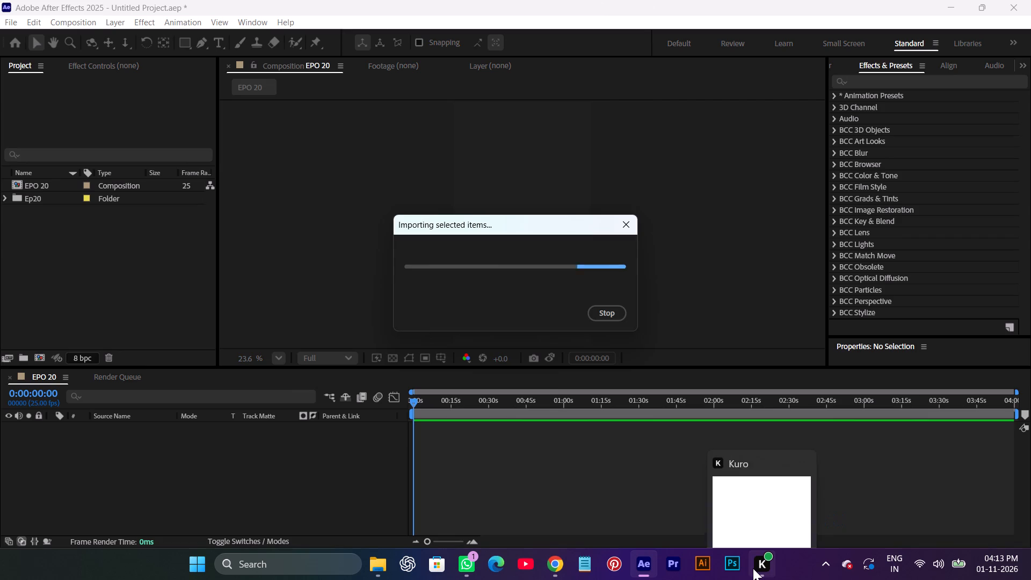
click(1, 196)
click(2, 198)
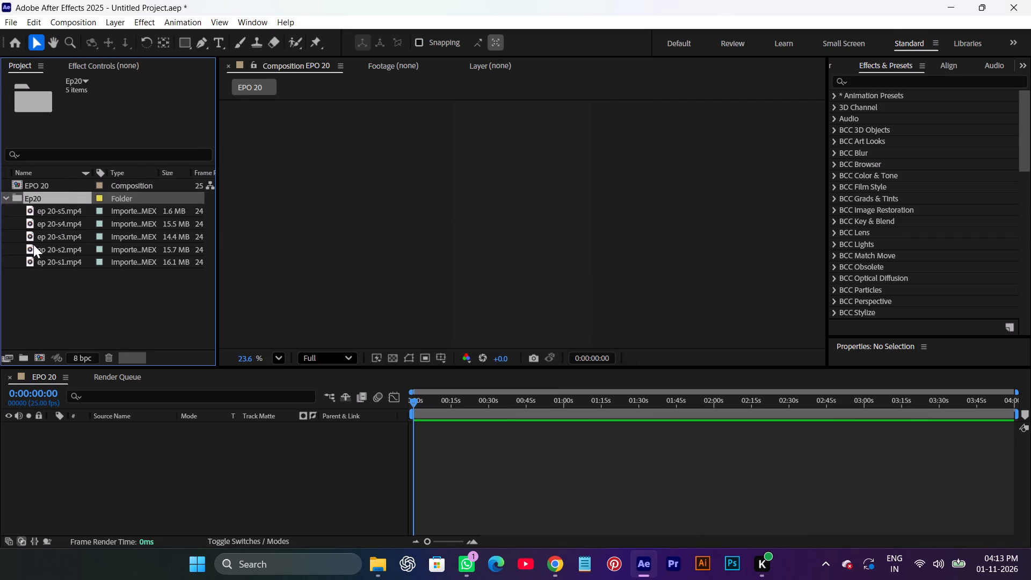
Add all five ep 20 clips to the EPO 20 timeline starting at 0:00:00:00, and fit them to the composition size.
drag(84, 286, 39, 207)
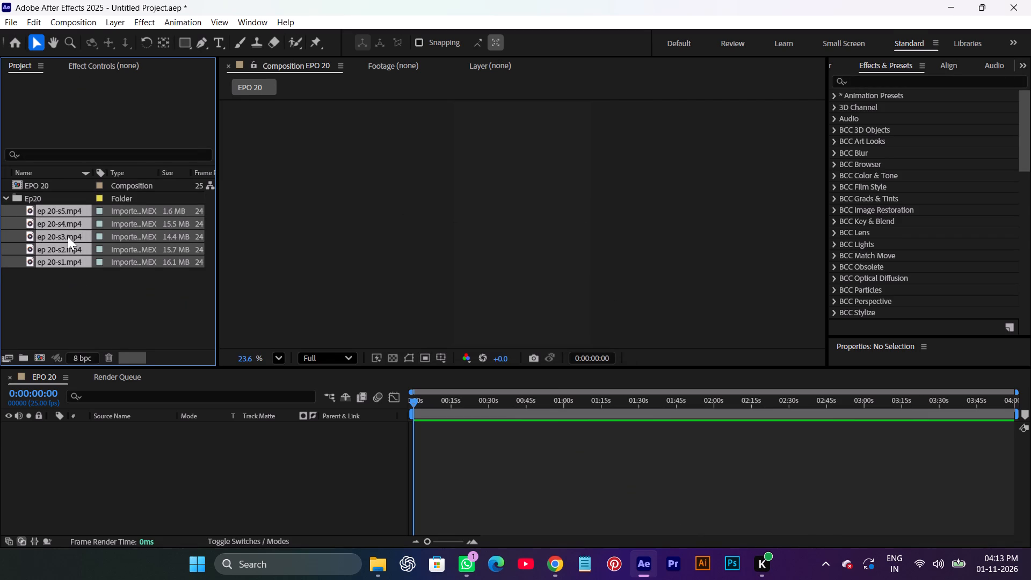
drag(58, 212, 436, 429)
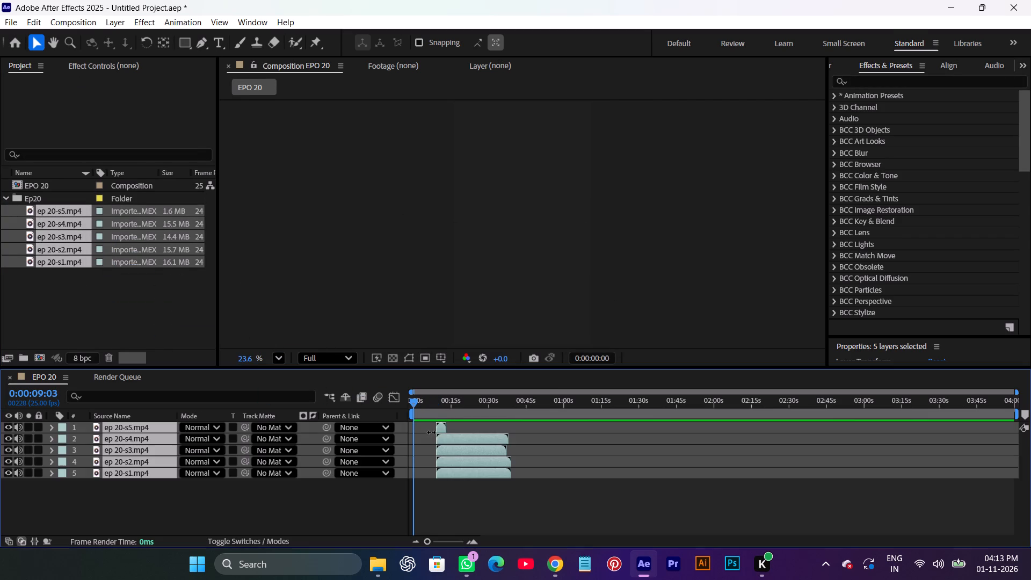
key(bracketleft)
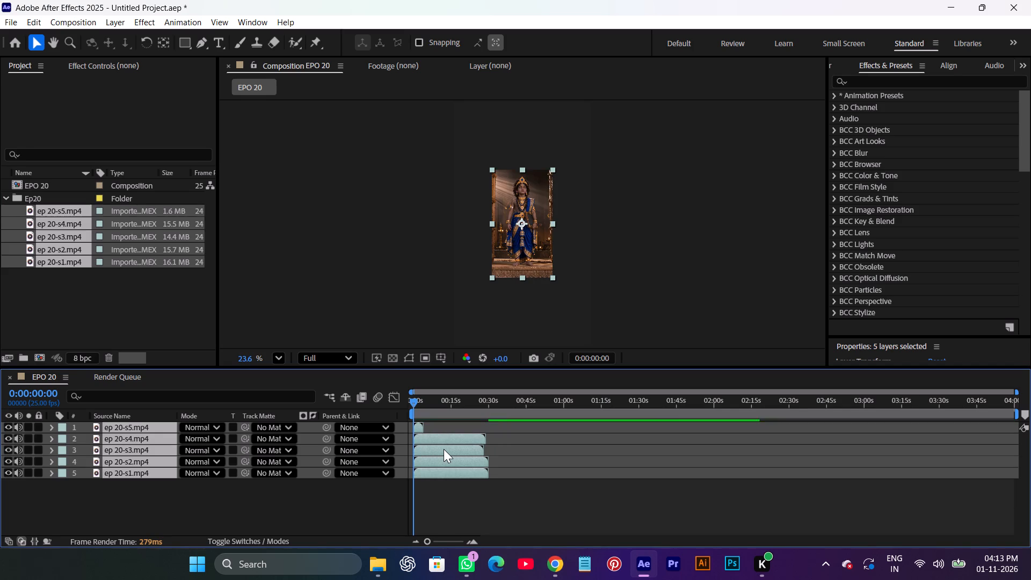
key(ctrl+alt+f)
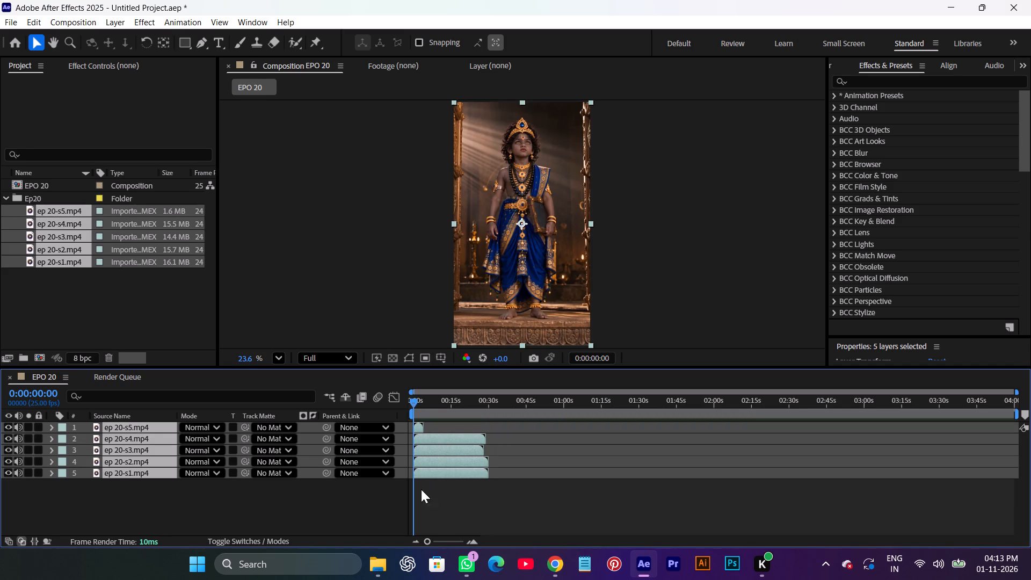
Sequence the five clip layers end to end without overlap, from ep 20-s1.mp4 to ep 20-s5.mp4.
right_click(148, 446)
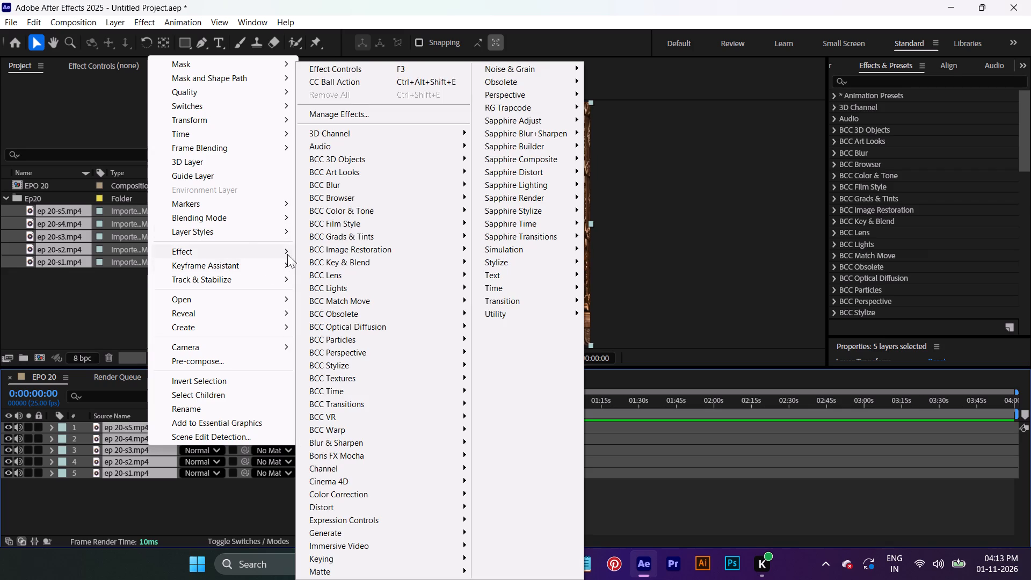
click(382, 430)
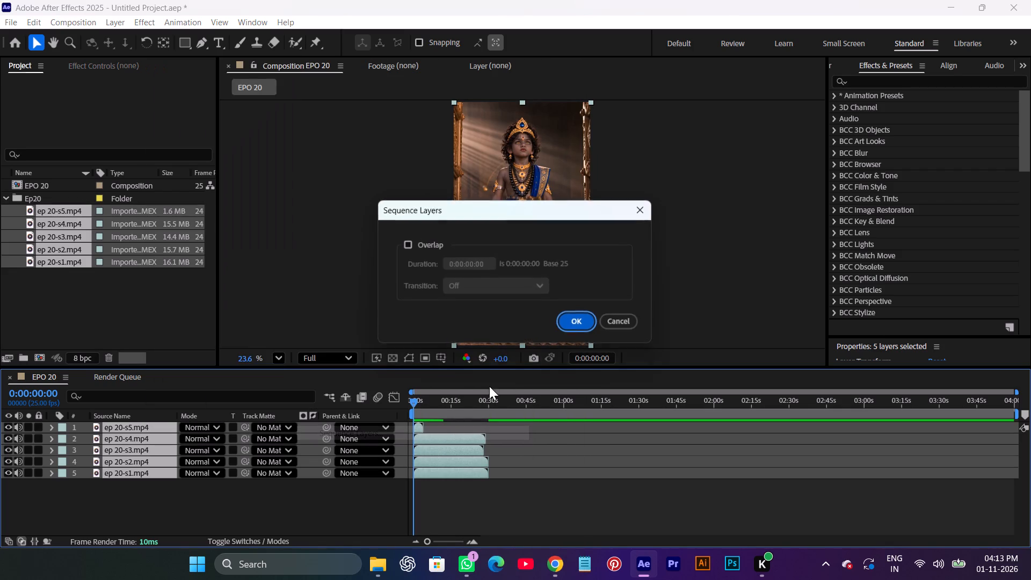
click(574, 324)
click(489, 500)
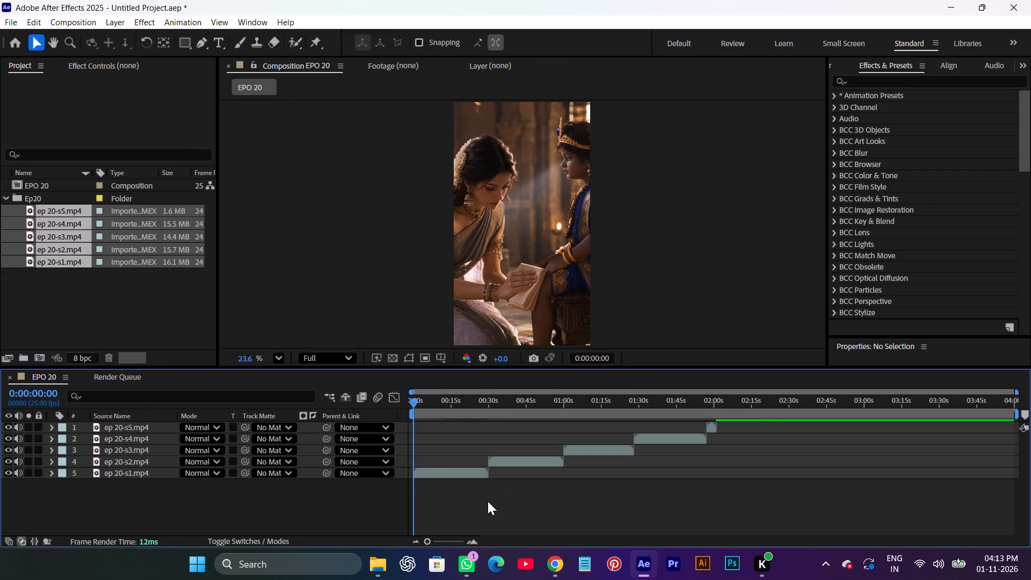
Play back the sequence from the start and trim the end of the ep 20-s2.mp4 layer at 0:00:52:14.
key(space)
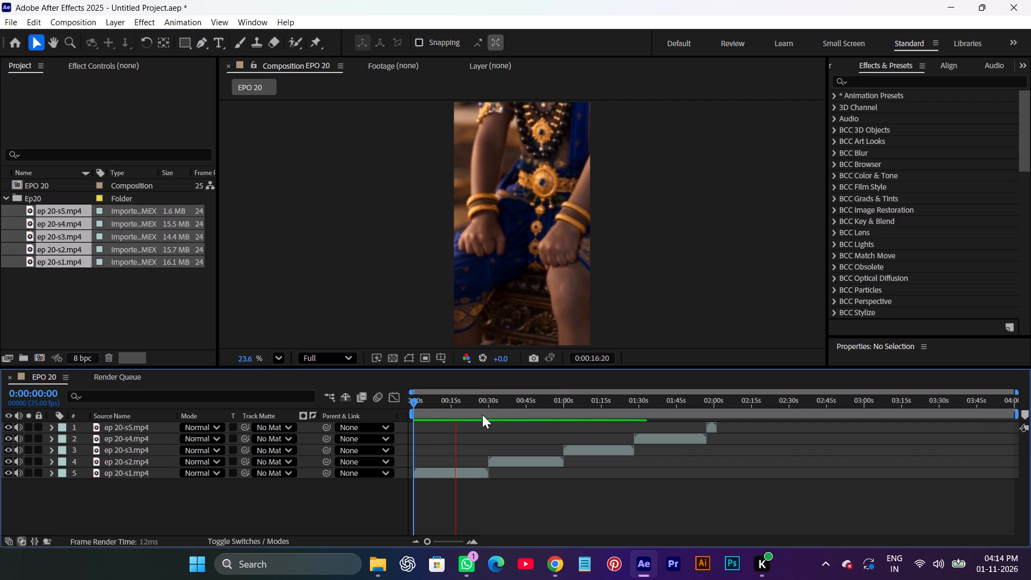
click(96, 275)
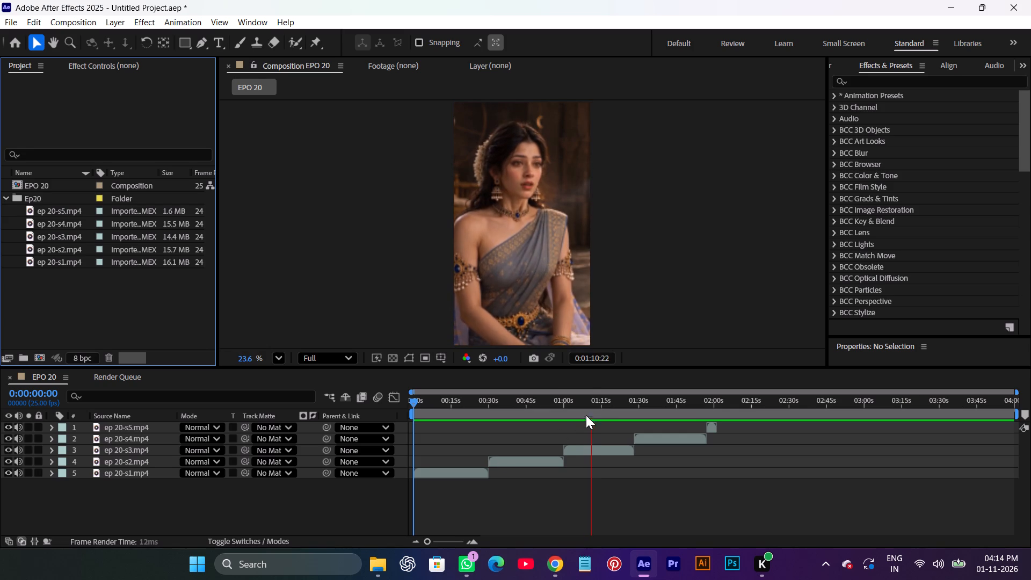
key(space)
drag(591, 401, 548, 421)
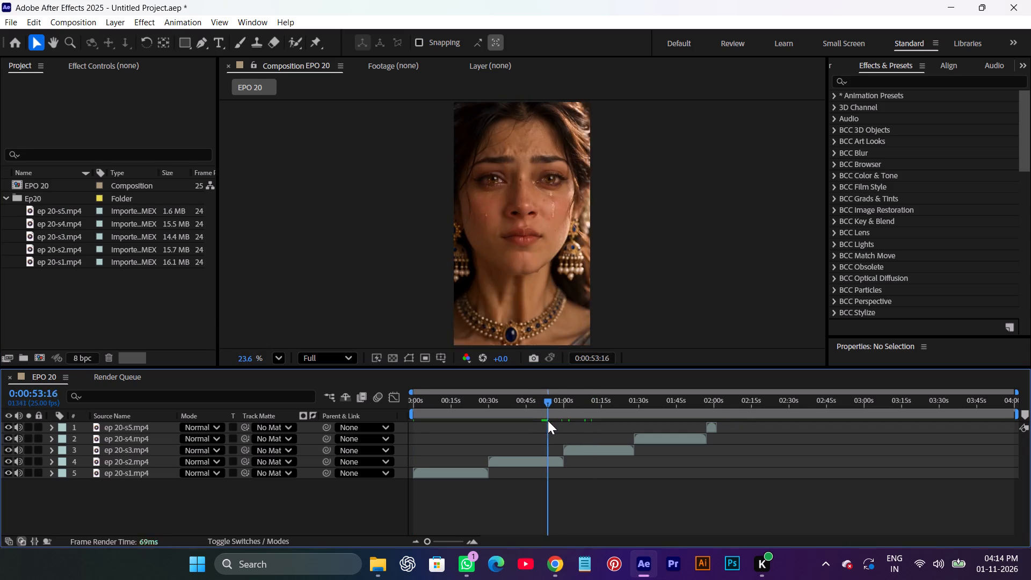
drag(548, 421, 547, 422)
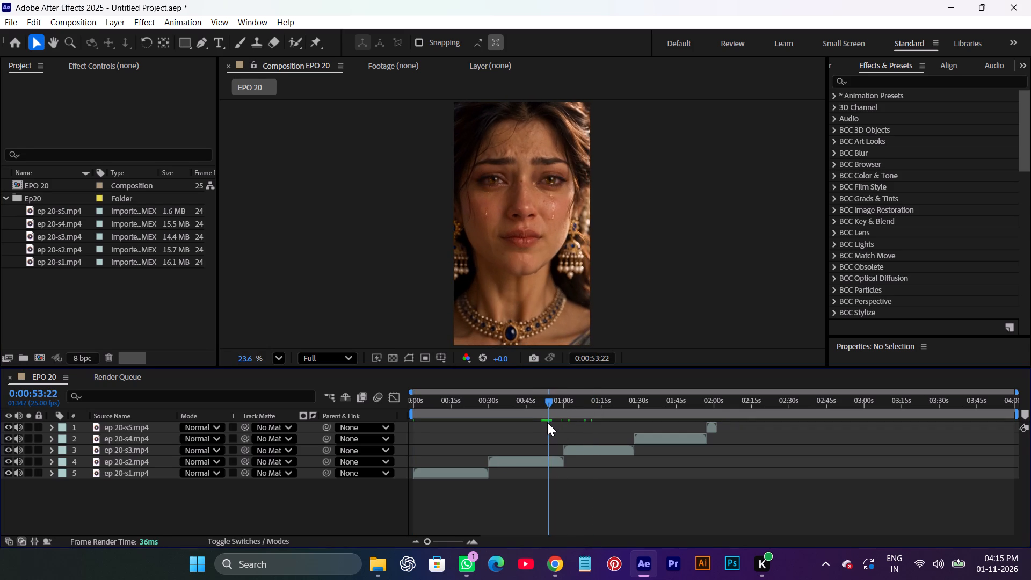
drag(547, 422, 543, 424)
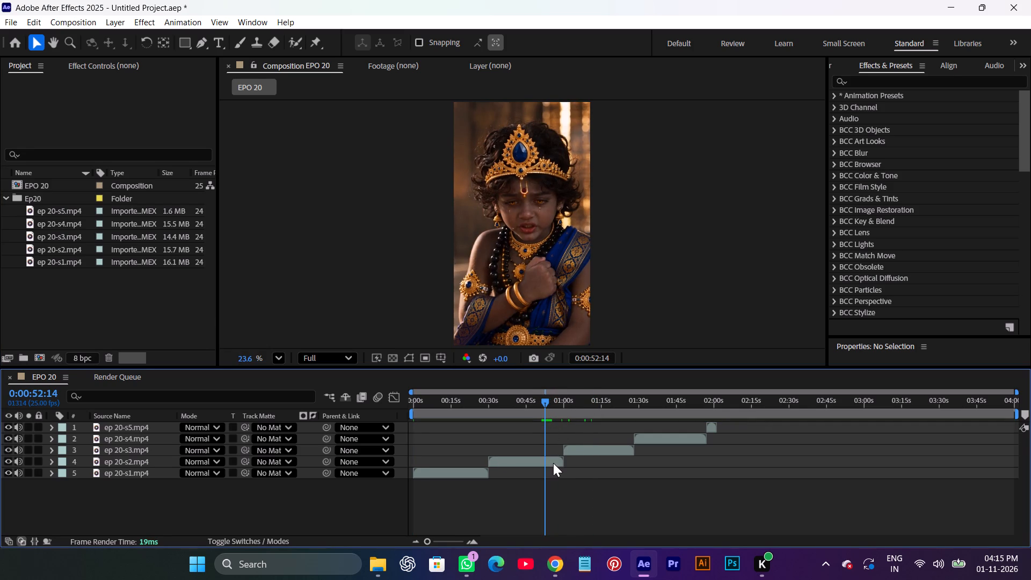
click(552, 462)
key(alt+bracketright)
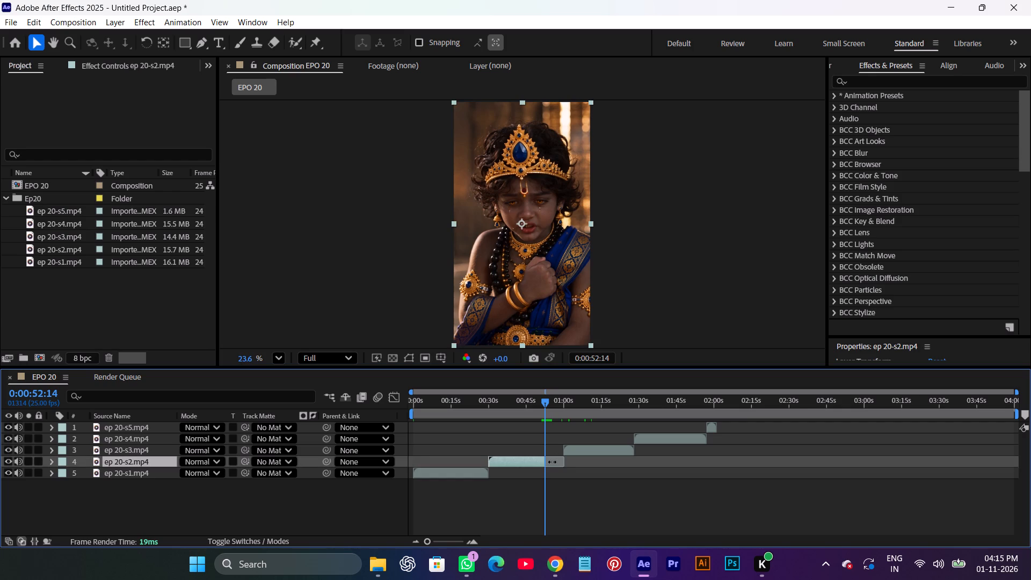
Play back the trimmed ending of ep 20-s2.mp4 from 0:00:49:02 and extend the layer's end to about 0:00:53:05.
click(540, 403)
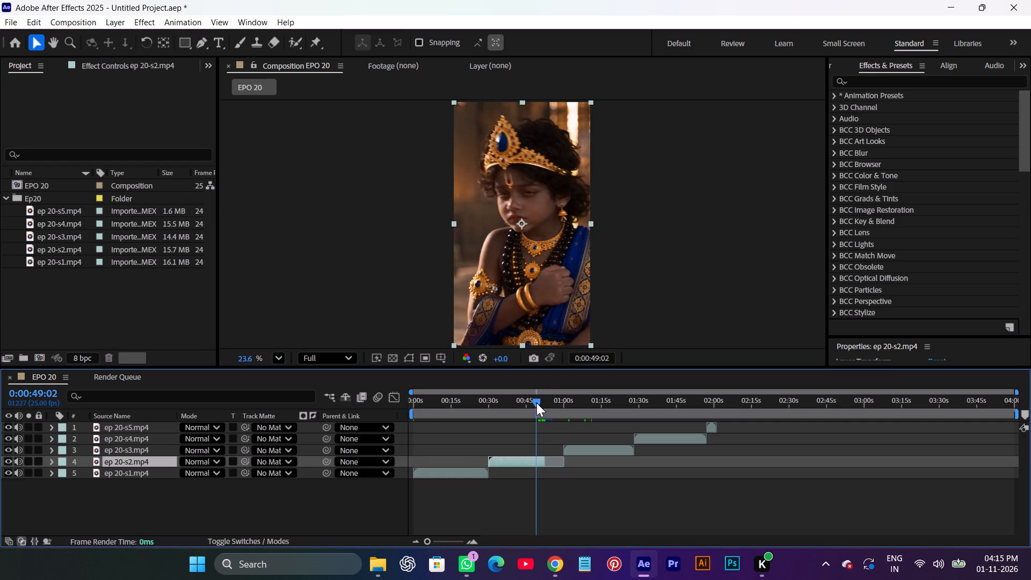
key(space)
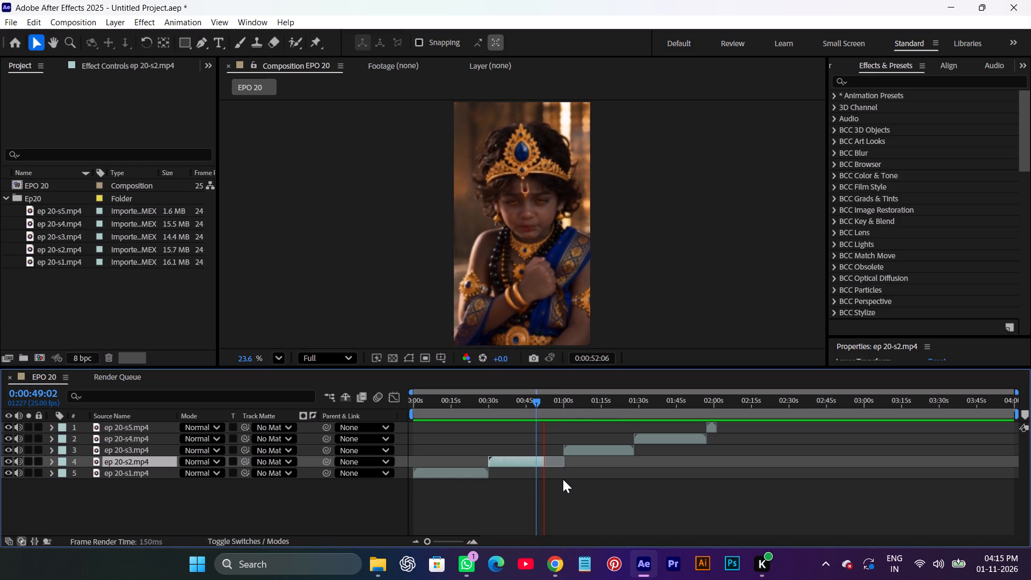
key(space)
click(543, 463)
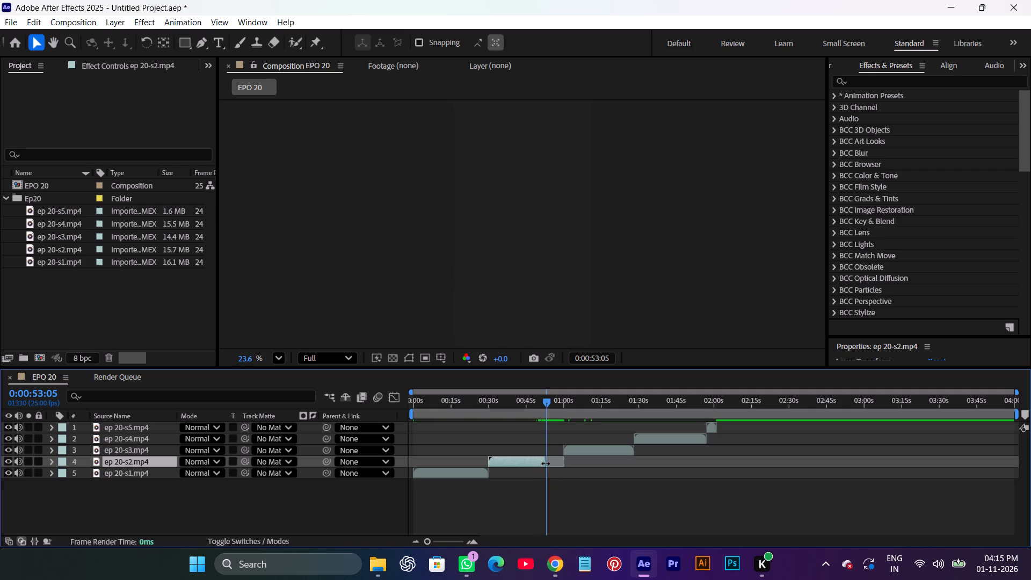
alt+scroll(549, 482, up, 2)
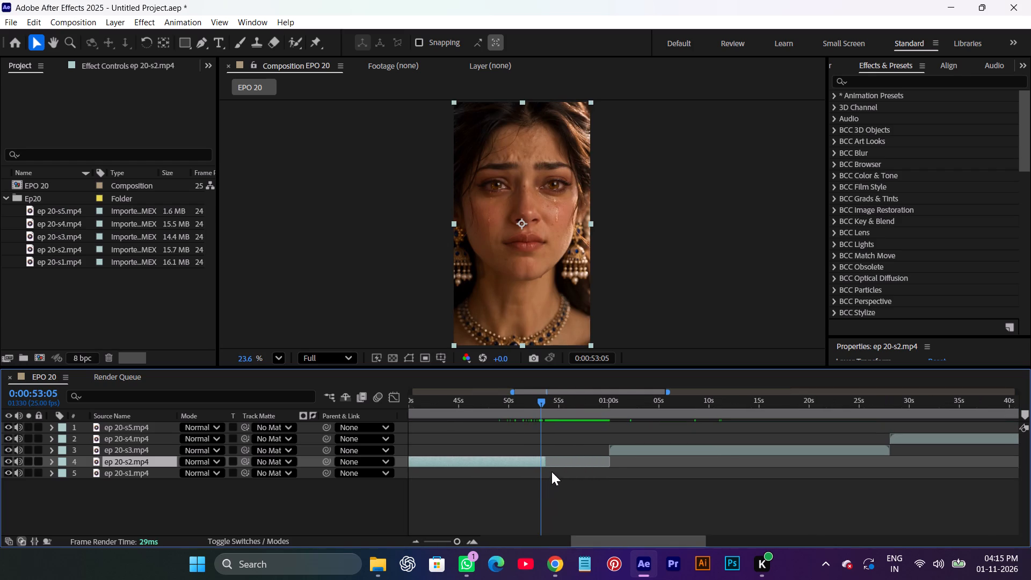
click(546, 462)
Play back the ending of ep 20-s2.mp4 from 0:00:49:20 and trim the layer's end to 0:00:52:23.
drag(536, 405, 507, 411)
key(space)
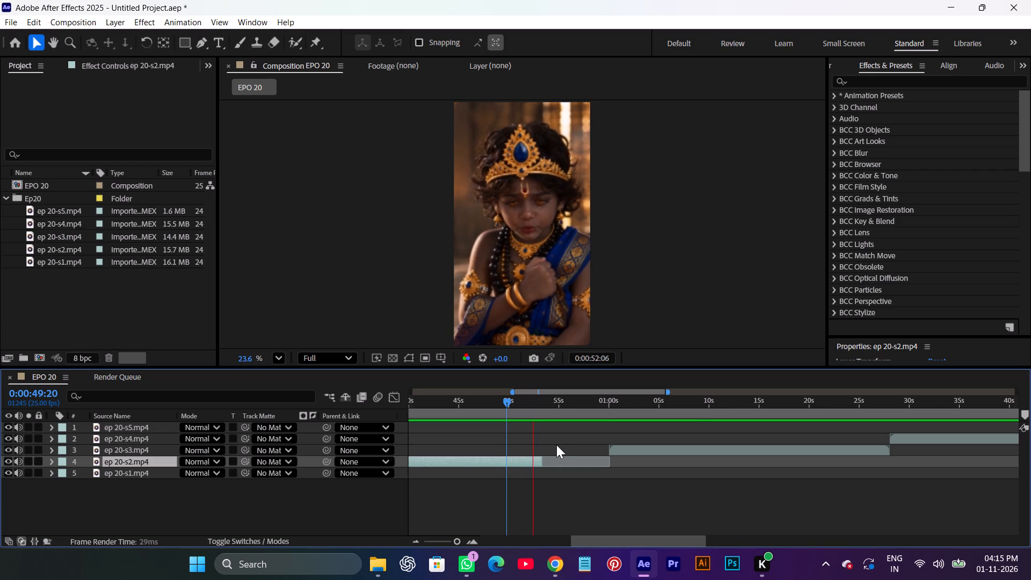
key(space)
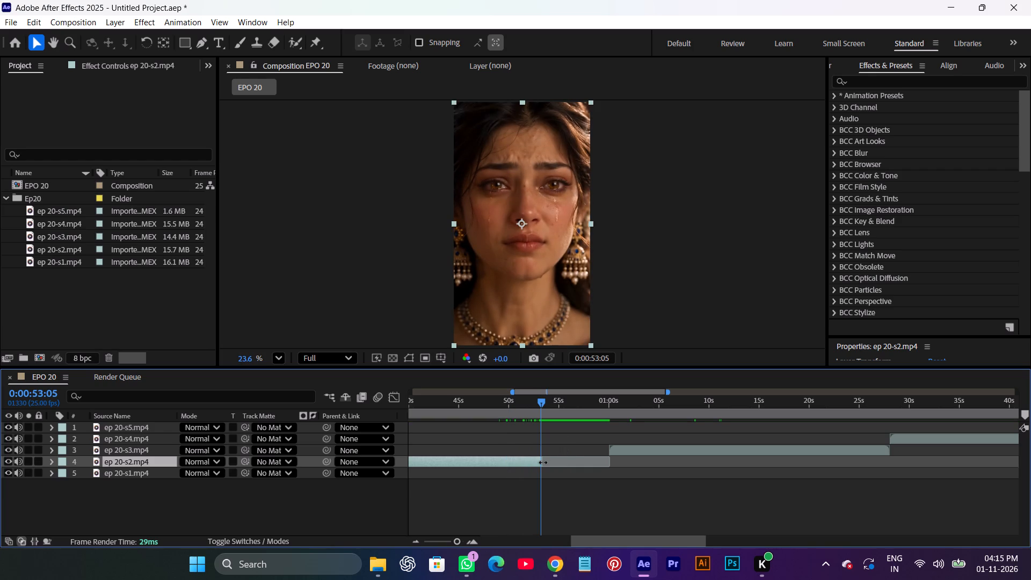
alt+scroll(528, 476, up, 1)
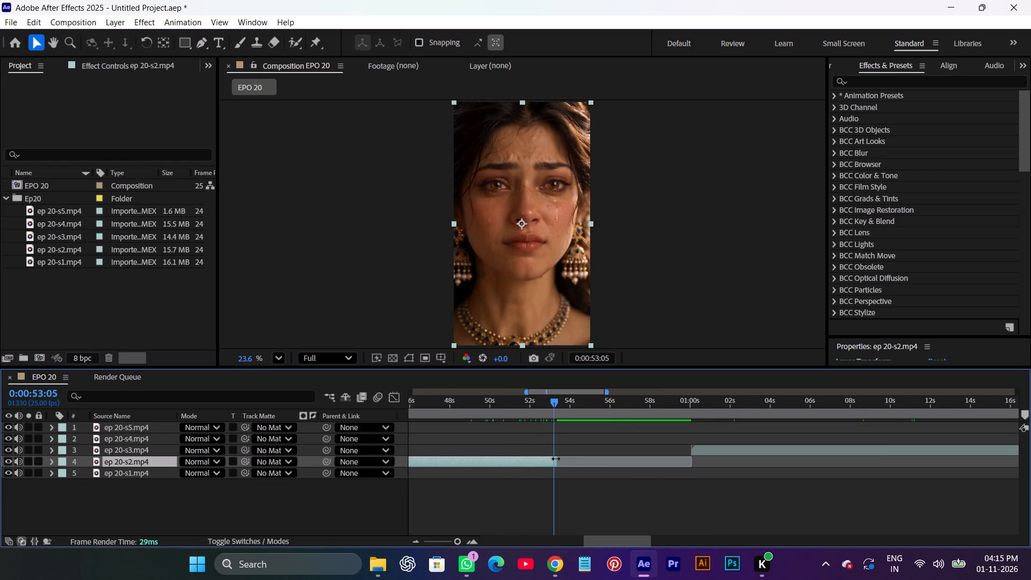
click(556, 459)
click(552, 402)
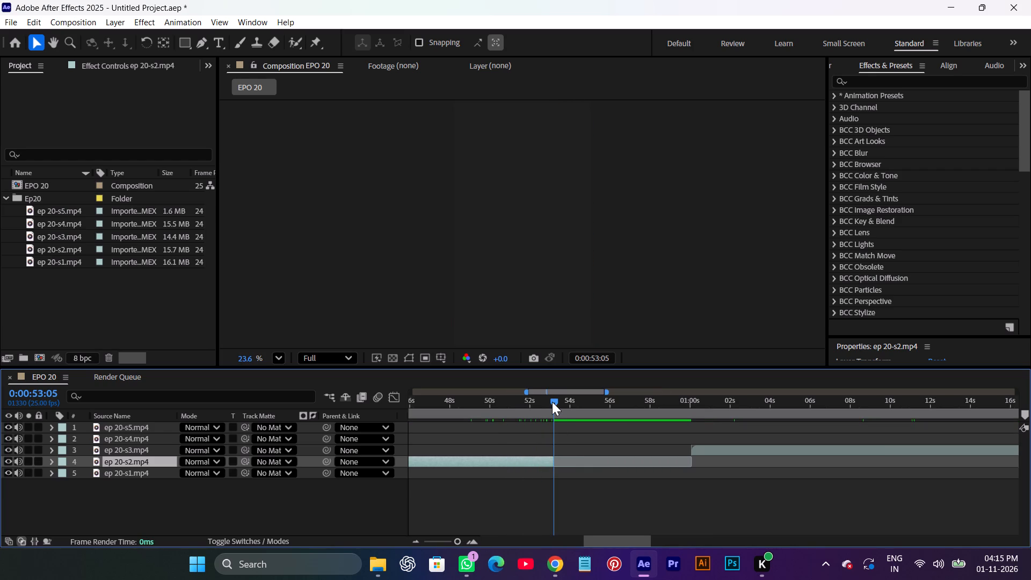
click(551, 462)
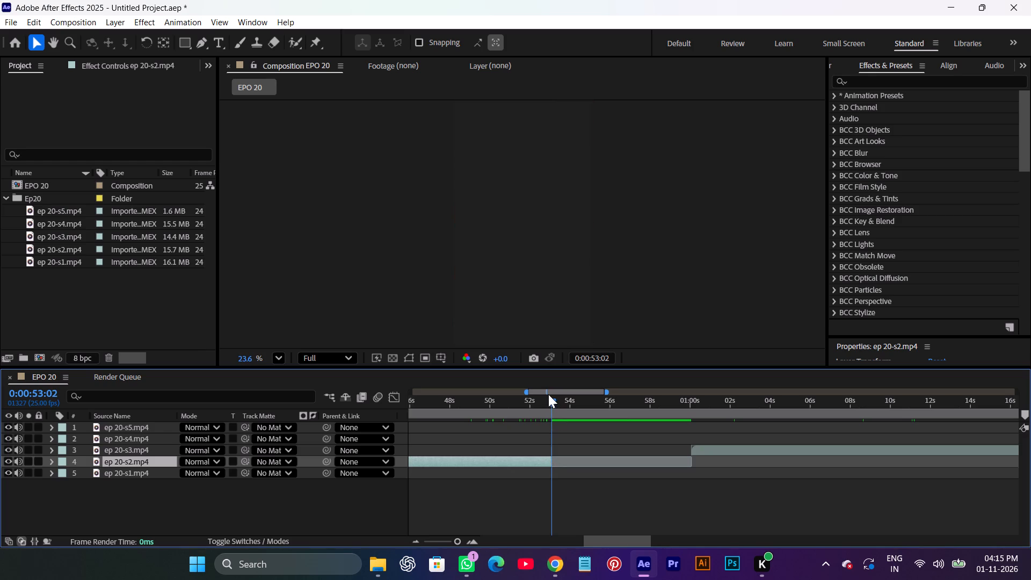
click(548, 400)
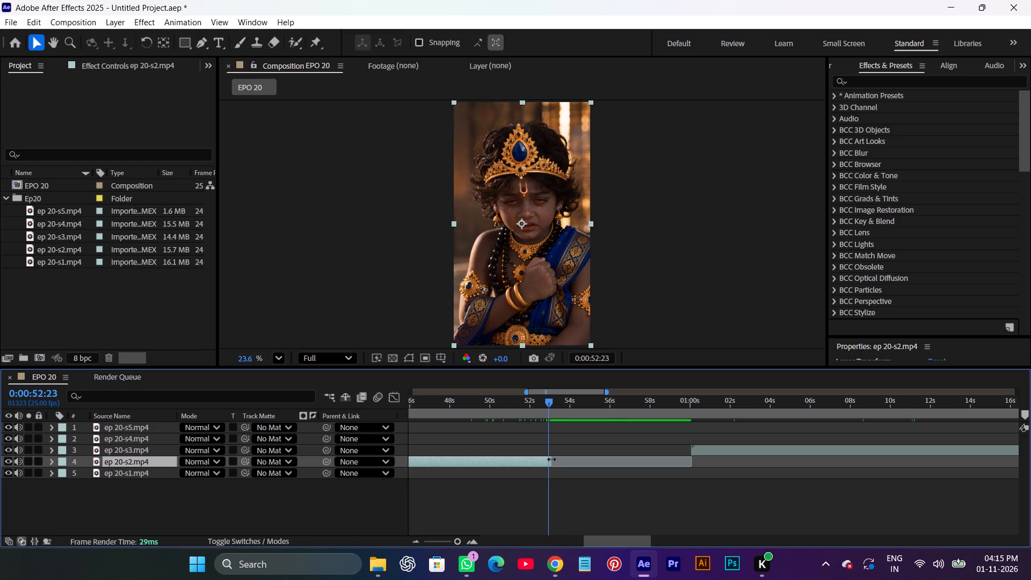
click(551, 459)
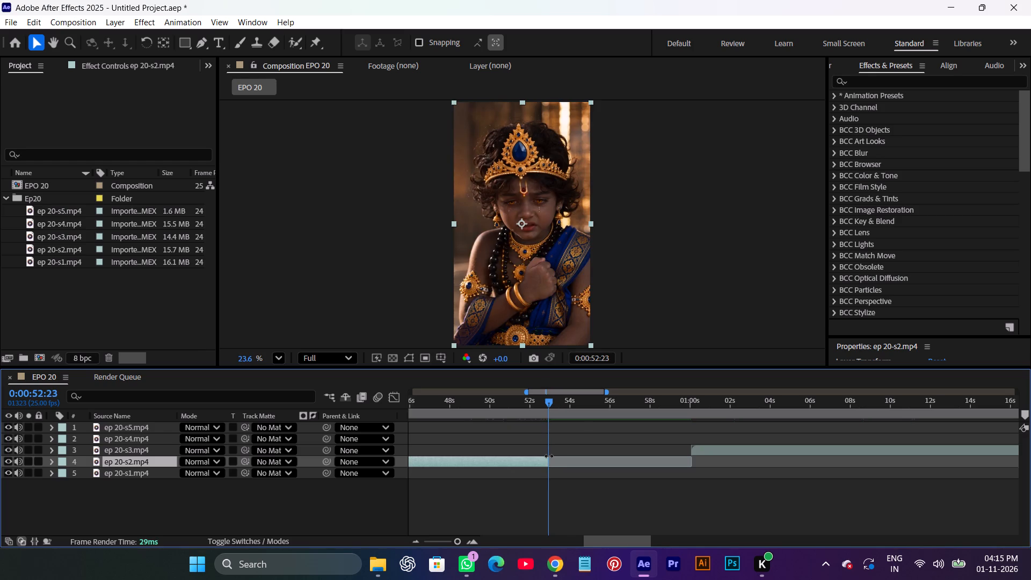
Move the ep 20-s3.mp4, ep 20-s4.mp4 and ep 20-s5.mp4 layers earlier together so ep 20-s3.mp4 starts at the trimmed end of ep 20-s2.mp4.
click(154, 450)
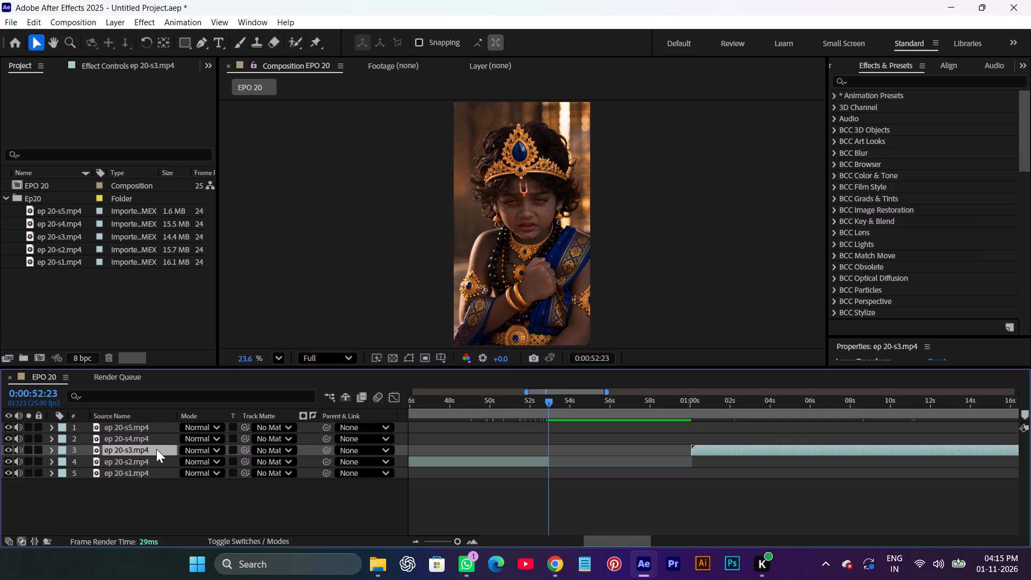
shift+click(152, 426)
drag(723, 447, 607, 452)
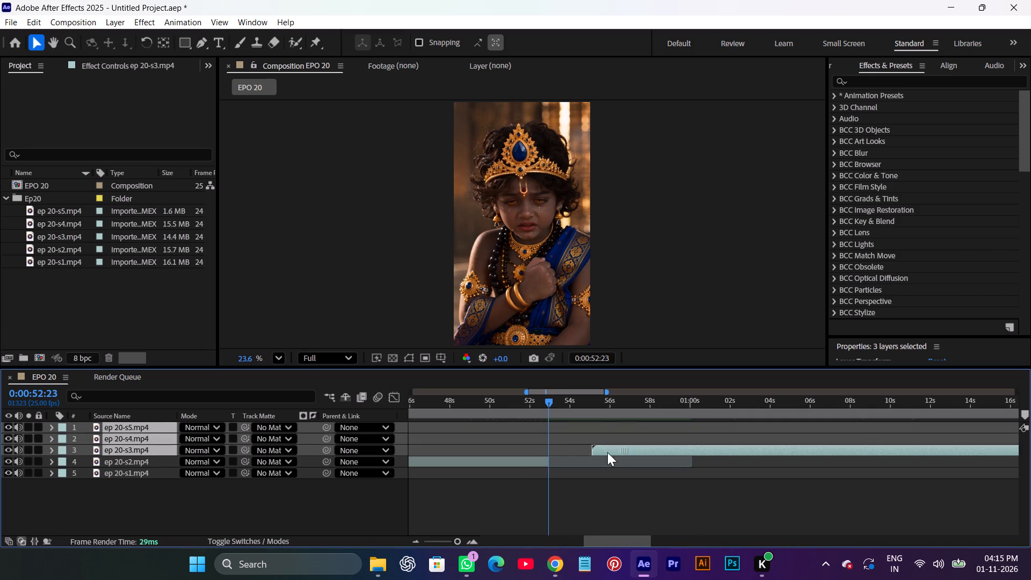
drag(607, 452, 578, 454)
click(557, 508)
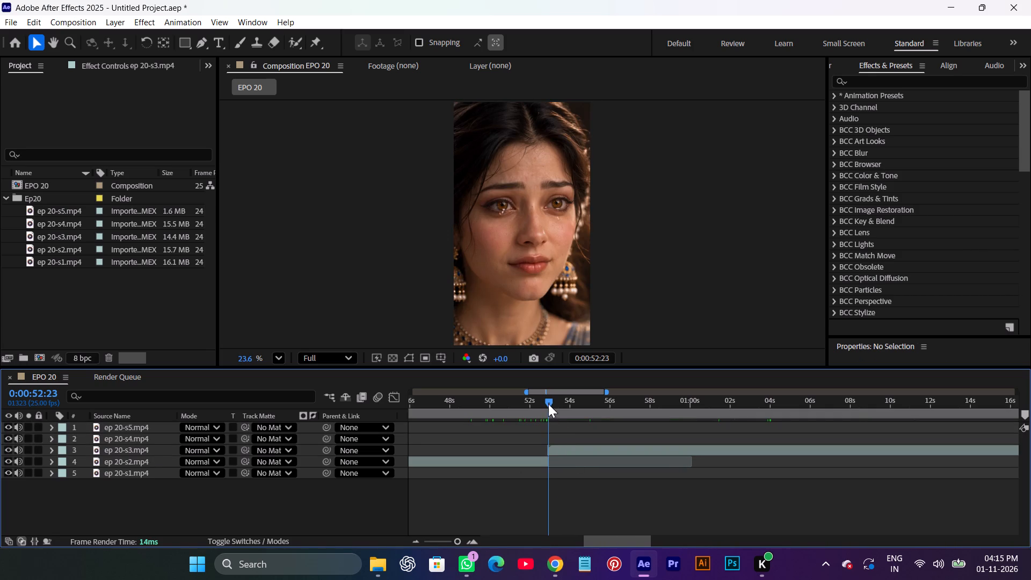
Play back the cut from ep 20-s2.mp4 to ep 20-s3.mp4 and the following sequence to the end of ep 20-s4.mp4.
drag(548, 399, 527, 409)
click(563, 505)
key(space)
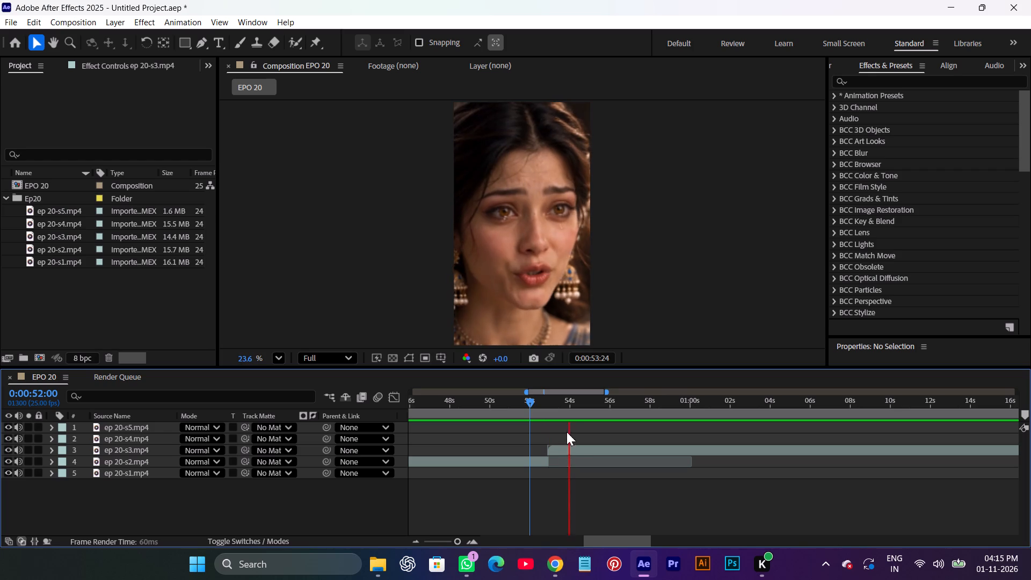
key(space)
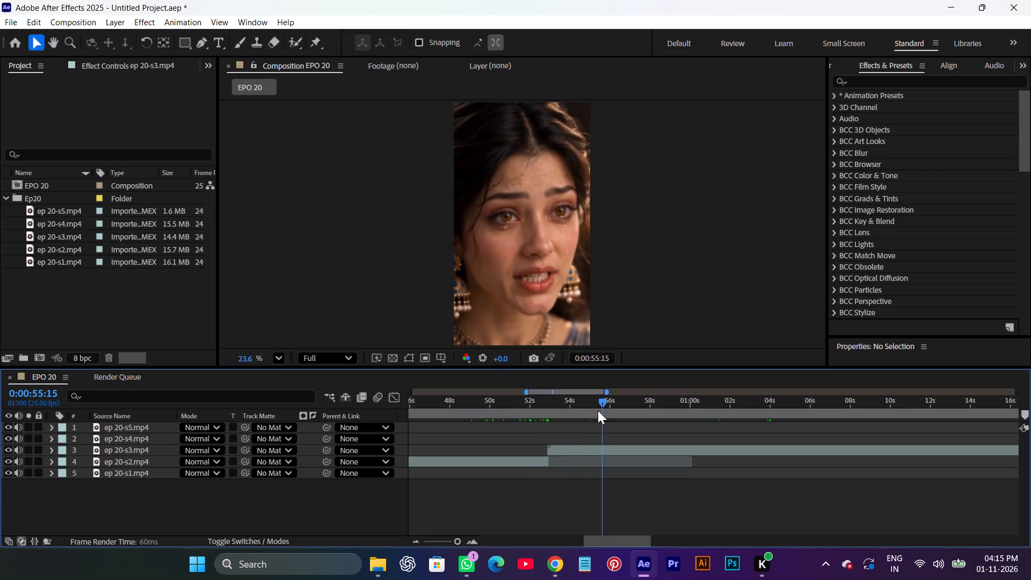
drag(598, 408, 504, 432)
key(space)
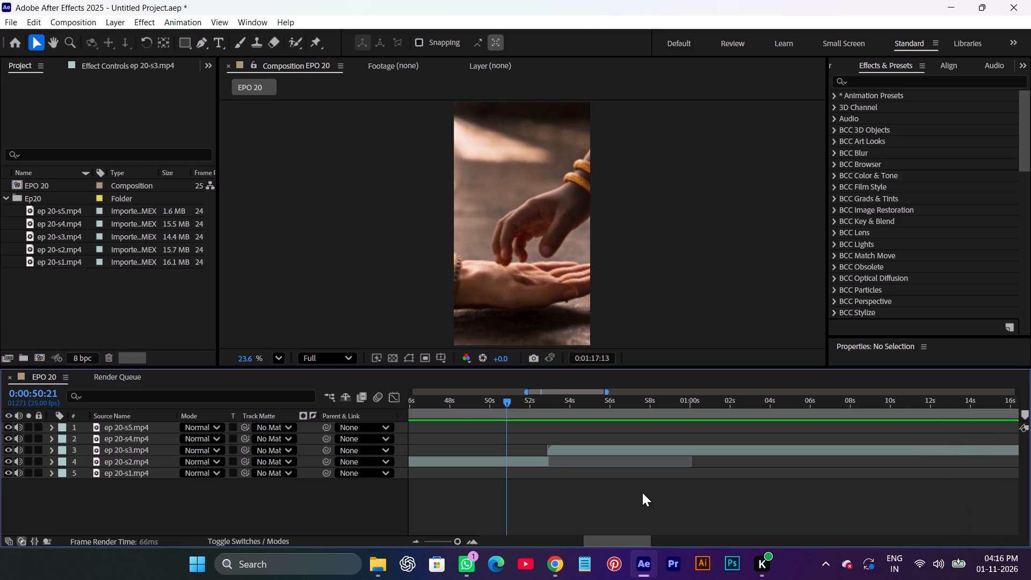
key(space)
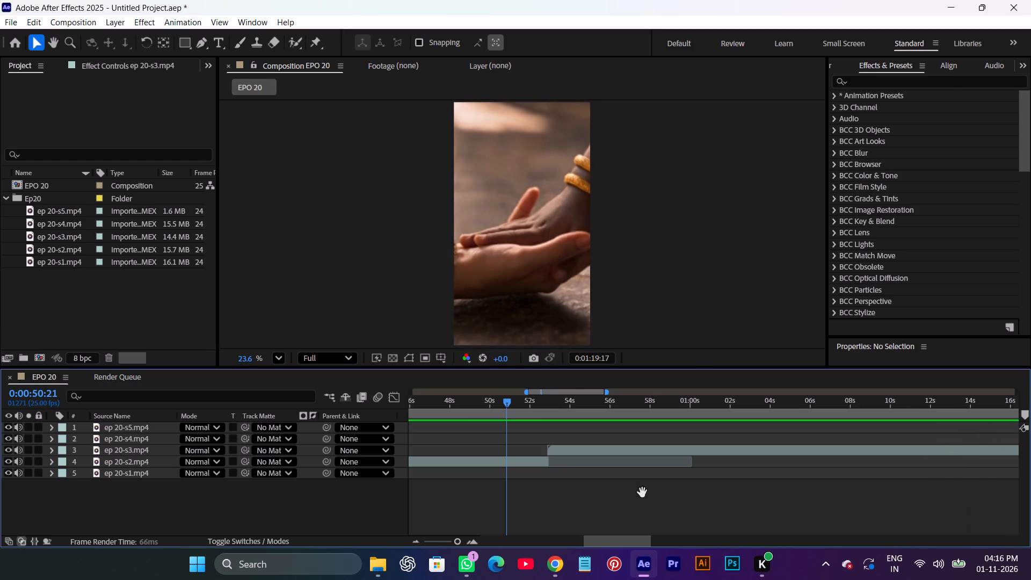
key(space)
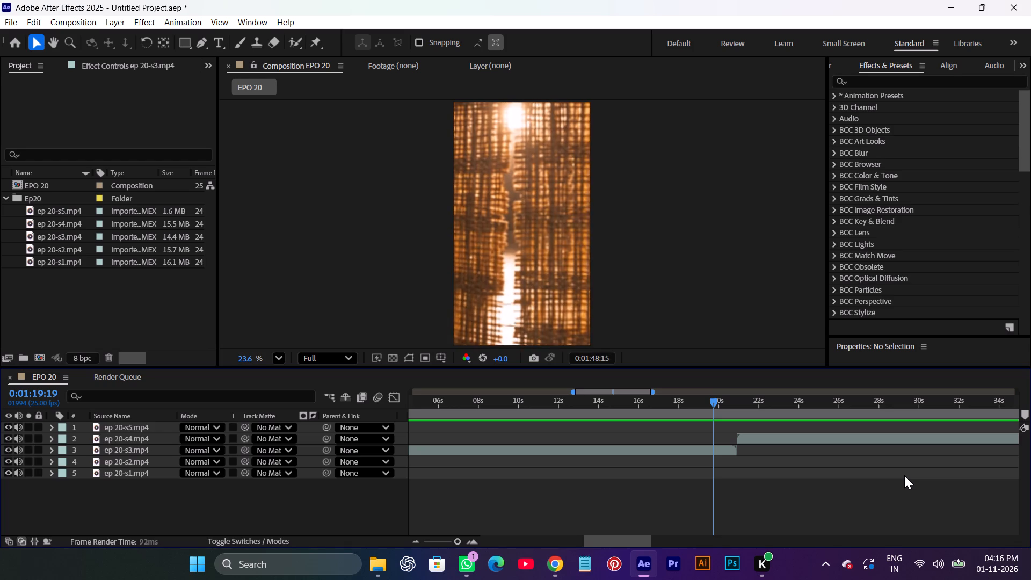
key(space)
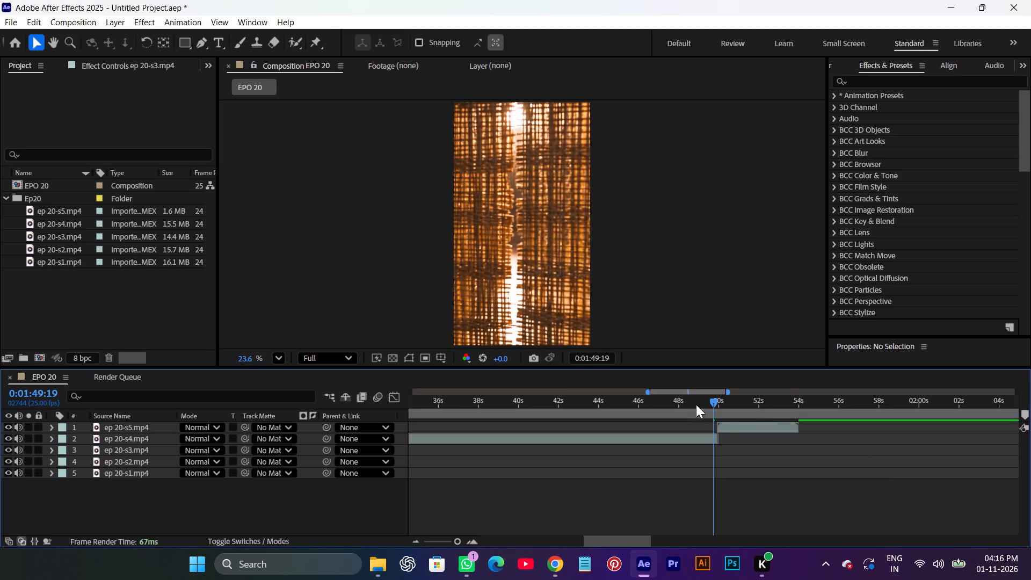
Scrub through the ending of ep 20-s4.mp4 and the start of ep 20-s5.mp4, then cut ep 20-s4.mp4 at 0:01:45:21 and delete the remainder.
drag(713, 400, 579, 425)
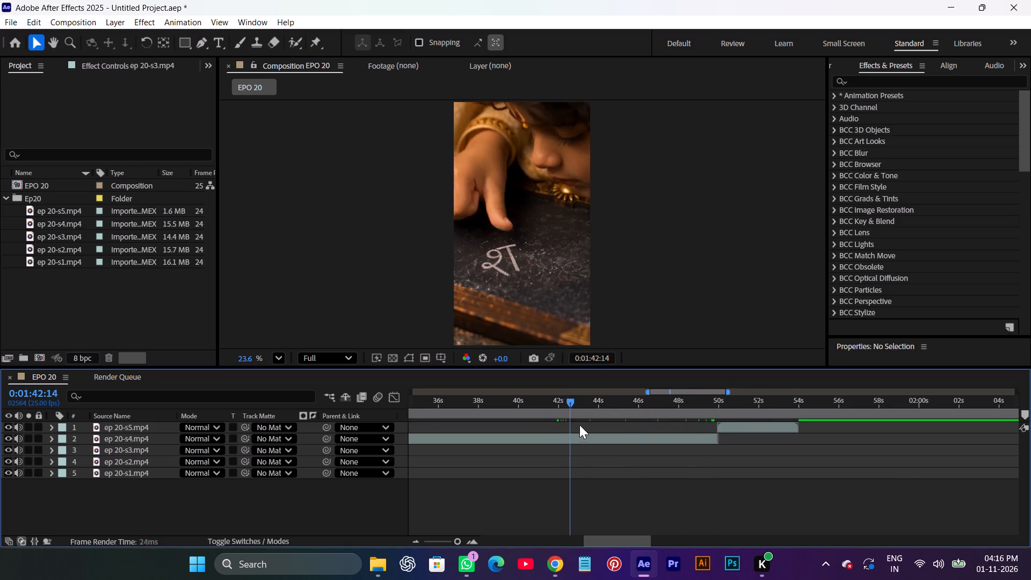
drag(579, 425, 650, 441)
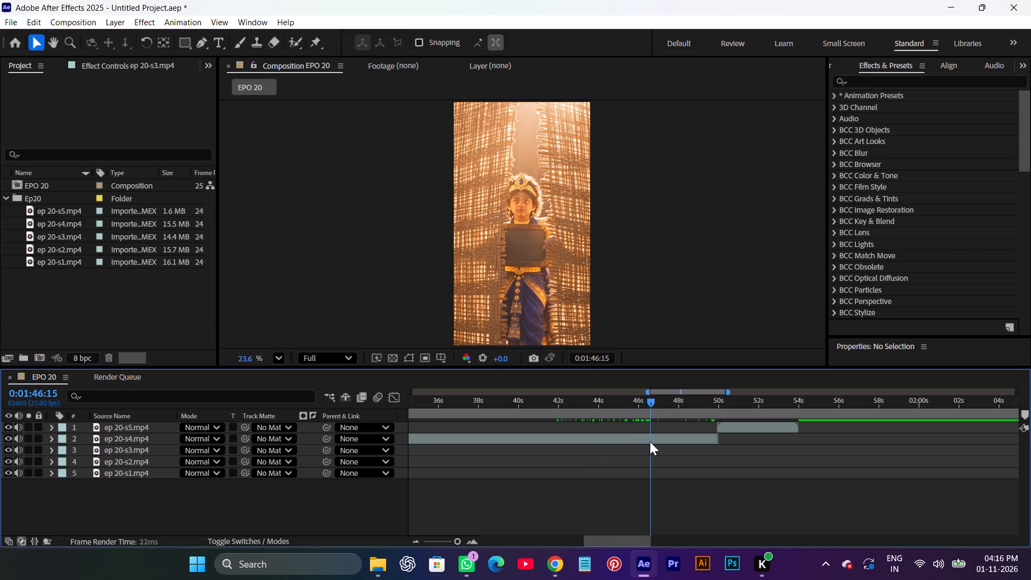
drag(650, 441, 667, 446)
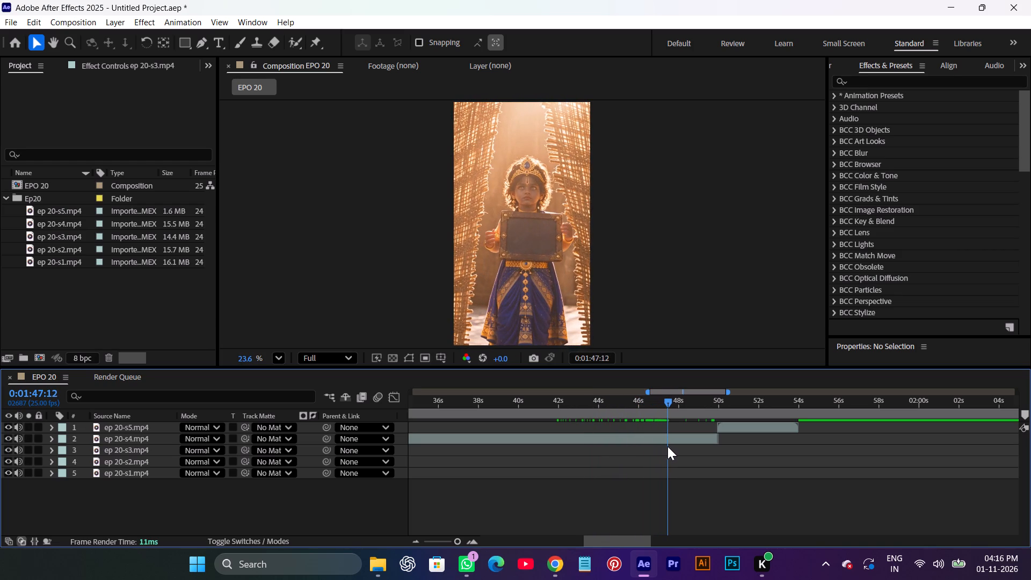
drag(667, 446, 691, 451)
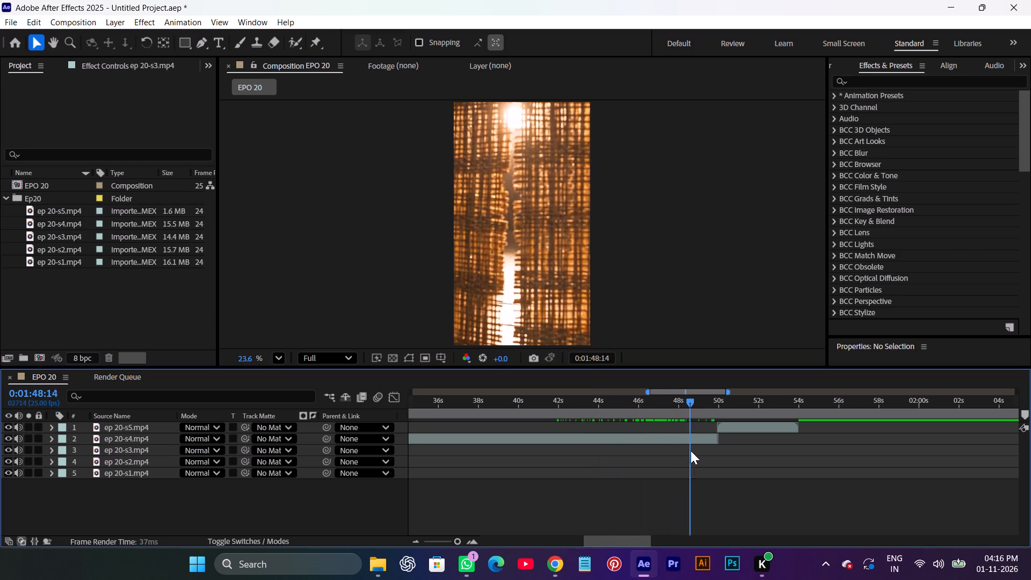
drag(691, 451, 718, 463)
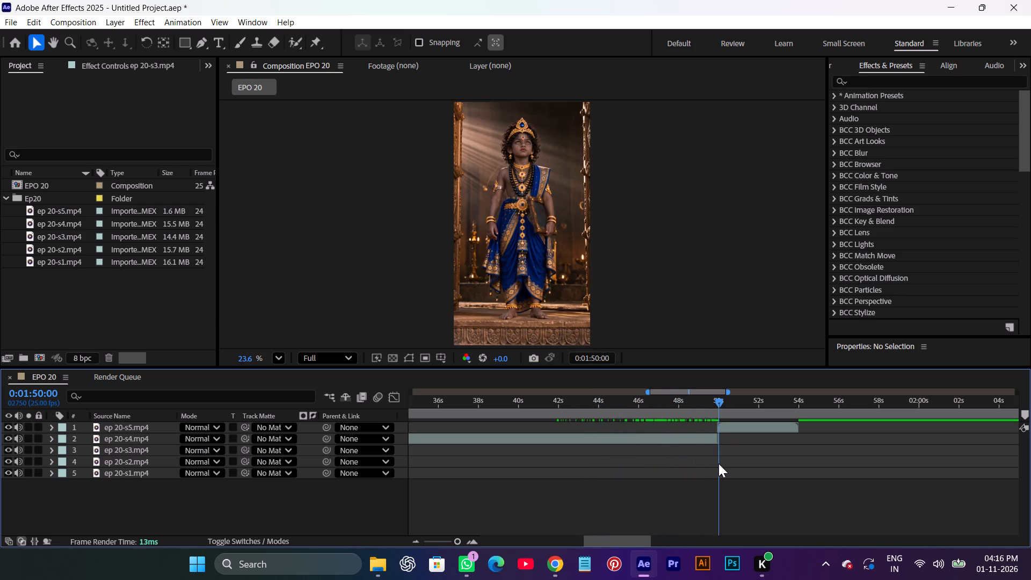
drag(718, 463, 757, 471)
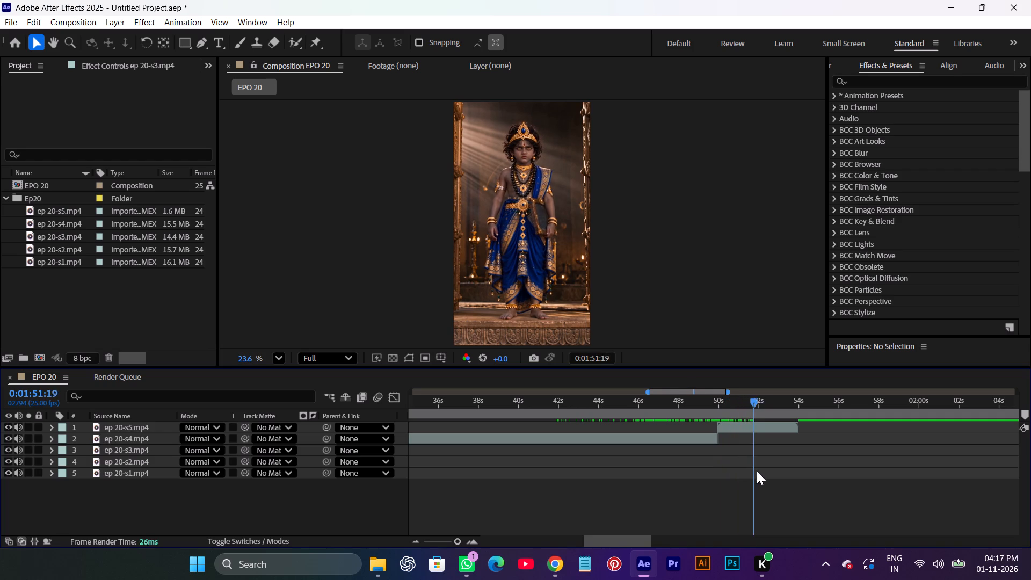
drag(757, 471, 771, 482)
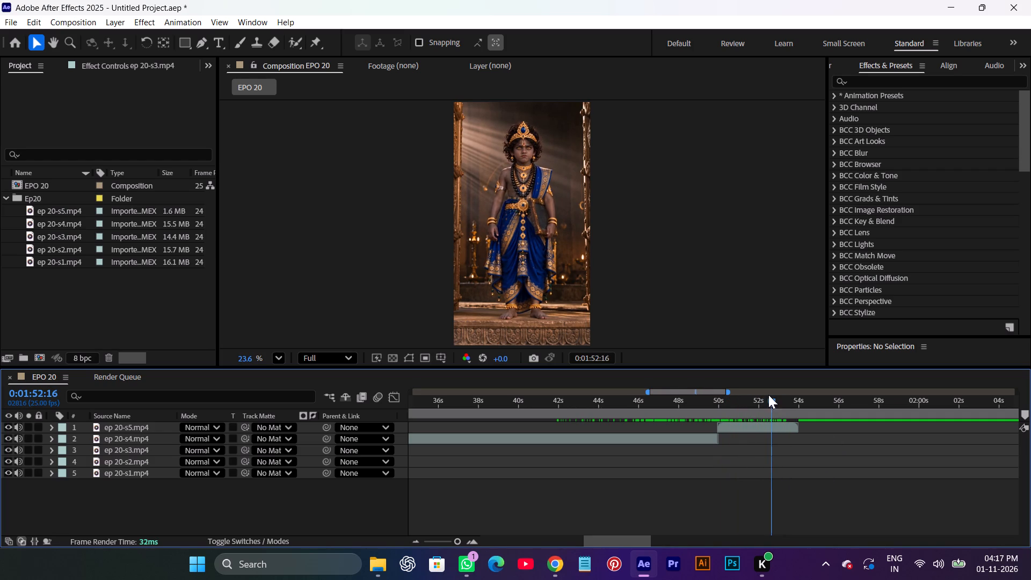
drag(774, 402, 591, 400)
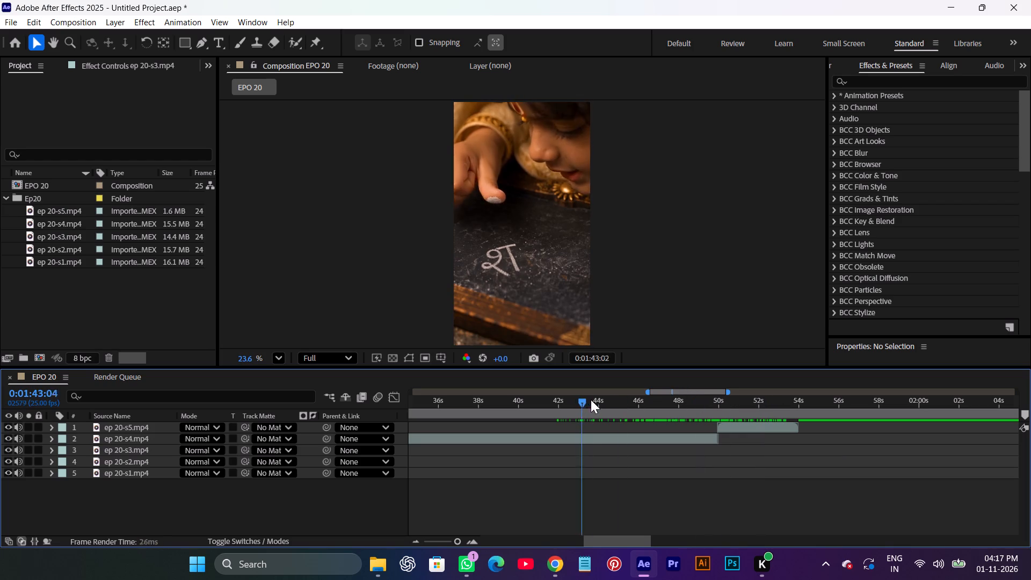
drag(591, 400, 654, 412)
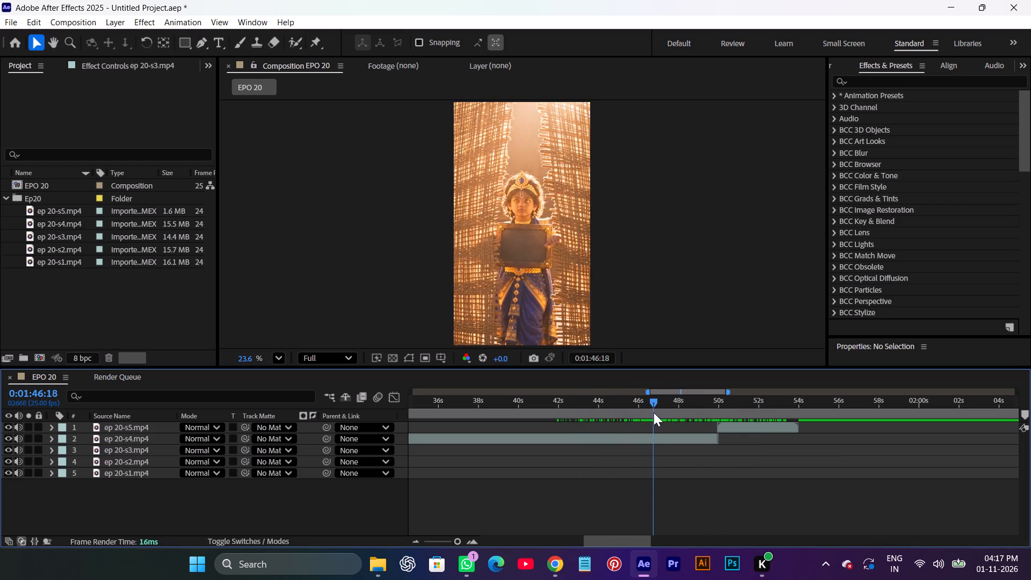
drag(654, 412, 638, 409)
click(631, 443)
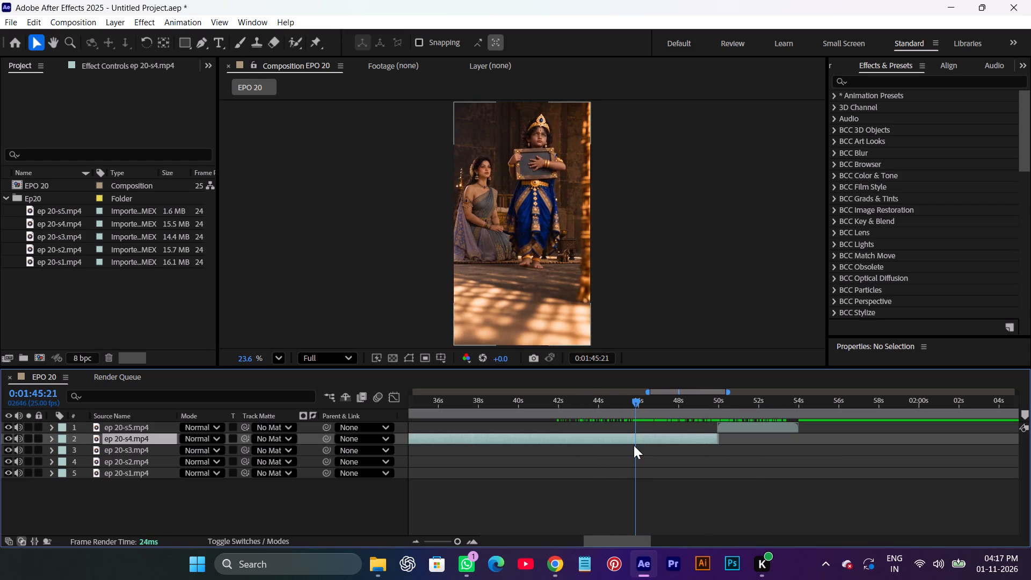
key(ctrl+shift+d)
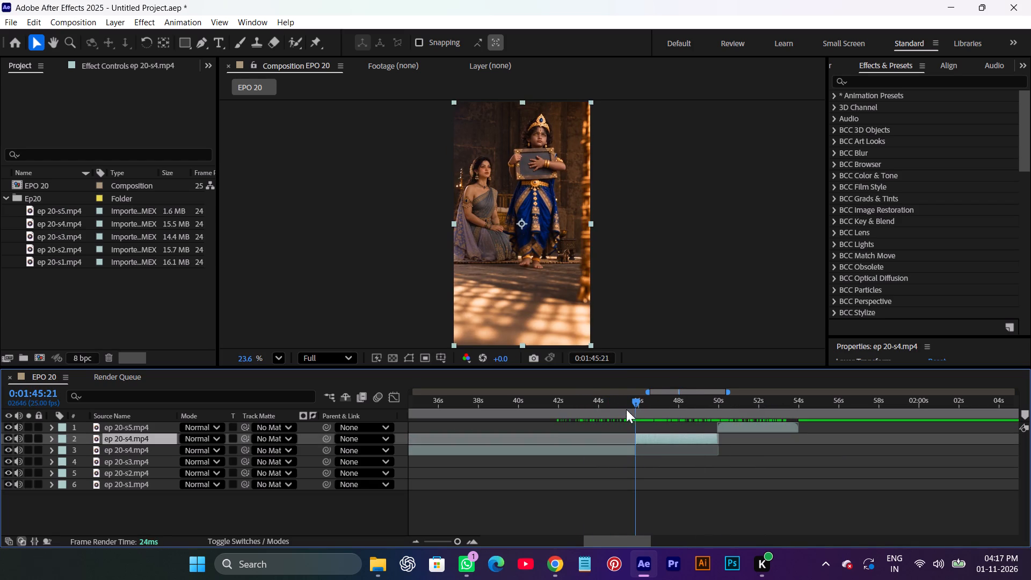
drag(636, 401, 710, 417)
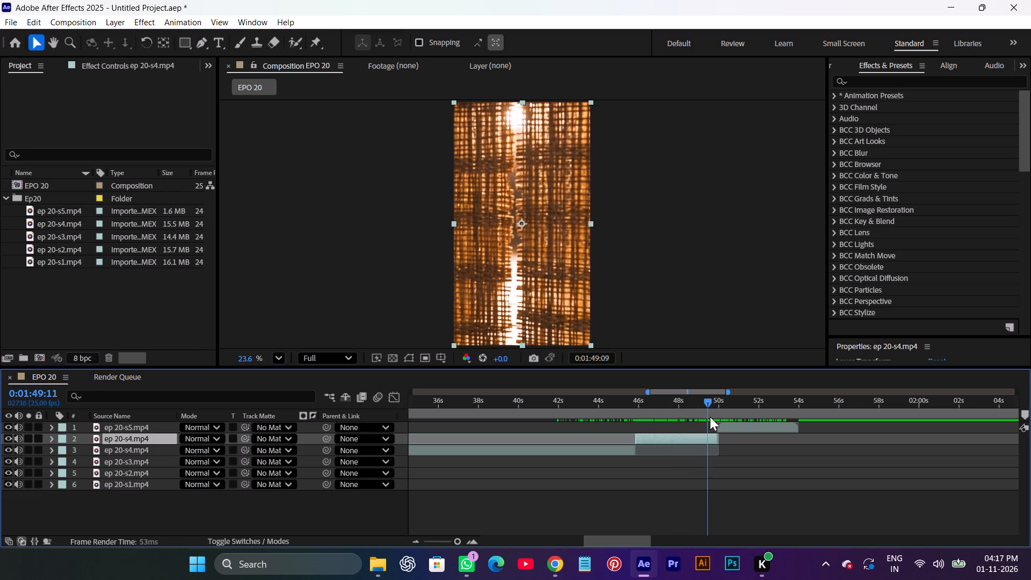
drag(710, 417, 720, 420)
key(Delete)
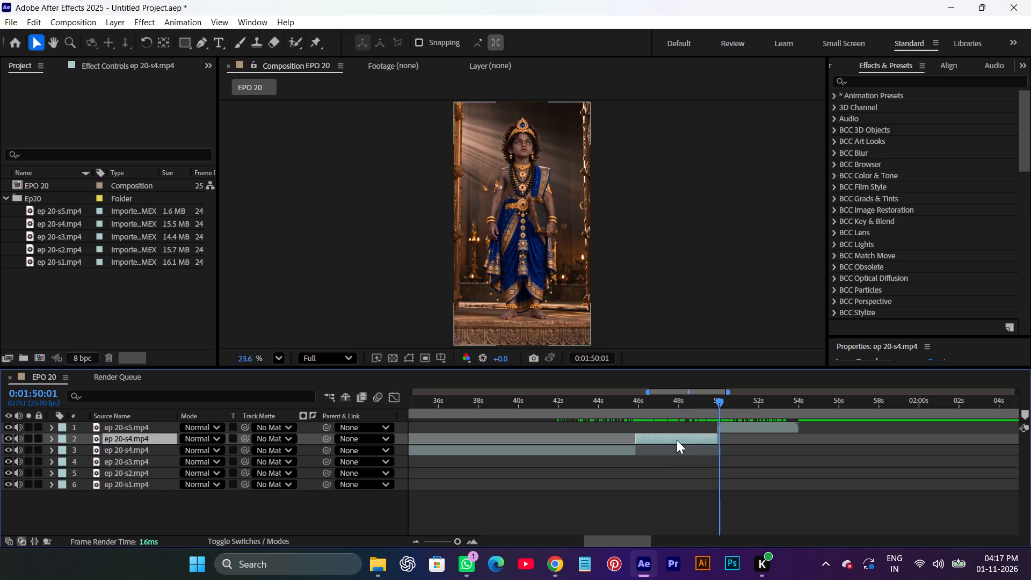
Move the ep 20-s5.mp4 layer earlier to start at about 0:01:45, slightly overlapping the end of ep 20-s4.mp4.
drag(744, 423, 651, 440)
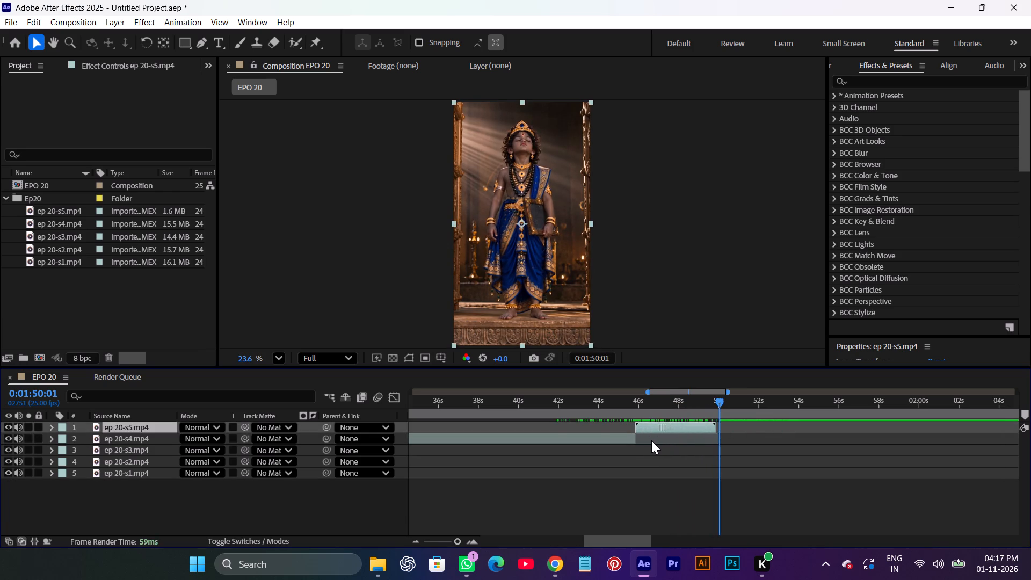
drag(651, 440, 650, 440)
drag(717, 401, 616, 430)
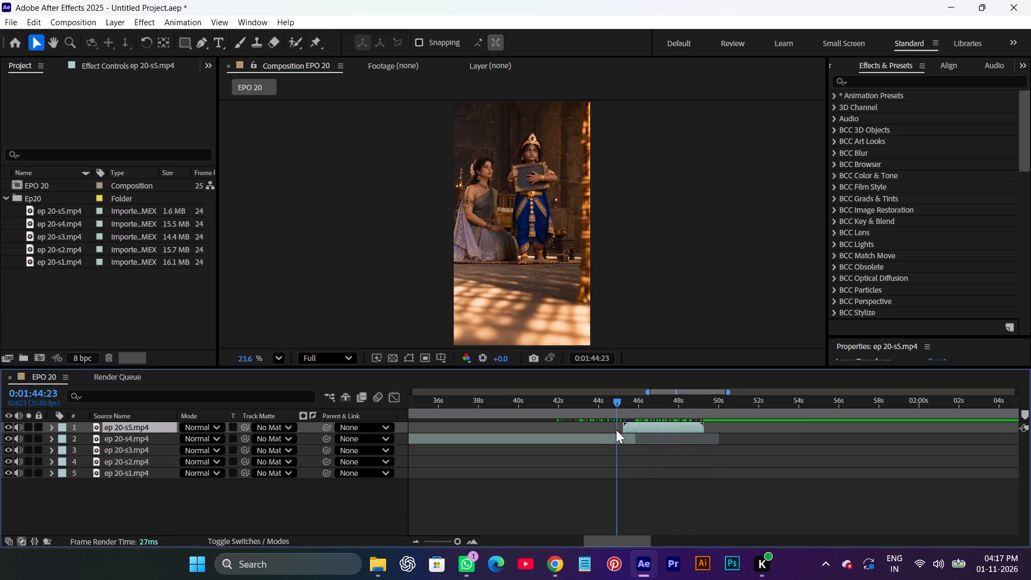
Duplicate the ep 20-s5.mp4 layer and trim the start of the copy to its last frame at 0:01:49:06.
drag(616, 430, 691, 446)
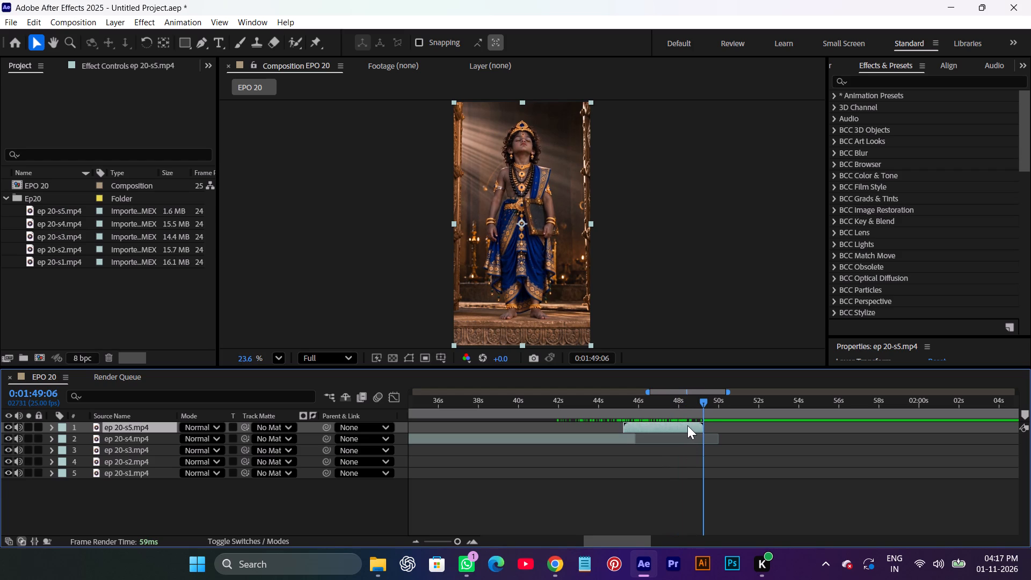
key(ctrl+d)
key(alt+bracketleft)
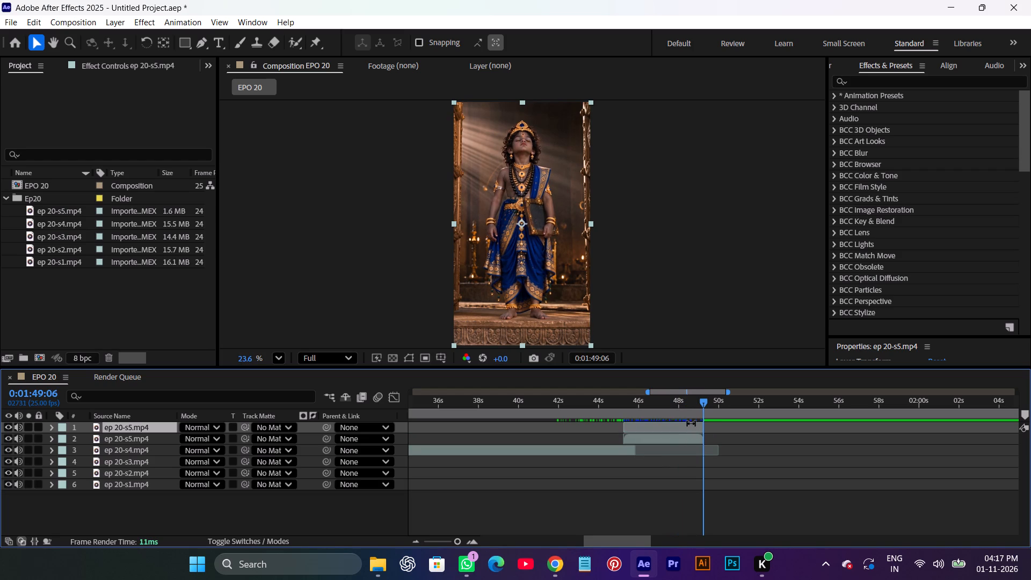
Freeze the trimmed ep 20-s5.mp4 copy with Freeze Frame at 0:01:49:06 and extend its end to about 0:01:50:22.
alt+scroll(709, 425, up, 3)
right_click(666, 424)
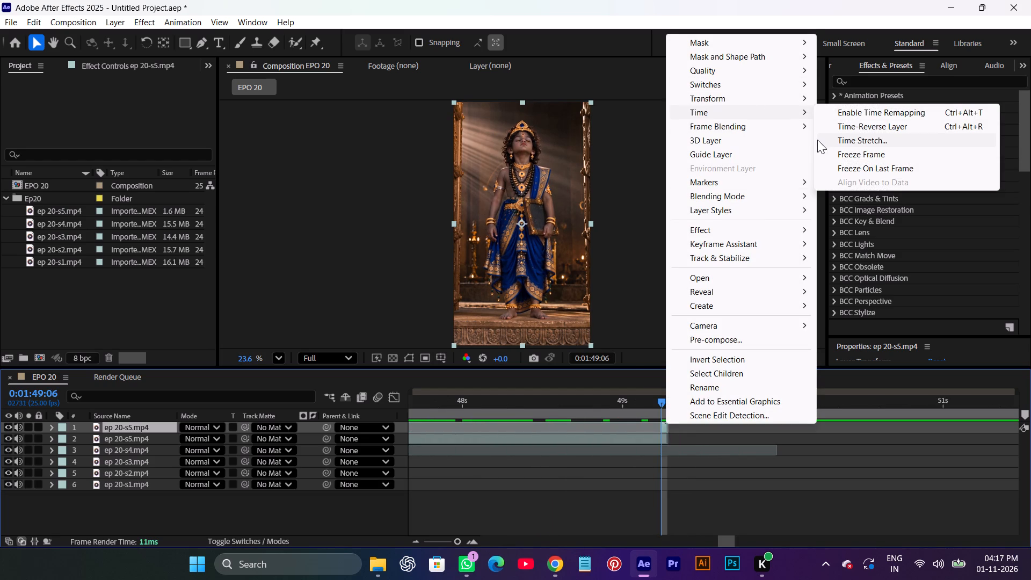
click(826, 149)
drag(668, 426, 821, 446)
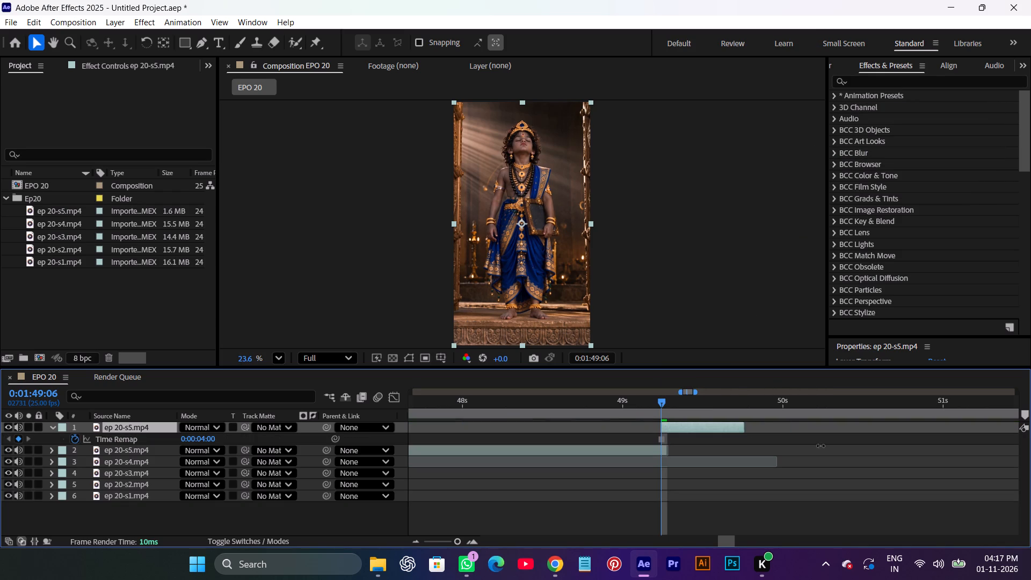
drag(821, 446, 925, 469)
Scrub and play back the frozen ending of ep 20-s5.mp4 from about 0:01:49:10.
drag(660, 400, 753, 416)
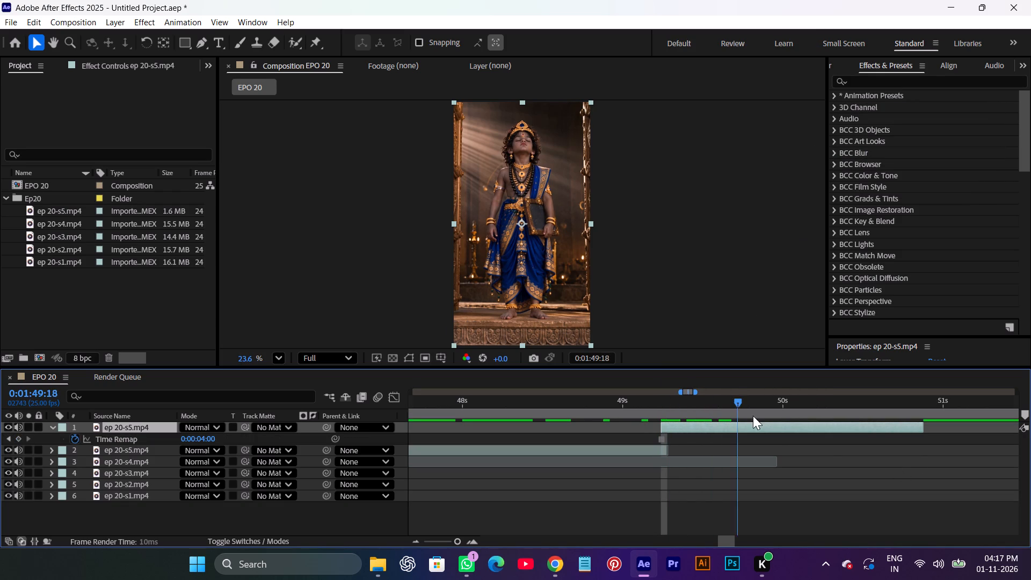
drag(753, 416, 727, 447)
key(space)
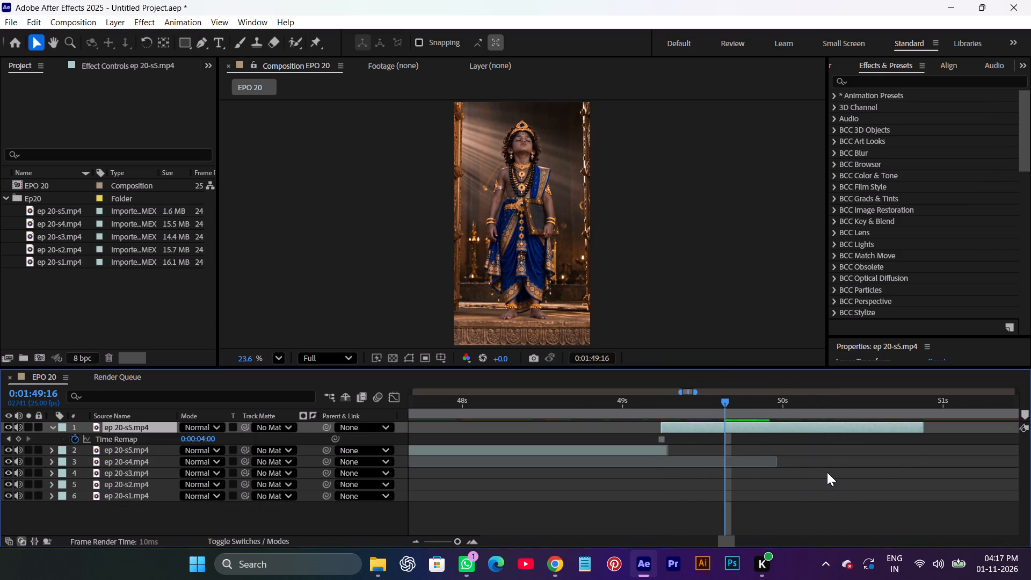
click(806, 445)
key(space)
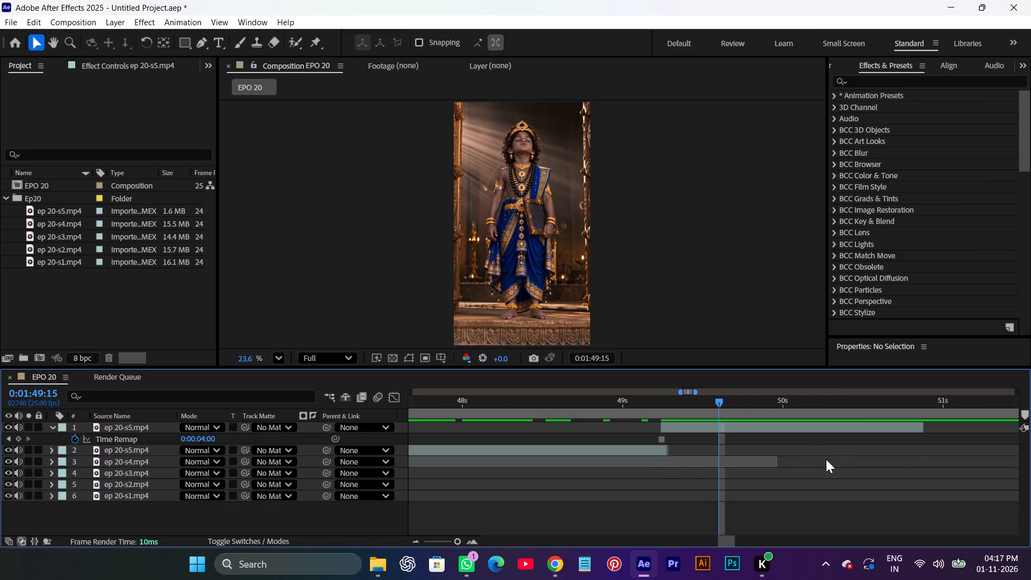
drag(706, 404, 689, 407)
click(689, 441)
key(space)
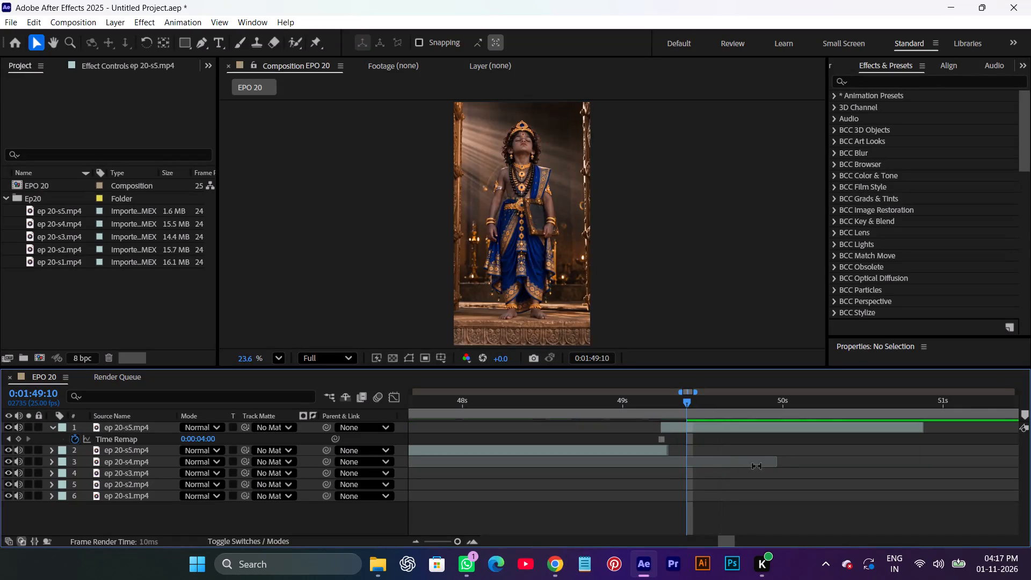
key(space)
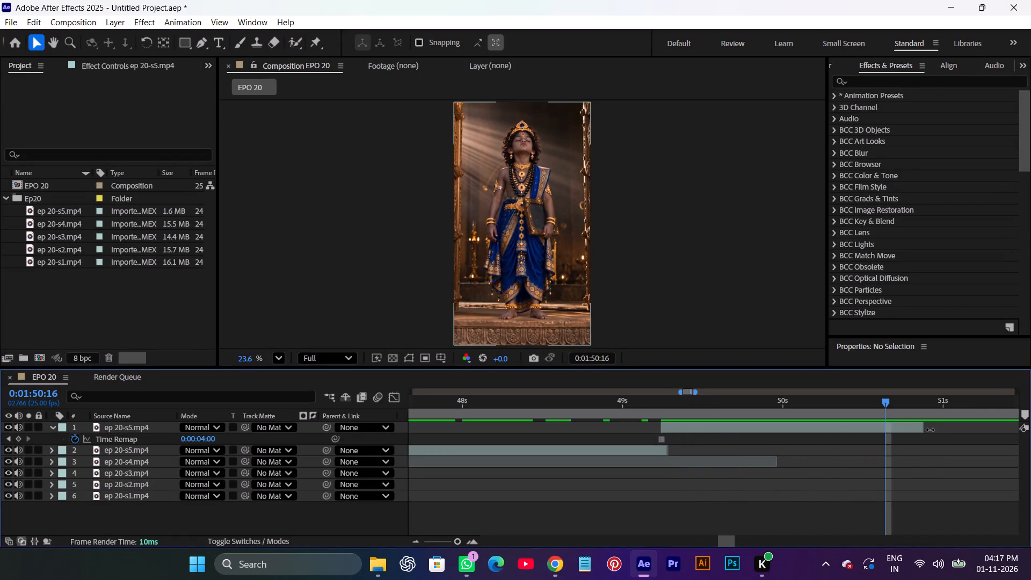
Trim the end of the frozen ep 20-s5.mp4 layer to 0:01:50:20.
drag(929, 430, 948, 430)
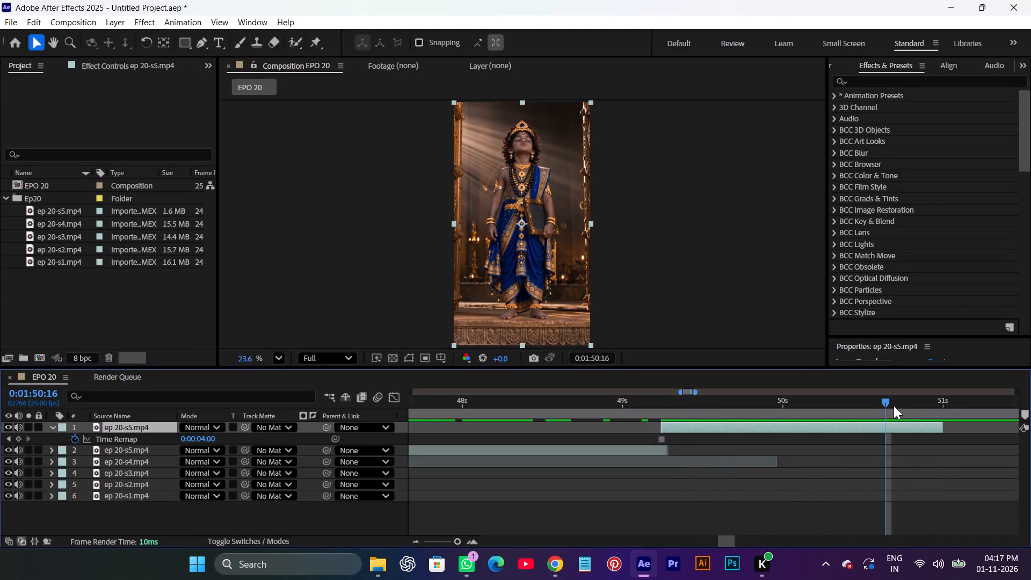
drag(894, 403, 909, 407)
click(909, 425)
key(alt+bracketright)
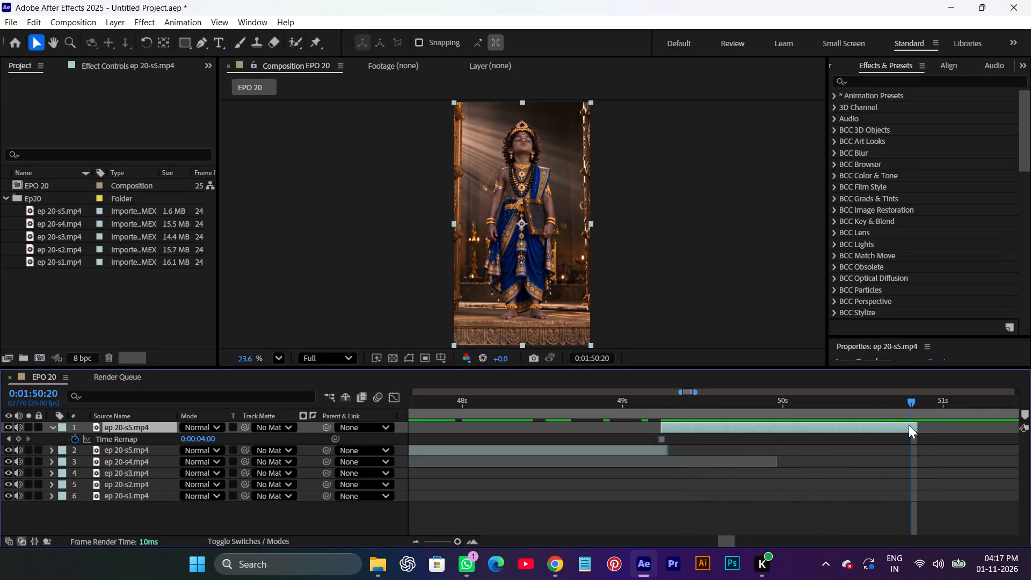
Set the end of the work area to 0:01:50:20.
click(937, 523)
key(c)
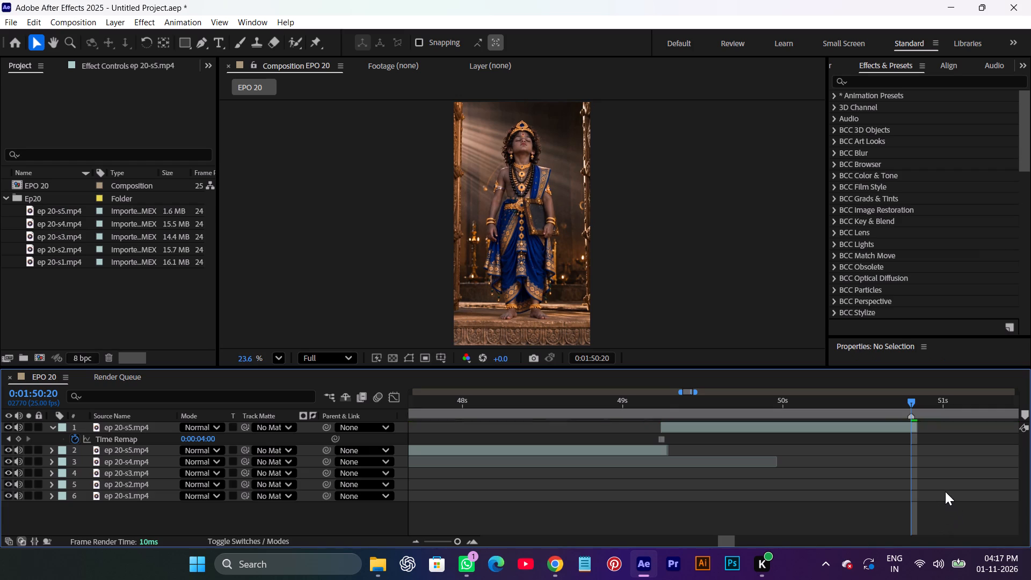
key(n)
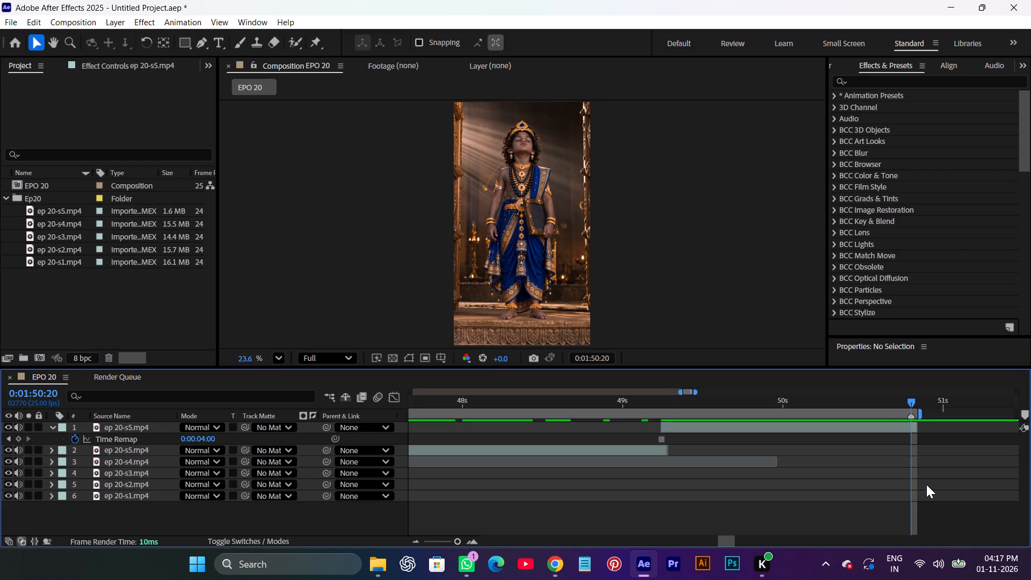
Apply the recent animation preset ewxposed drama to the frozen ep 20-s5.mp4 layer at its start, 0:01:49:06.
drag(916, 400, 678, 452)
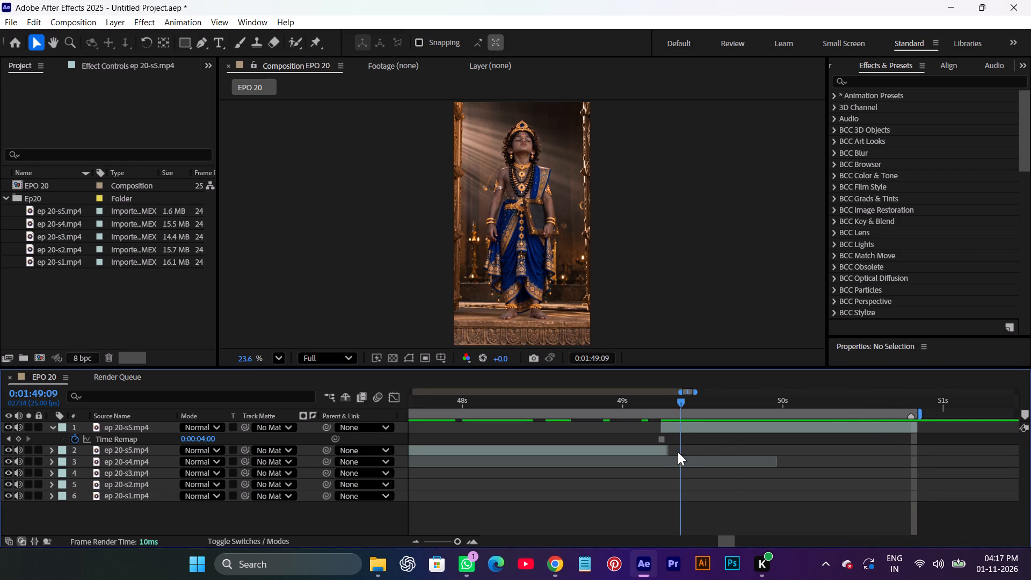
drag(678, 452, 667, 453)
click(679, 424)
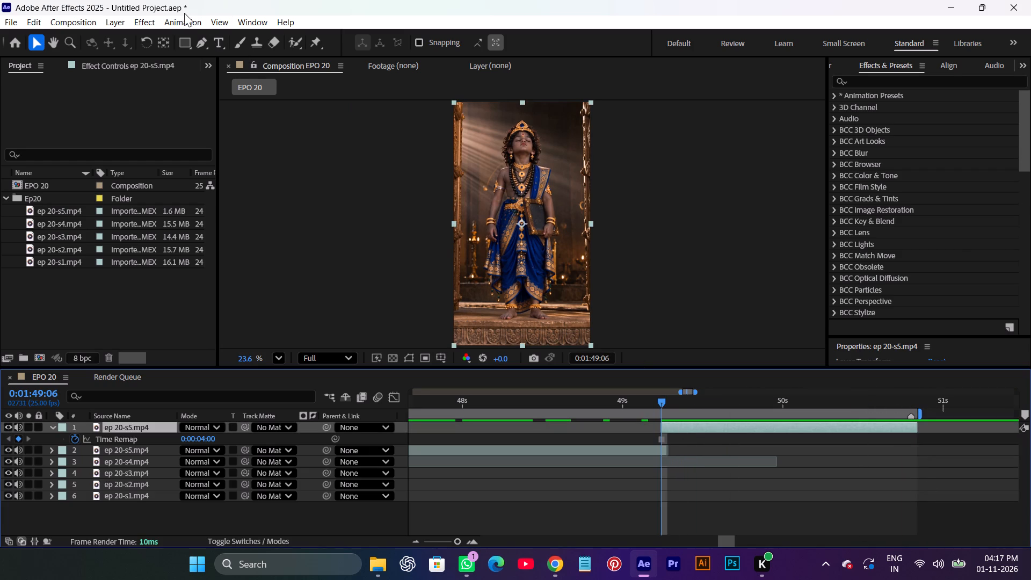
click(182, 21)
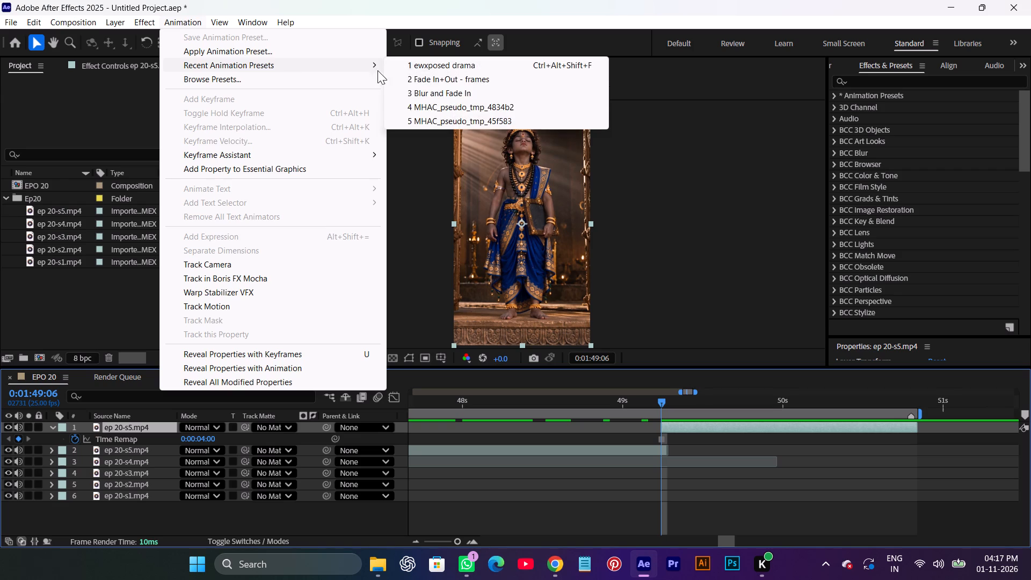
click(430, 67)
Import the long whoosh audio file from the MAHADEV (E:) drive into the project.
click(6, 63)
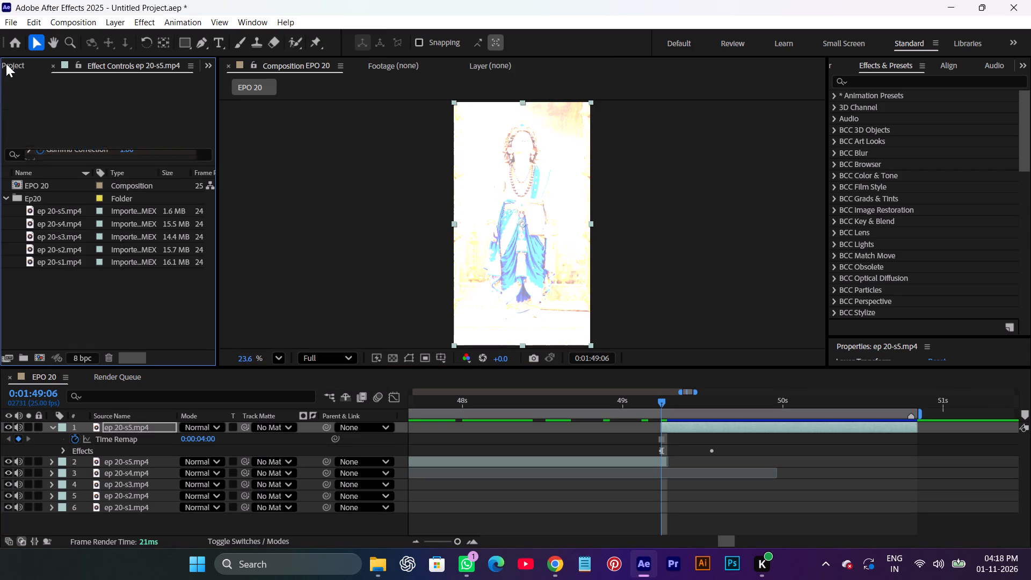
right_click(35, 330)
click(244, 392)
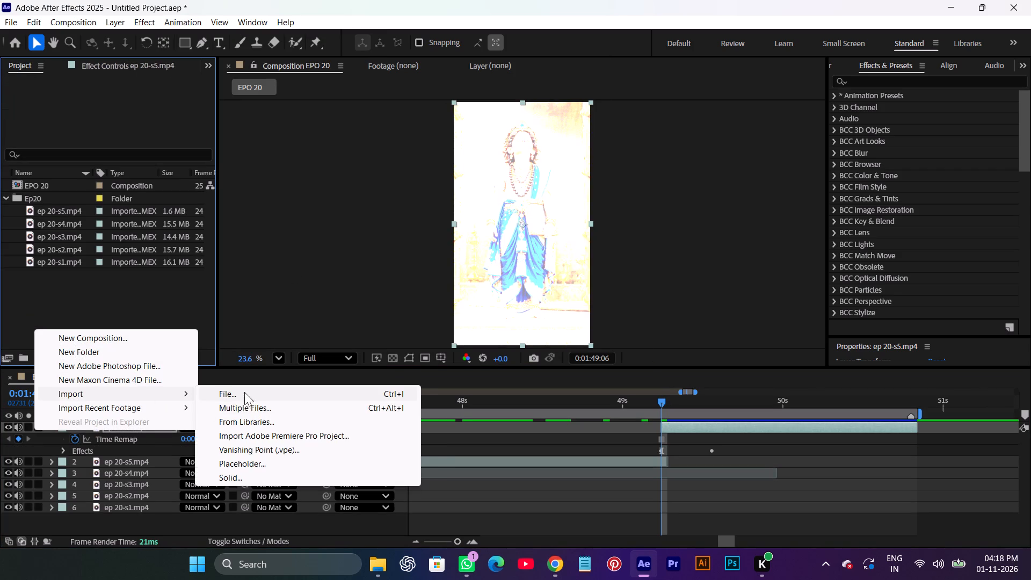
scroll(166, 314, down, 3)
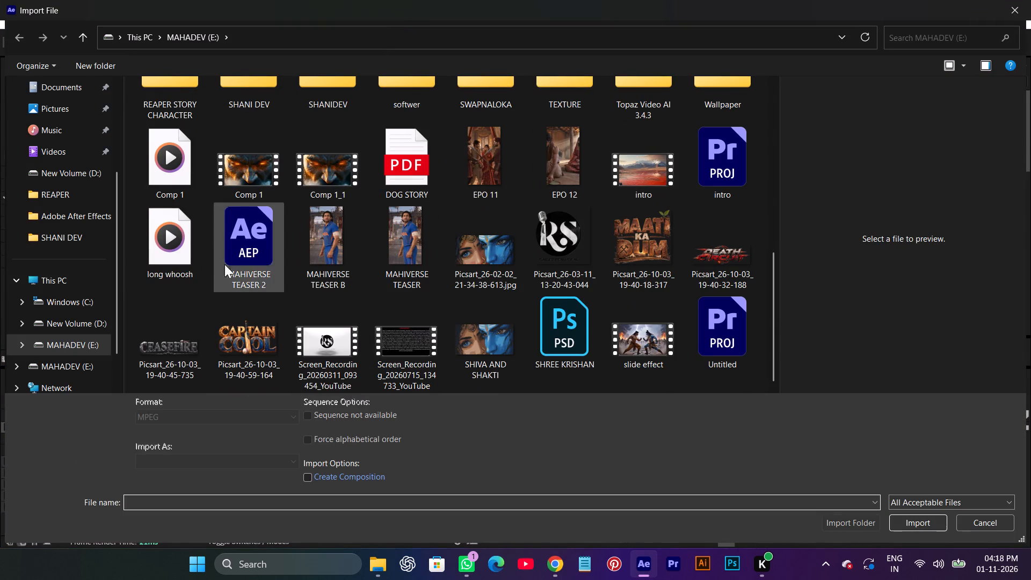
click(173, 241)
click(901, 521)
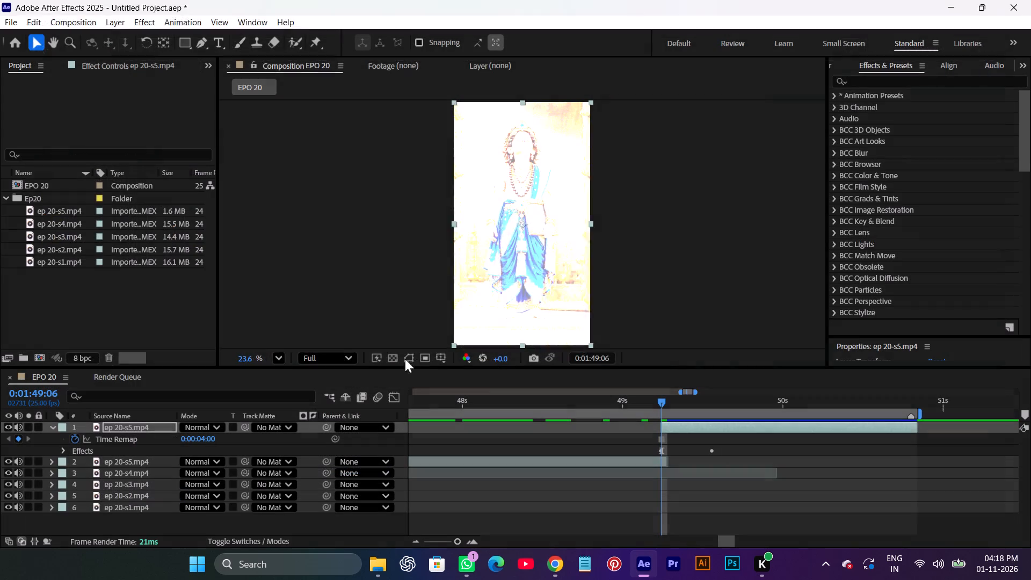
Add long whoosh.aac as the top layer starting at about 0:01:48:18, just before the exposure flash, checking the timing by playback.
drag(49, 184, 679, 456)
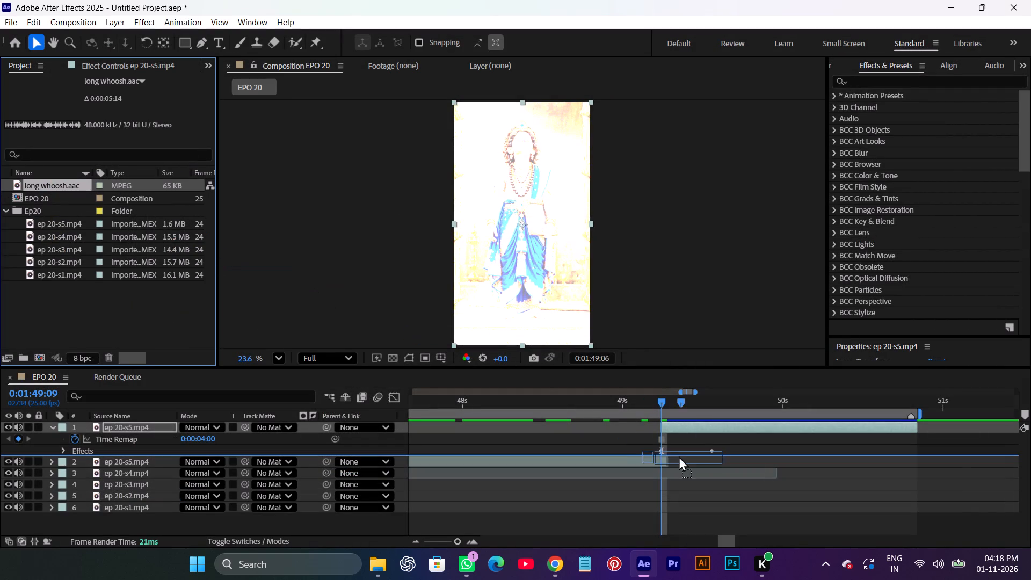
drag(679, 456, 644, 424)
drag(692, 423, 631, 440)
drag(666, 407, 606, 422)
click(587, 438)
key(space)
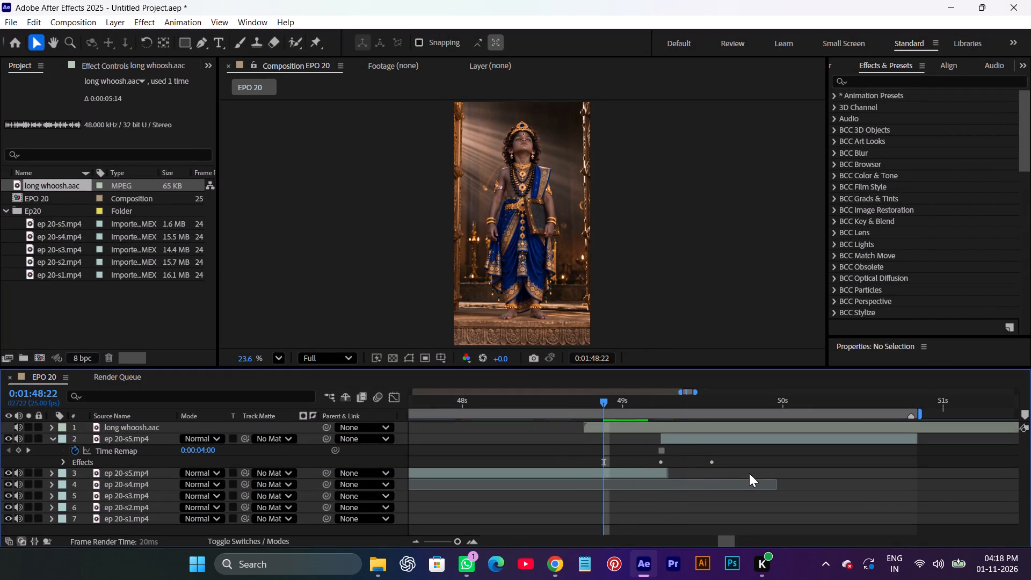
key(space)
drag(808, 396, 797, 401)
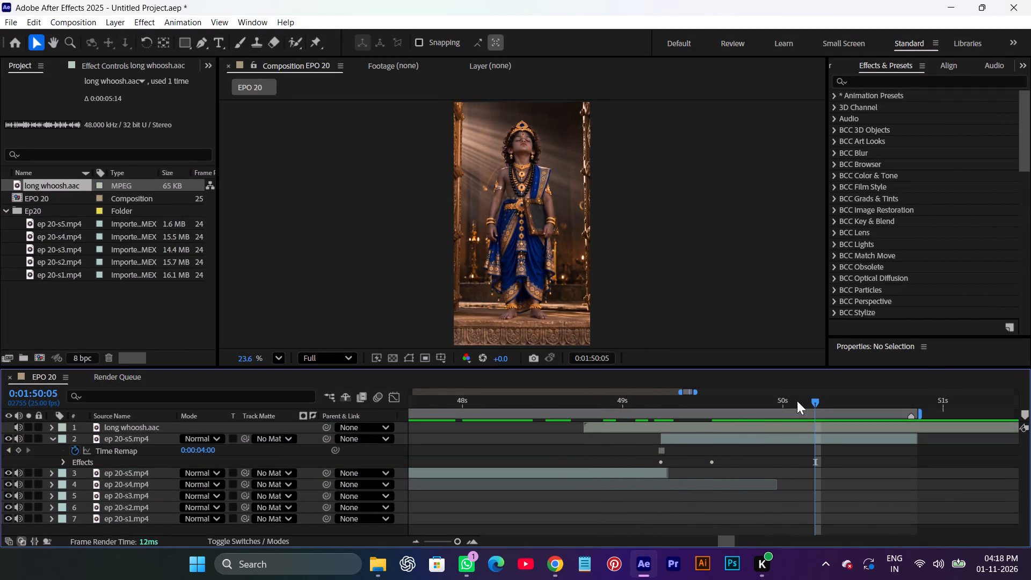
drag(797, 401, 612, 443)
drag(635, 425, 626, 427)
key(space)
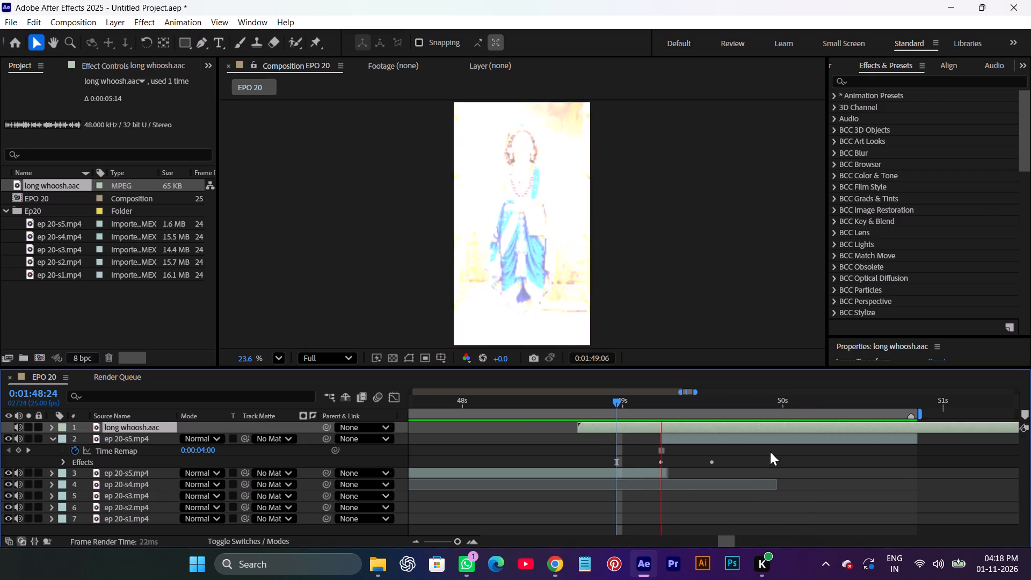
key(space)
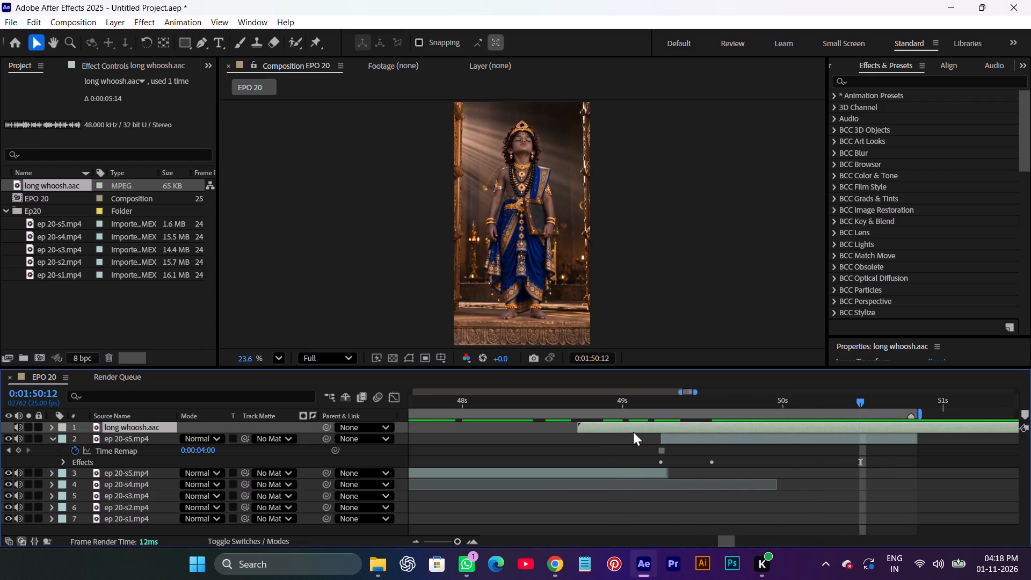
Save the project as SD EPO 20 in the Adobe After Effects Auto-Save folder.
key(ctrl+s)
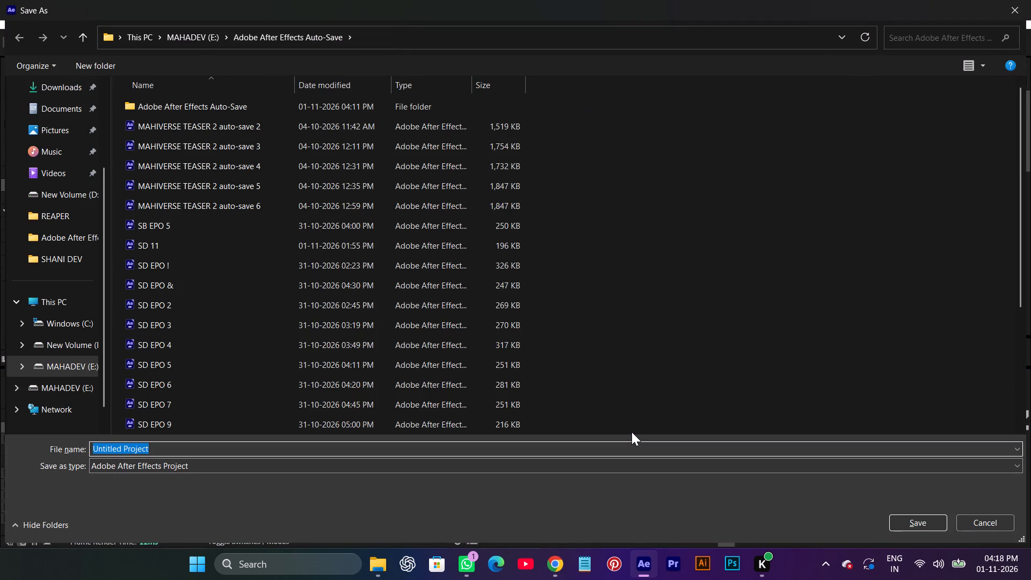
key(BackSpace)
text(SD EPO)
key(space)
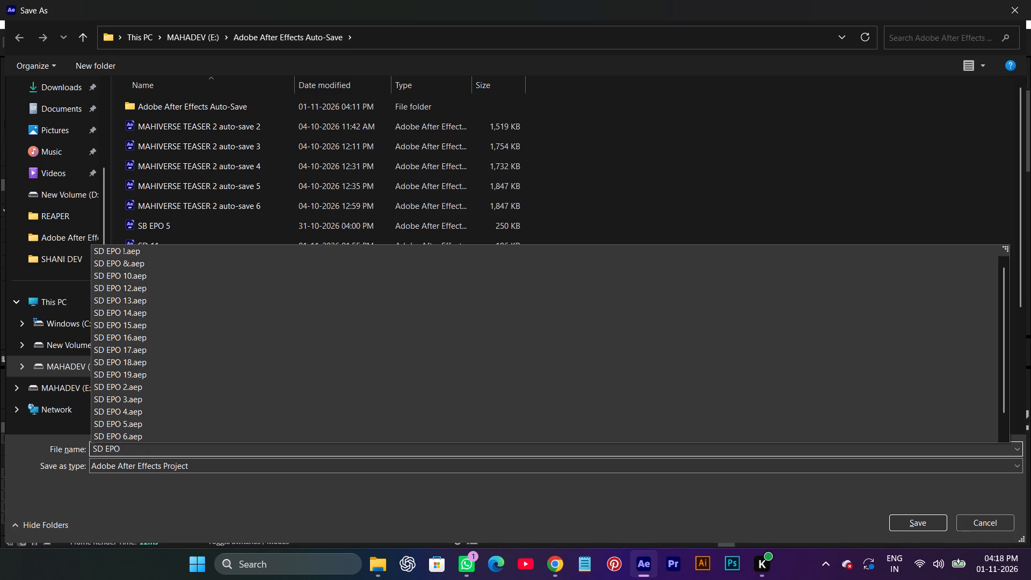
text(@))
key(BackSpace)
key(BackSpace)
text(20)
key(Return)
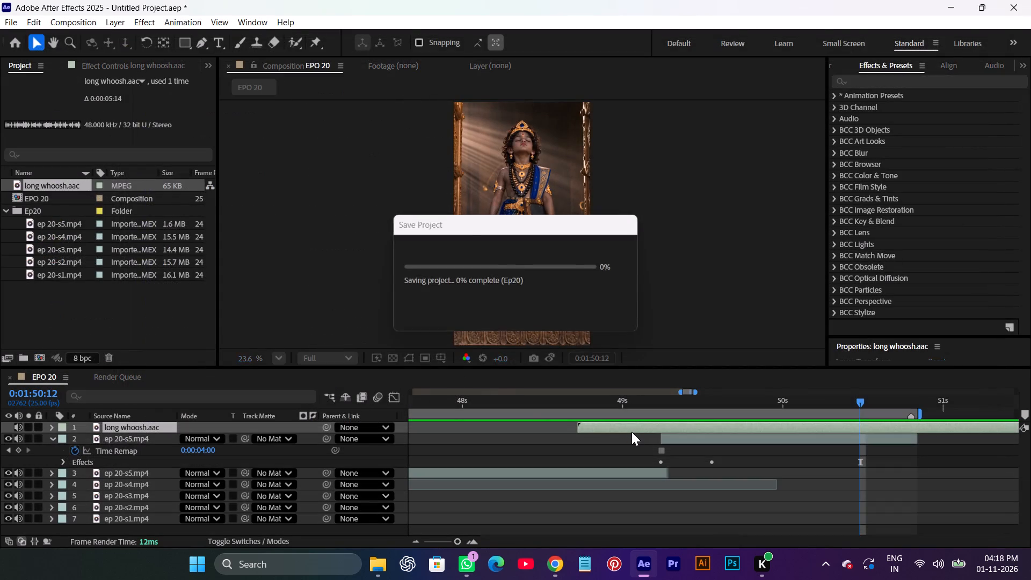
Add the EPO 20 composition to the render queue and start rendering it to EPO 20.mp4.
click(4, 16)
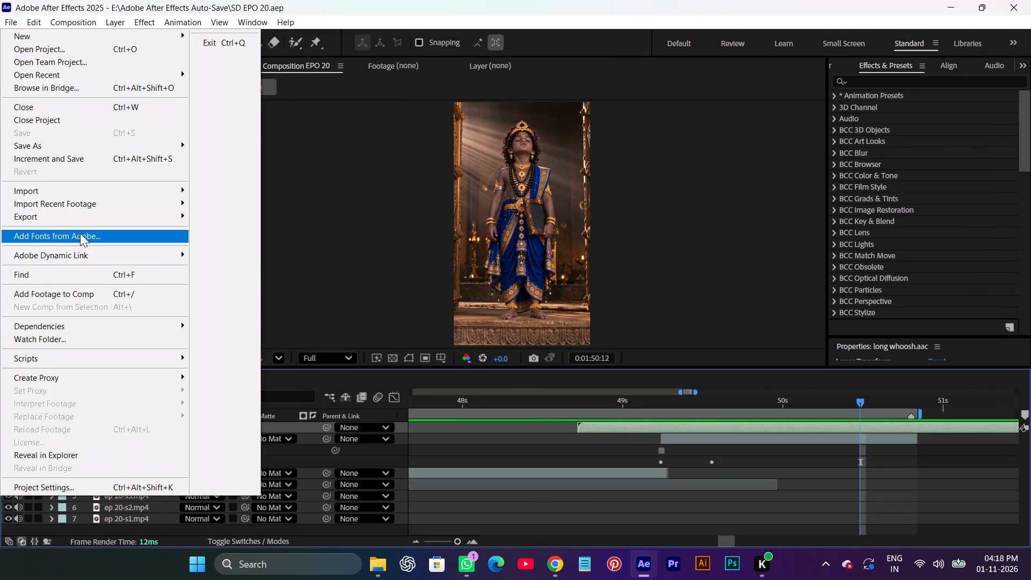
click(323, 234)
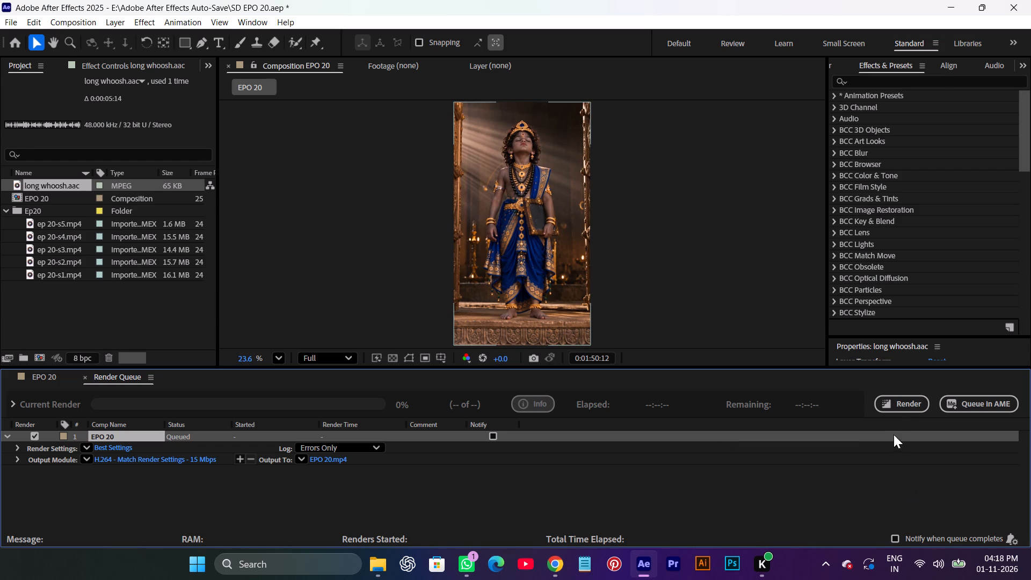
click(916, 407)
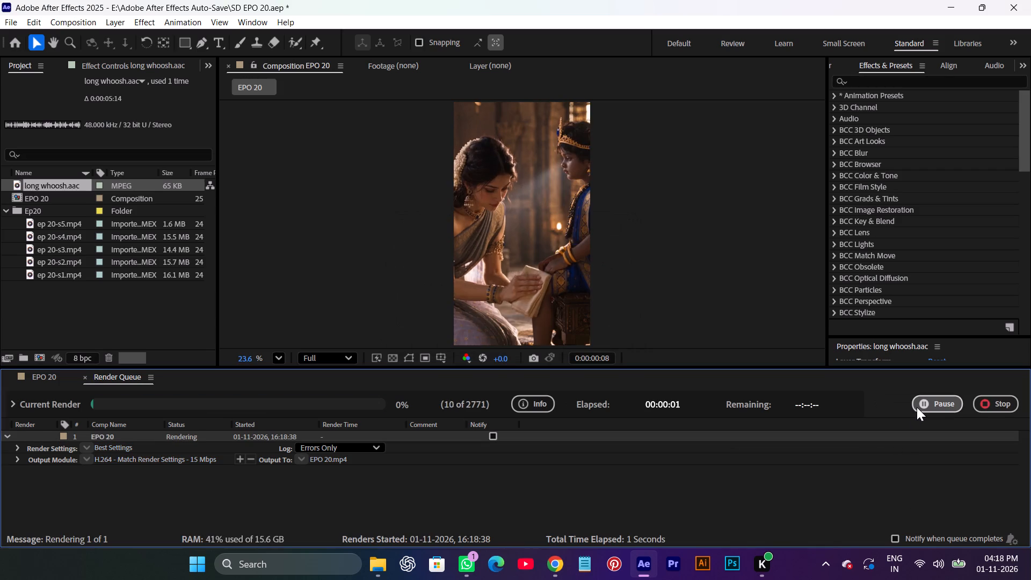